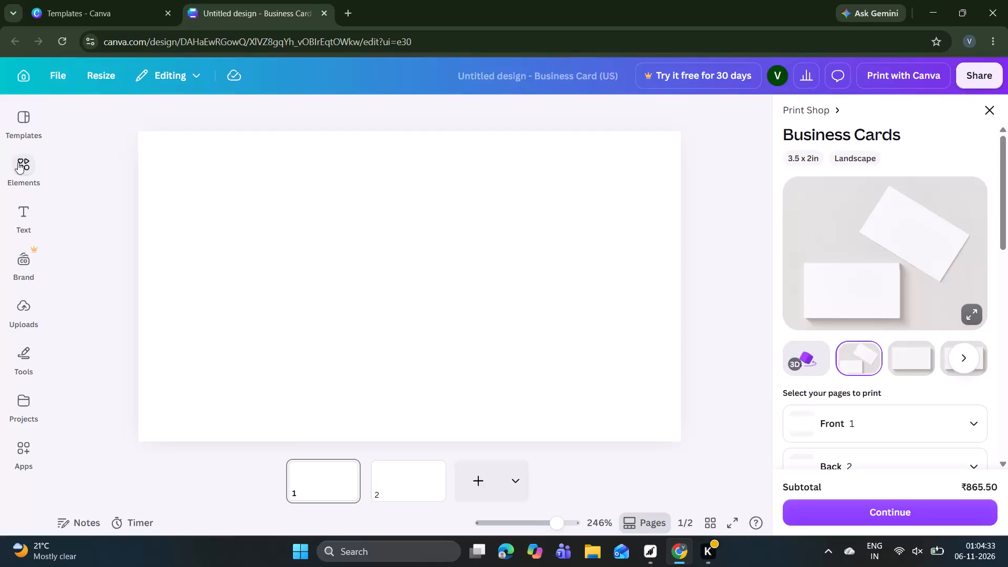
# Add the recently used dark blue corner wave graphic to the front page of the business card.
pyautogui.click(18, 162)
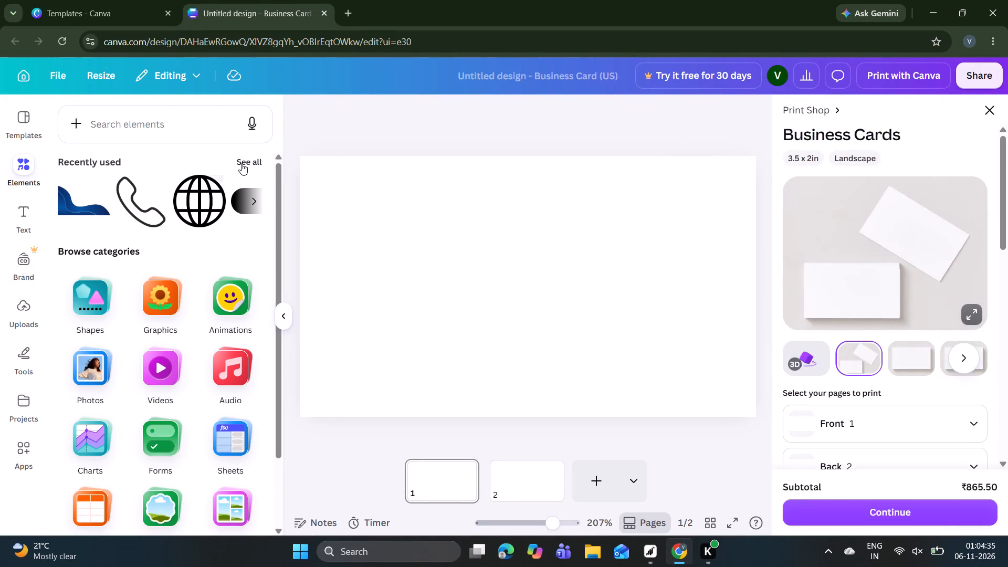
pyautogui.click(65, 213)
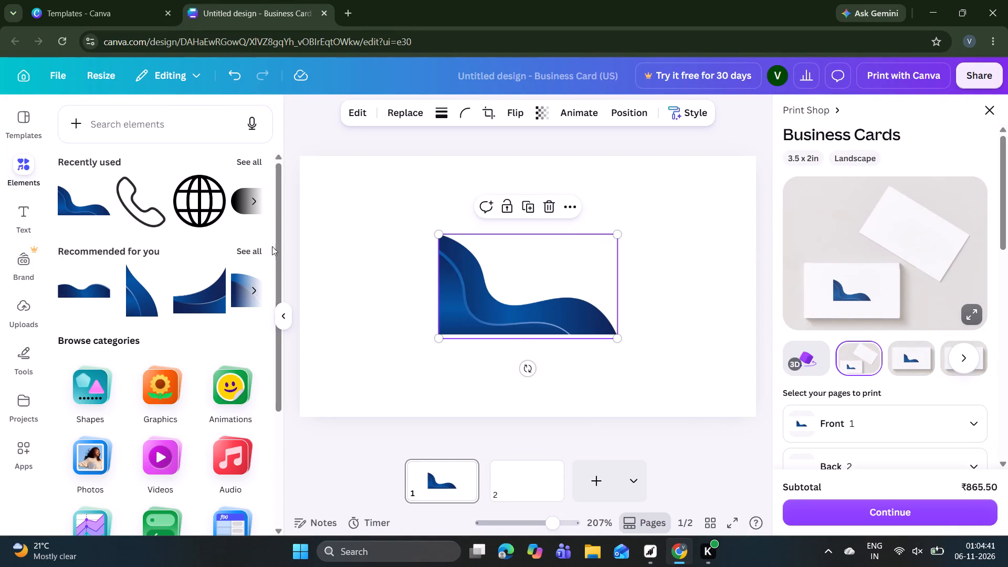
# Add the tall blue wave graphic from the full recommendations list and place it near the front page's upper-right corner.
pyautogui.click(252, 249)
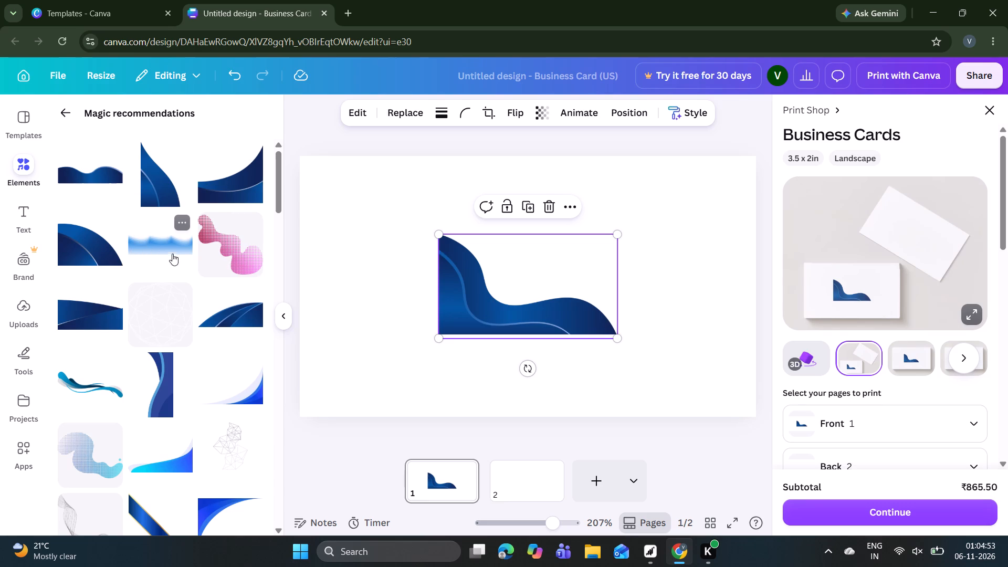
pyautogui.click(161, 379)
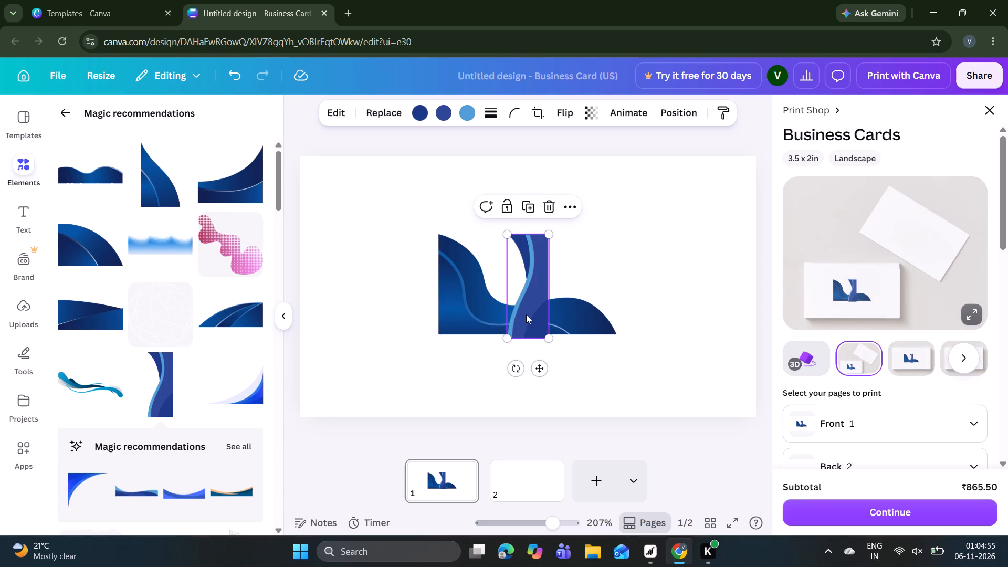
pyautogui.moveTo(519, 298); pyautogui.dragTo(643, 266)
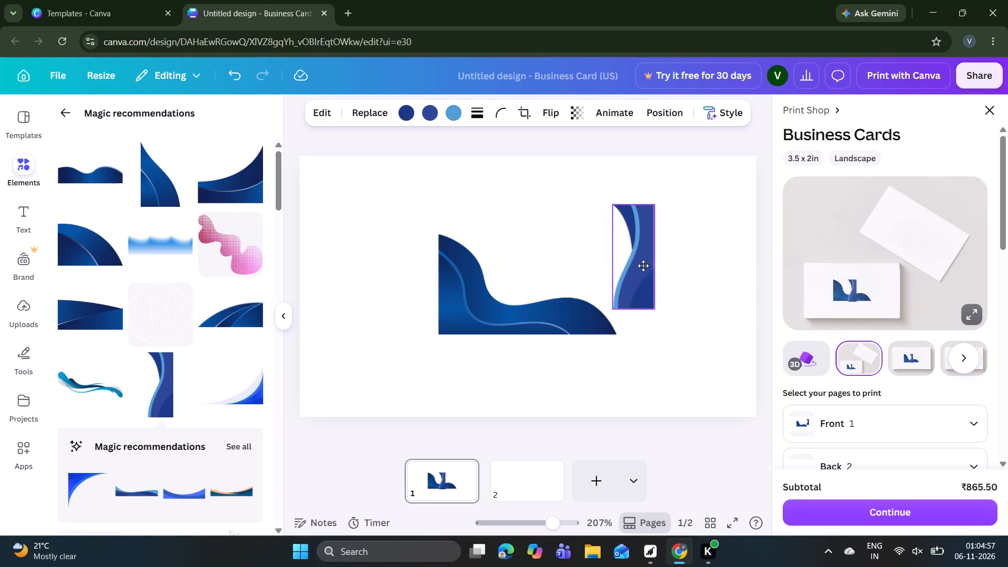
pyautogui.moveTo(643, 266); pyautogui.dragTo(718, 229)
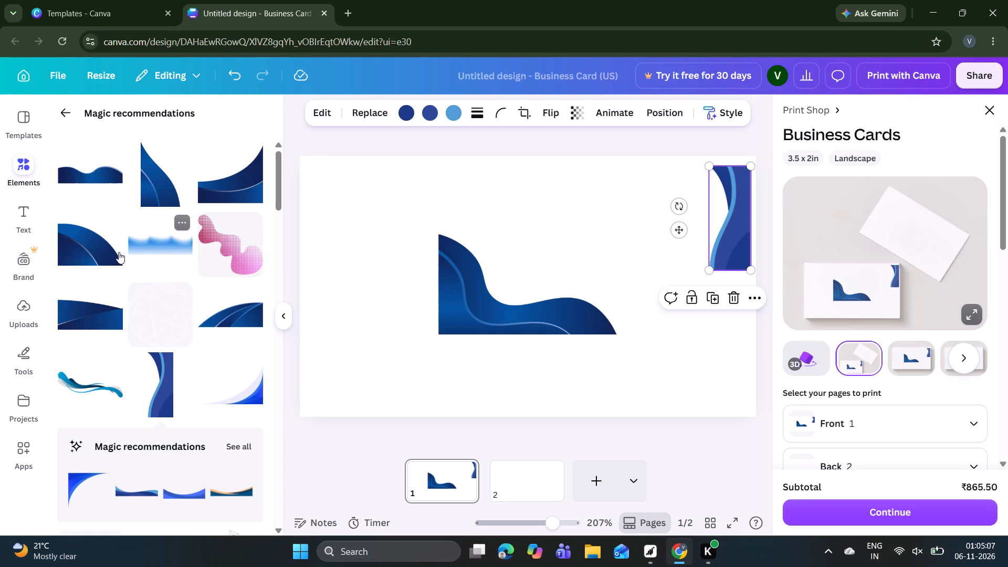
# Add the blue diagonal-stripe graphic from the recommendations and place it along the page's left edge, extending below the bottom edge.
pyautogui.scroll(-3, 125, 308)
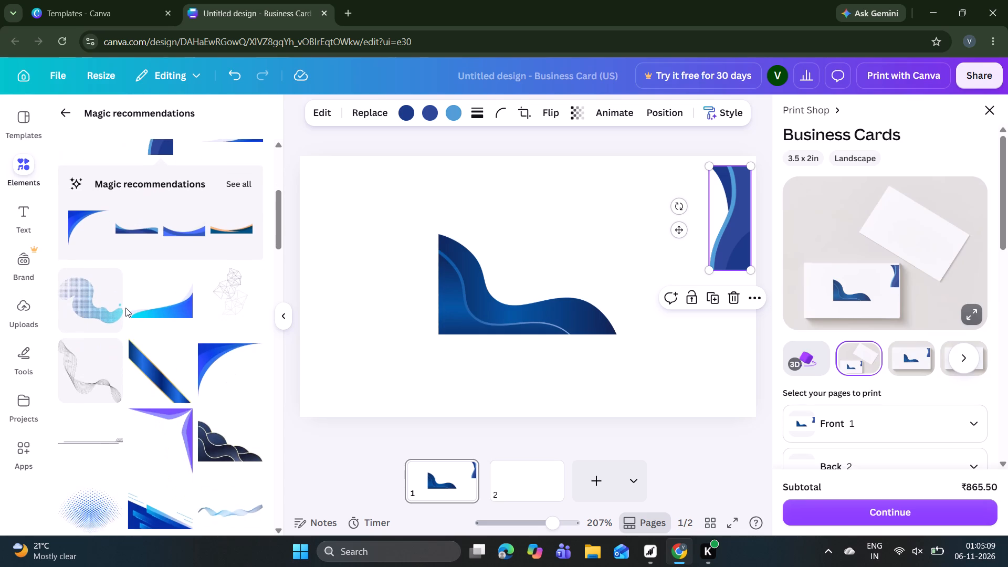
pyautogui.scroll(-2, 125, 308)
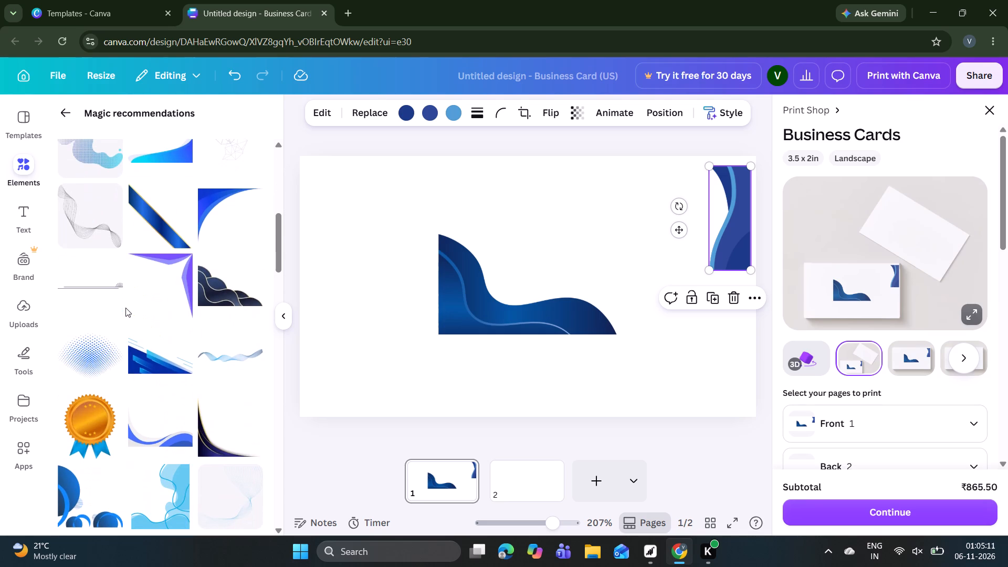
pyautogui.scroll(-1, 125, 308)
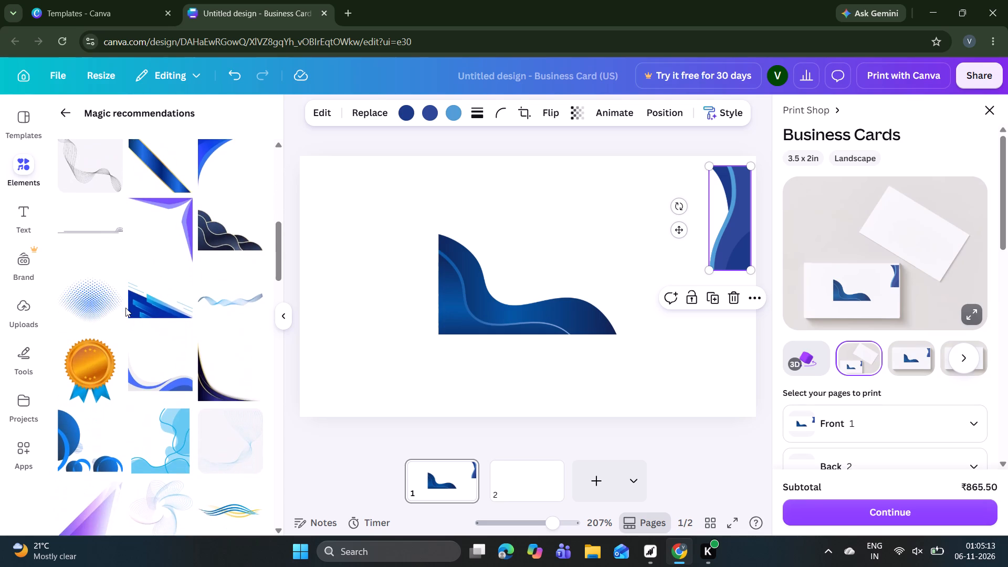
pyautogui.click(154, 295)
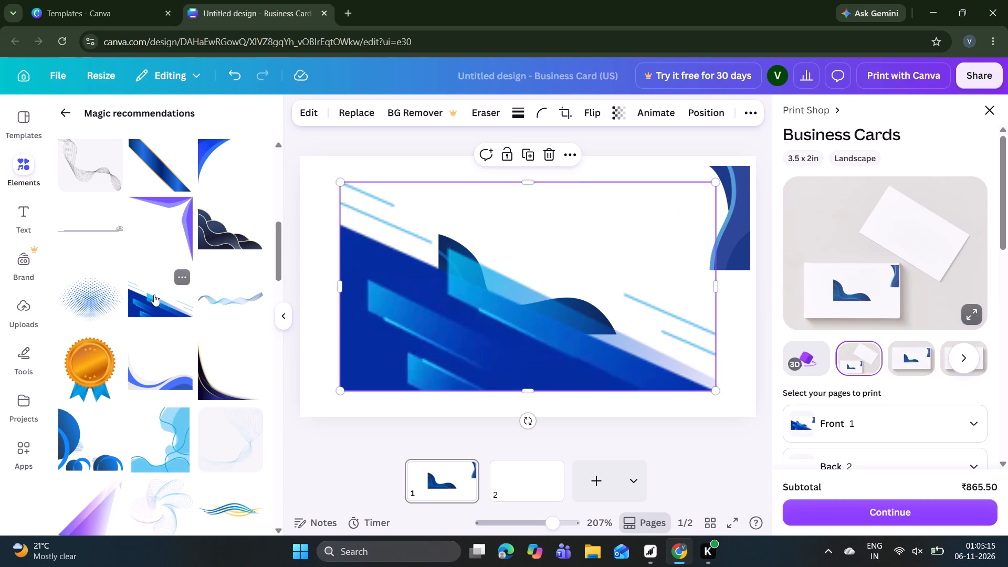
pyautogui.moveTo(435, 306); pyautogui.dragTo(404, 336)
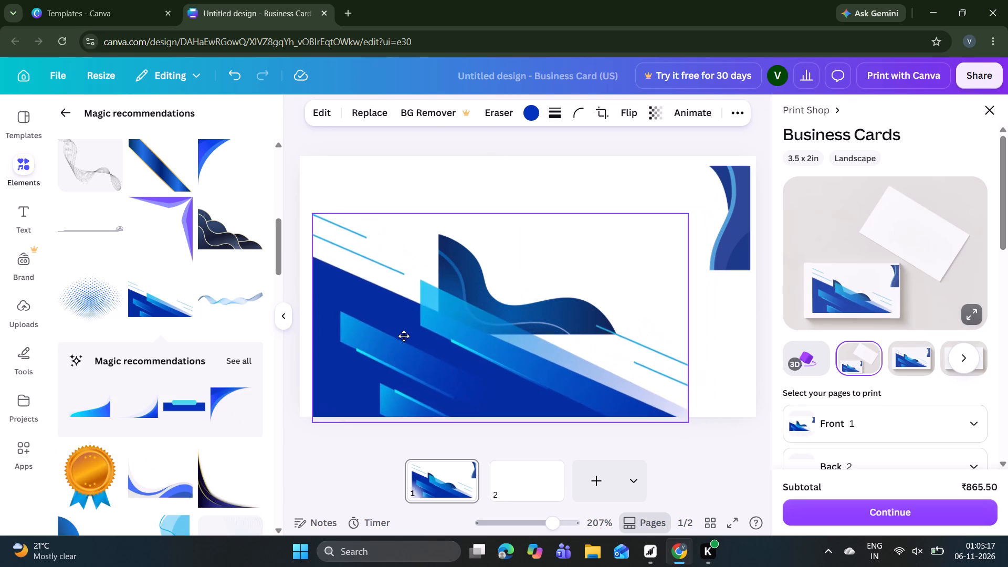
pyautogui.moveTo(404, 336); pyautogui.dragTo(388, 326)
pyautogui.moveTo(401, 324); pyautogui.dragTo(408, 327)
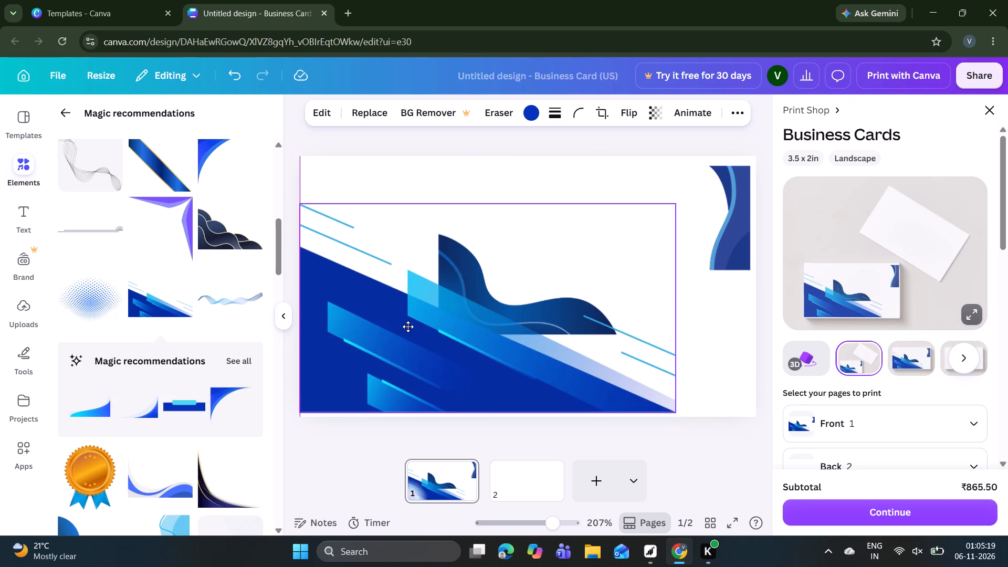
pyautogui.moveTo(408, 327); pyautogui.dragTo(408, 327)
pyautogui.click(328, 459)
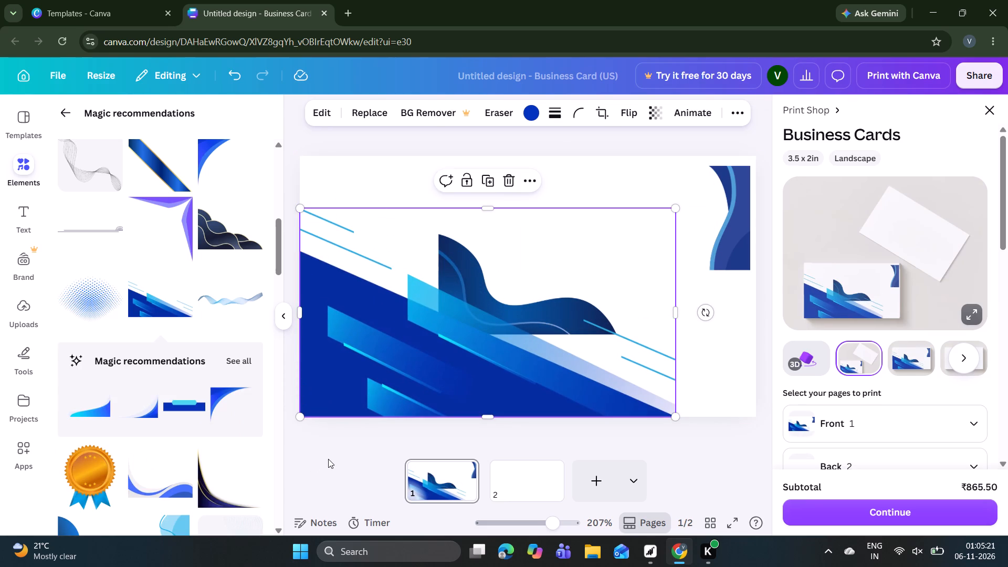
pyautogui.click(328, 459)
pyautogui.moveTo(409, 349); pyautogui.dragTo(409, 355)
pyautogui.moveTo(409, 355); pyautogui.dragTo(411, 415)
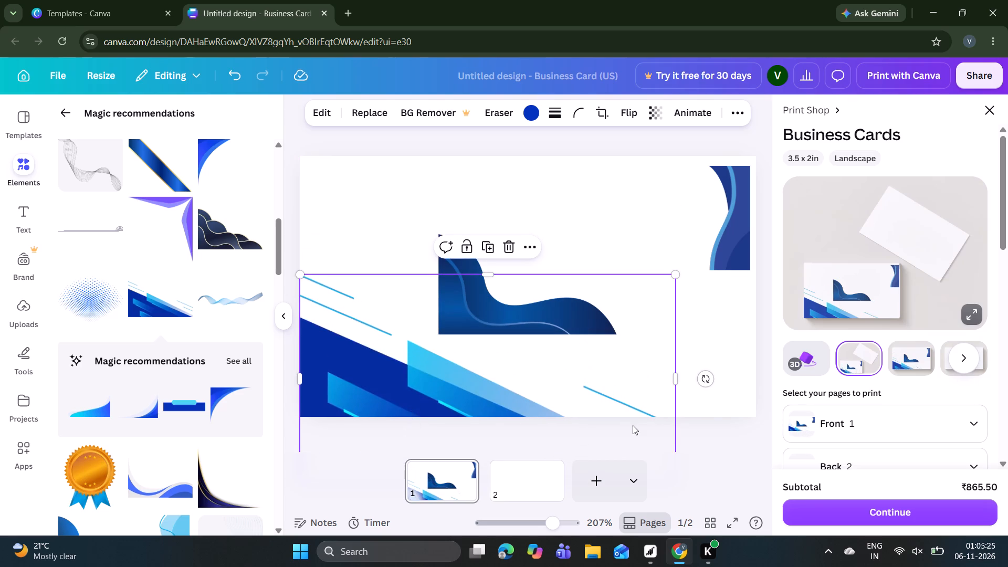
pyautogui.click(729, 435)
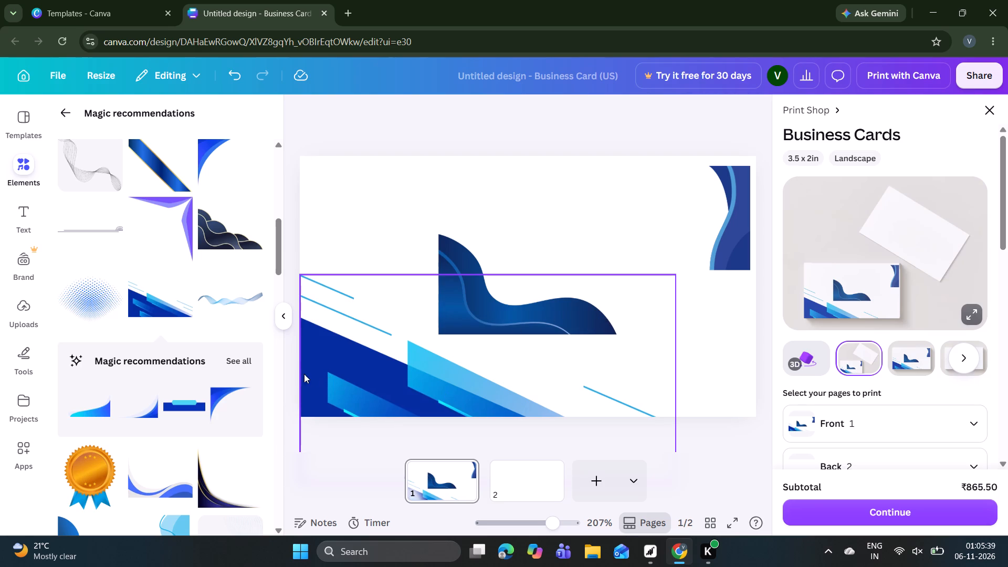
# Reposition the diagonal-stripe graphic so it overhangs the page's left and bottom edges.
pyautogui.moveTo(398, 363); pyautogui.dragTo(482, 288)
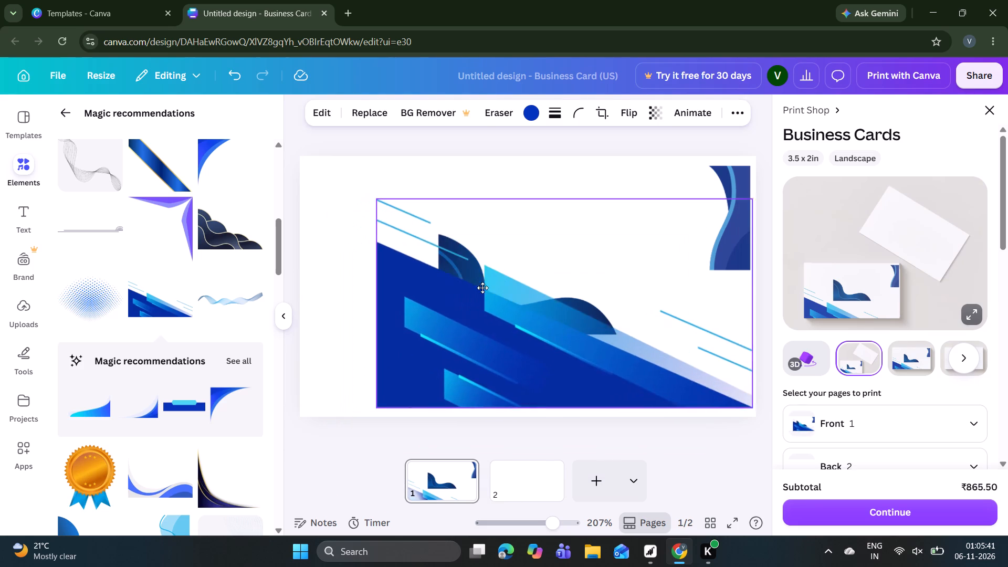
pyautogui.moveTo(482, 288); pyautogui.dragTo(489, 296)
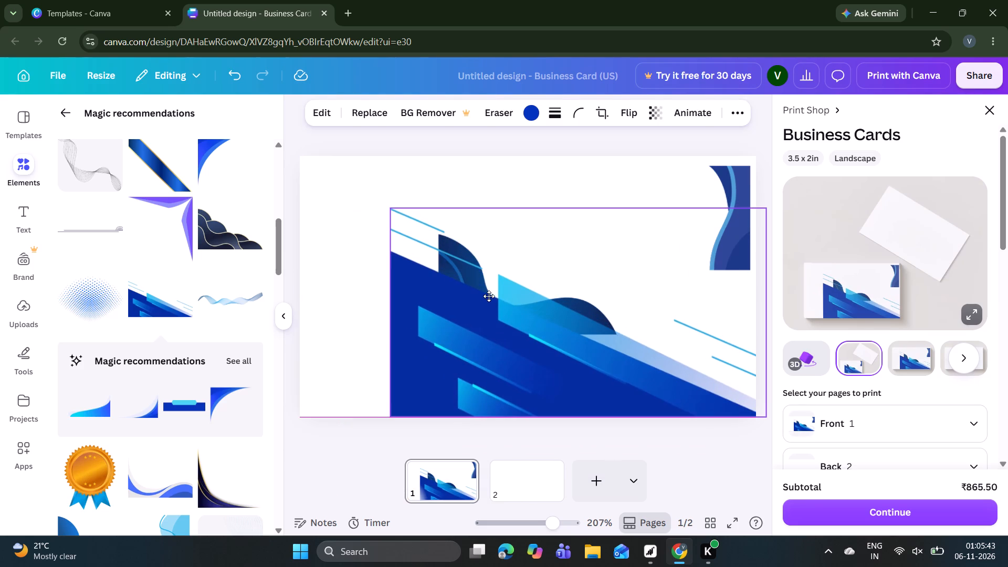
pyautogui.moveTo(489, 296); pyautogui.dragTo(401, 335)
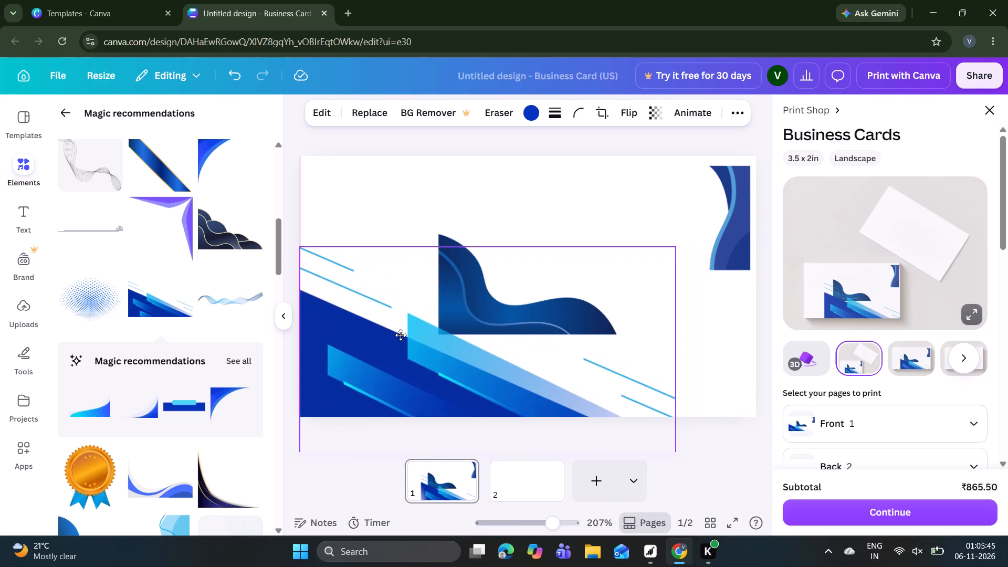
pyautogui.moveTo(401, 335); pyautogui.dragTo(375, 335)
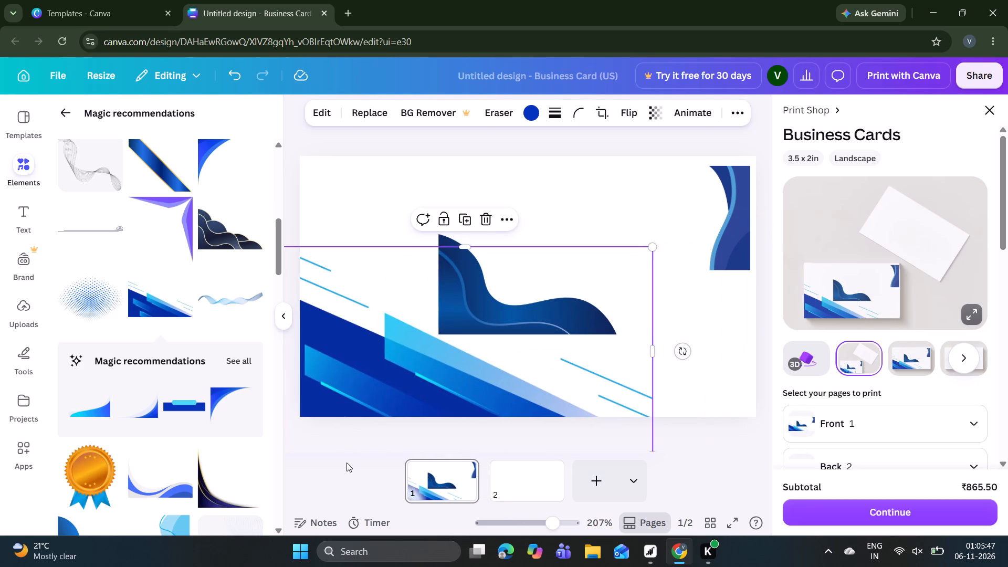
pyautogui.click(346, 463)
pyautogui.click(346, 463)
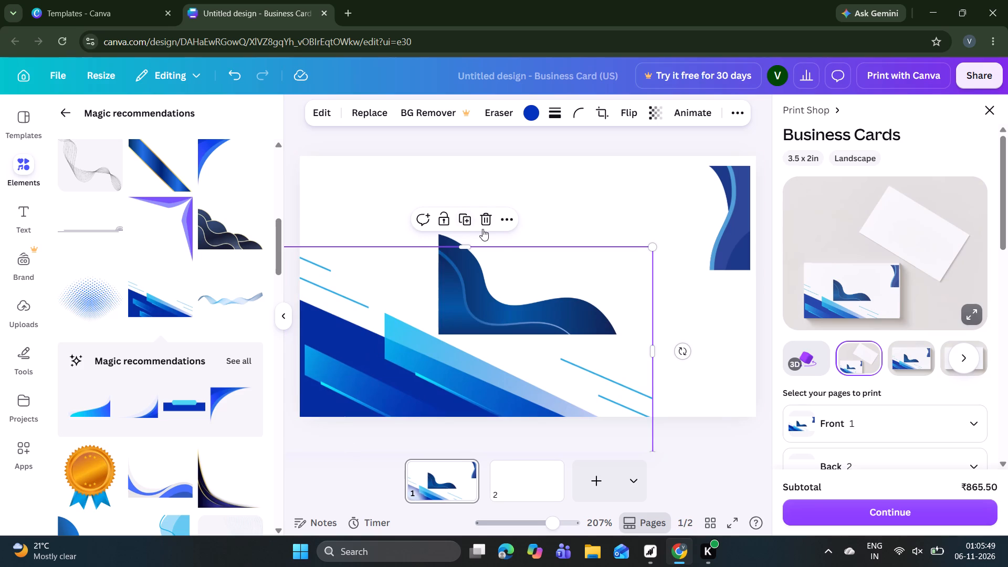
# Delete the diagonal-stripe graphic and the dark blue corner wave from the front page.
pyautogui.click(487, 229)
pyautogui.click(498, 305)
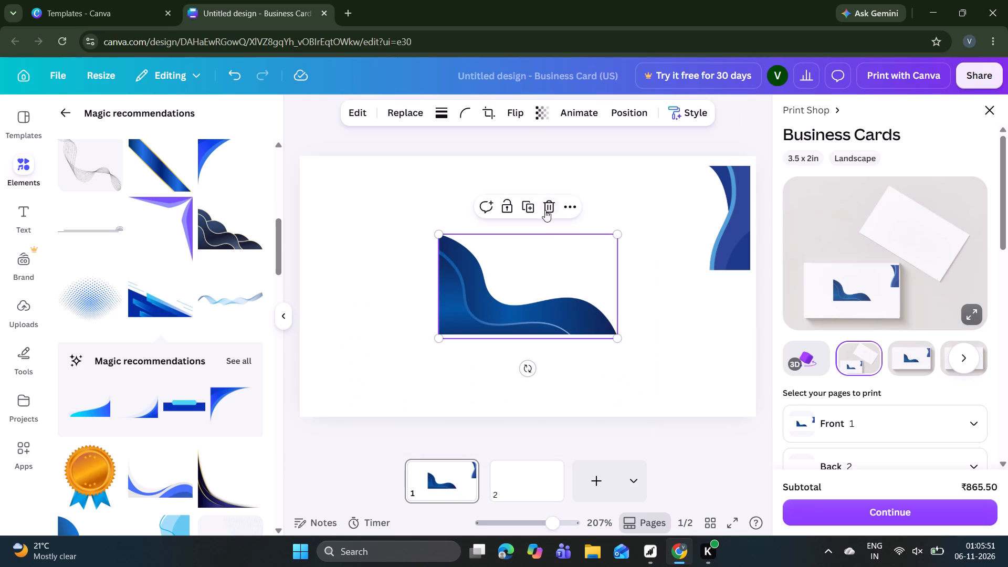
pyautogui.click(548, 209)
# Move the tall blue wave graphic into the page's upper-left corner and enlarge it to the full page height.
pyautogui.click(726, 222)
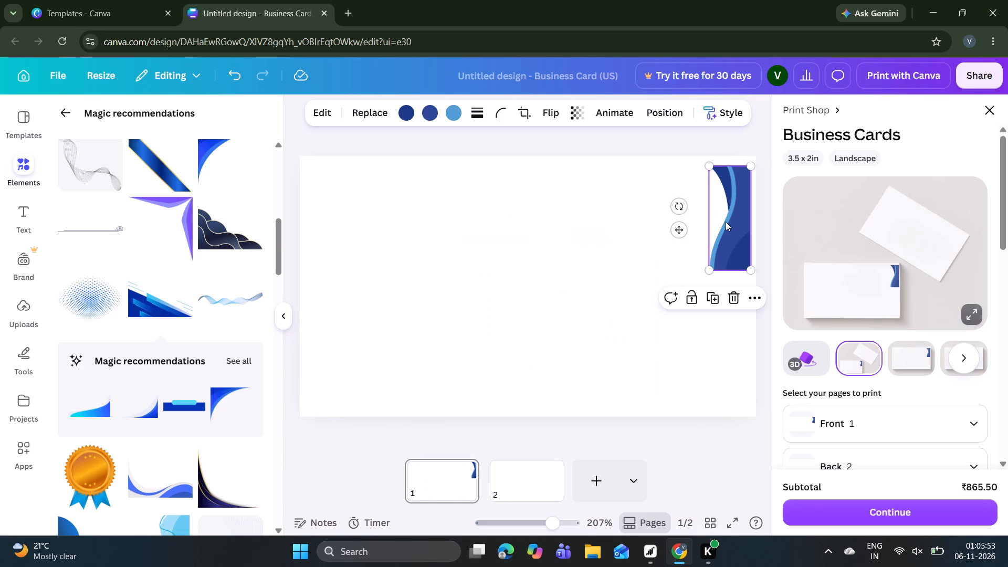
pyautogui.moveTo(726, 222); pyautogui.dragTo(319, 211)
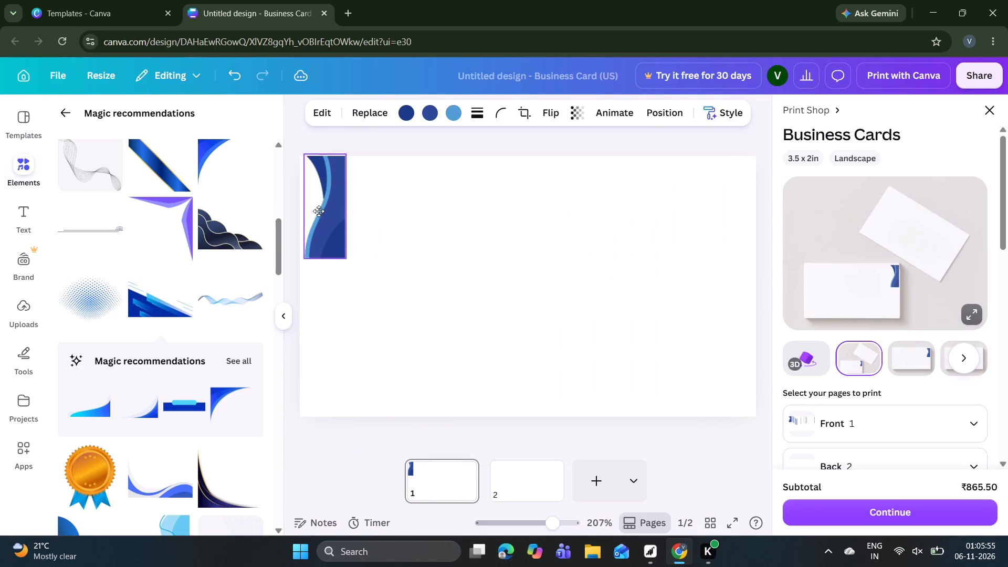
pyautogui.moveTo(319, 211); pyautogui.dragTo(314, 214)
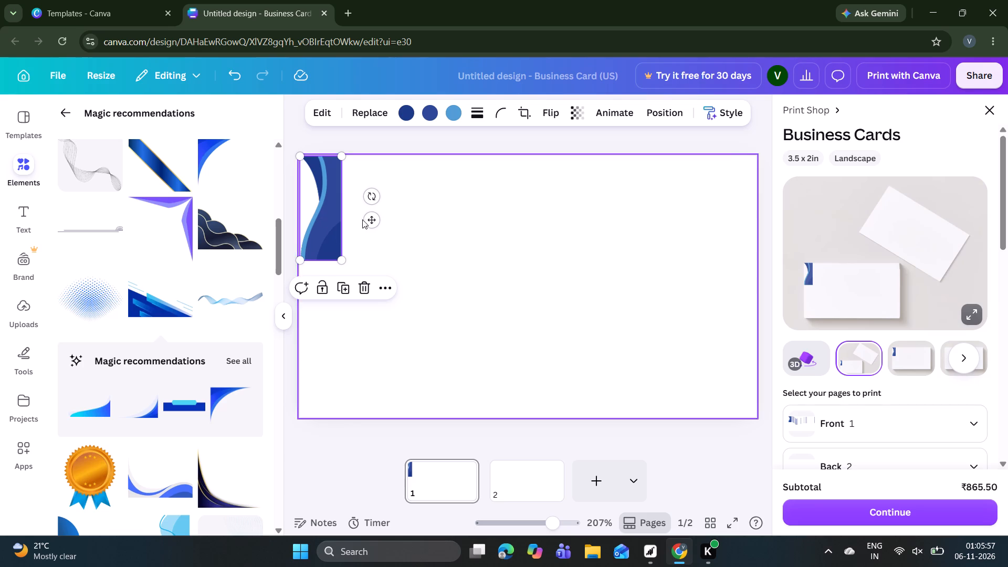
pyautogui.moveTo(345, 260); pyautogui.dragTo(438, 372)
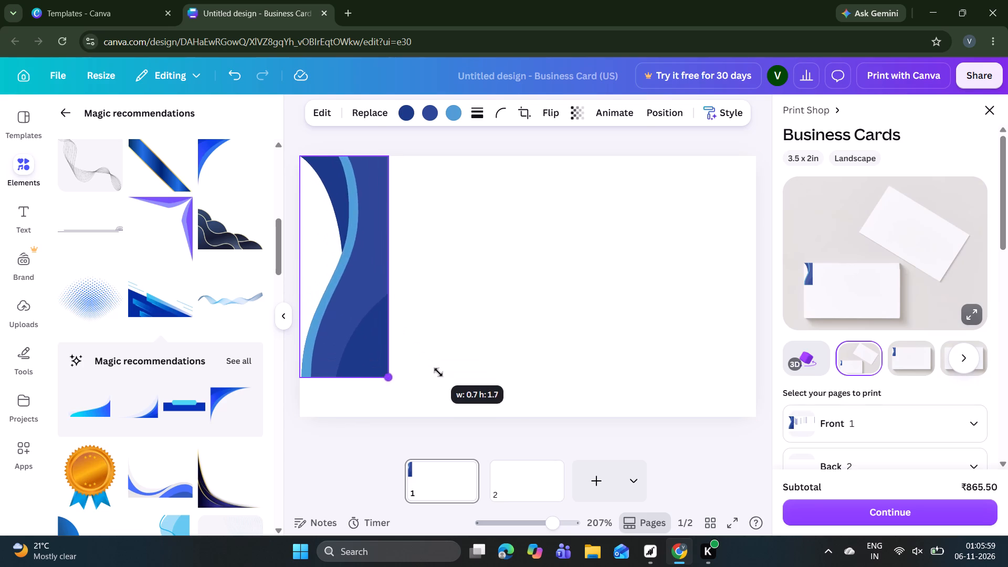
pyautogui.moveTo(438, 372); pyautogui.dragTo(458, 395)
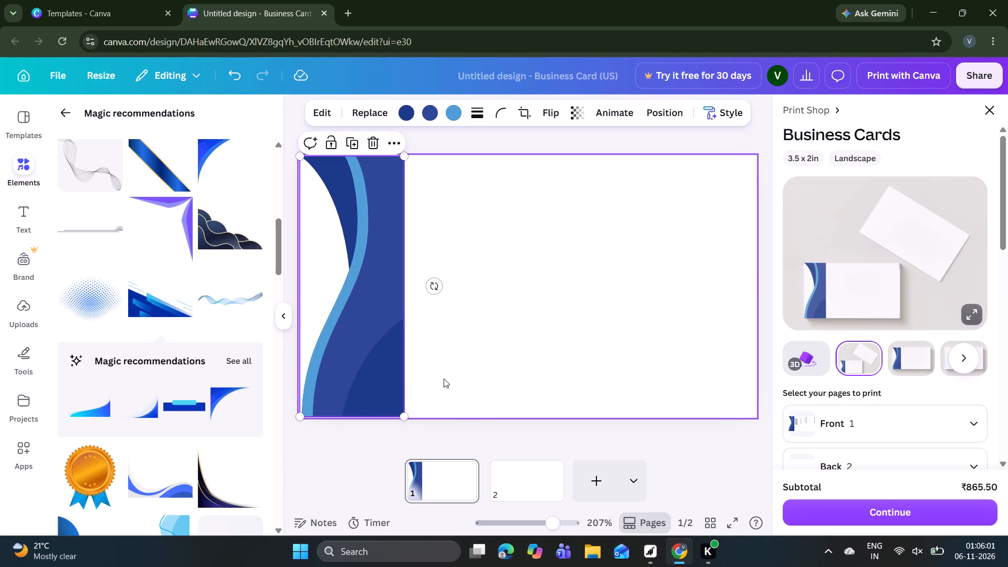
# Flip the tall blue wave graphic horizontally.
pyautogui.click(552, 119)
pyautogui.click(558, 156)
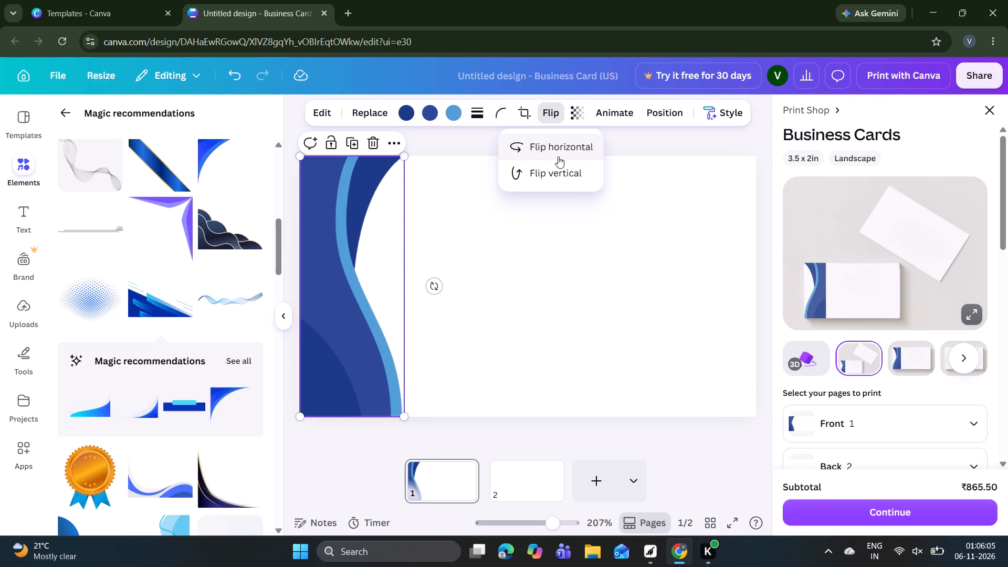
pyautogui.click(500, 432)
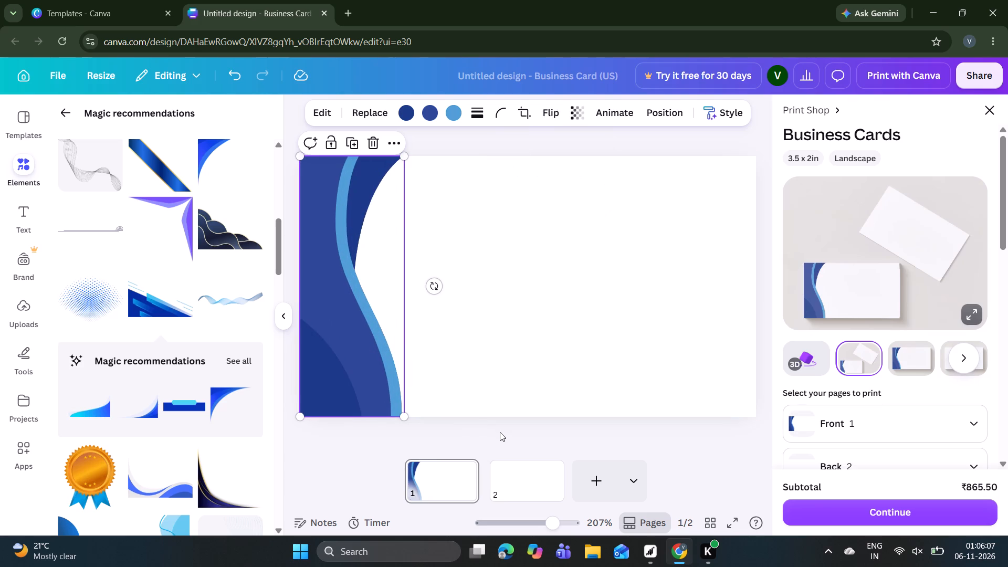
pyautogui.click(500, 432)
# Enlarge the tall blue wave graphic to about a third of the page width, extending past the bottom edge.
pyautogui.click(325, 370)
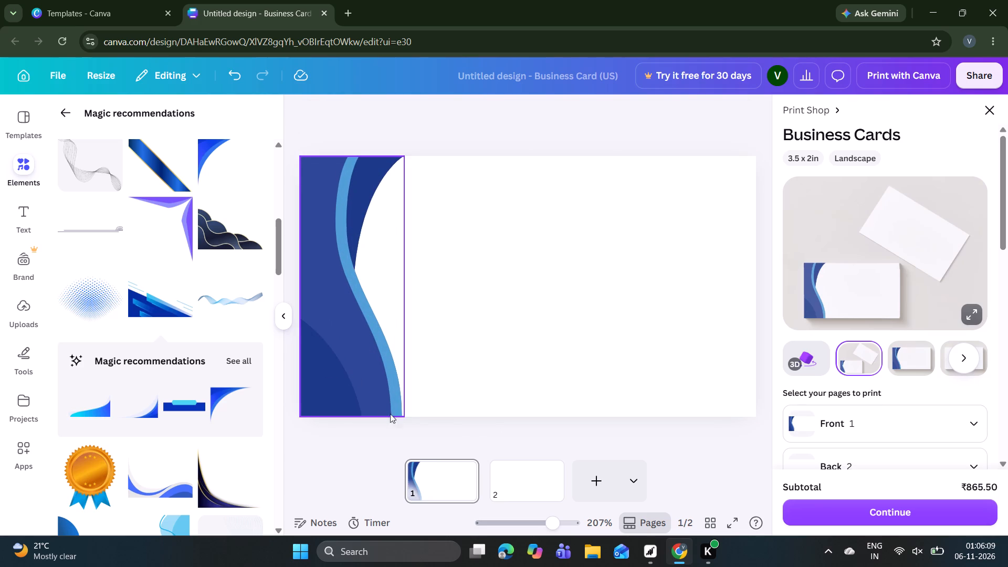
pyautogui.moveTo(404, 415); pyautogui.dragTo(506, 529)
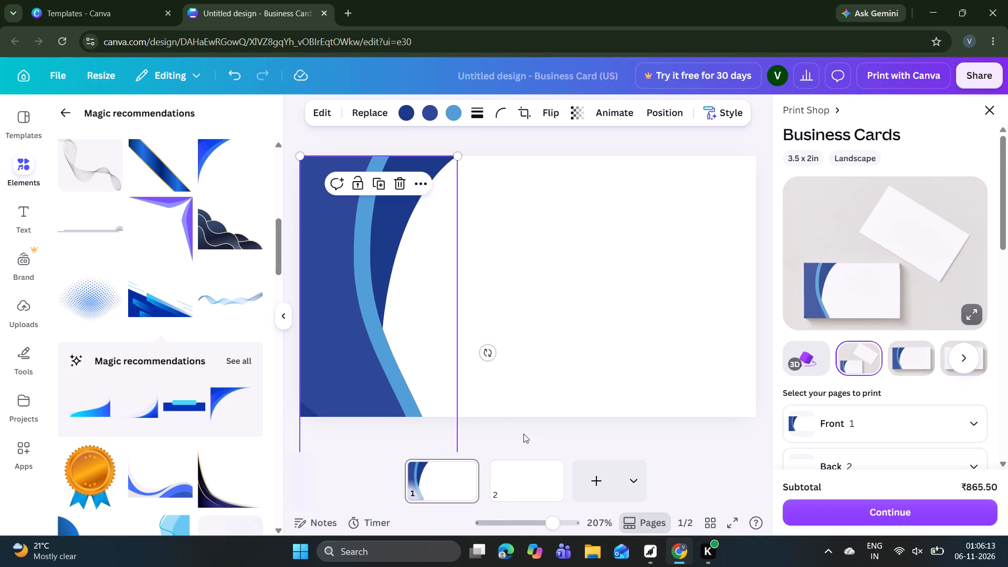
pyautogui.click(523, 434)
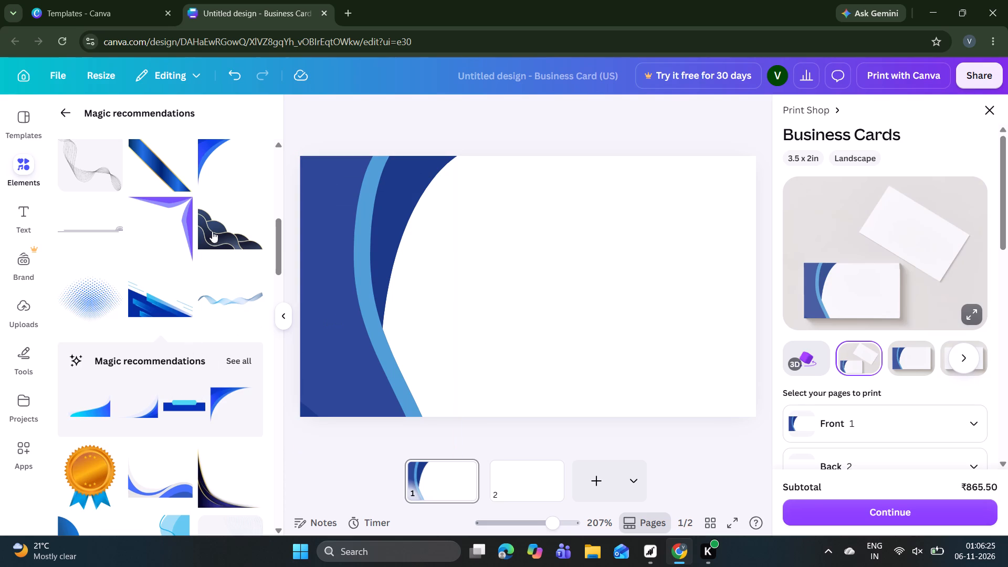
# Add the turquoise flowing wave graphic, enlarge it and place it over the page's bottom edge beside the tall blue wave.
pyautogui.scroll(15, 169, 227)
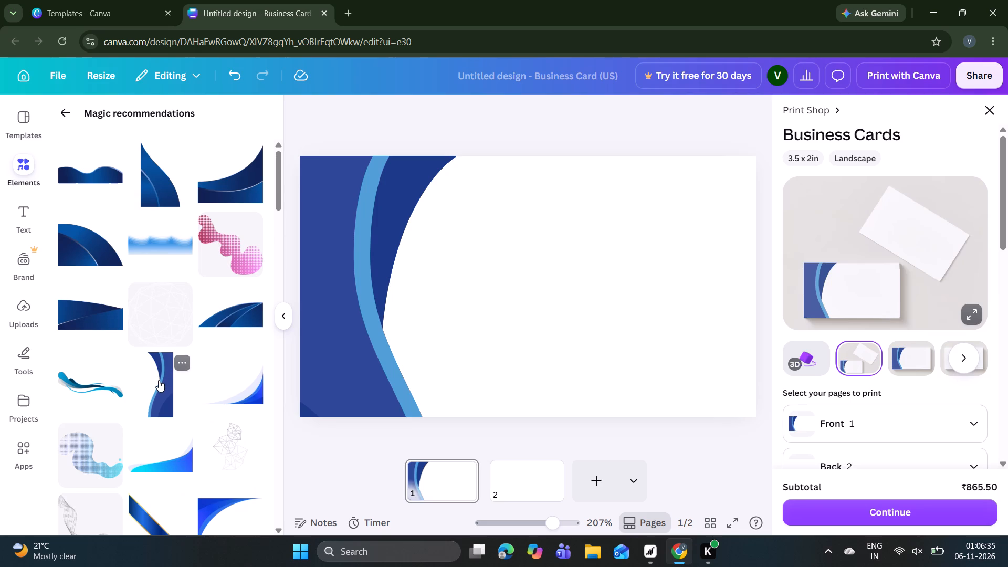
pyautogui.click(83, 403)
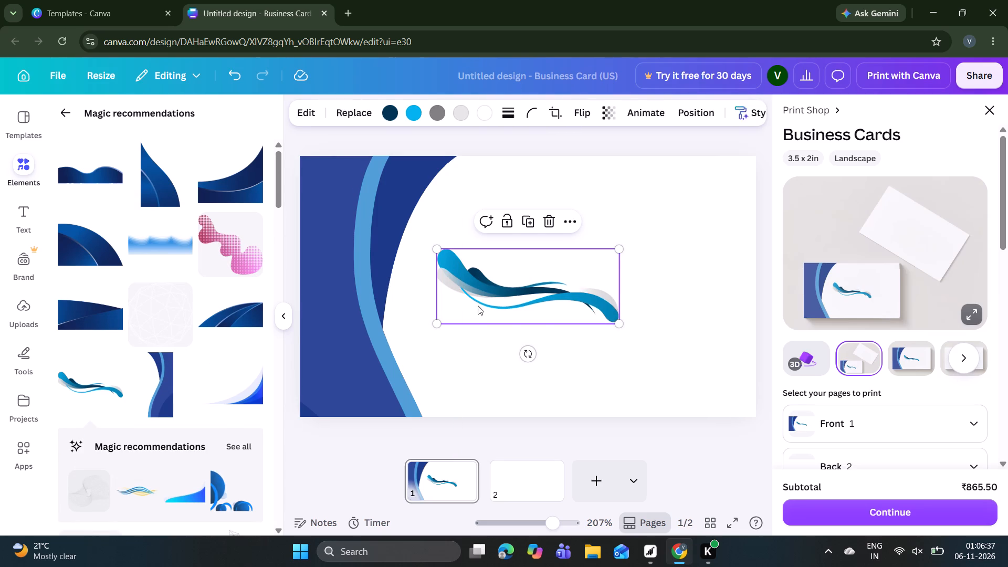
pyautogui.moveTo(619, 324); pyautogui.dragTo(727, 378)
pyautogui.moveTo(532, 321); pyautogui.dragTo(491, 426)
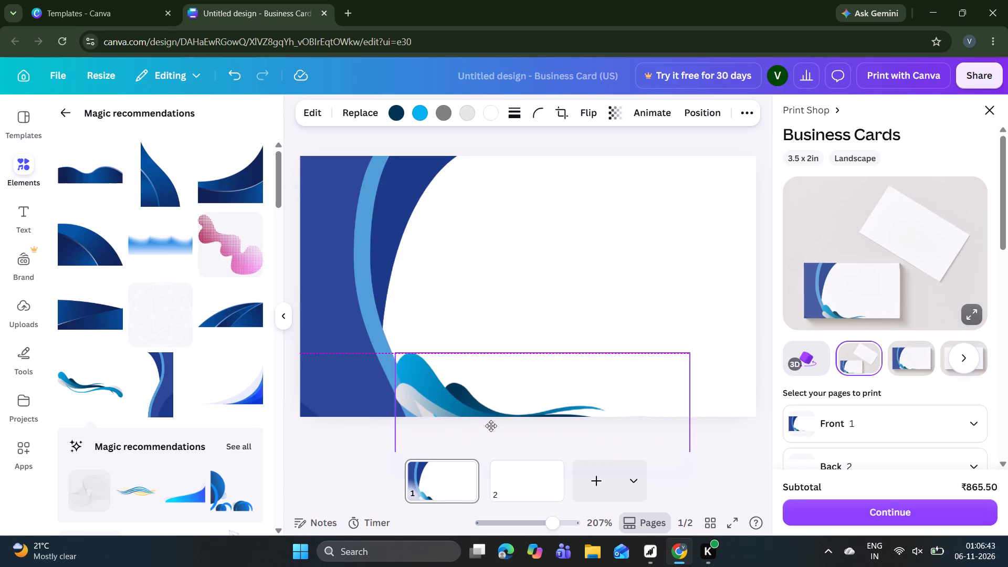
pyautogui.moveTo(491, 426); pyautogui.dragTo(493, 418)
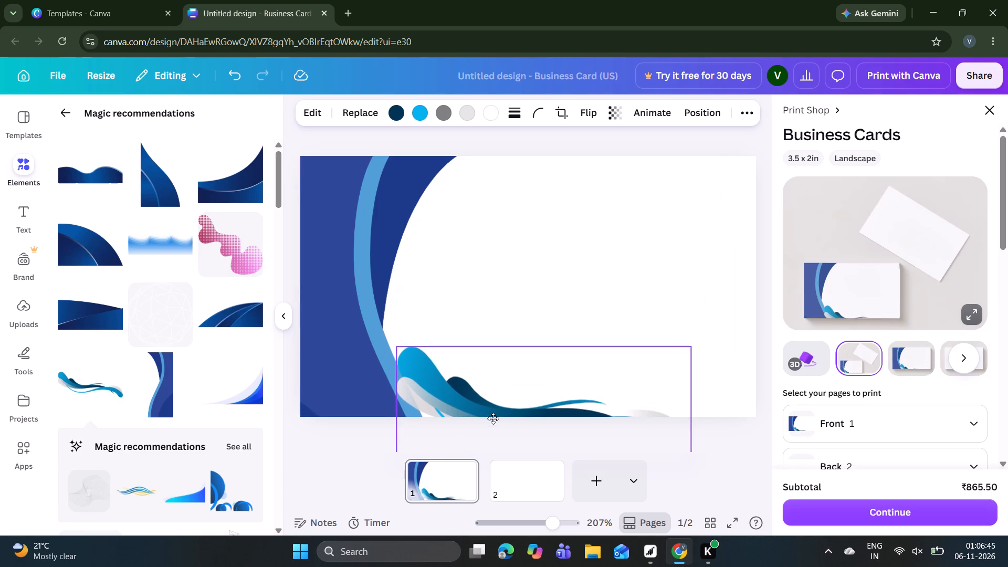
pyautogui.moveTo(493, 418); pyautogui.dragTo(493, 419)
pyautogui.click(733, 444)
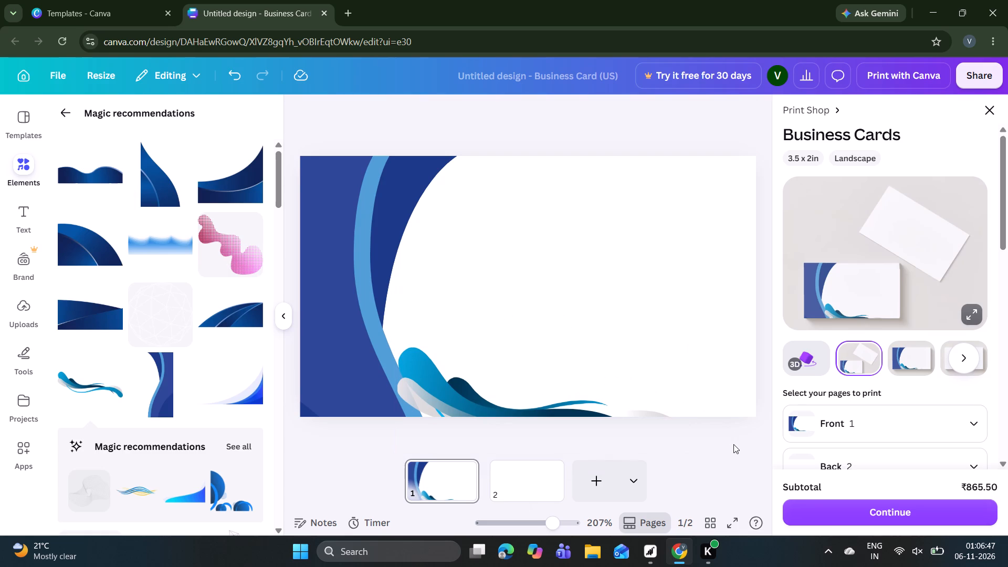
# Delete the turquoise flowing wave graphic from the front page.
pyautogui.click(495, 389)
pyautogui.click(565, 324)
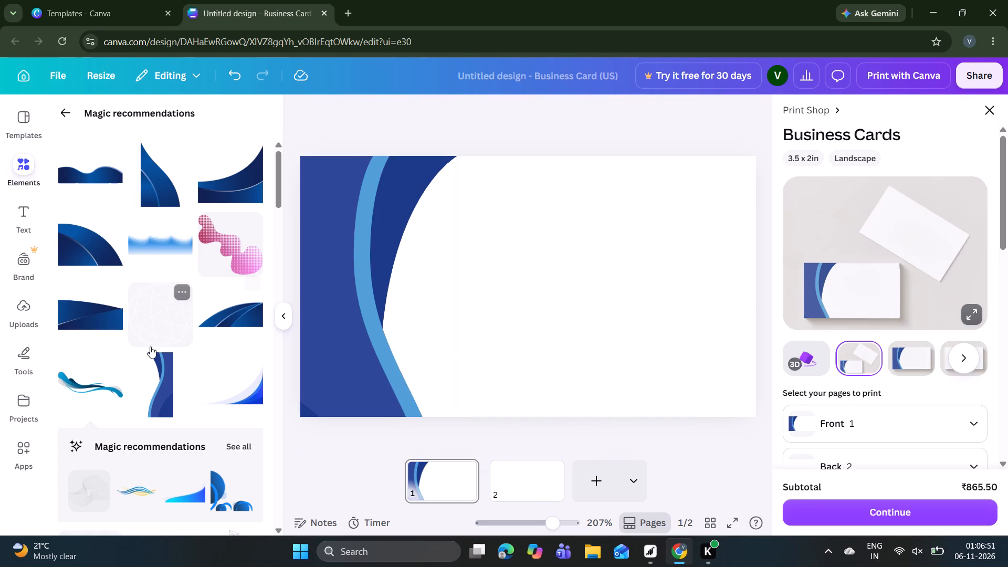
# Add a second tall blue wave graphic to the front page and rotate it to 90°.
pyautogui.click(144, 363)
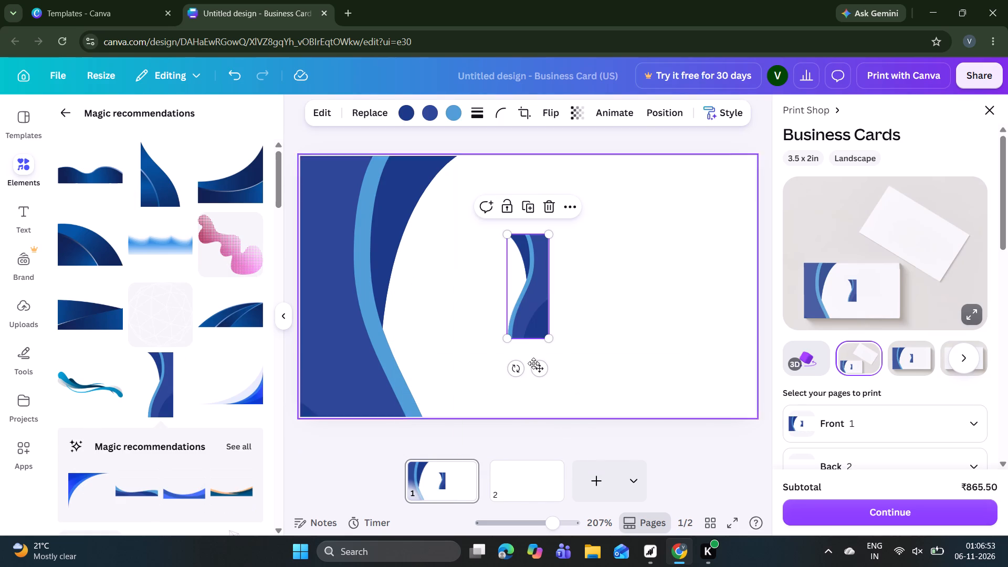
pyautogui.moveTo(515, 370); pyautogui.dragTo(406, 276)
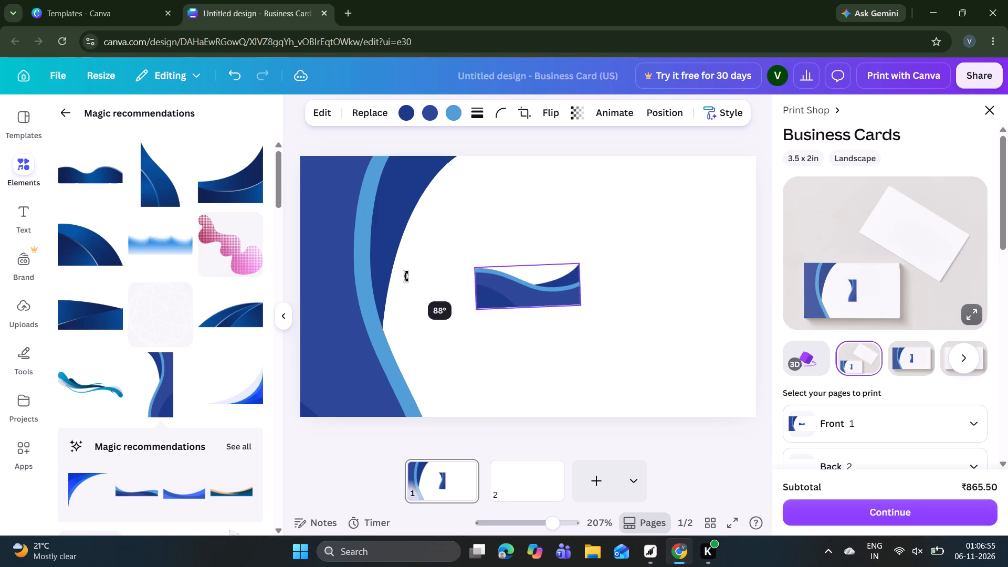
pyautogui.moveTo(406, 276); pyautogui.dragTo(584, 298)
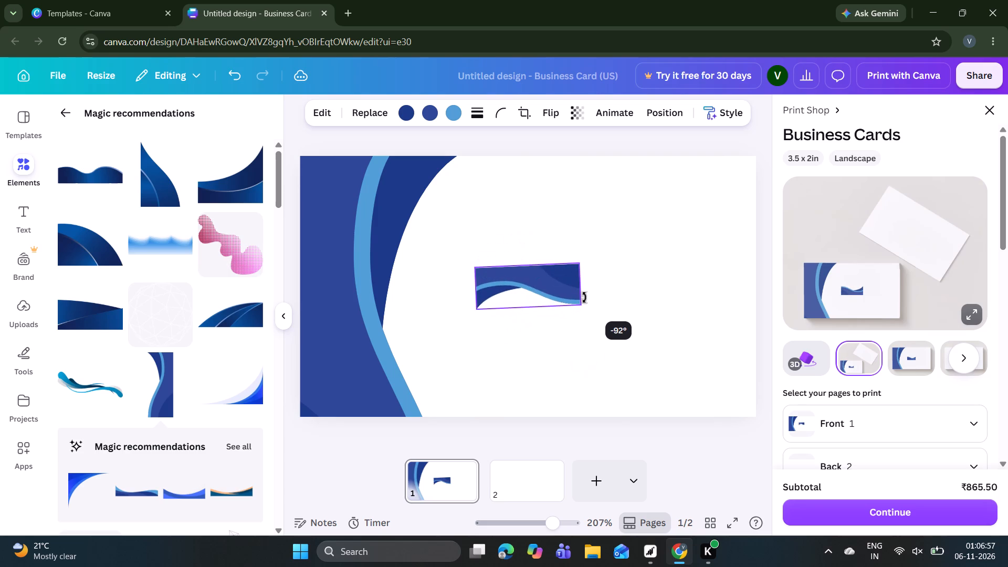
pyautogui.moveTo(584, 298); pyautogui.dragTo(449, 363)
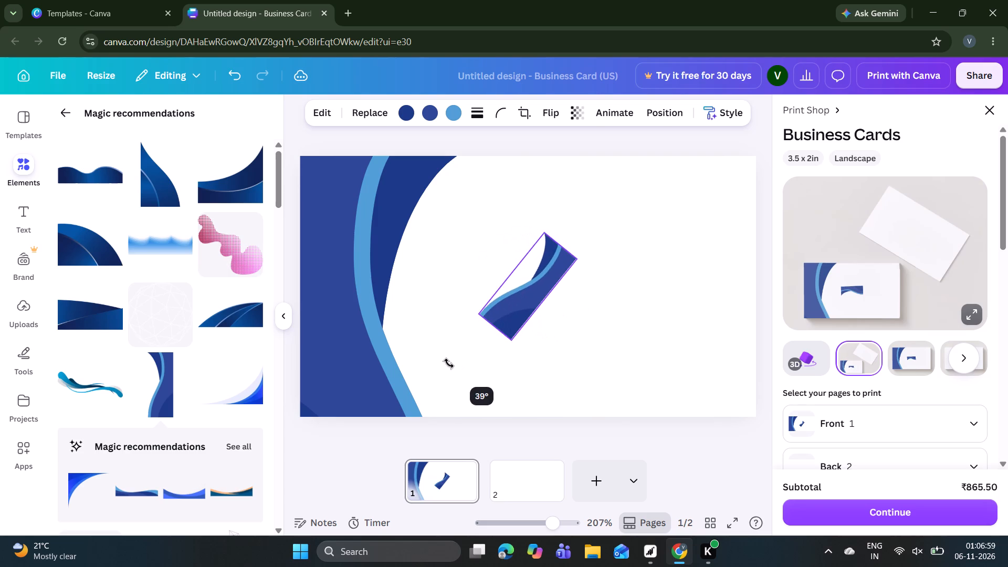
pyautogui.moveTo(449, 363); pyautogui.dragTo(596, 277)
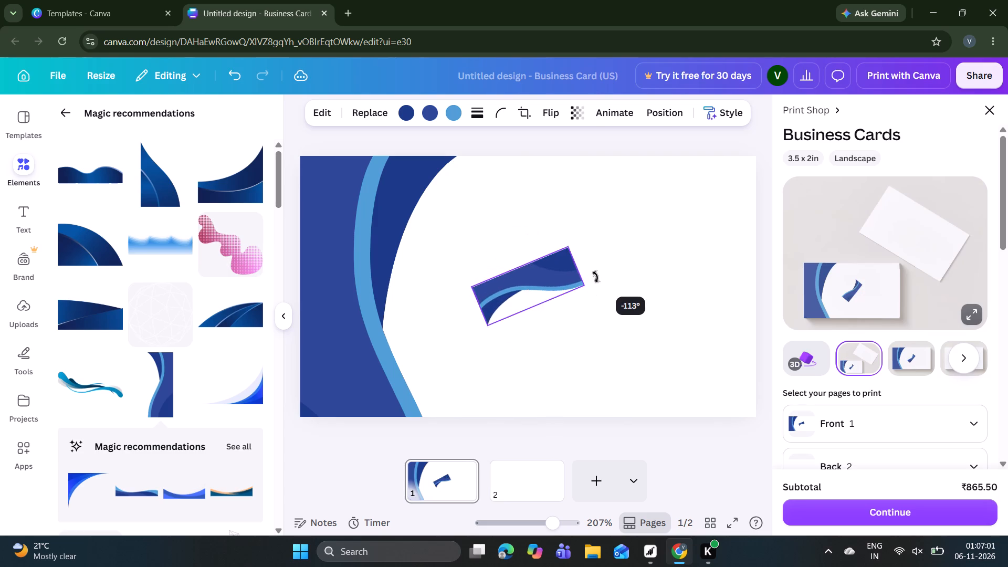
pyautogui.moveTo(596, 277); pyautogui.dragTo(415, 282)
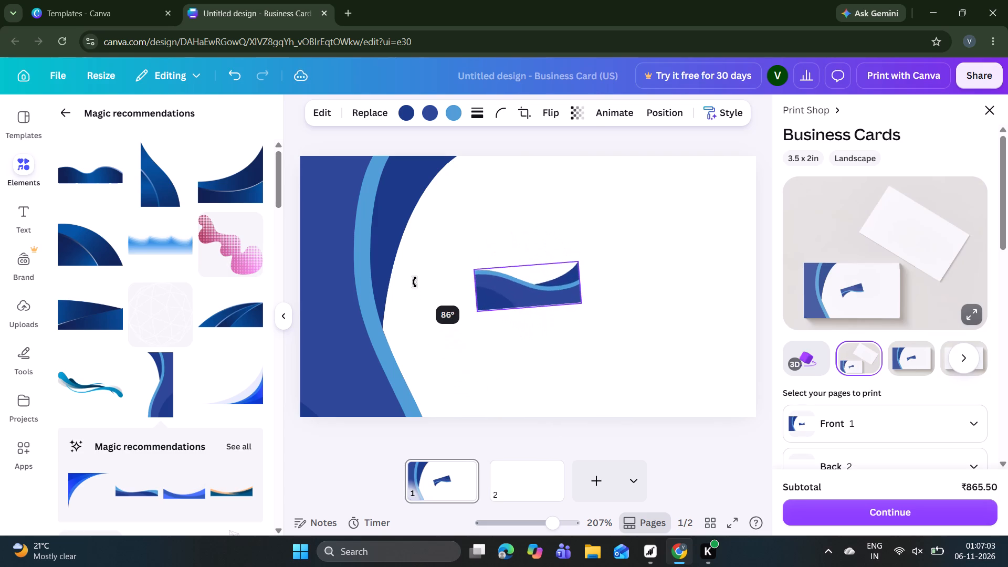
pyautogui.moveTo(415, 282); pyautogui.dragTo(411, 272)
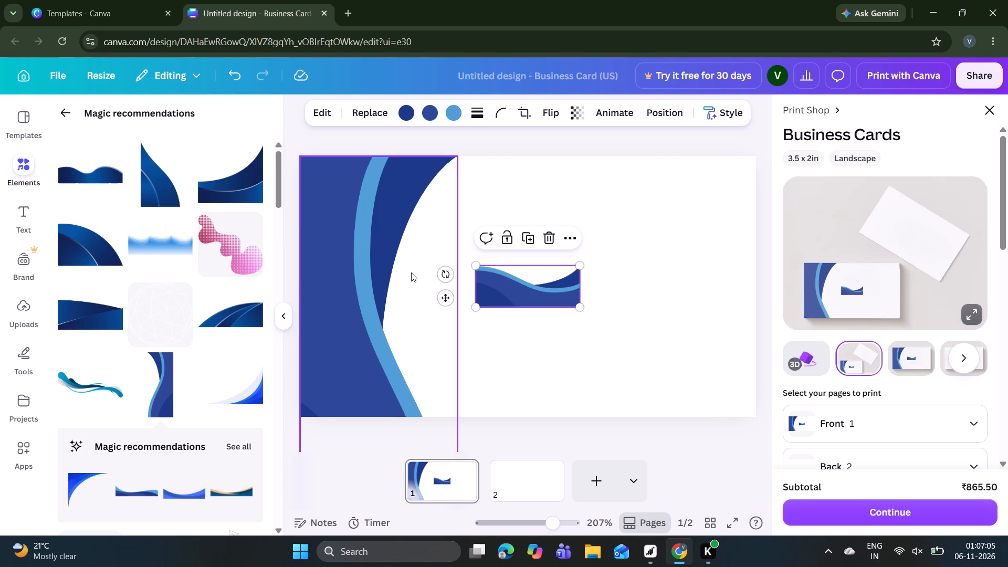
# Enlarge the rotated blue wave graphic to most of the page width and move it down over the page's bottom edge.
pyautogui.moveTo(581, 308); pyautogui.dragTo(769, 339)
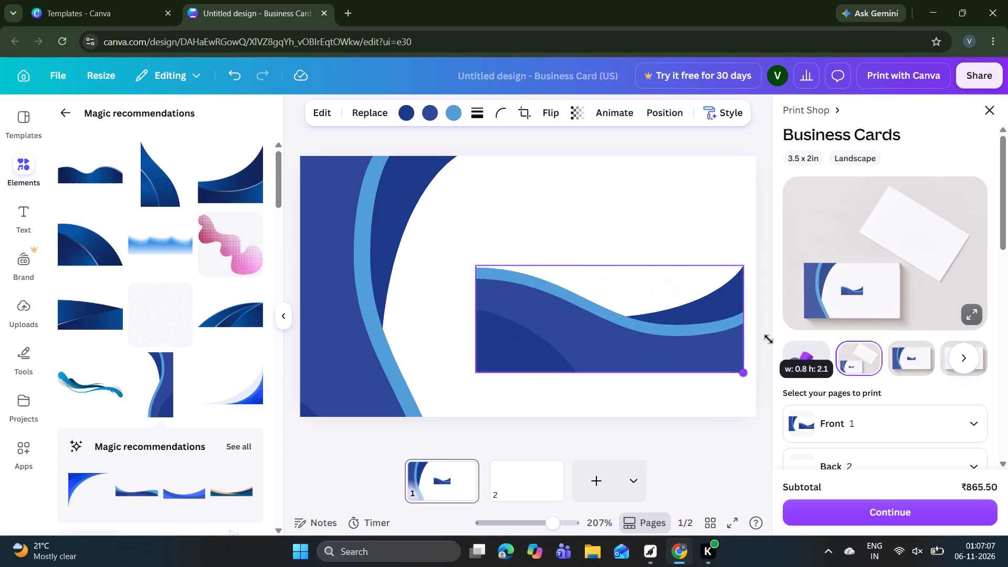
pyautogui.moveTo(769, 339); pyautogui.dragTo(770, 339)
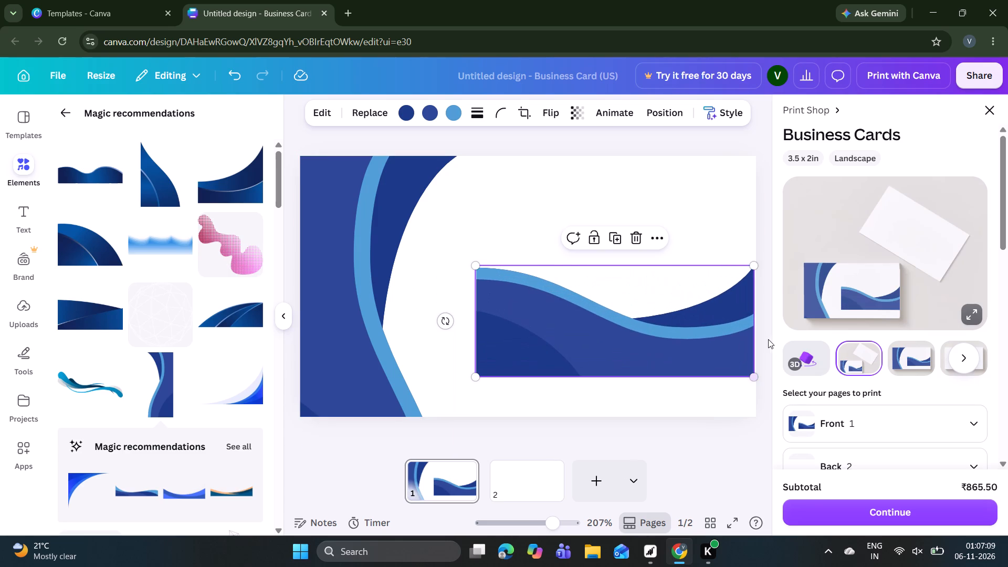
pyautogui.moveTo(473, 376); pyautogui.dragTo(344, 400)
pyautogui.moveTo(553, 308); pyautogui.dragTo(591, 404)
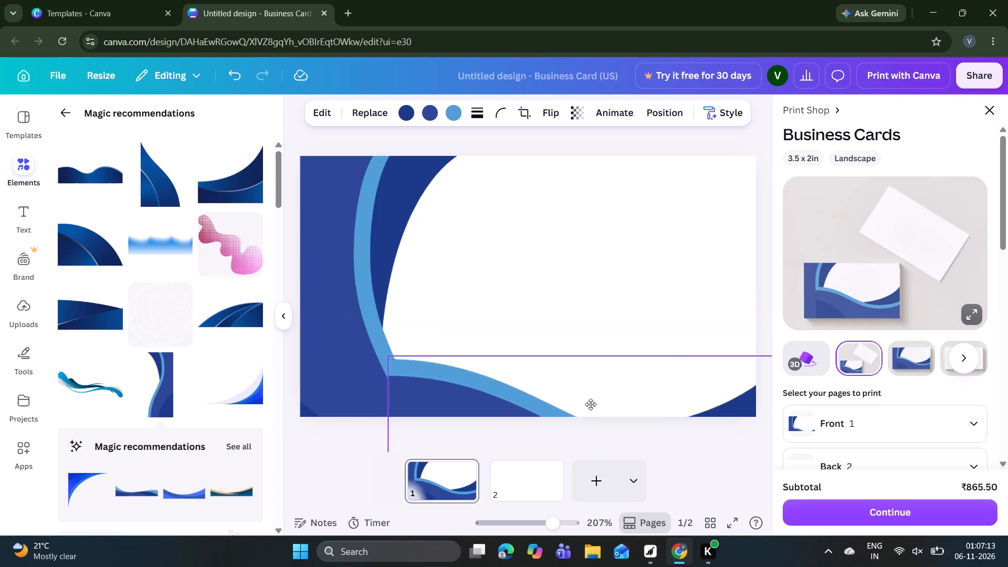
pyautogui.moveTo(591, 404); pyautogui.dragTo(596, 427)
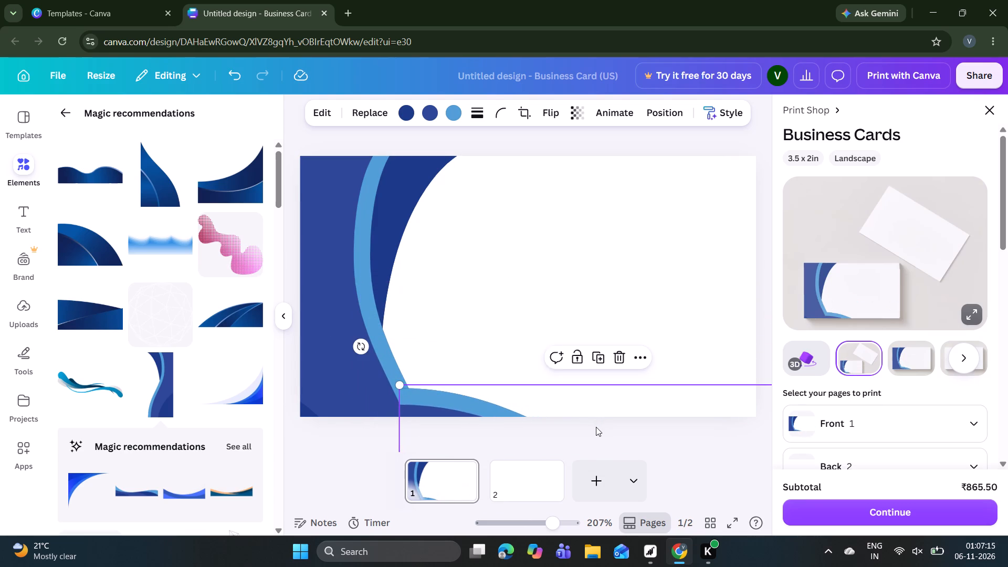
pyautogui.click(697, 444)
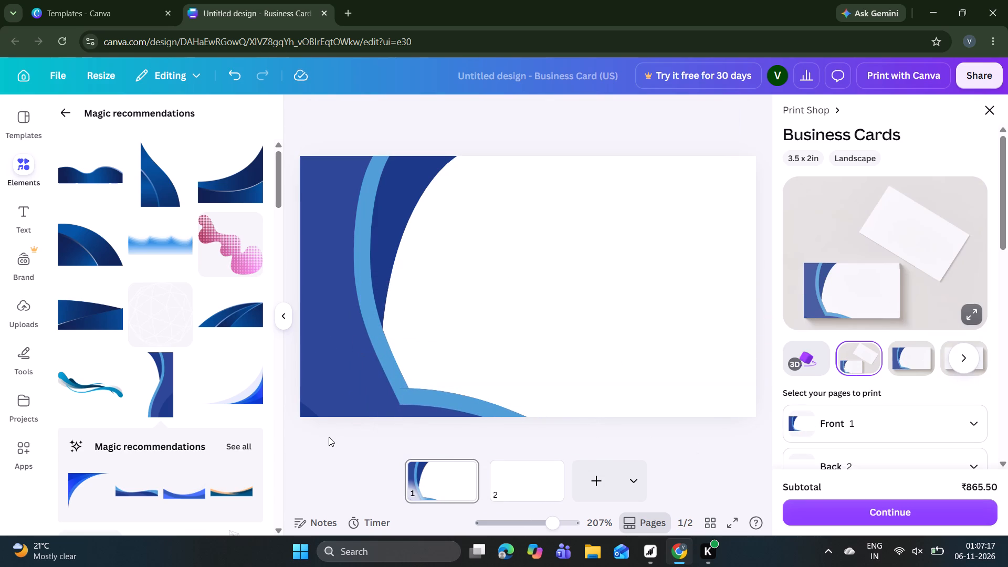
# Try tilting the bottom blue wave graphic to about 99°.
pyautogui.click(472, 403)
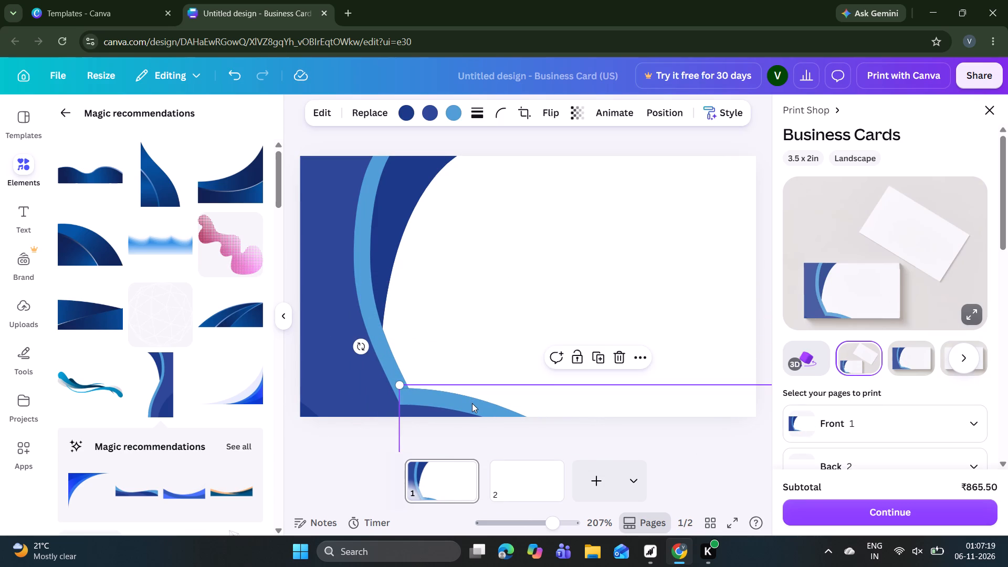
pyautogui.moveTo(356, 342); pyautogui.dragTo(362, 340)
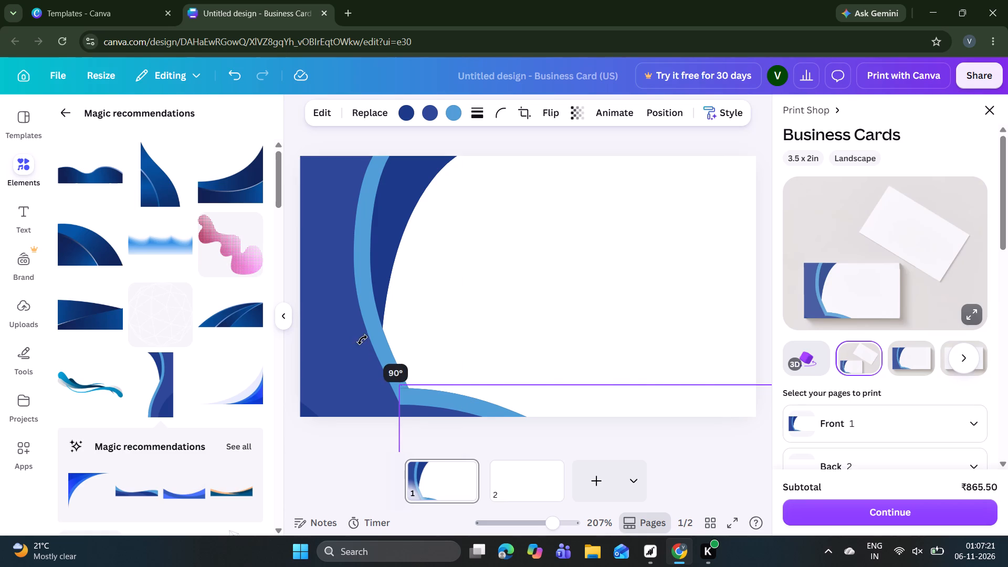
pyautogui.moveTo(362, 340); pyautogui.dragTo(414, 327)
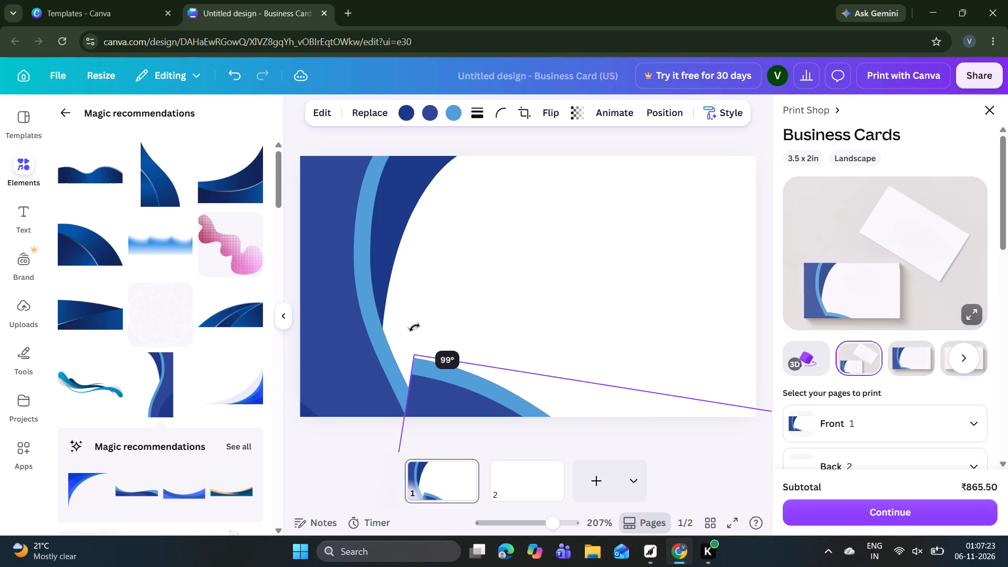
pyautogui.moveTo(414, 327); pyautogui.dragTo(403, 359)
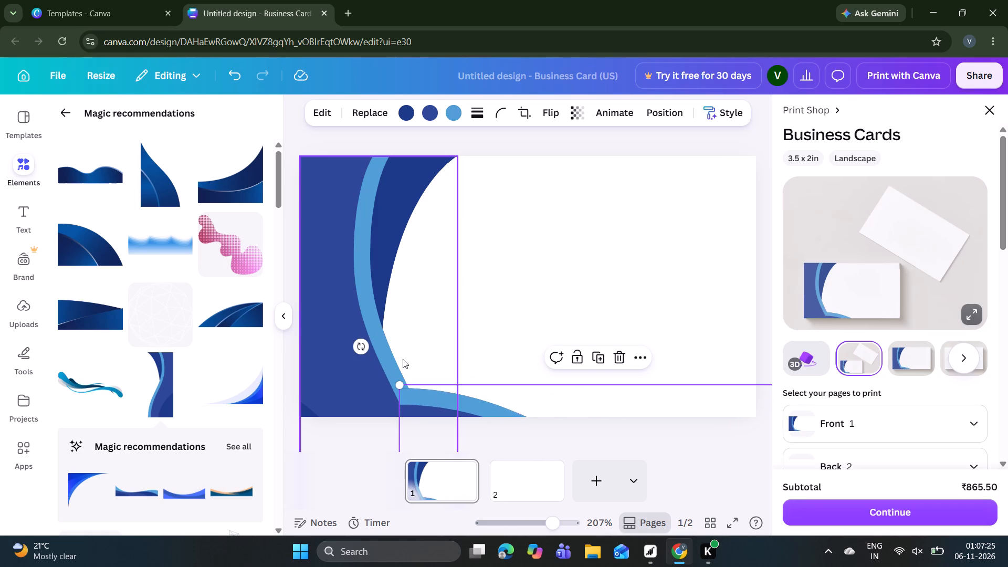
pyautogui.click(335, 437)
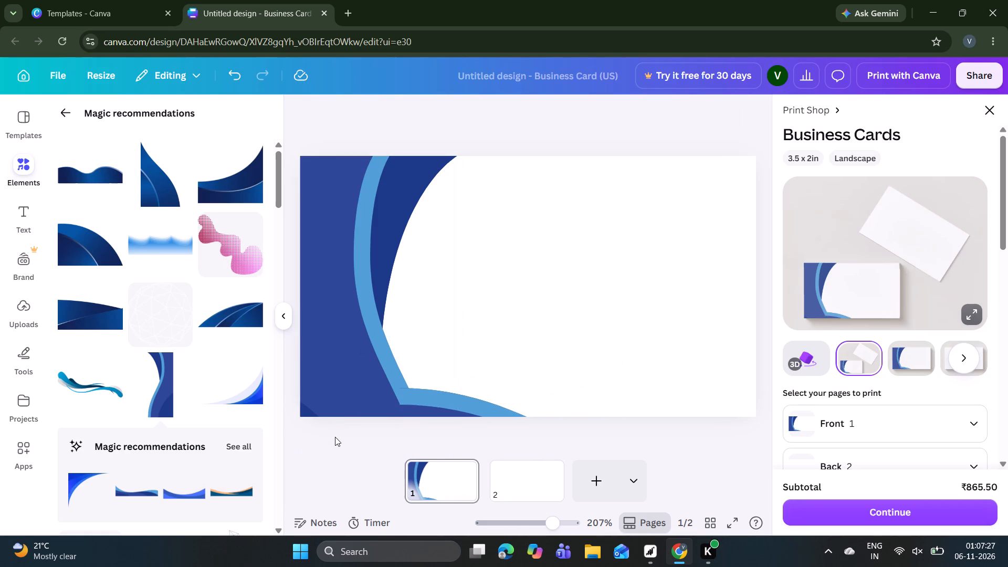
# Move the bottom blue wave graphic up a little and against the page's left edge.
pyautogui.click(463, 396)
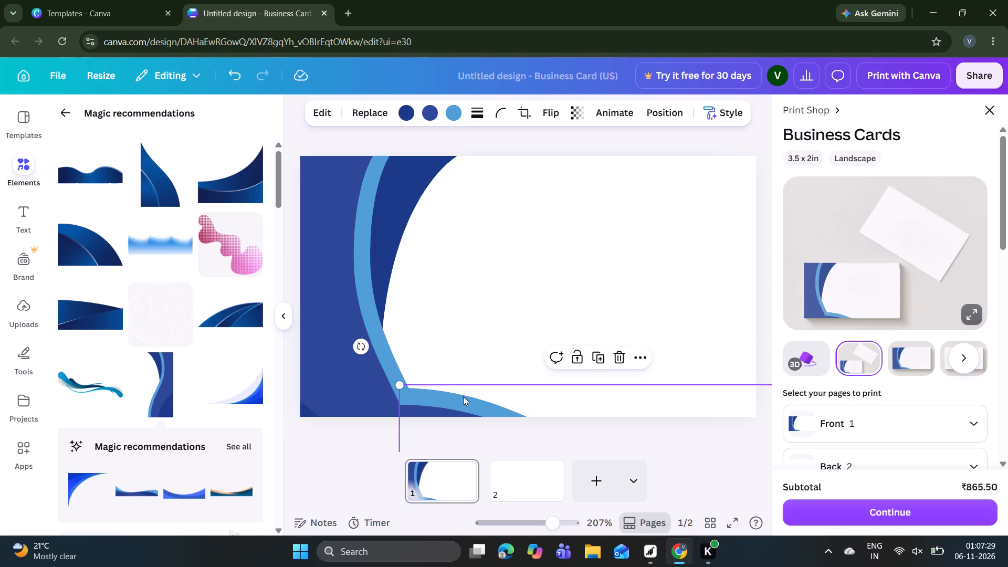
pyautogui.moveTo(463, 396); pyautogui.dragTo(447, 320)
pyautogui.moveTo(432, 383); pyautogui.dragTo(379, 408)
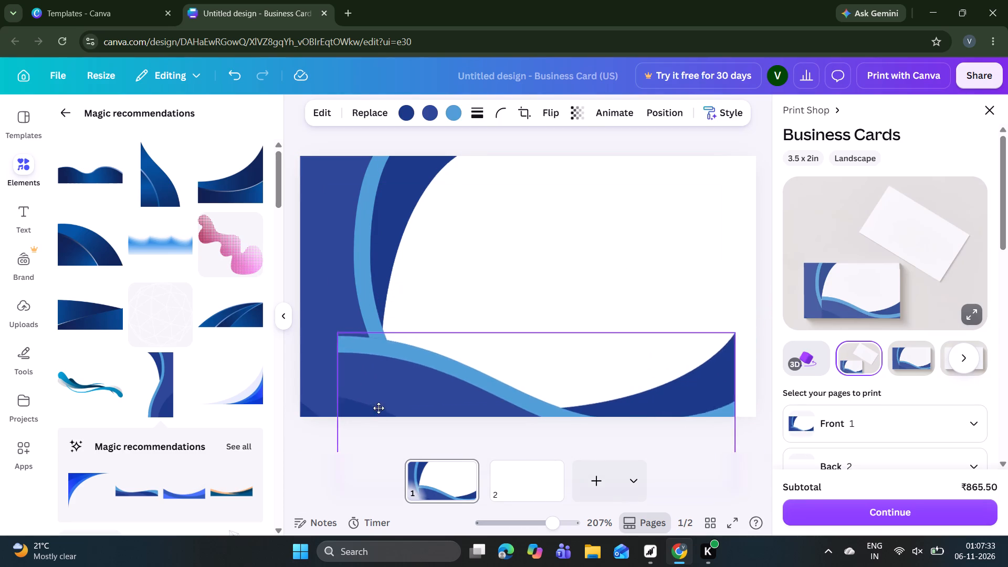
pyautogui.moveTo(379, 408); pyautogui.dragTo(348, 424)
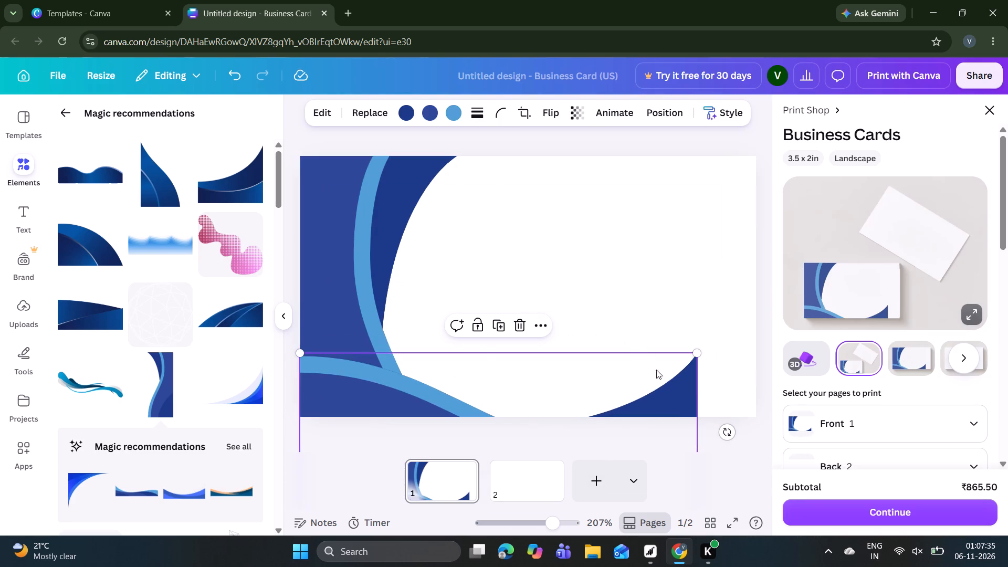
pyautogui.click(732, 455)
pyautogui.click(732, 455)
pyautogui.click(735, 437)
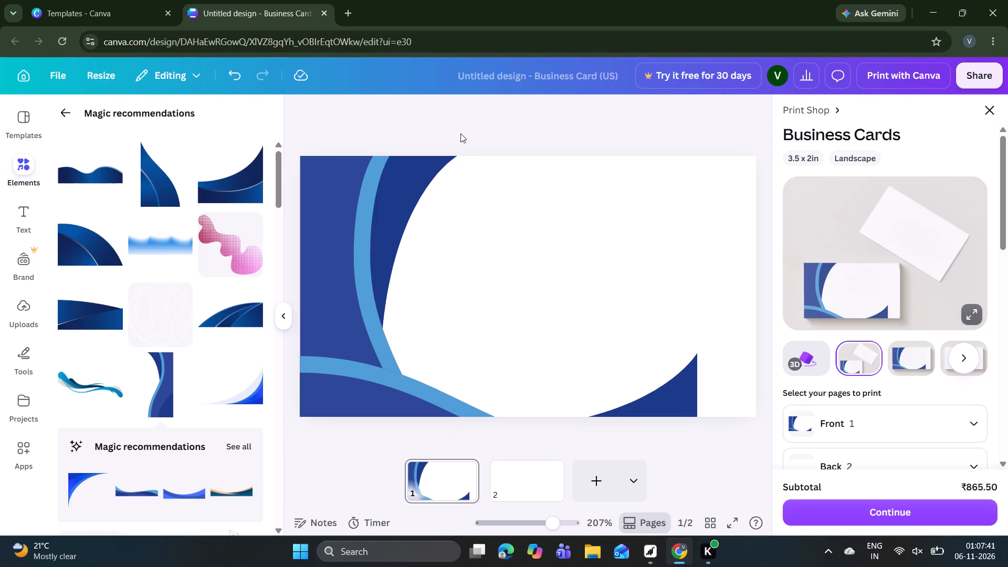
# Move the bottom blue wave graphic along the bottom edge until it is flush with the page's right edge.
pyautogui.moveTo(374, 377); pyautogui.dragTo(404, 359)
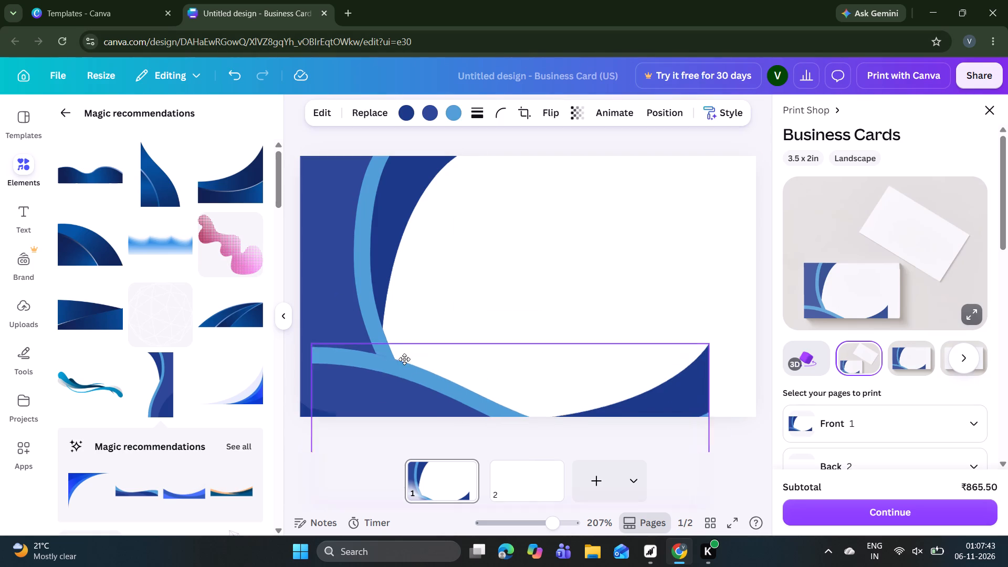
pyautogui.moveTo(404, 359); pyautogui.dragTo(437, 374)
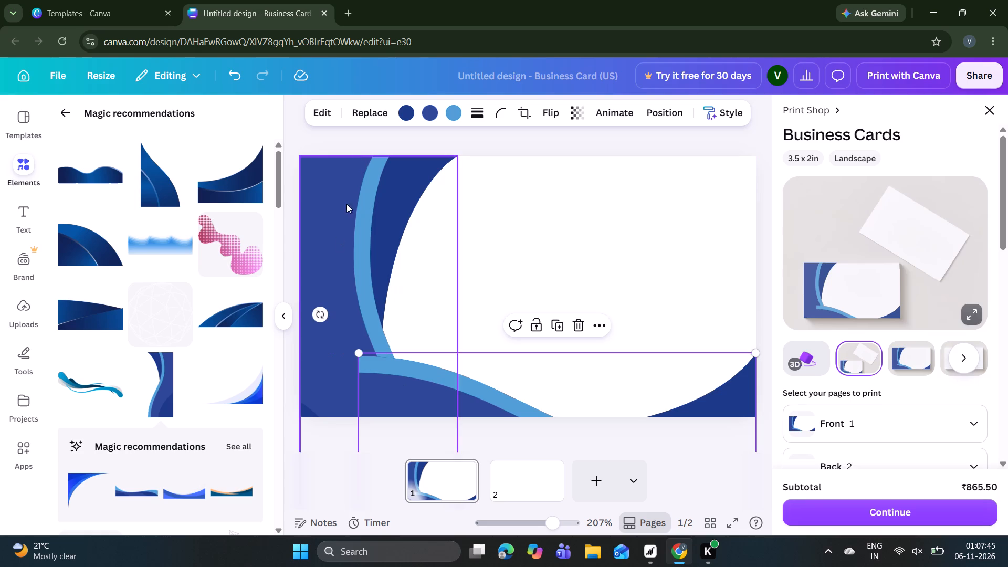
pyautogui.click(364, 138)
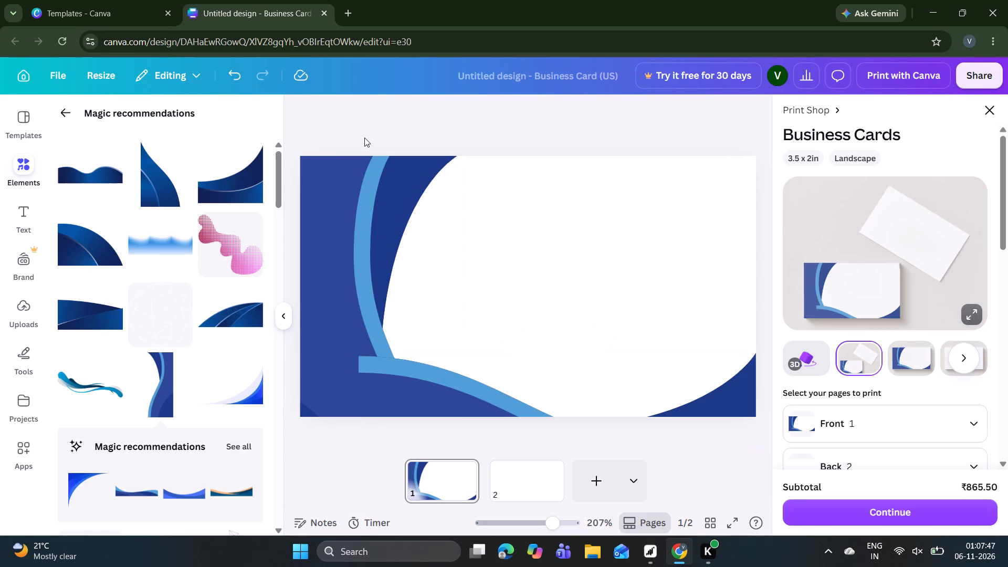
# Flip the bottom blue wave graphic vertically so its light-blue band rises toward the page's right edge.
pyautogui.click(418, 378)
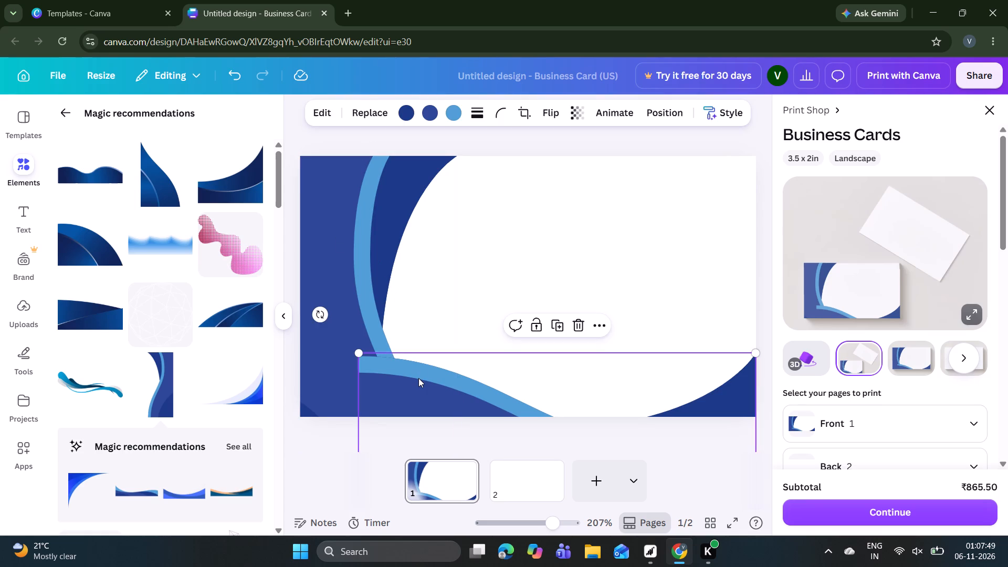
pyautogui.click(554, 114)
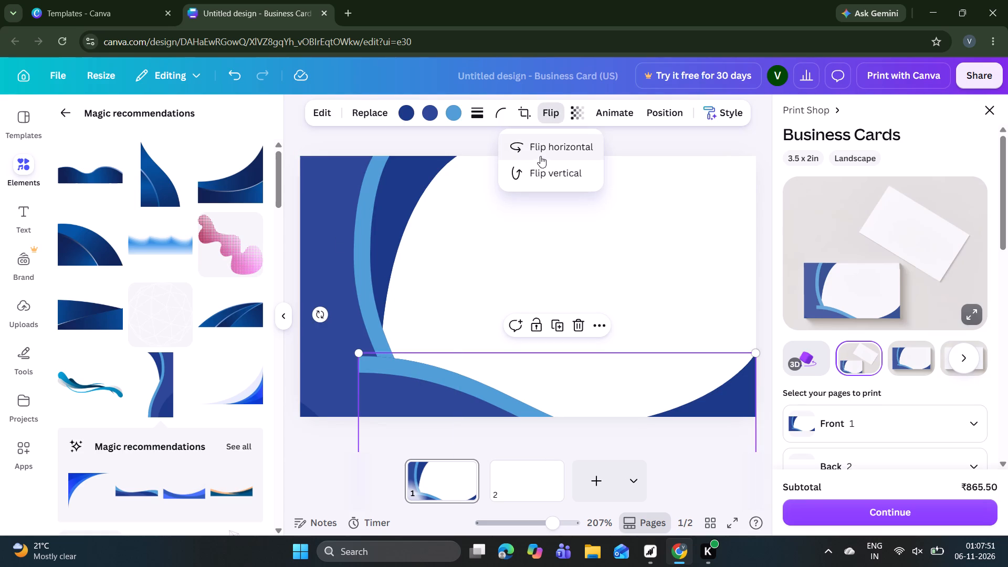
pyautogui.click(541, 156)
pyautogui.click(541, 156)
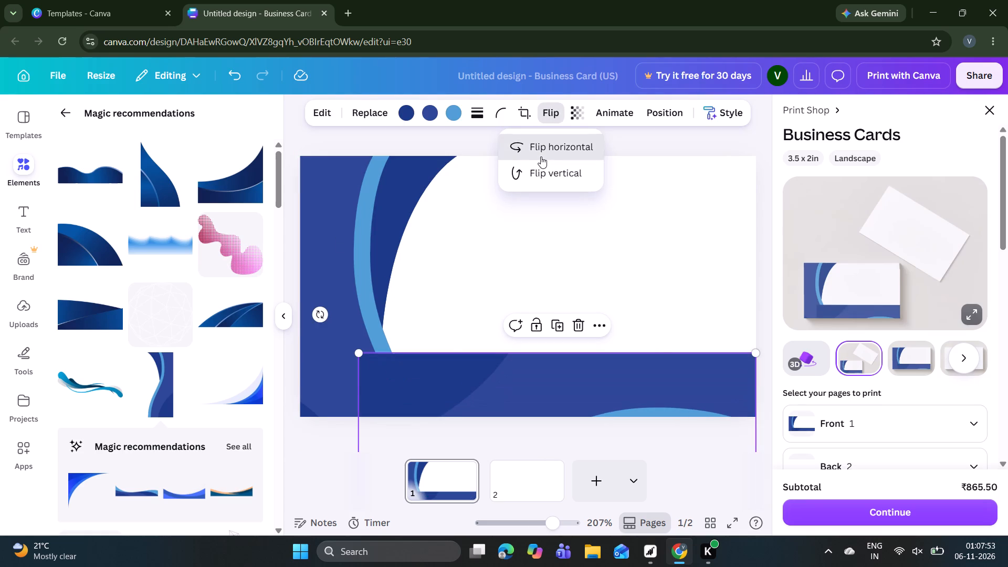
pyautogui.click(551, 174)
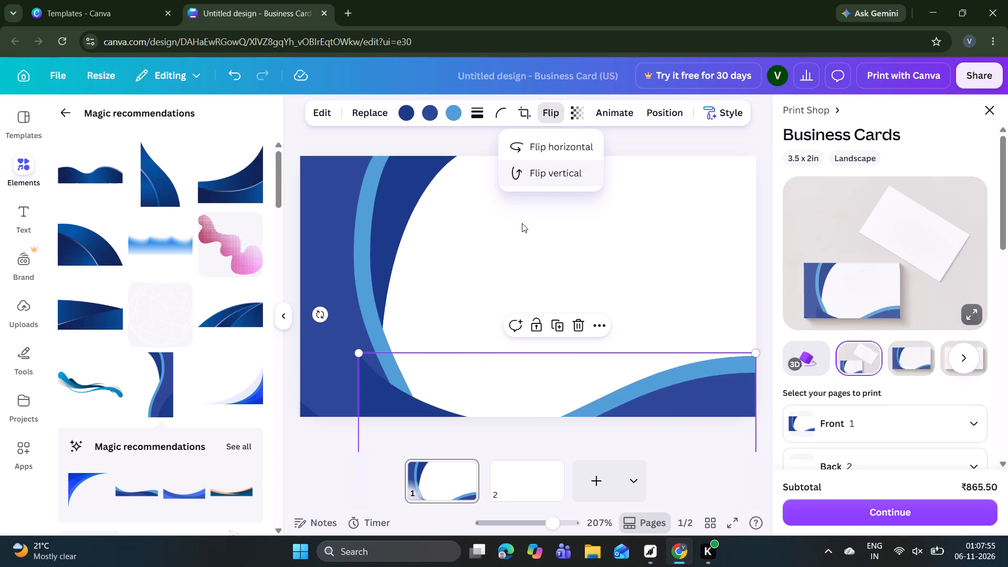
# Move the bottom blue wave graphic leftward along the bottom edge until its right end meets the page's vertical centre line.
pyautogui.moveTo(441, 389); pyautogui.dragTo(300, 374)
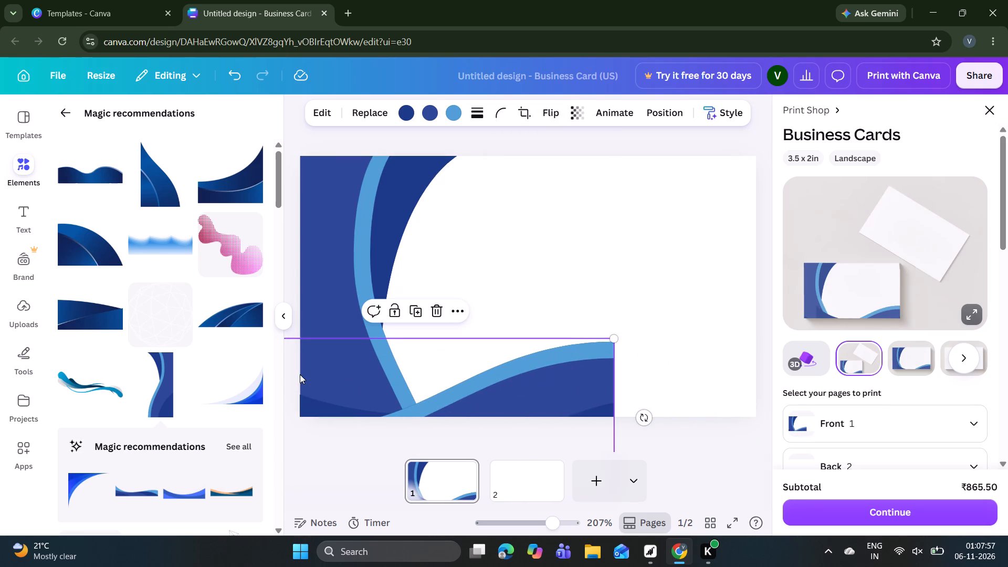
pyautogui.moveTo(537, 367); pyautogui.dragTo(471, 368)
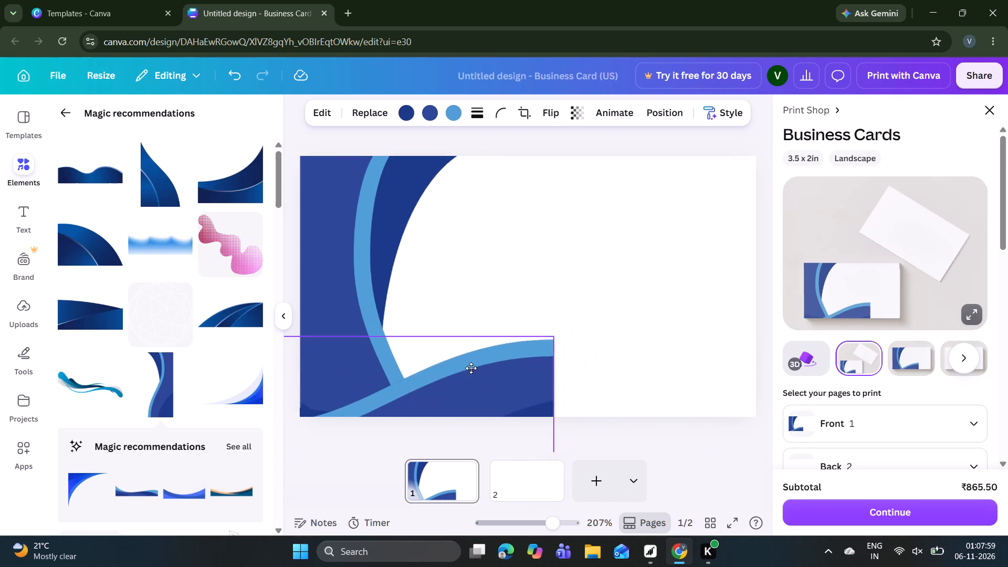
pyautogui.moveTo(471, 368); pyautogui.dragTo(455, 364)
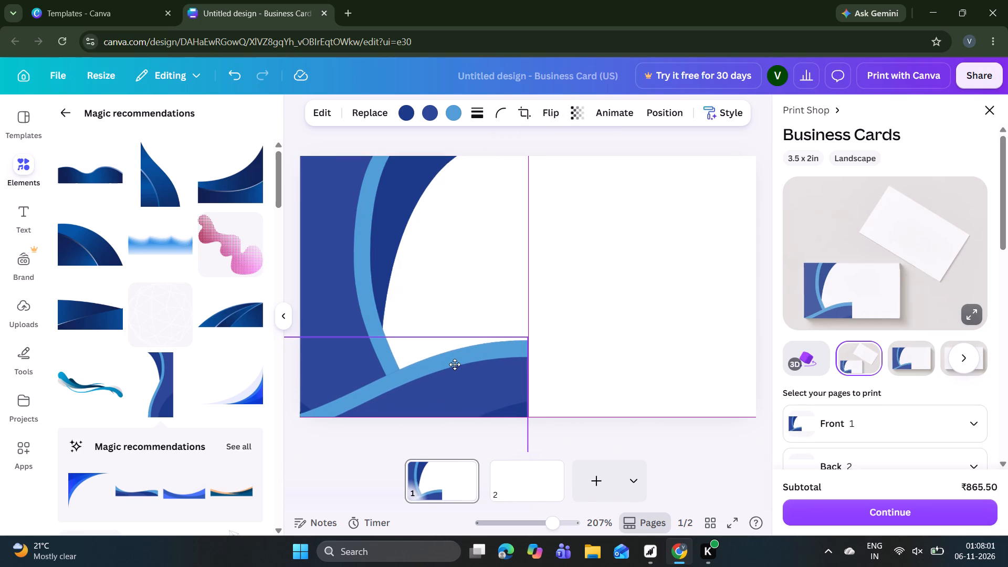
pyautogui.moveTo(455, 364); pyautogui.dragTo(454, 364)
pyautogui.click(676, 451)
pyautogui.click(676, 451)
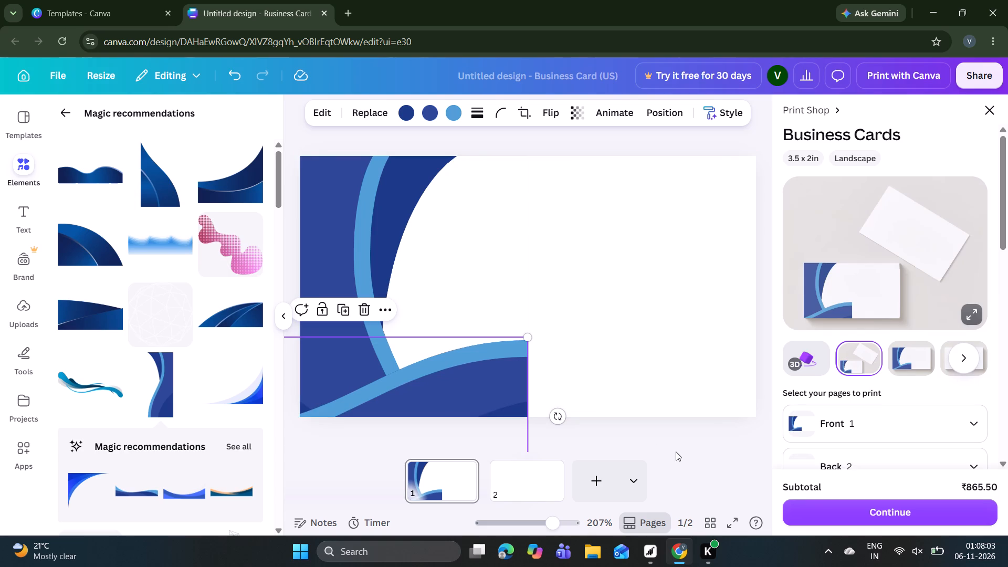
pyautogui.click(689, 440)
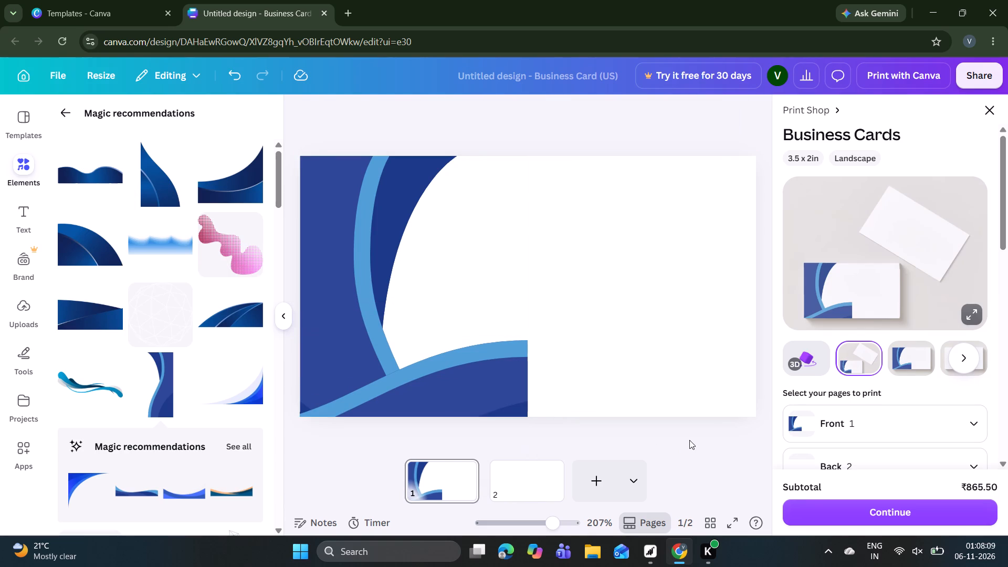
# Add a circular basic-shape frame and place it over the left wave's inner edge at about X 0.51 in, Y 0.56 in.
pyautogui.click(73, 115)
pyautogui.scroll(-2, 189, 361)
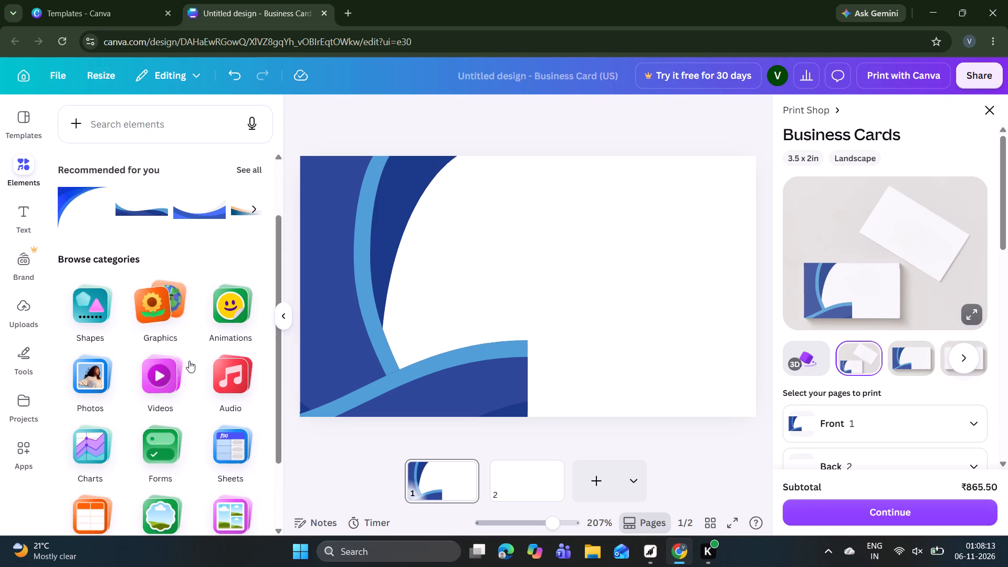
pyautogui.scroll(-1, 189, 361)
pyautogui.click(158, 462)
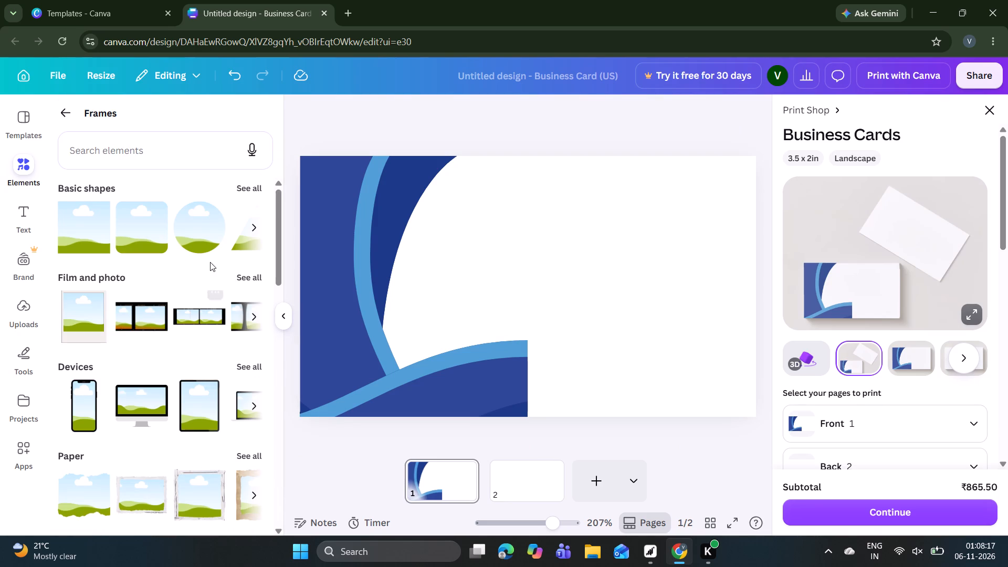
pyautogui.click(203, 233)
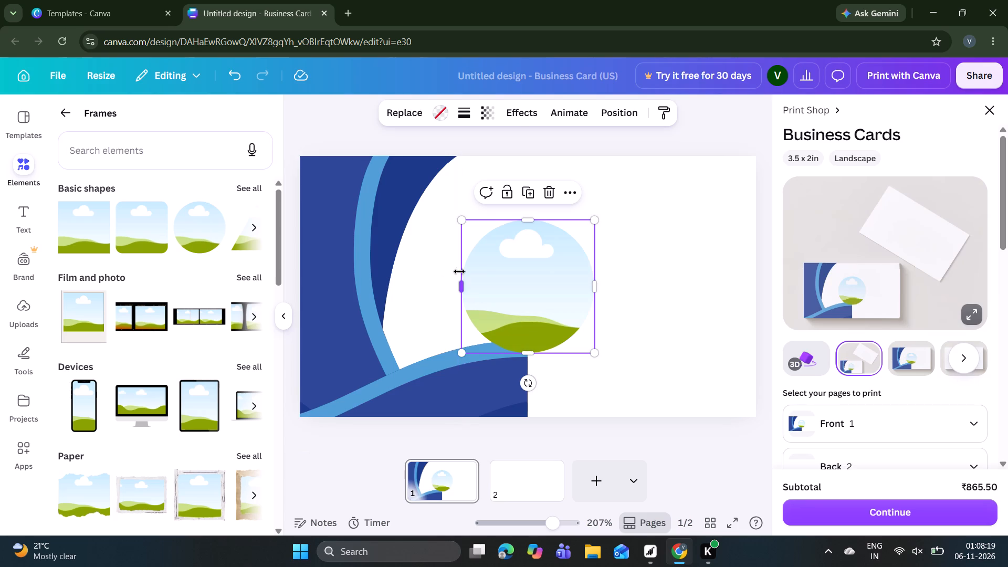
pyautogui.moveTo(534, 282); pyautogui.dragTo(433, 285)
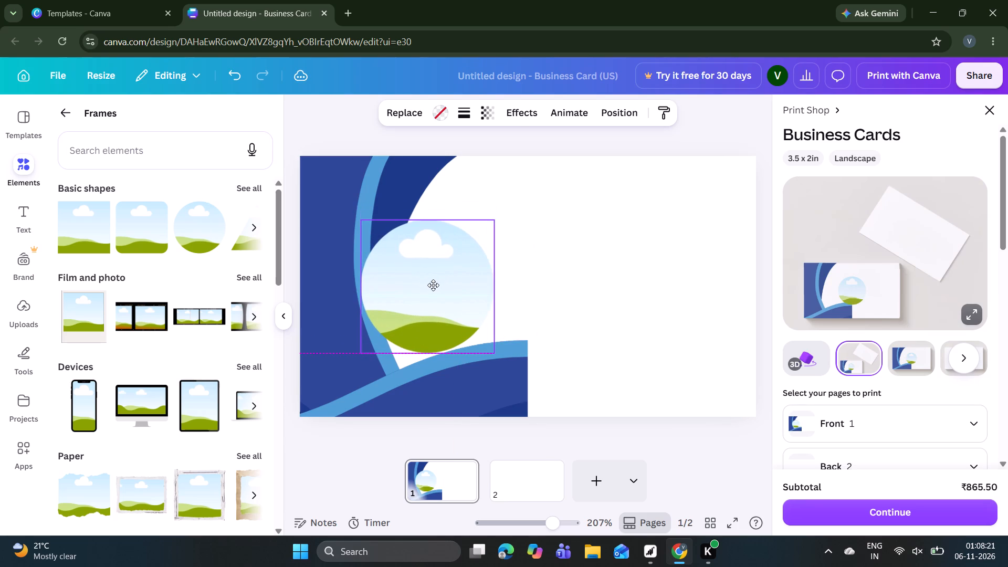
pyautogui.moveTo(433, 285); pyautogui.dragTo(437, 285)
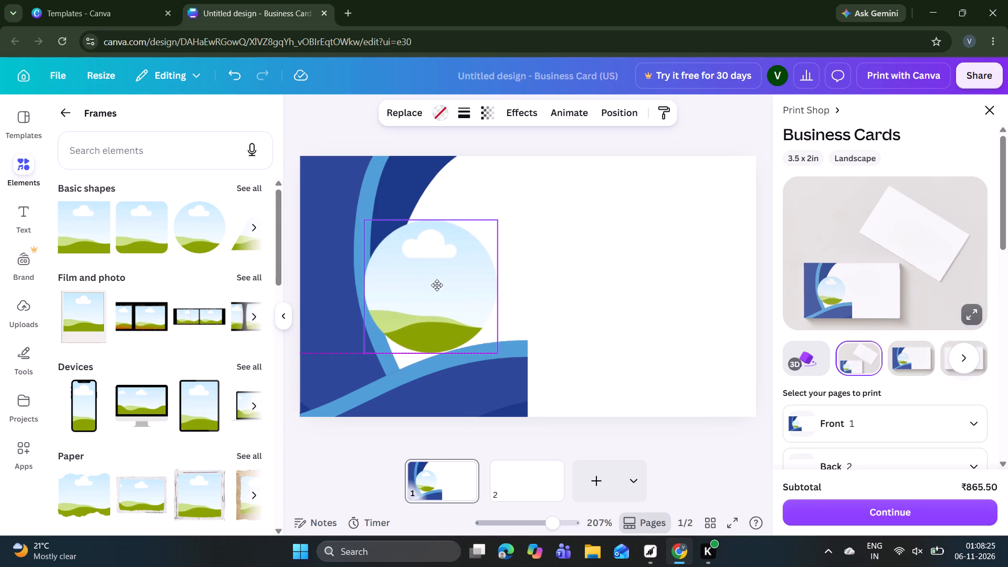
pyautogui.moveTo(437, 285); pyautogui.dragTo(438, 290)
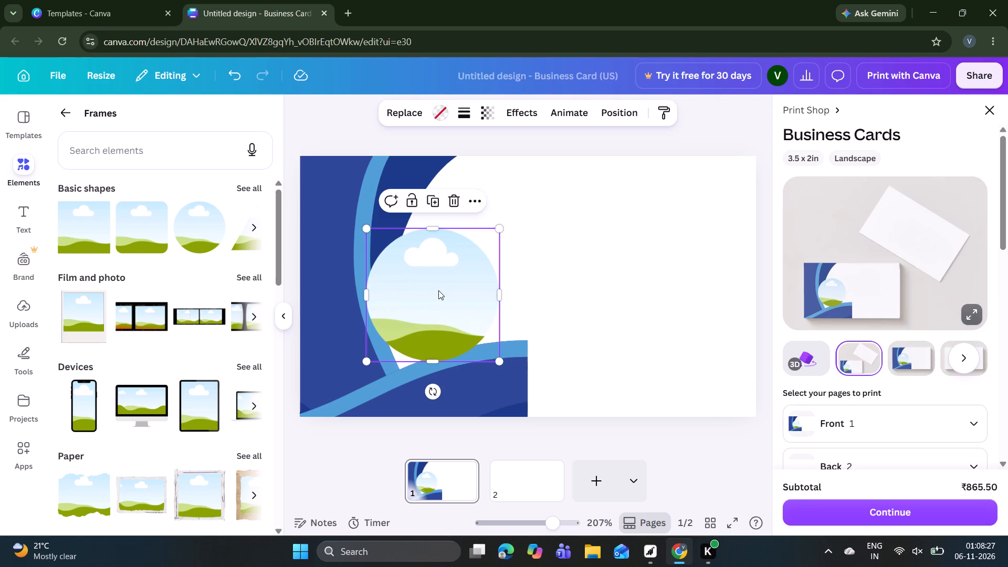
pyautogui.click(652, 429)
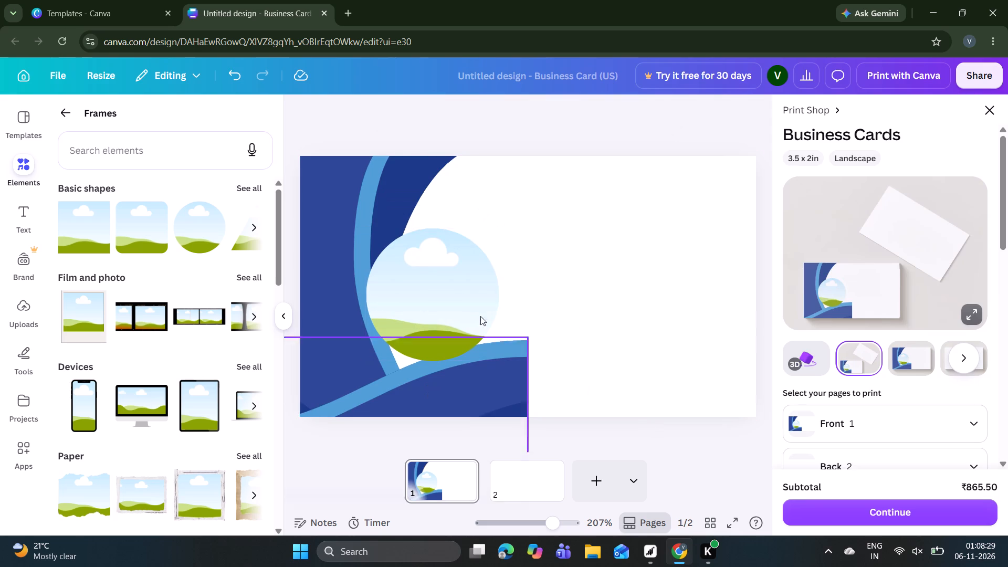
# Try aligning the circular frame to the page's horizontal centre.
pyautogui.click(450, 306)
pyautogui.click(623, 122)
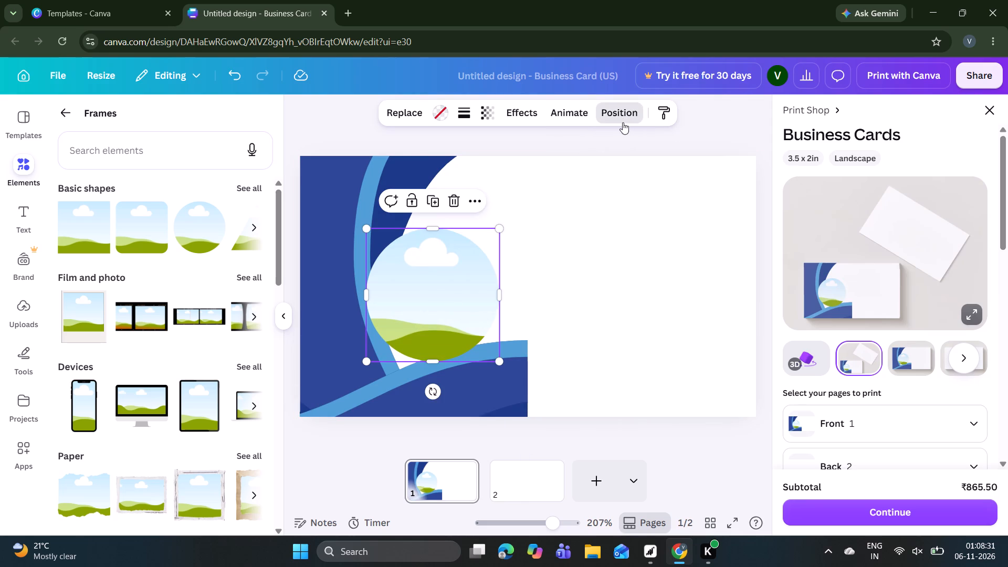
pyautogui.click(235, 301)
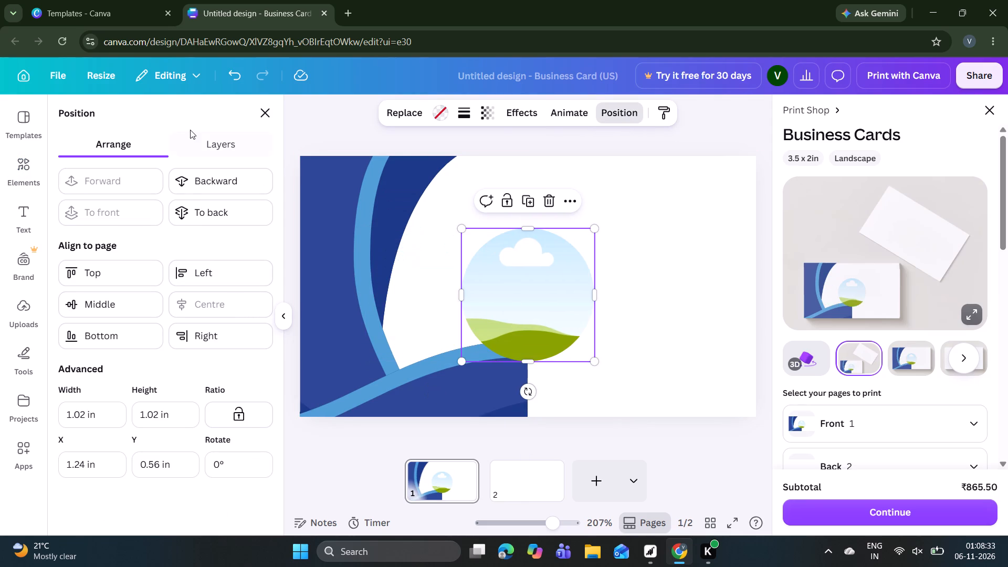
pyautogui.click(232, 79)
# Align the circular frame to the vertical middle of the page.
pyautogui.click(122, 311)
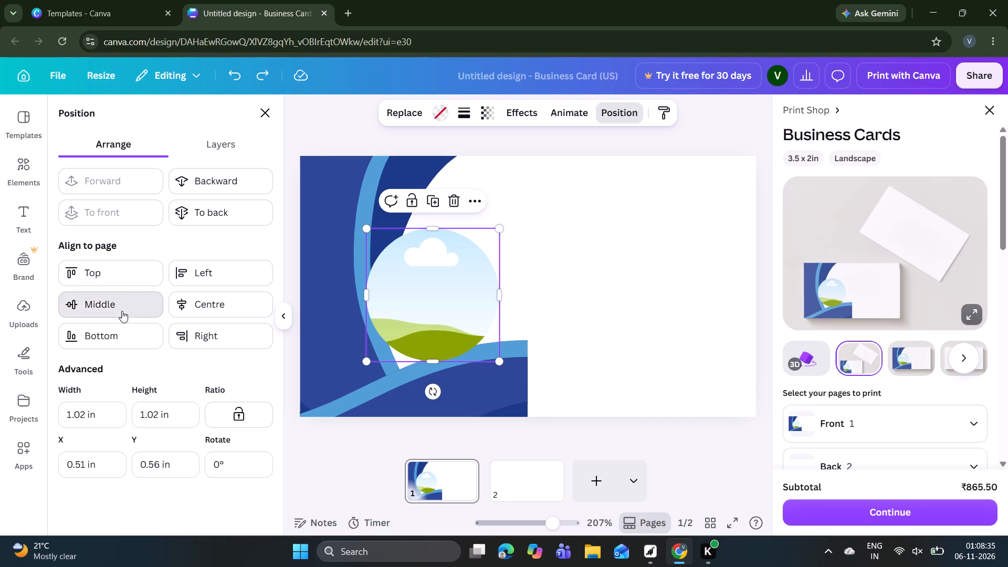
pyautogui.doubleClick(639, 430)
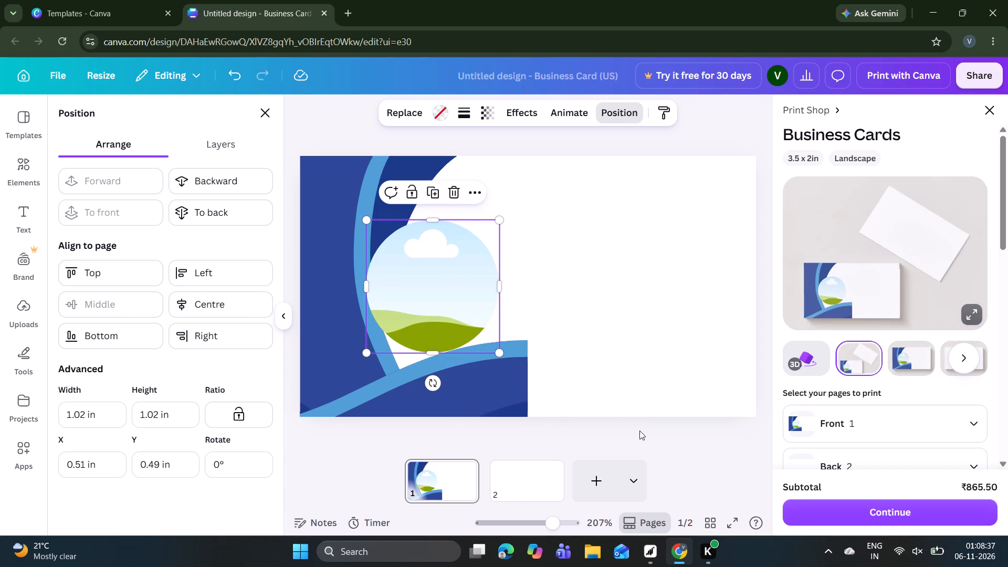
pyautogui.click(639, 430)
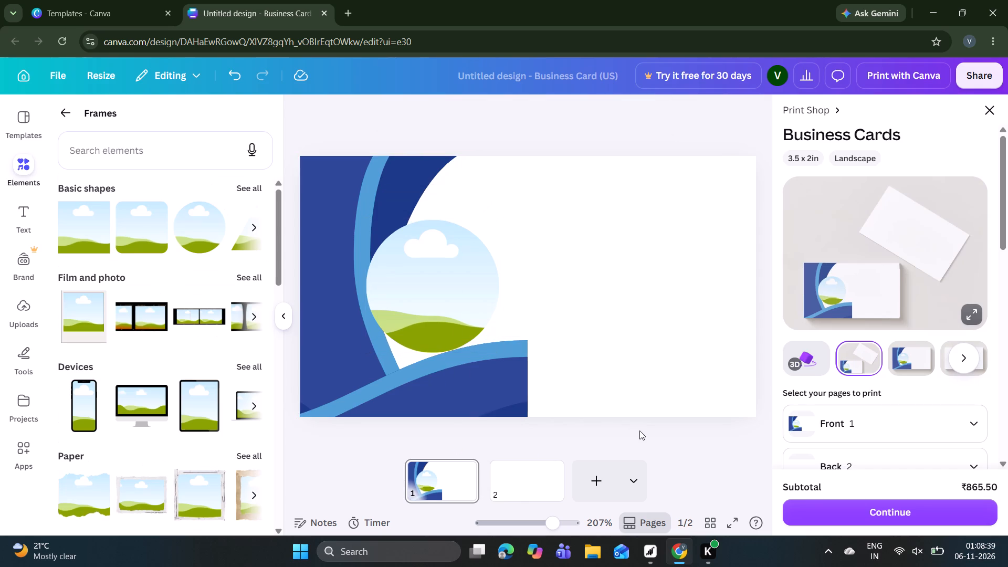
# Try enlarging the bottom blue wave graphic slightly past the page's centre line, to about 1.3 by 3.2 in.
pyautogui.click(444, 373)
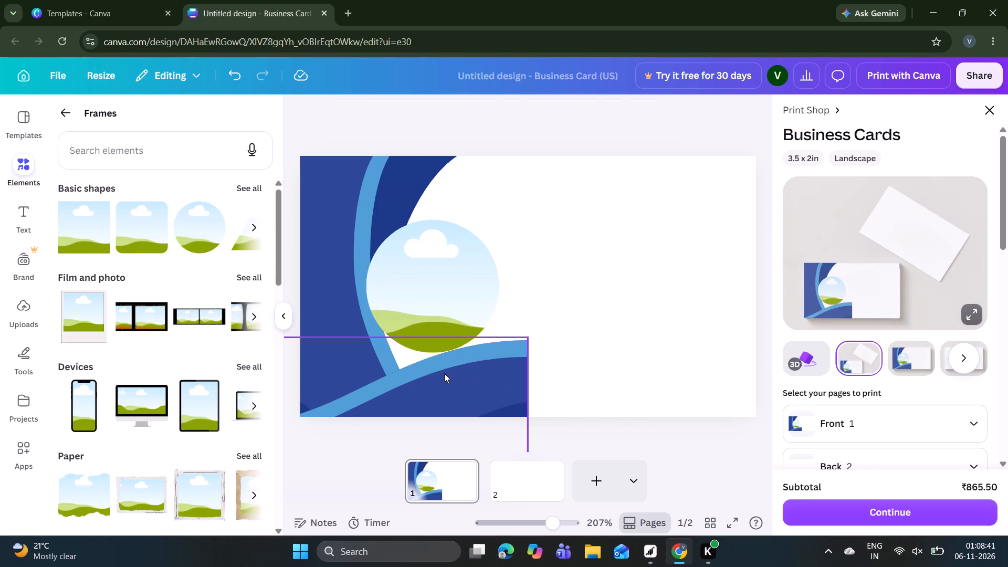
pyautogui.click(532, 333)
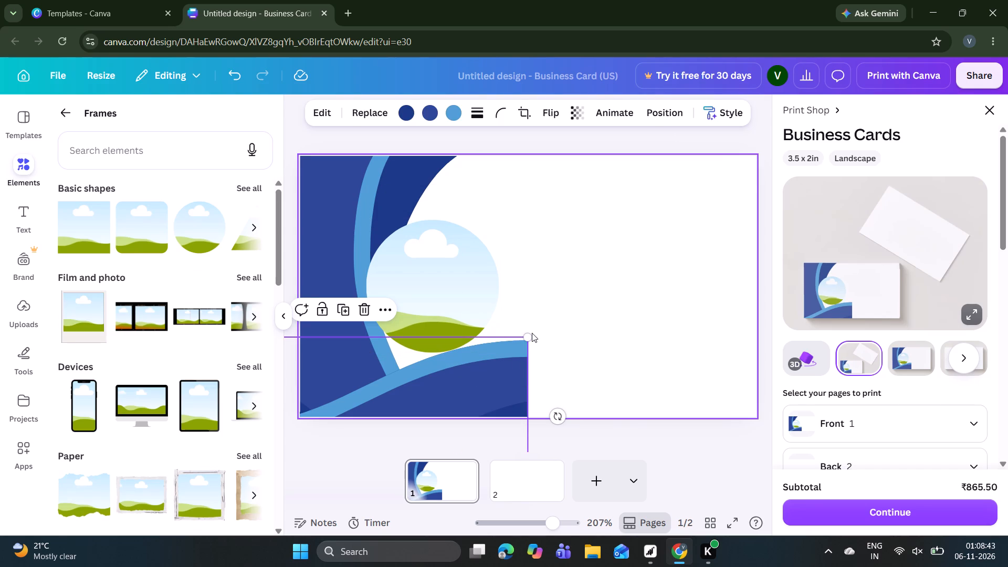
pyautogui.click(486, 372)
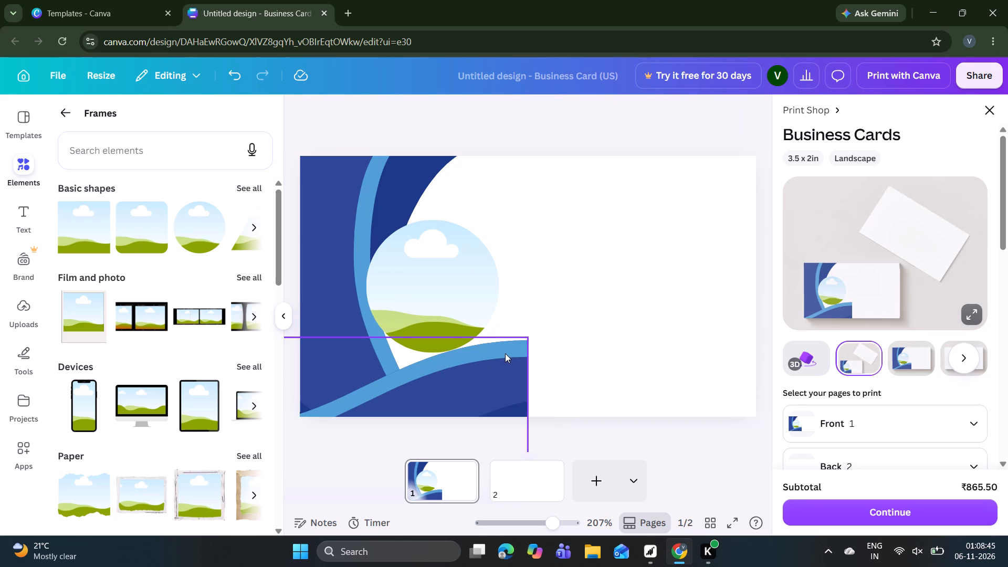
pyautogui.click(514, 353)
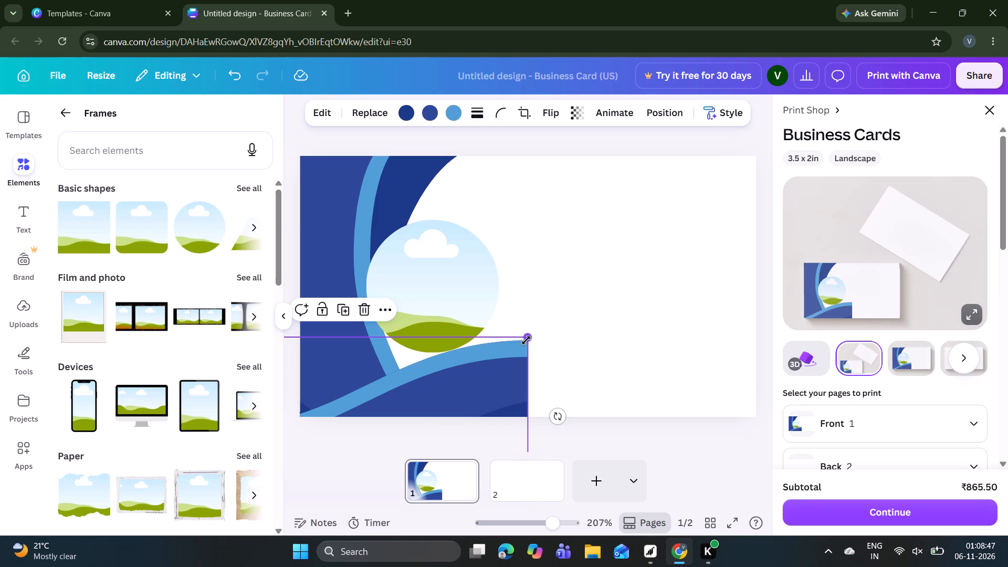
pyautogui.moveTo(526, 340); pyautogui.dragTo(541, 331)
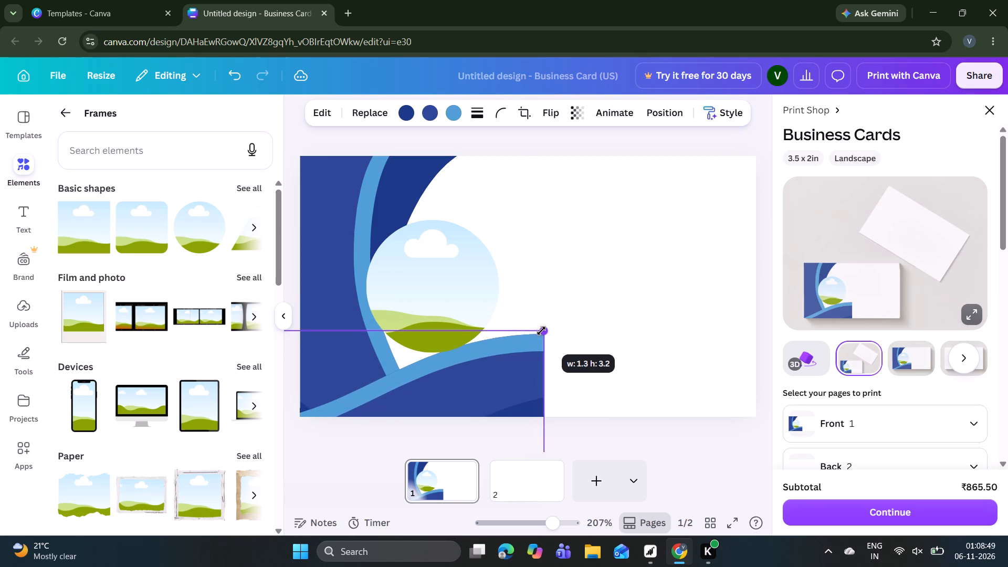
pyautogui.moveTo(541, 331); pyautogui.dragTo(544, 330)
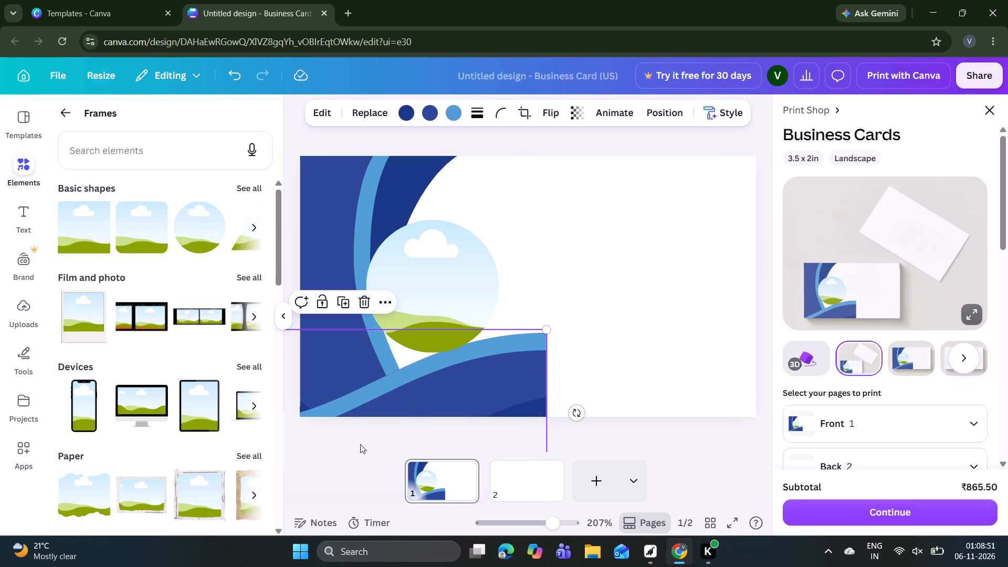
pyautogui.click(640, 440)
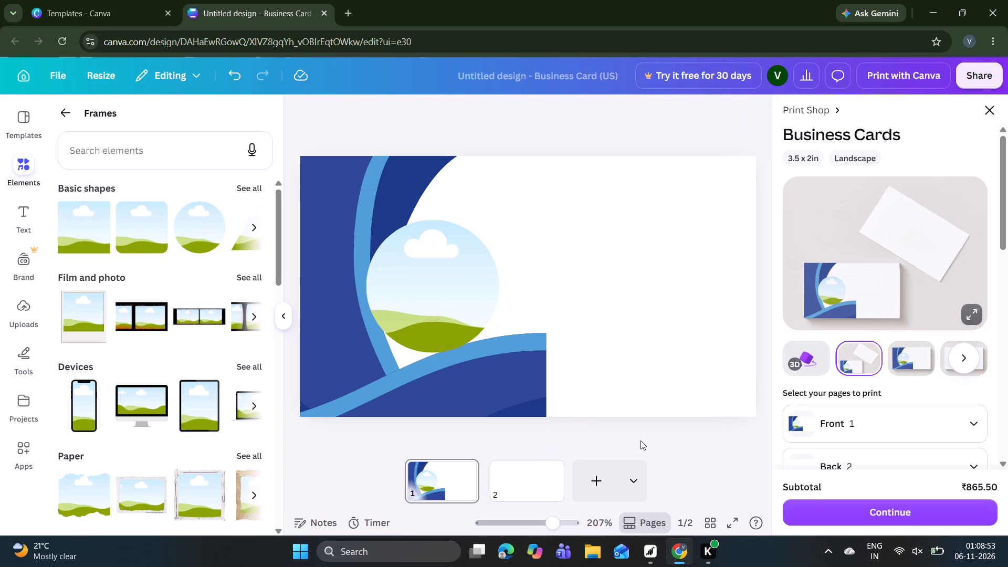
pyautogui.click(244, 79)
# Move the circular frame down slightly so its lower edge overlaps the bottom wave's light-blue band.
pyautogui.click(414, 237)
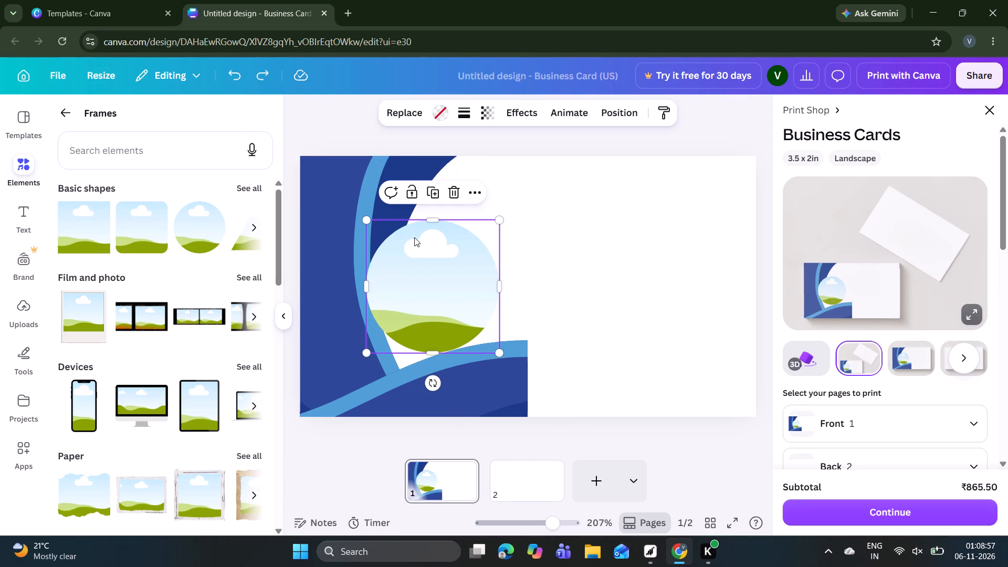
pyautogui.moveTo(414, 237); pyautogui.dragTo(416, 245)
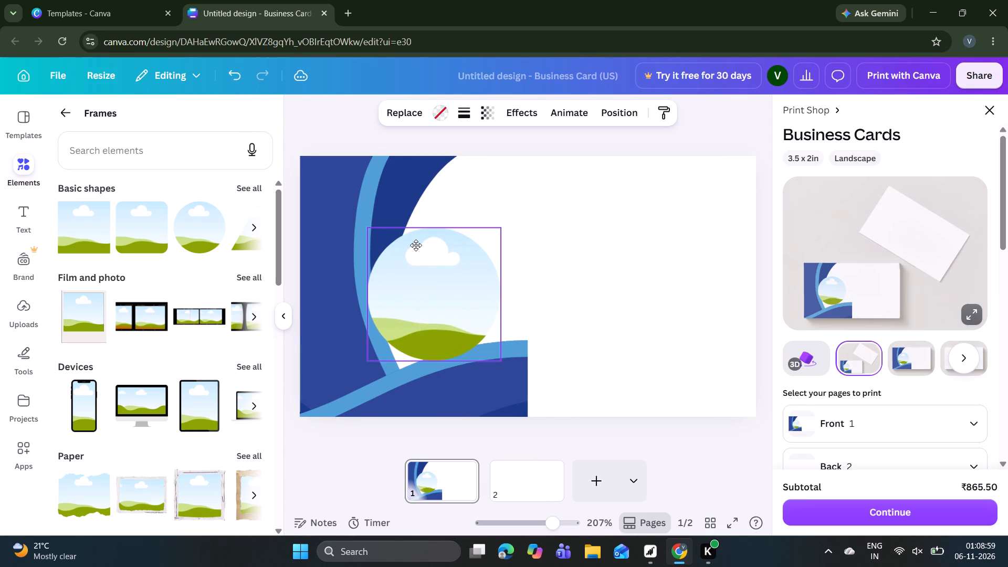
pyautogui.moveTo(416, 245); pyautogui.dragTo(414, 246)
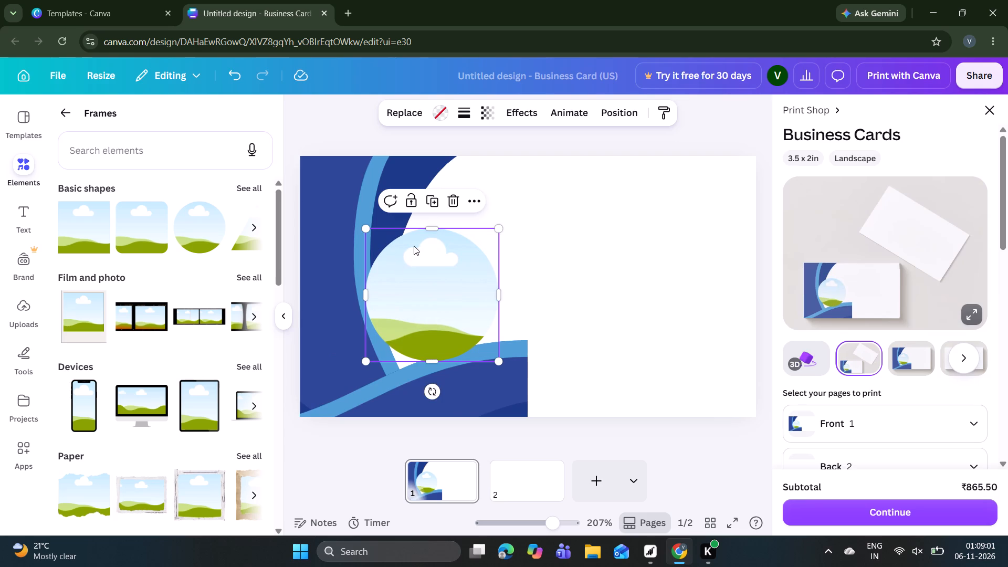
pyautogui.click(626, 438)
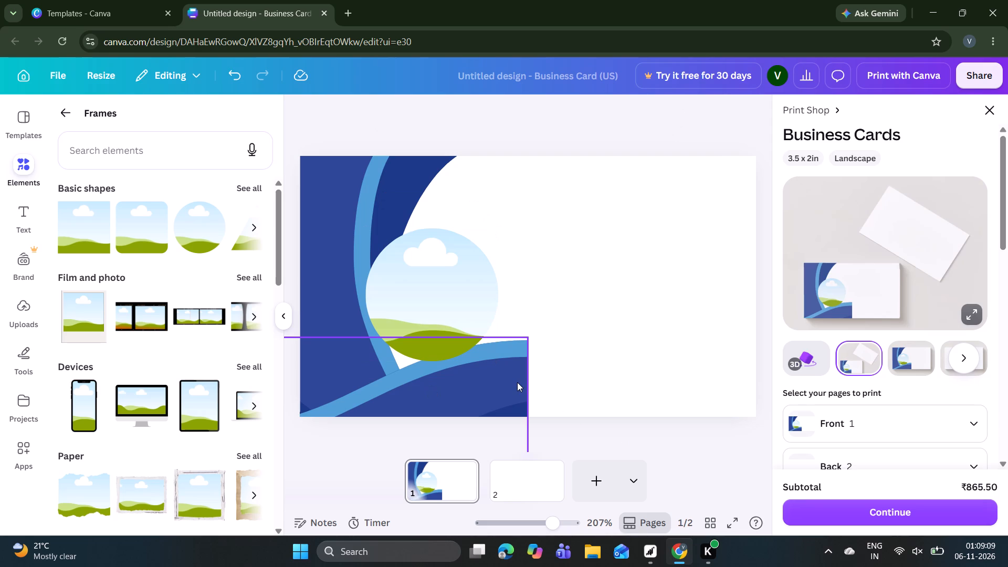
# Add a solid black stroke with a weight of 3 around the circular frame.
pyautogui.click(438, 316)
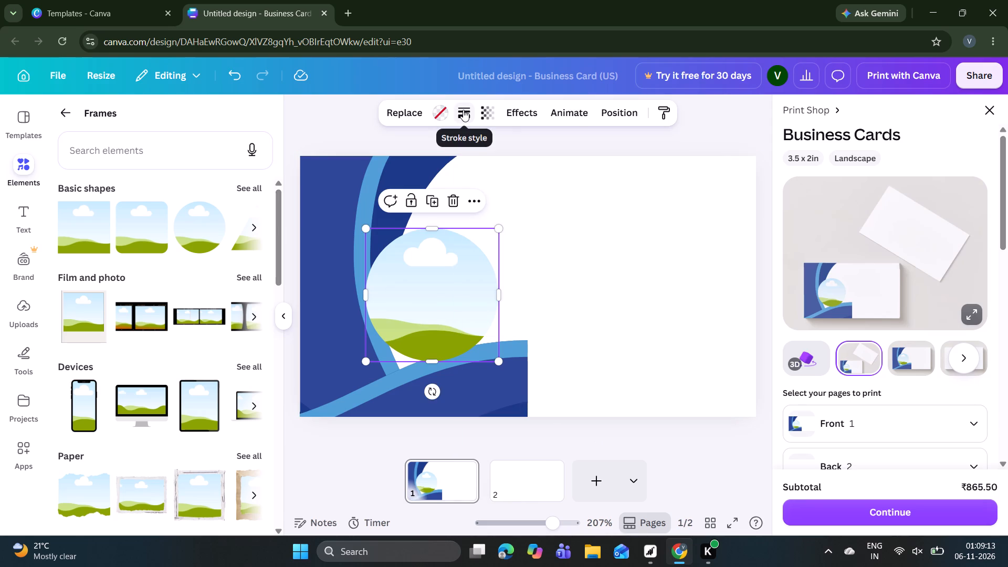
pyautogui.click(463, 110)
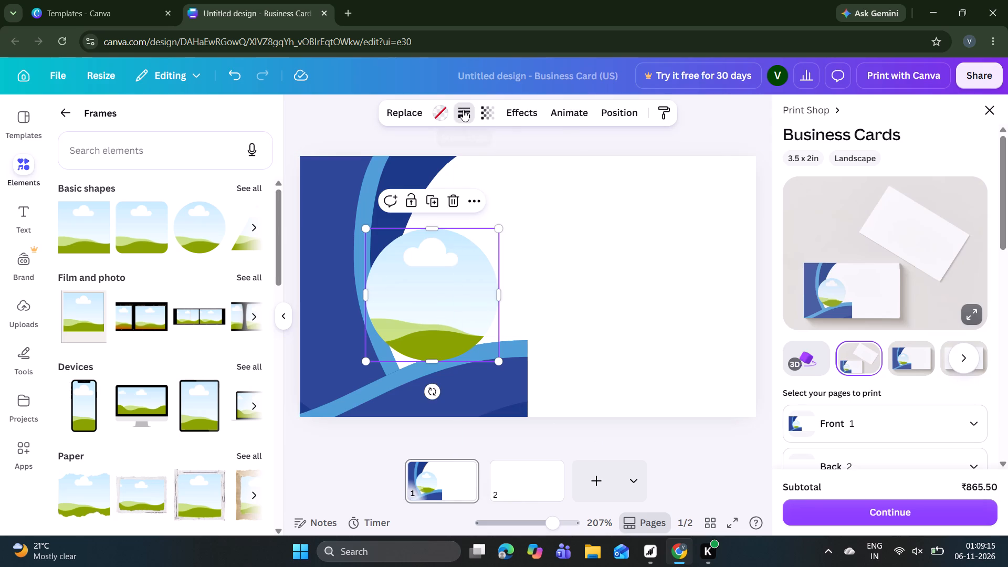
pyautogui.click(377, 208)
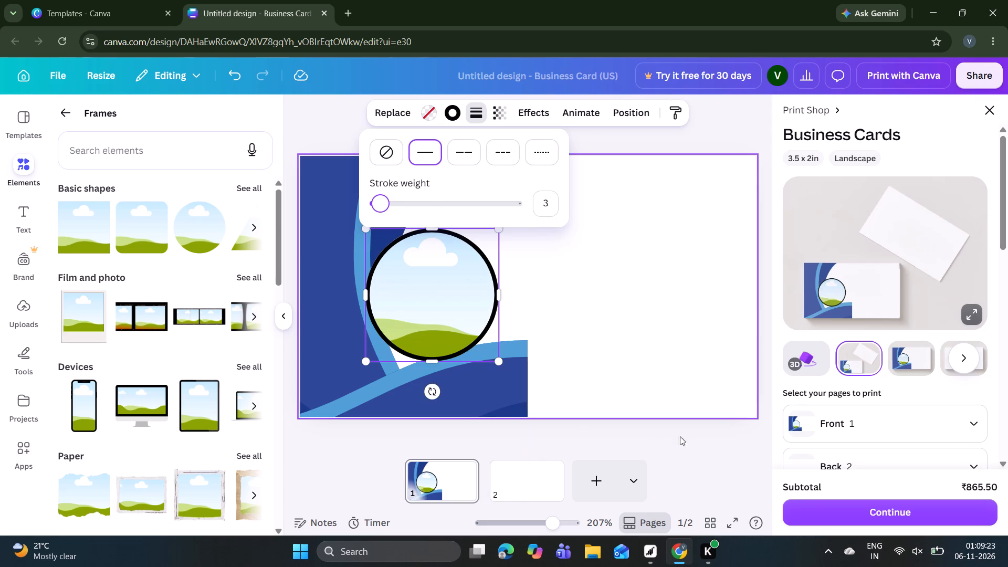
pyautogui.click(698, 432)
pyautogui.click(698, 432)
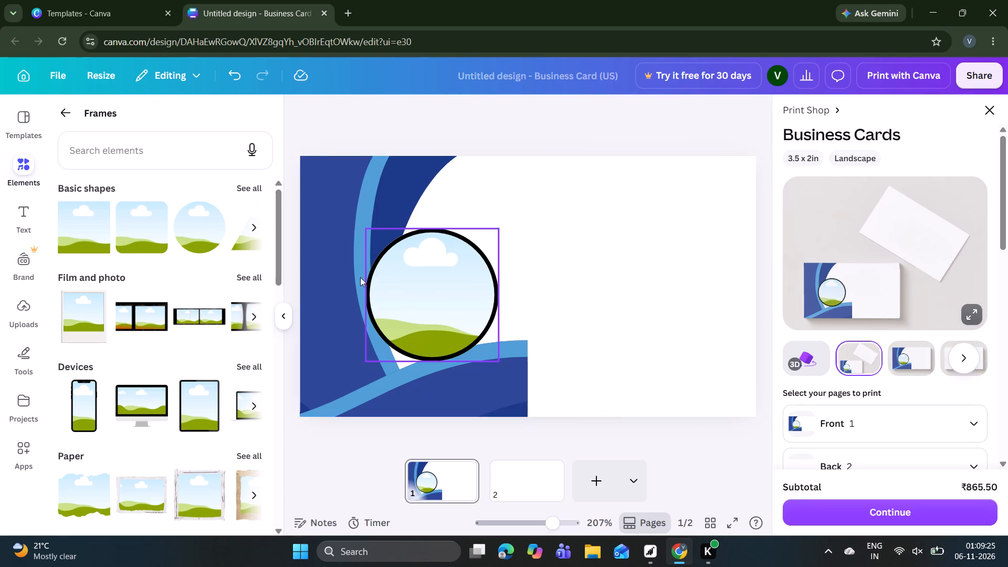
# Lock the bottom blue wave graphic in place.
pyautogui.click(488, 417)
pyautogui.click(479, 387)
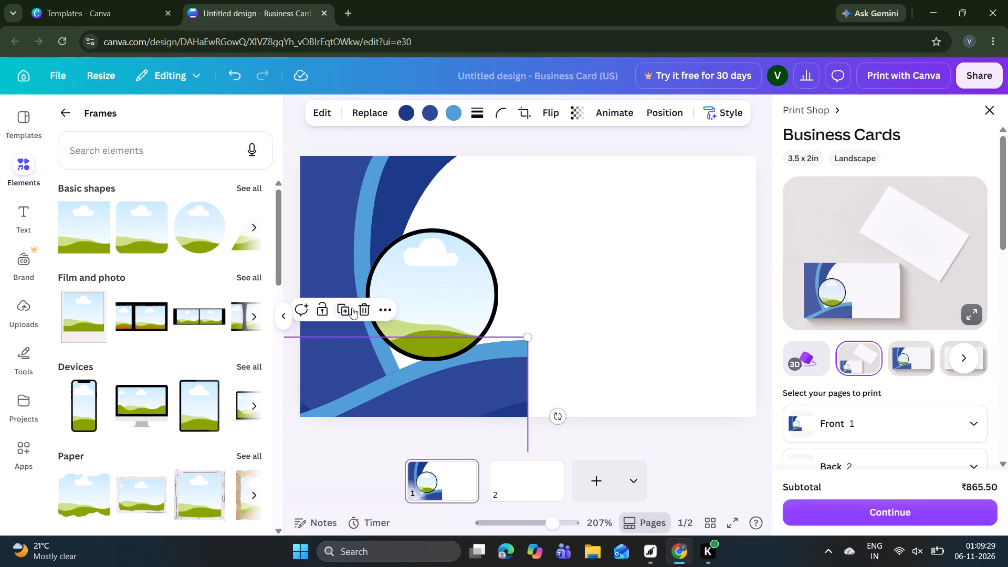
pyautogui.click(324, 305)
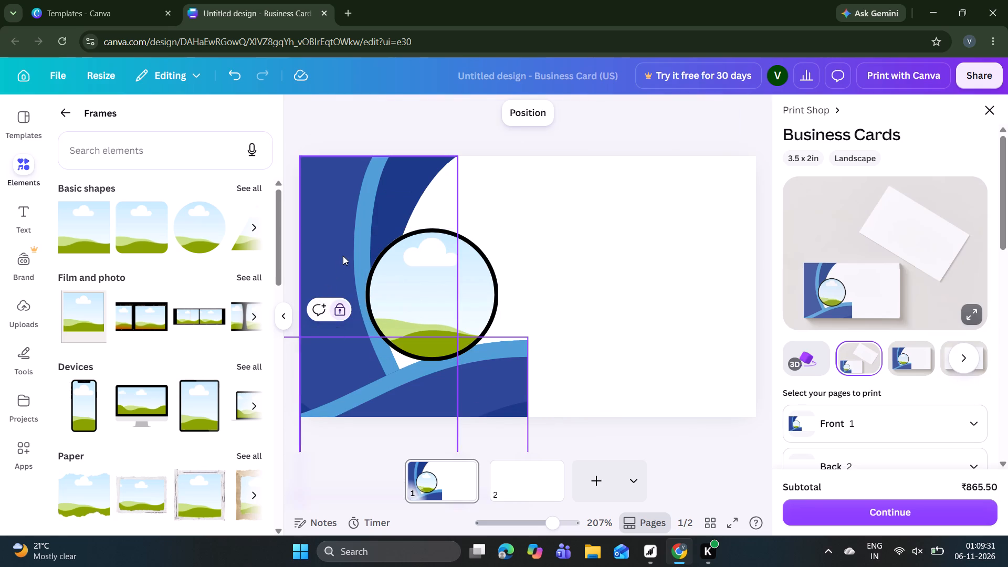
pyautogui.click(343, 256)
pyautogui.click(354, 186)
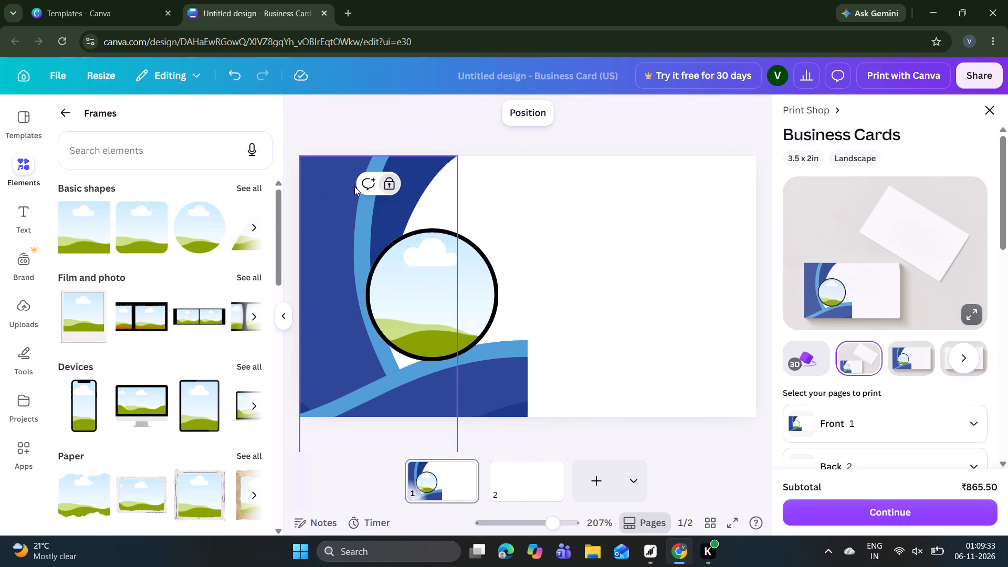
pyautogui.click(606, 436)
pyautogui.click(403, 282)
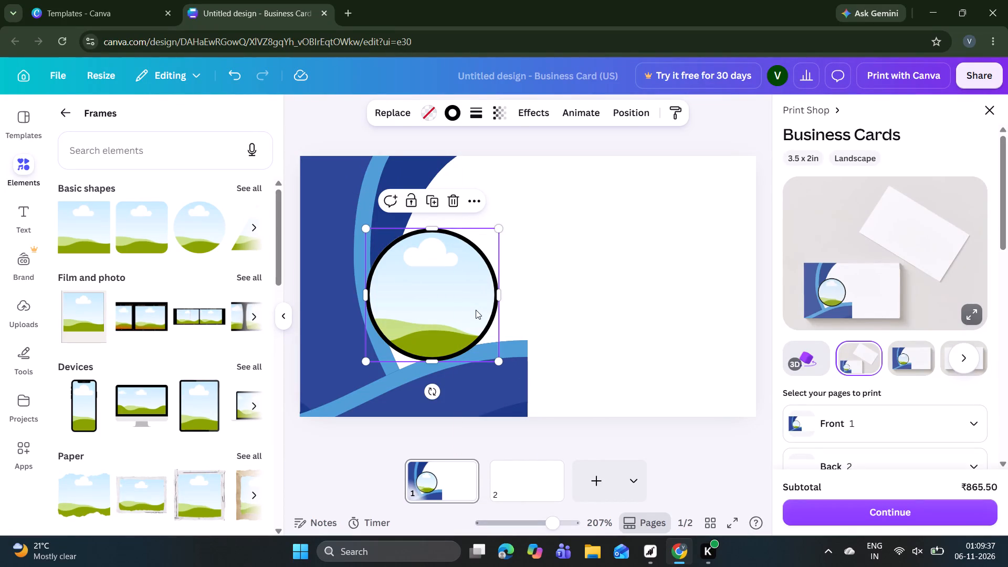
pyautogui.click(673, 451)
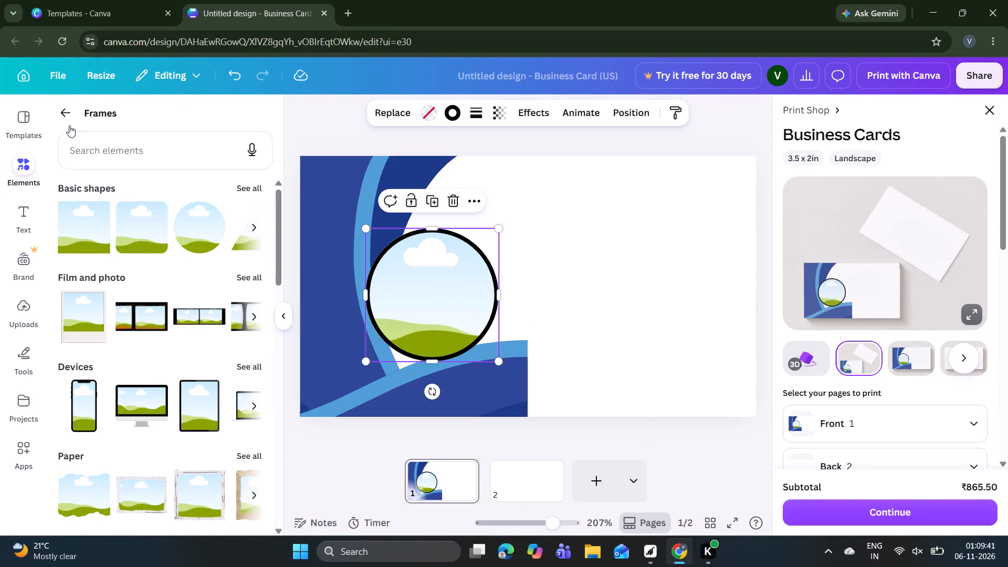
# Search the elements for "finance manager" and show all the matching photos.
pyautogui.click(68, 124)
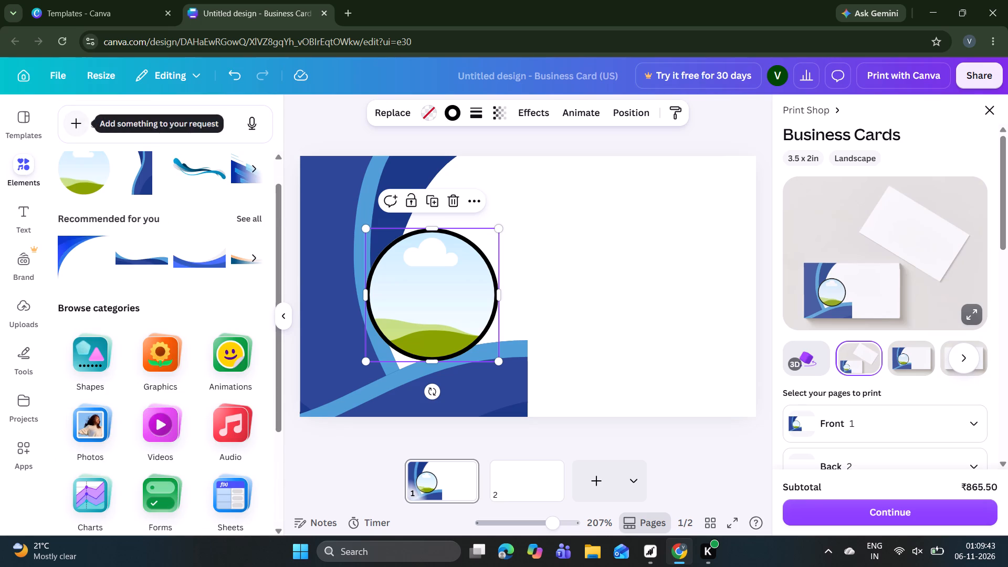
pyautogui.click(134, 123)
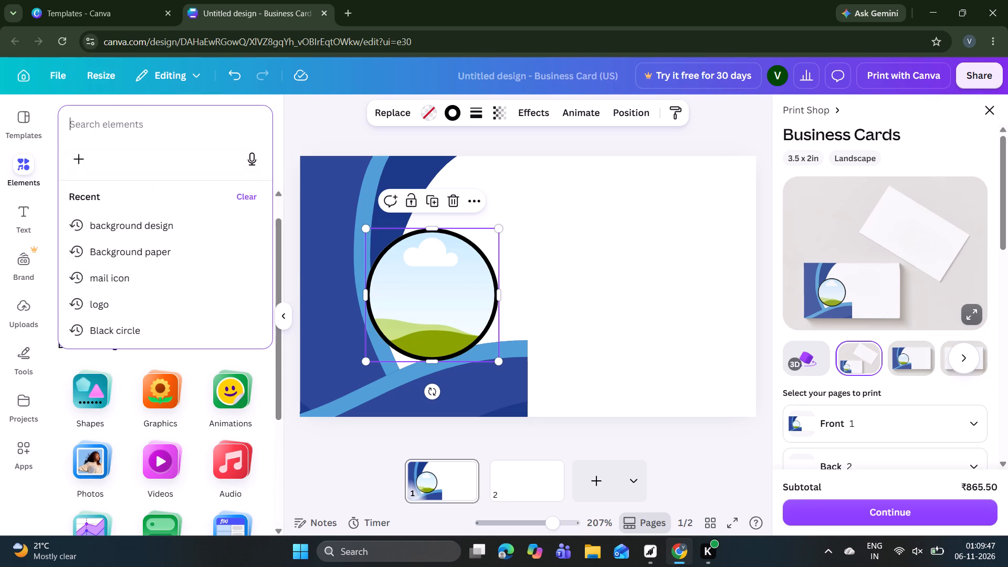
pyautogui.press('m')
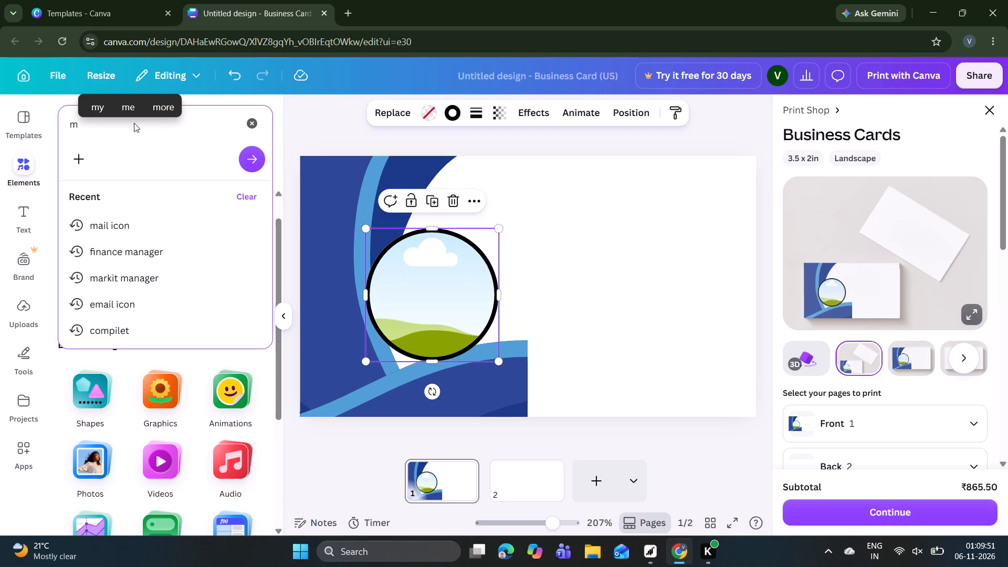
pyautogui.click(145, 258)
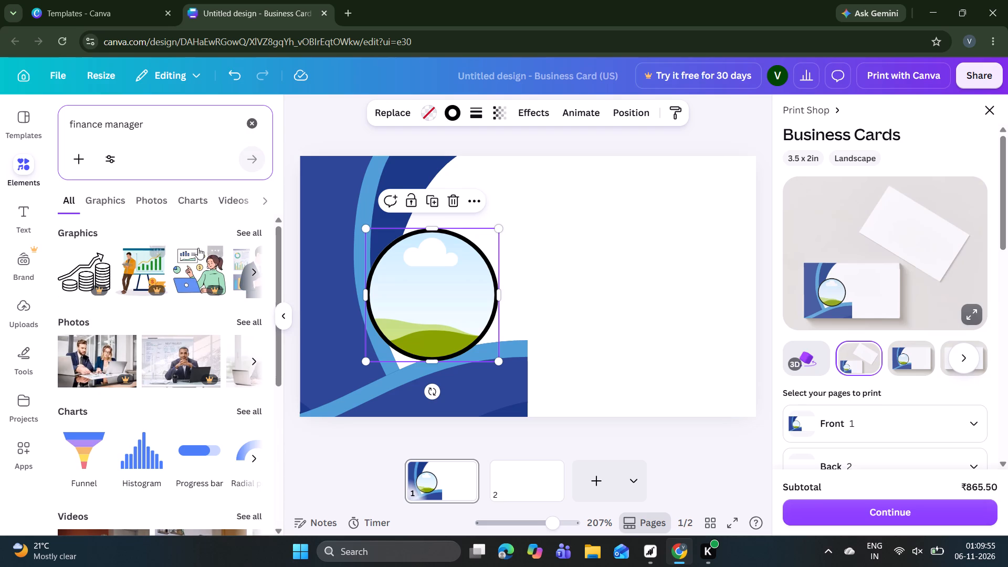
pyautogui.click(248, 322)
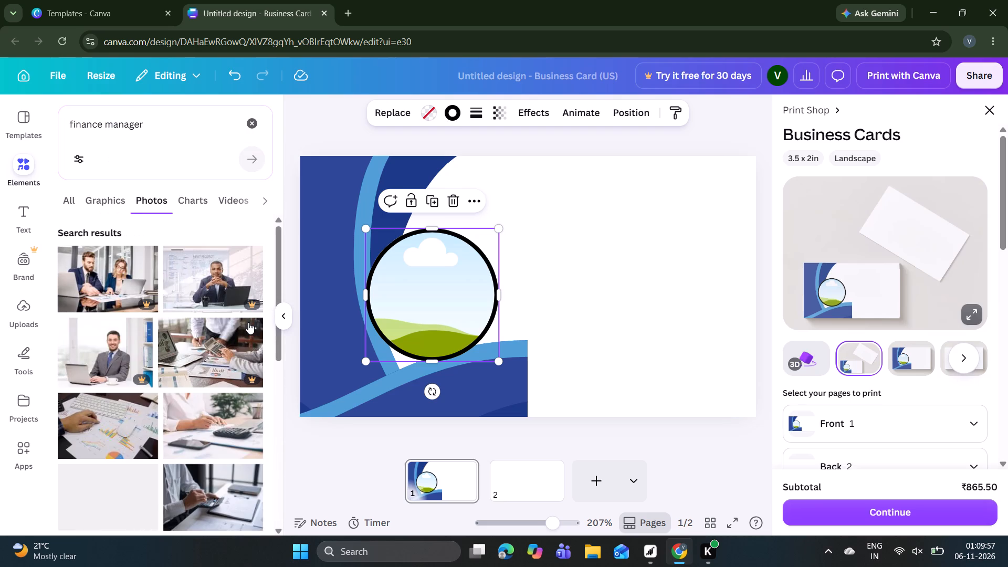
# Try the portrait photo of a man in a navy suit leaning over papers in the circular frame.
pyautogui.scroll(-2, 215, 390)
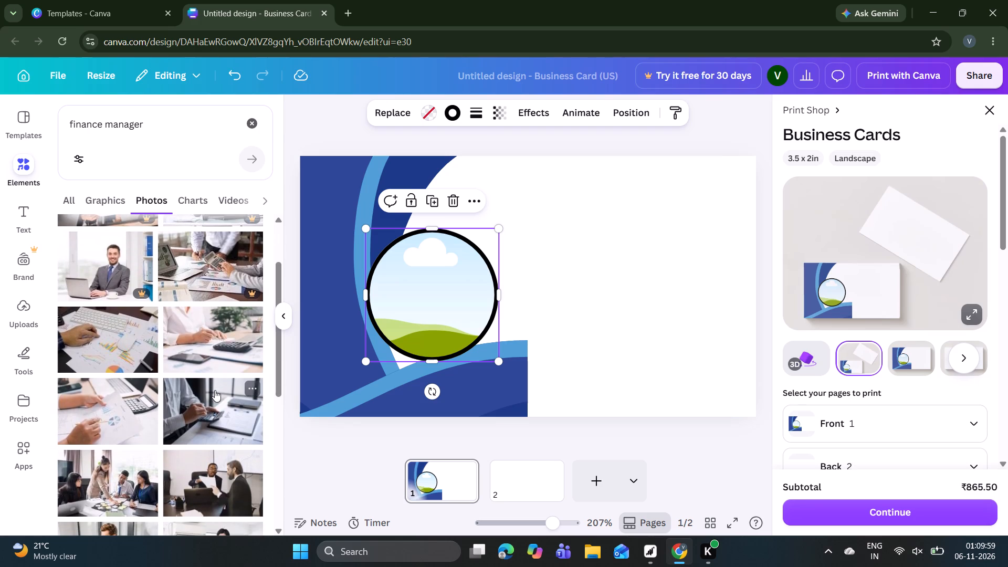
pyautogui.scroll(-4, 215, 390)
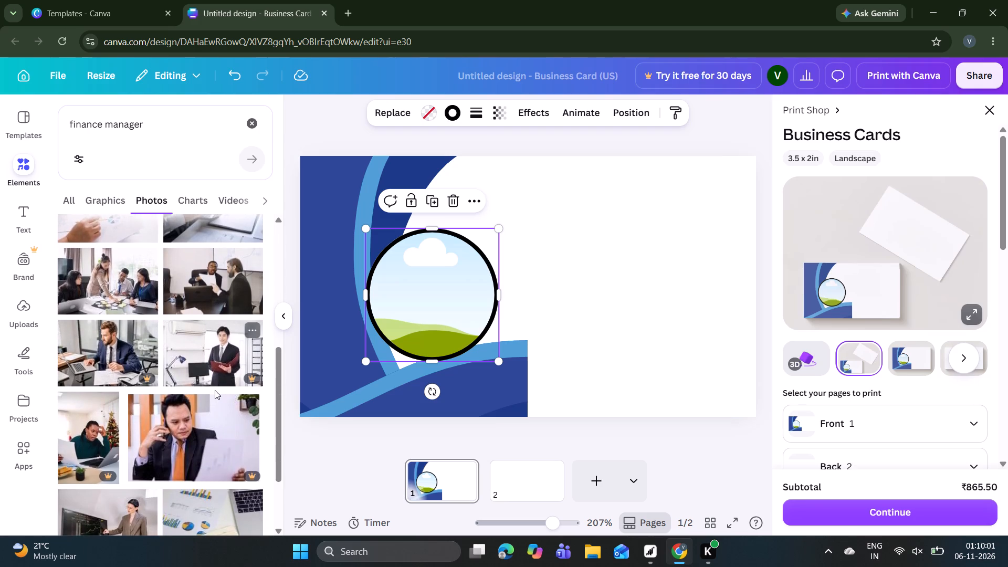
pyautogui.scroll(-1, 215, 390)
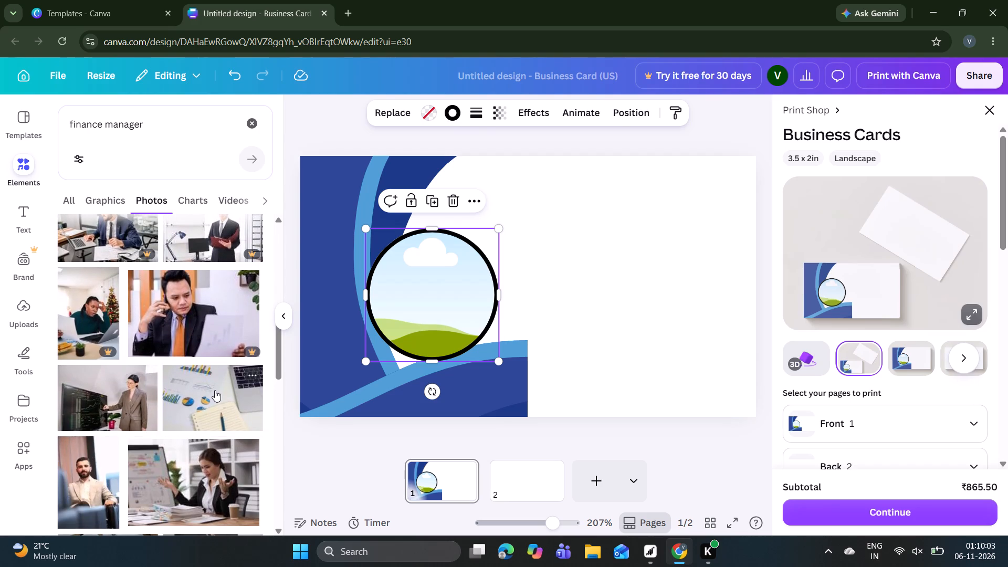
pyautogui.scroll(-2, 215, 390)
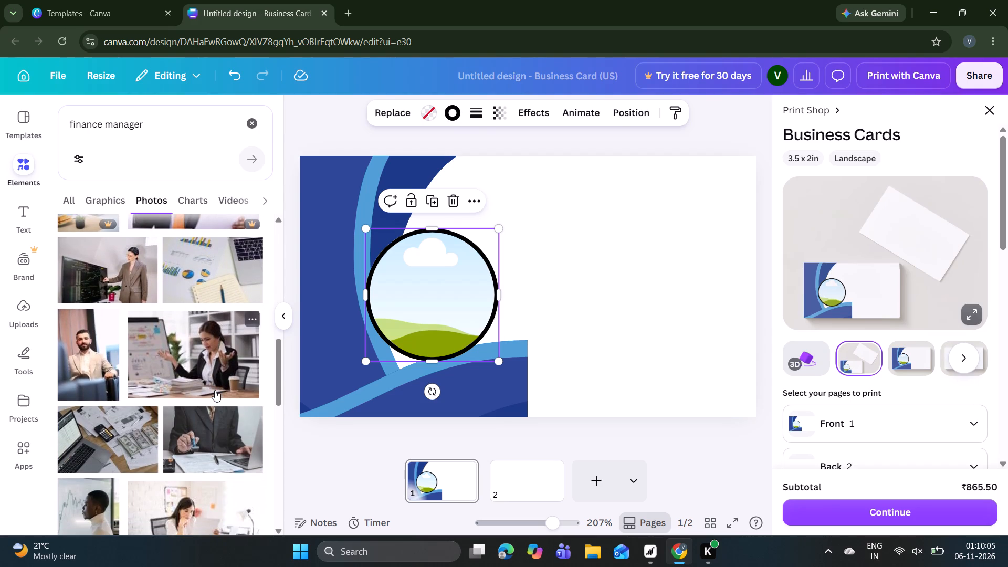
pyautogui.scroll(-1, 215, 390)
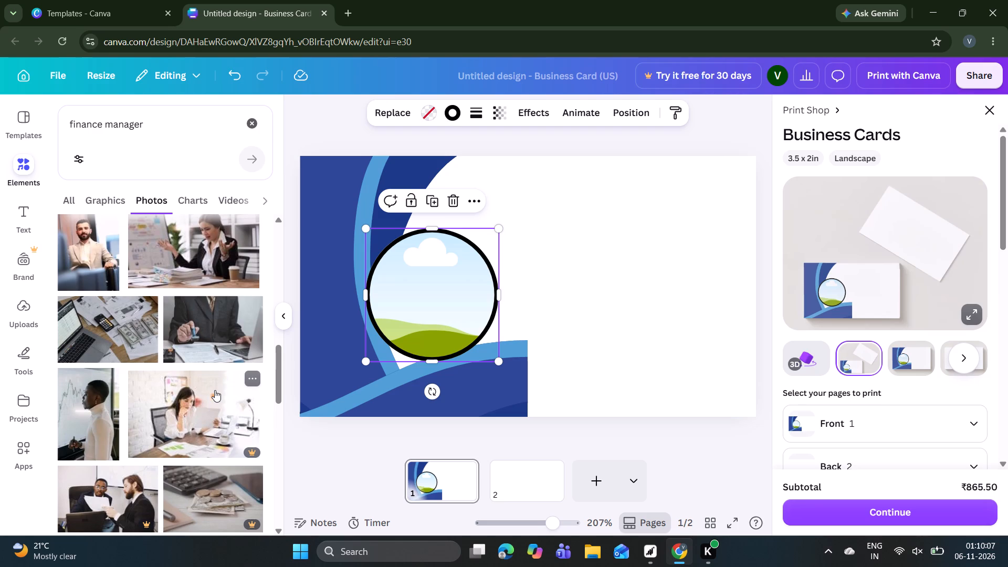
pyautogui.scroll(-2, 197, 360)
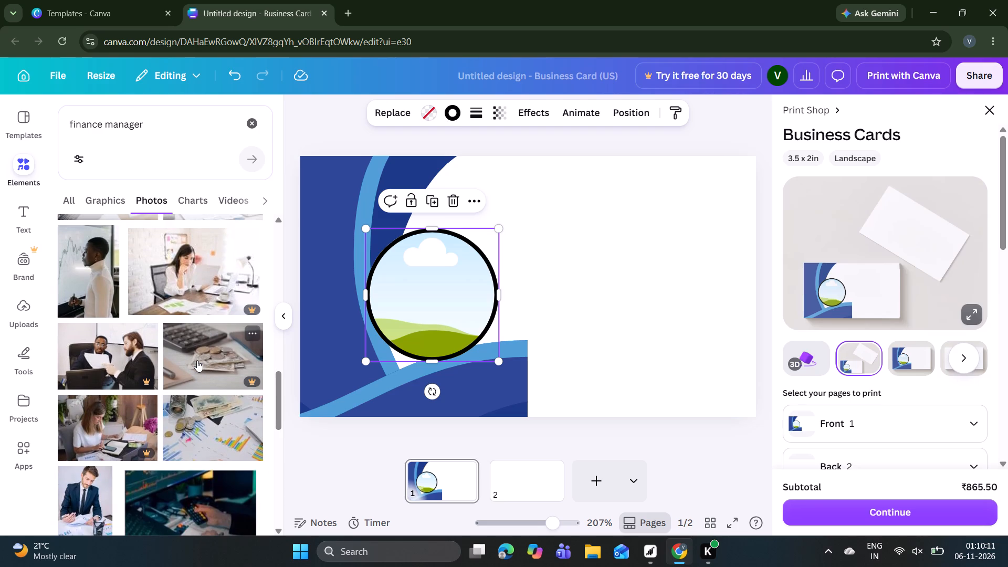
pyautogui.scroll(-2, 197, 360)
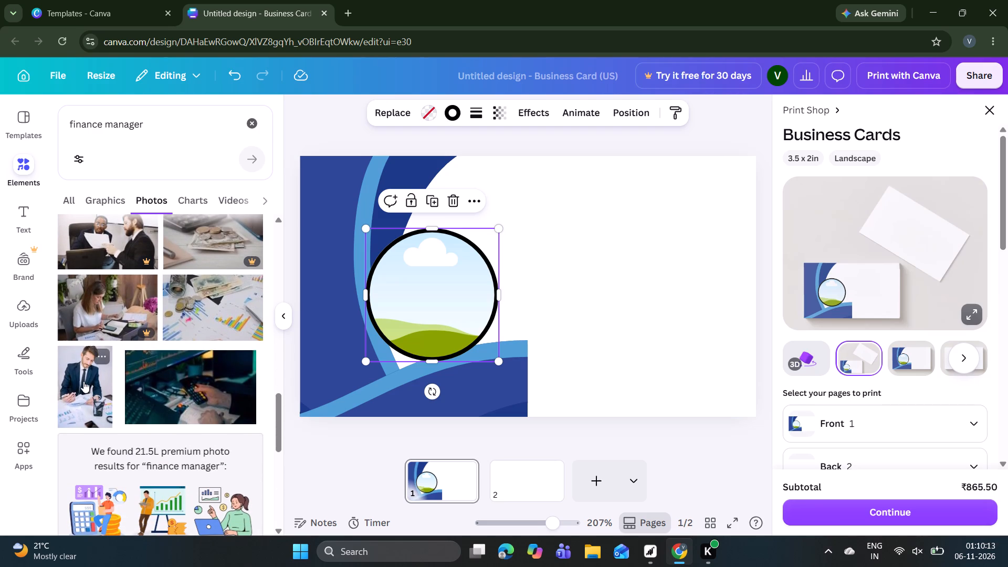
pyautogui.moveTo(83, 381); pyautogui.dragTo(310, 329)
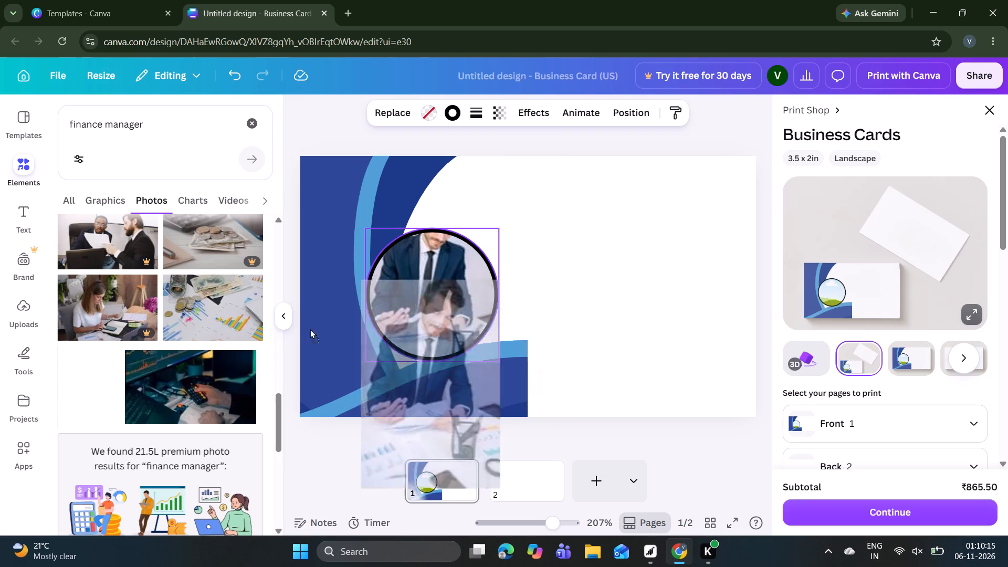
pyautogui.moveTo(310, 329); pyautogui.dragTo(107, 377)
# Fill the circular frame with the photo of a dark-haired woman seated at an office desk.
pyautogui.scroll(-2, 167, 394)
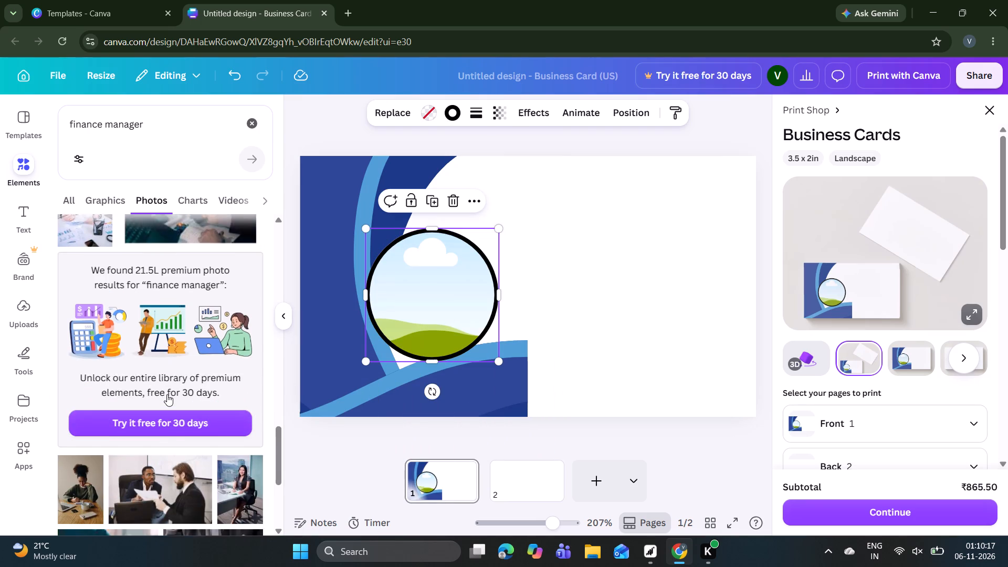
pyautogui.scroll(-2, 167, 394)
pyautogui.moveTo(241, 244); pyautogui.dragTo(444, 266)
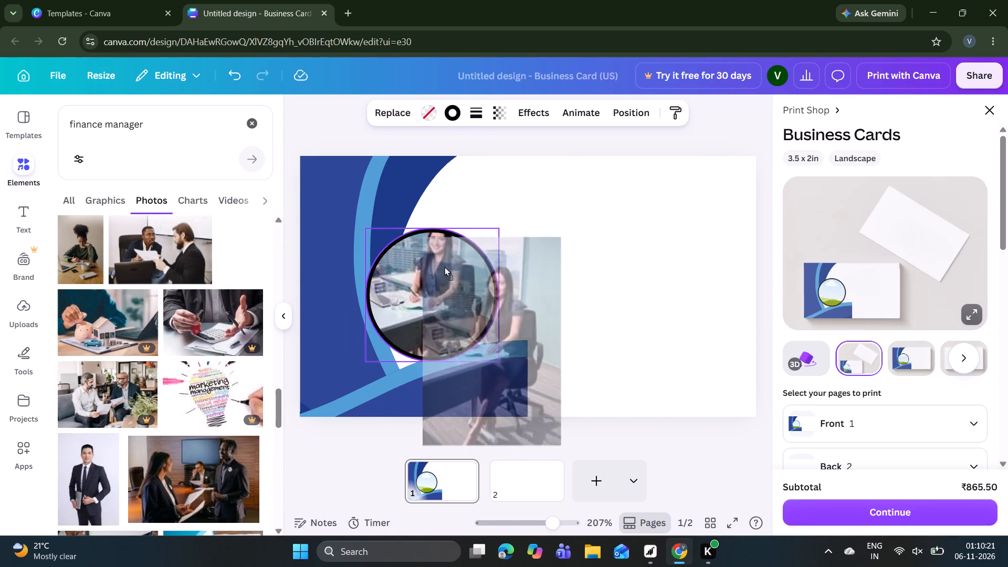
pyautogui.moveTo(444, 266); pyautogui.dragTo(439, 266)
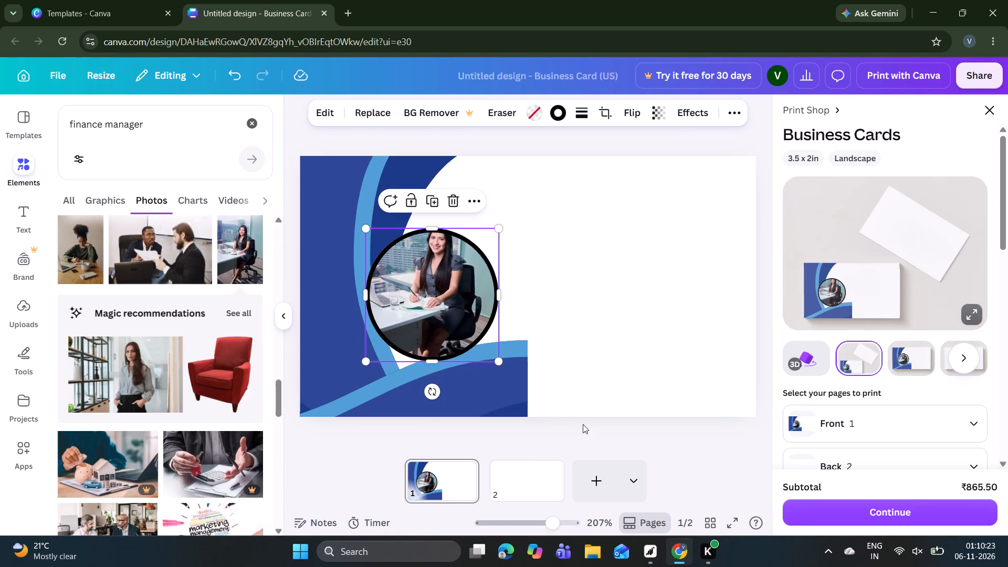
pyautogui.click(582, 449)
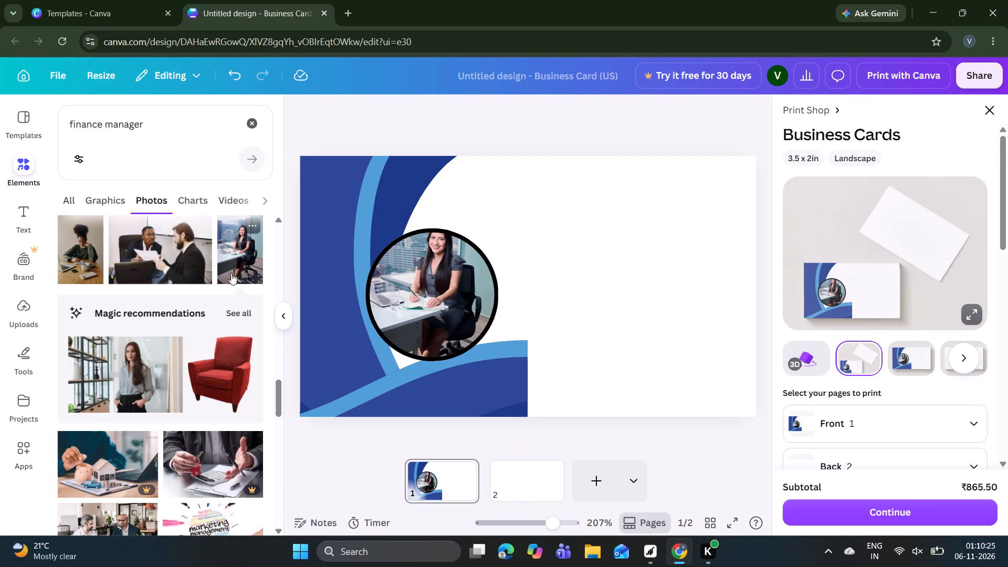
# Replace the circular frame's photo with the recommended photo of a standing long-haired woman in a grey shirt.
pyautogui.moveTo(137, 379); pyautogui.dragTo(377, 321)
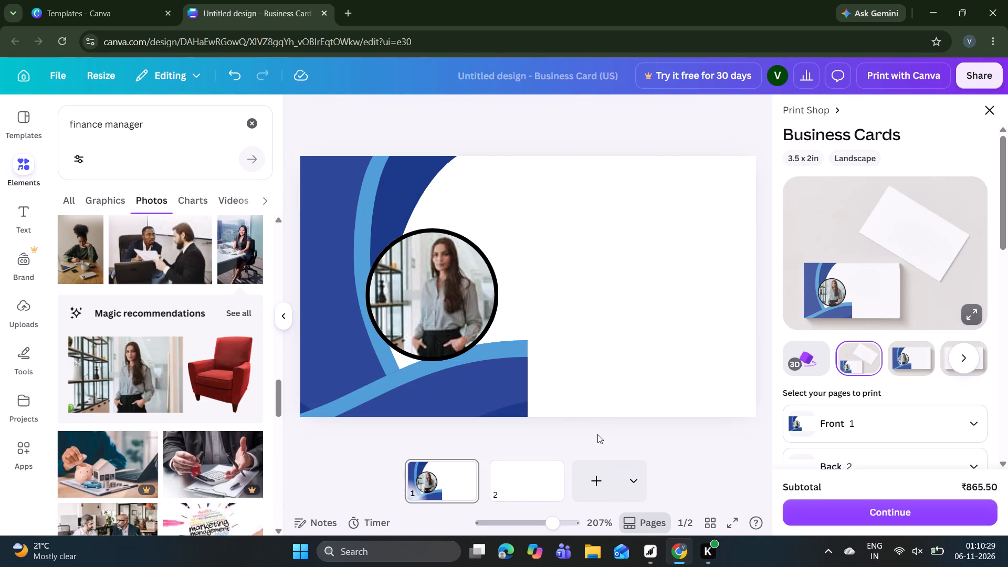
pyautogui.click(597, 434)
pyautogui.click(580, 426)
pyautogui.click(426, 296)
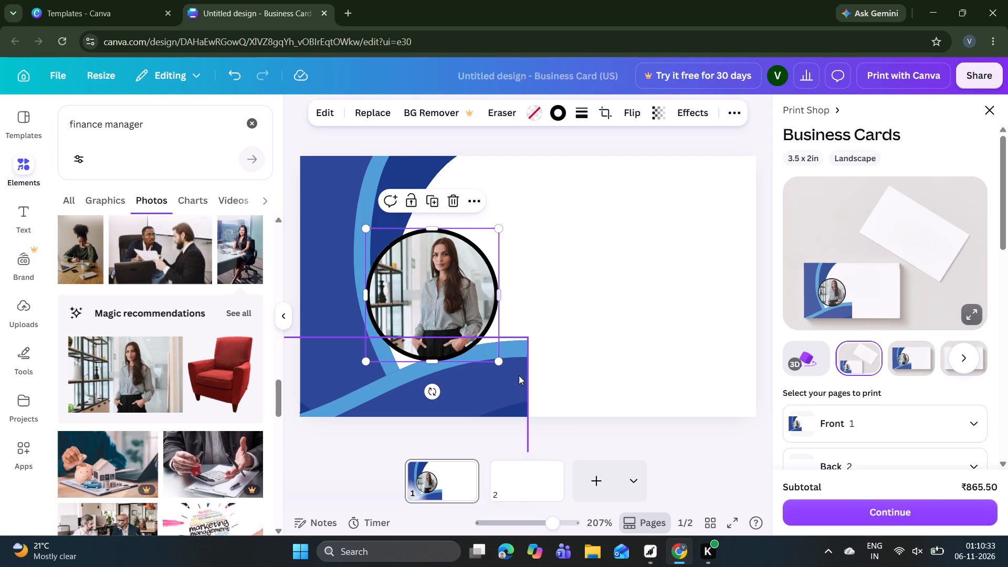
pyautogui.click(565, 427)
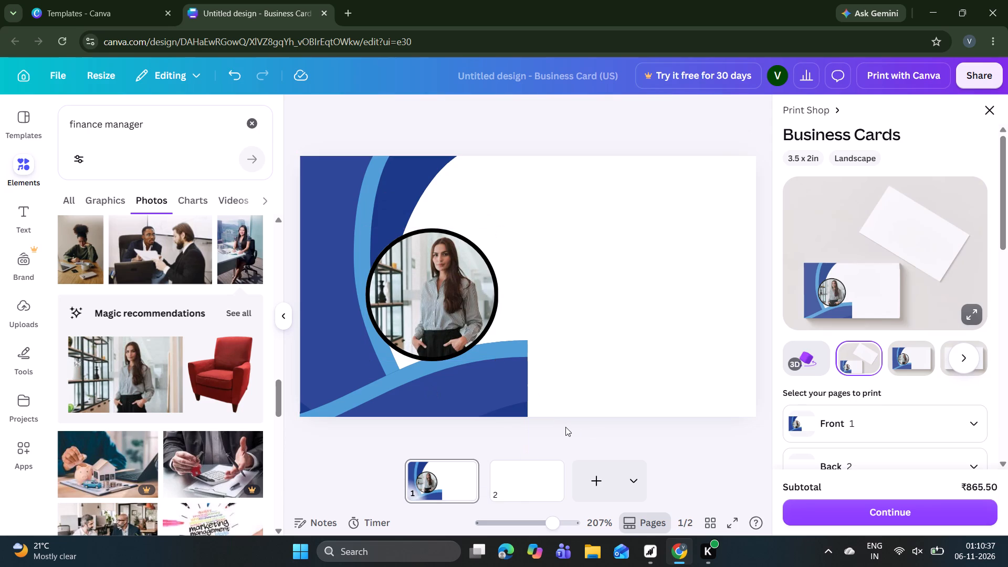
# Look through more finance manager photos and the related Accountant photos for alternative portraits, and clear the search.
pyautogui.scroll(-2, 234, 427)
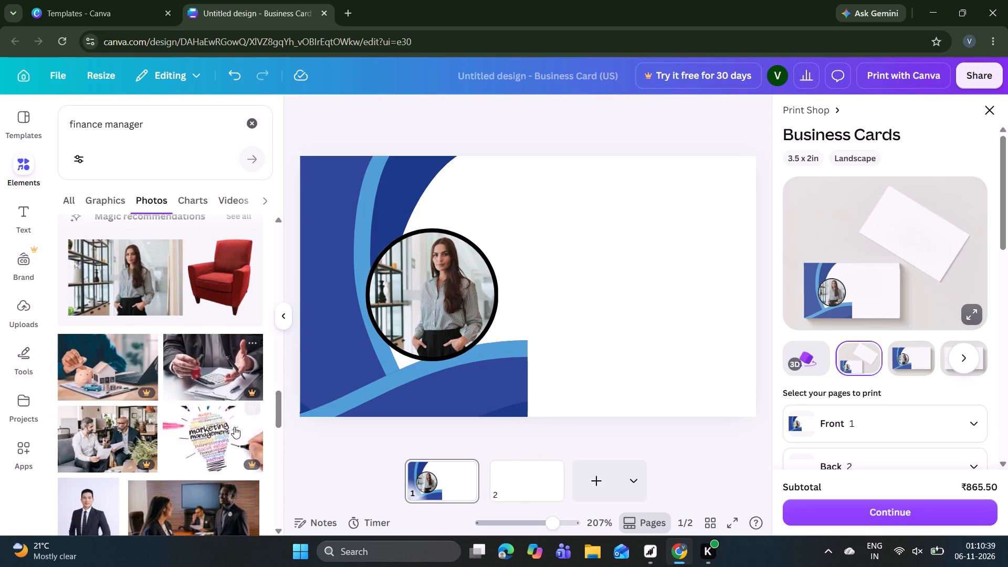
pyautogui.scroll(-1, 234, 427)
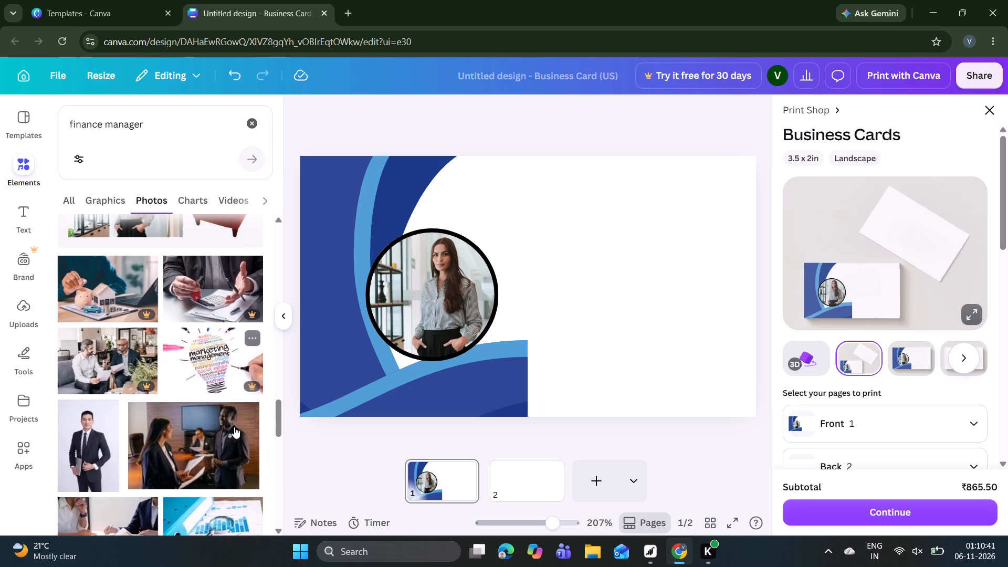
pyautogui.scroll(-4, 234, 427)
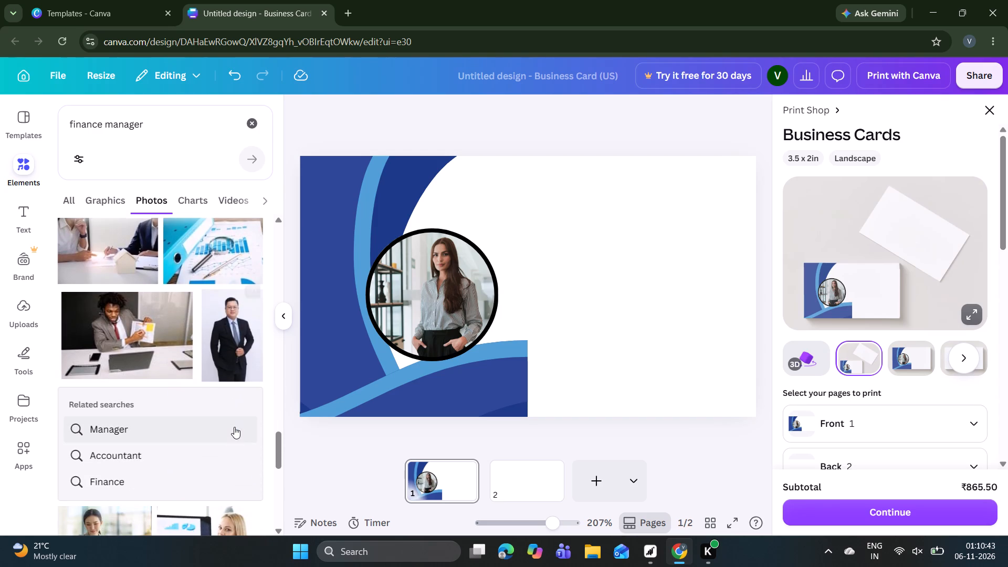
pyautogui.scroll(-2, 234, 427)
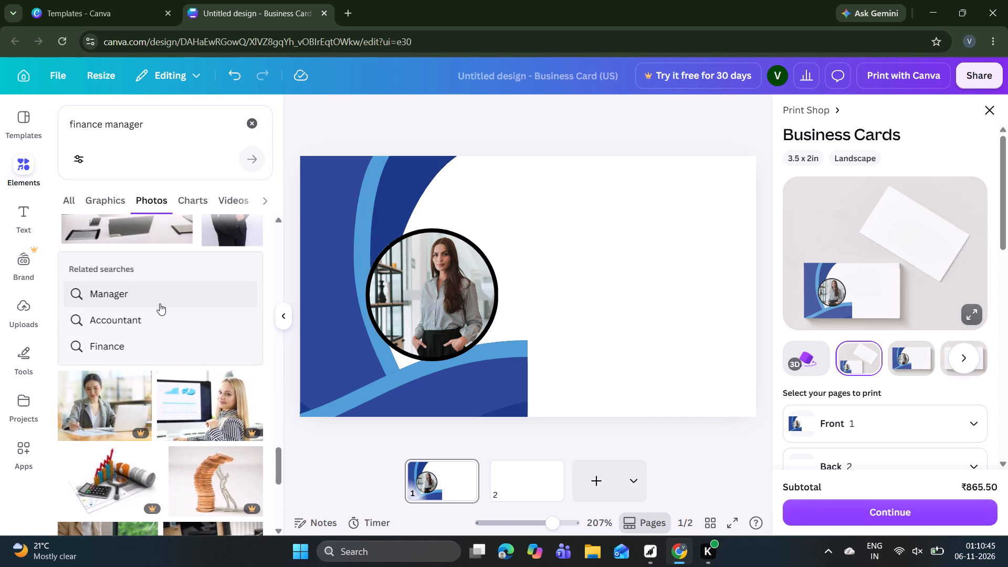
pyautogui.click(173, 321)
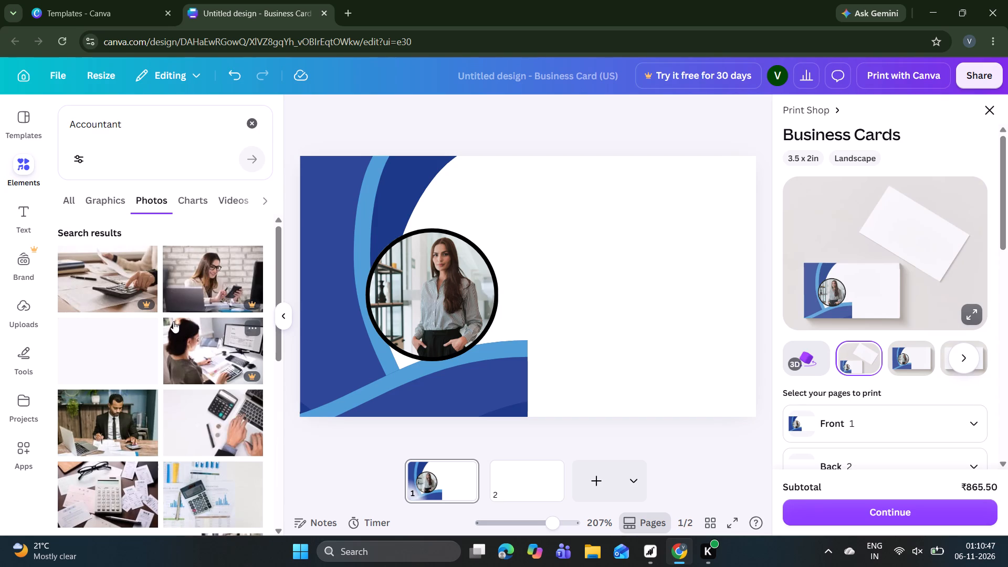
pyautogui.scroll(-2, 173, 321)
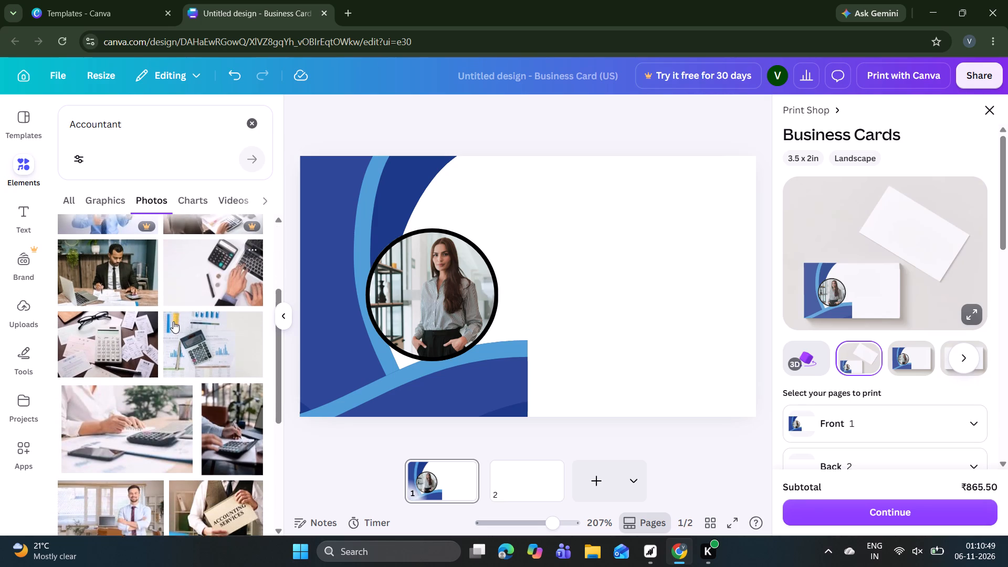
pyautogui.scroll(-2, 173, 321)
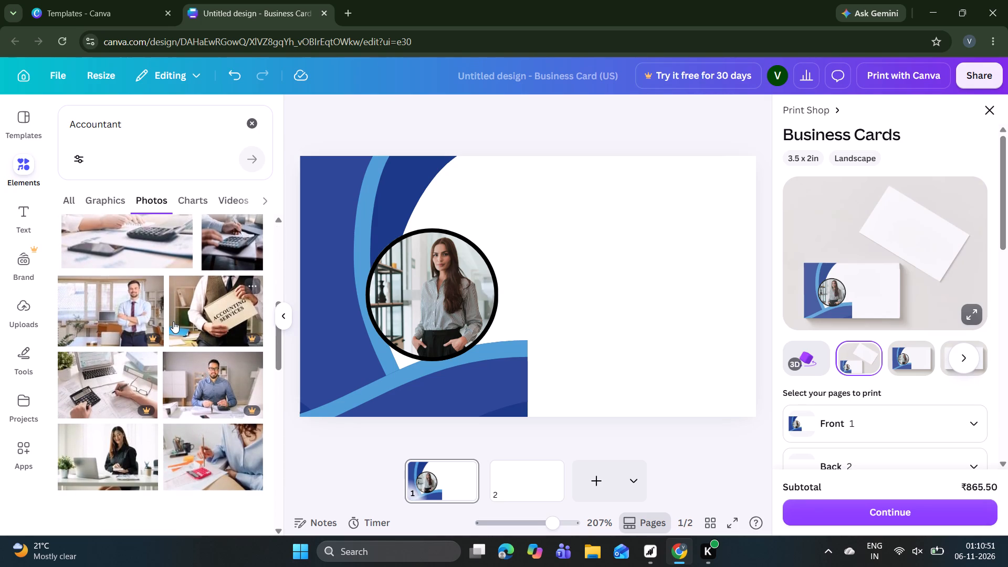
pyautogui.scroll(-1, 173, 321)
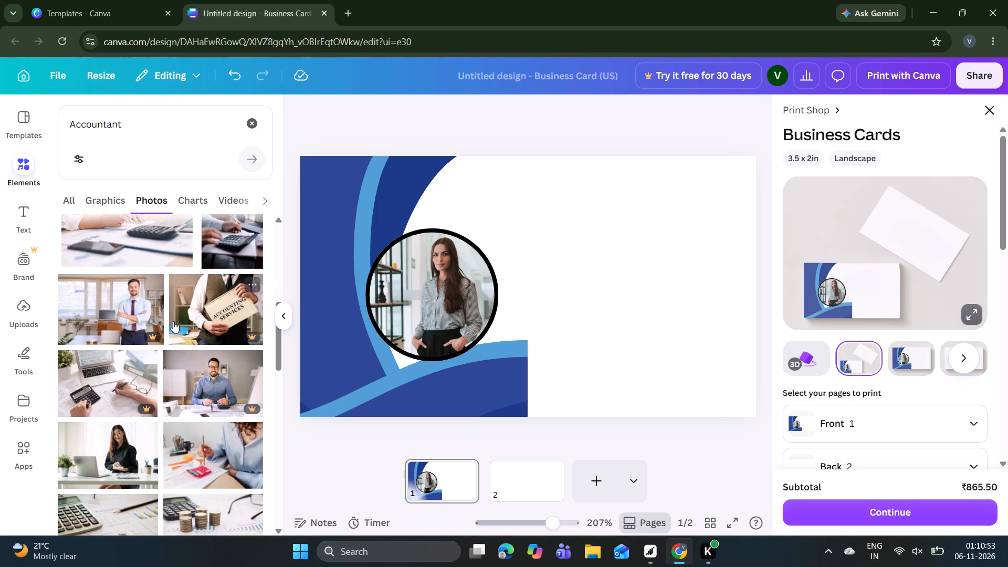
pyautogui.scroll(-3, 173, 321)
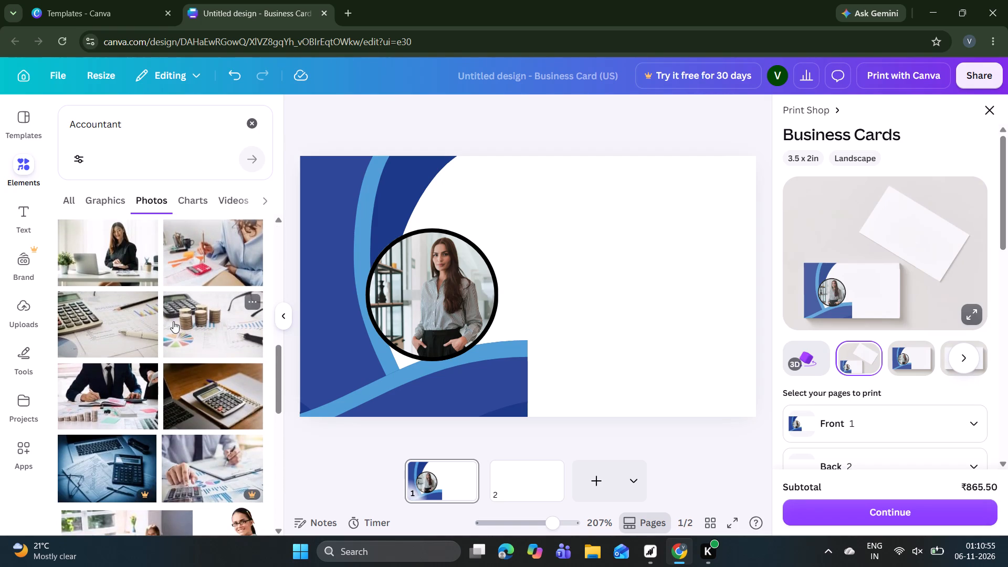
pyautogui.scroll(-2, 173, 321)
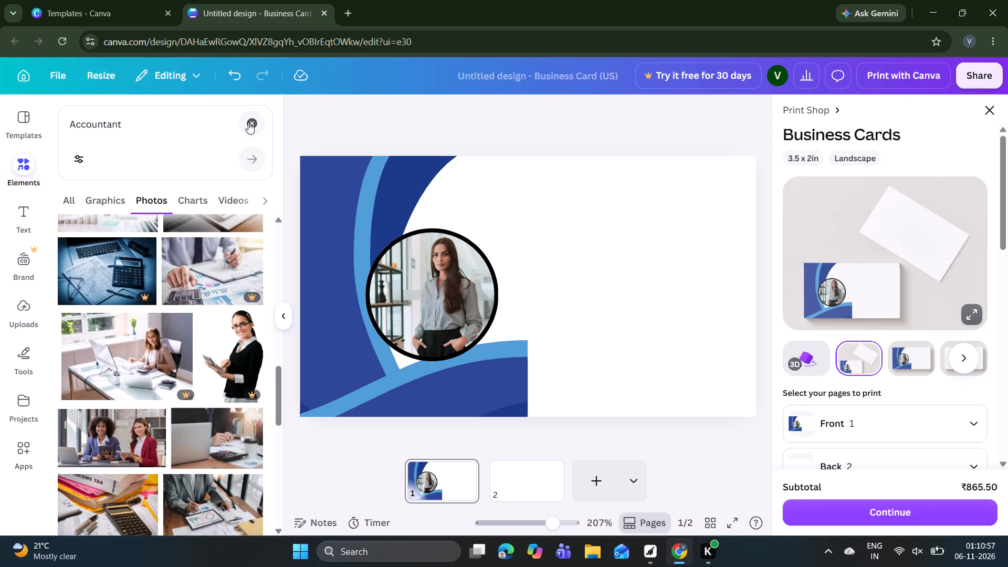
pyautogui.click(248, 123)
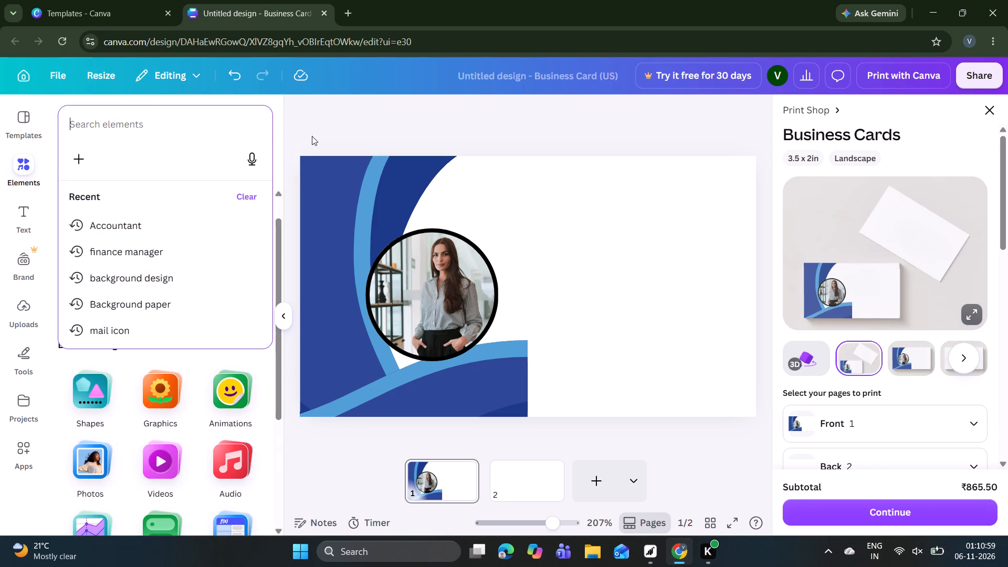
# Add a heading text box containing the cardholder's full name in capital letters to the front of the card.
pyautogui.click(312, 136)
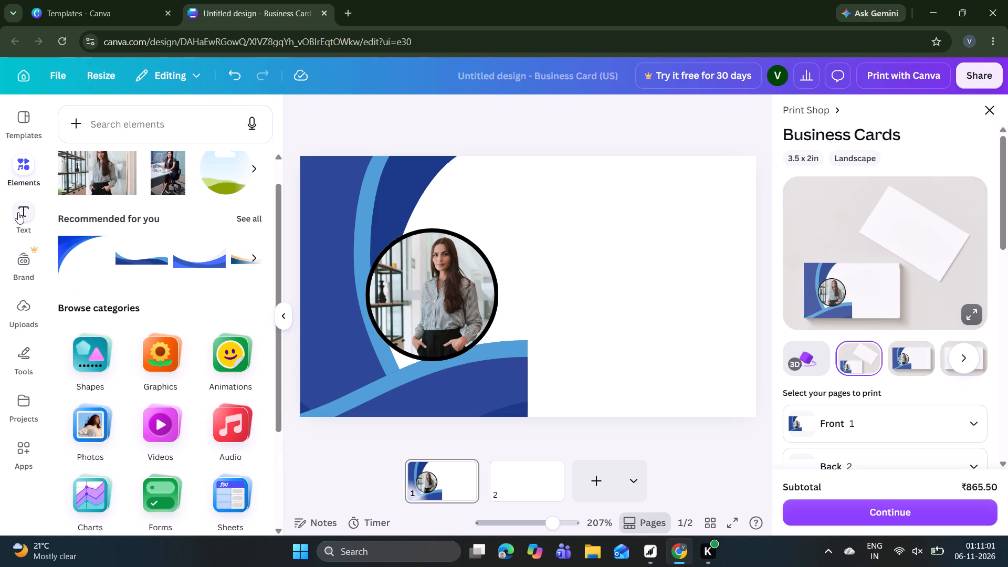
pyautogui.click(18, 212)
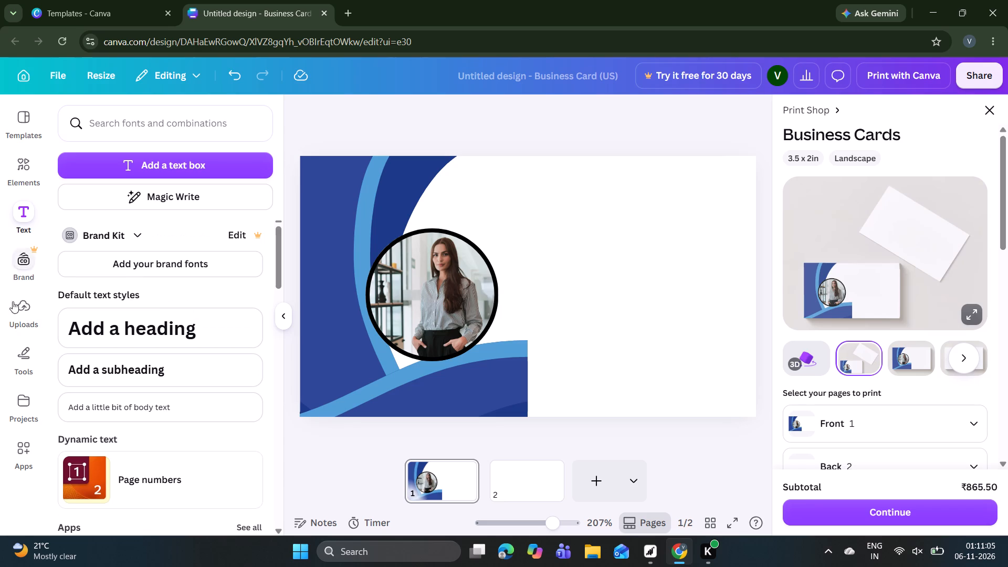
pyautogui.click(121, 318)
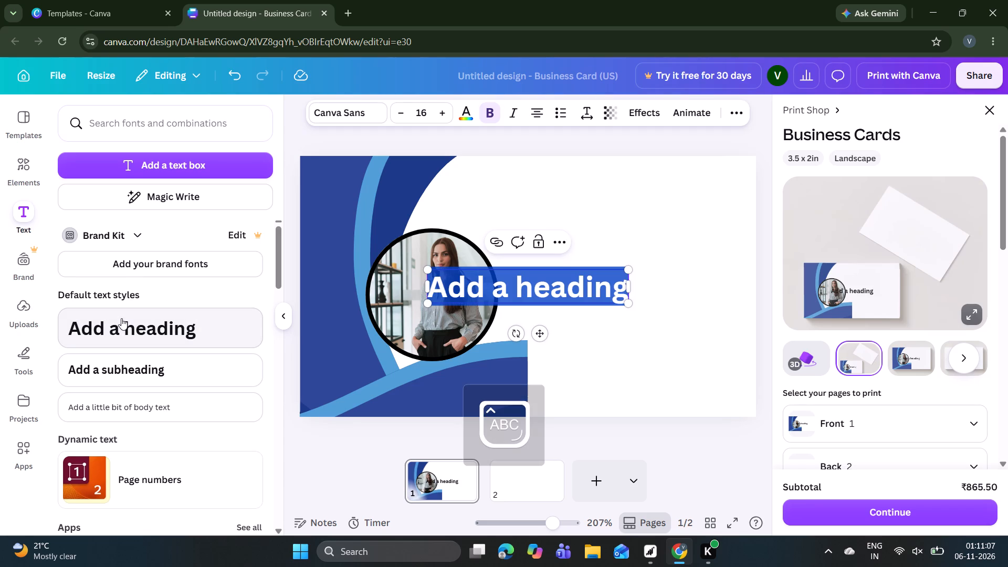
pyautogui.press('BackSpace')
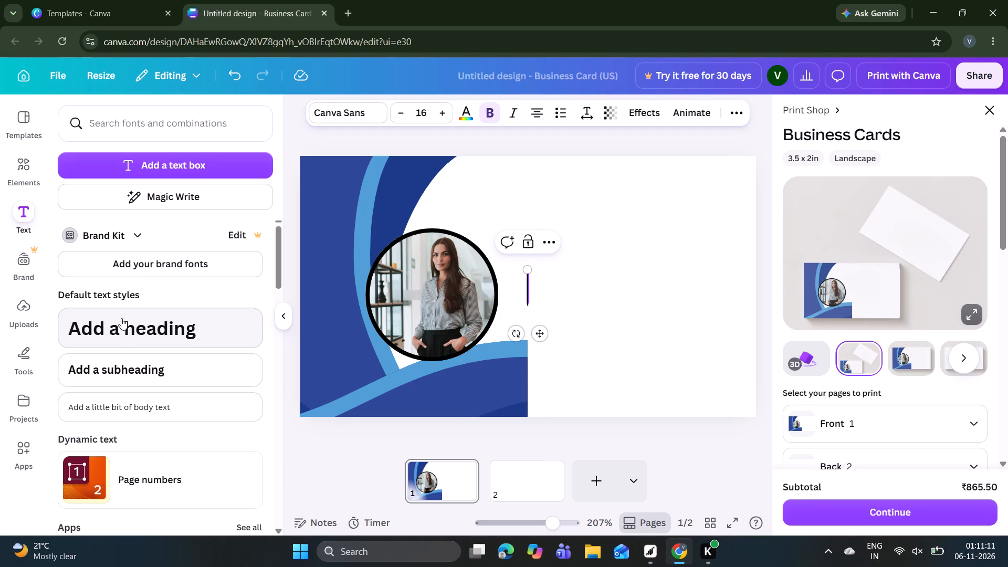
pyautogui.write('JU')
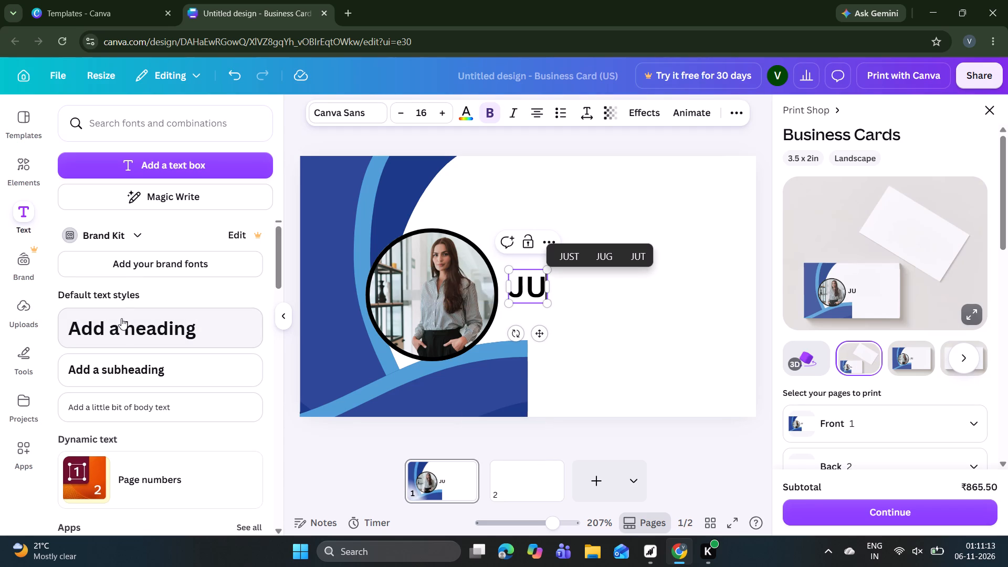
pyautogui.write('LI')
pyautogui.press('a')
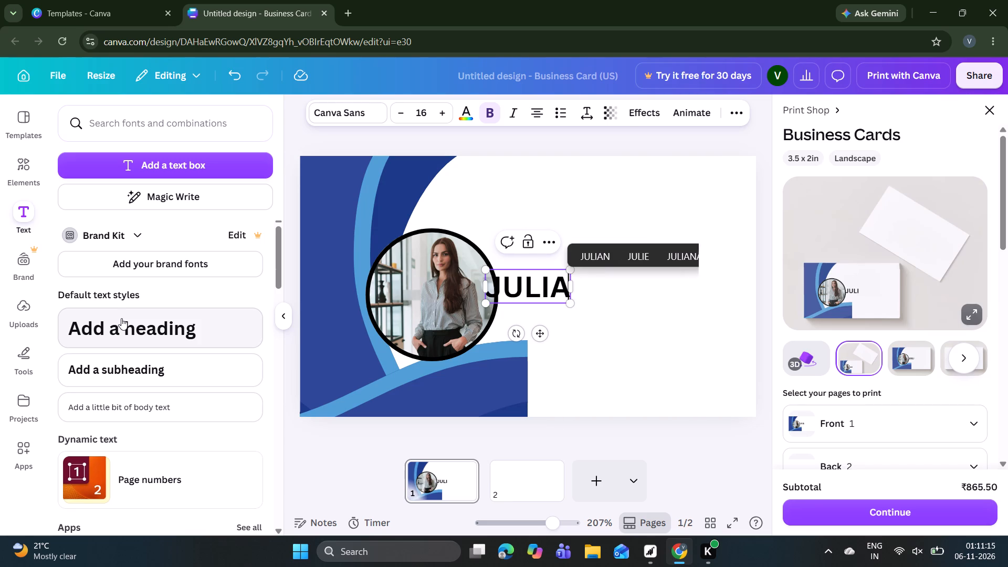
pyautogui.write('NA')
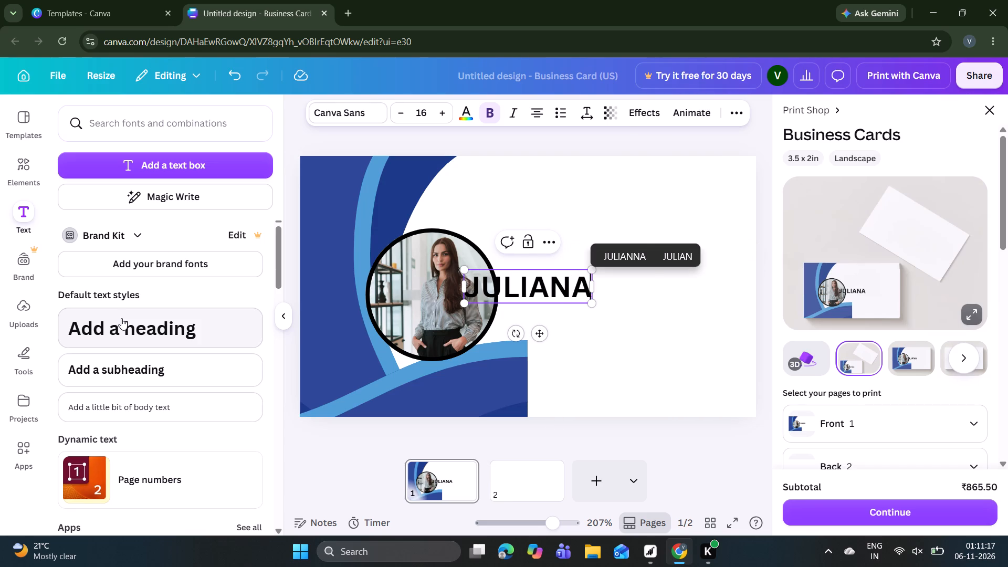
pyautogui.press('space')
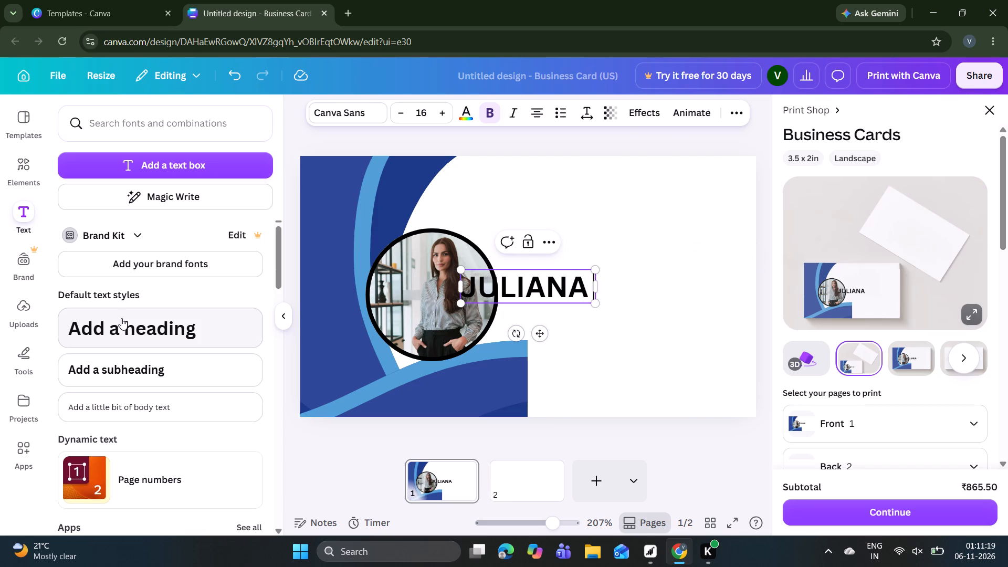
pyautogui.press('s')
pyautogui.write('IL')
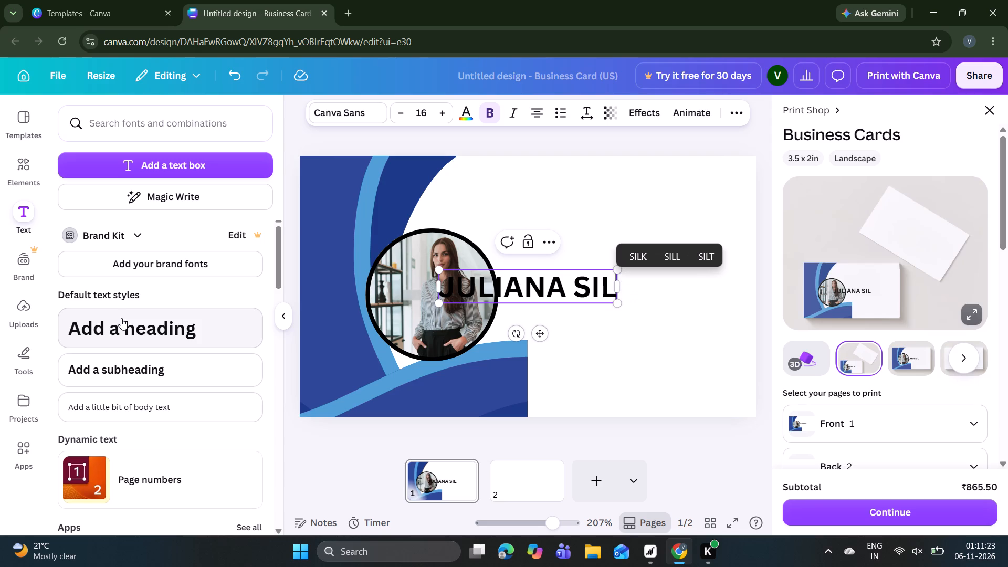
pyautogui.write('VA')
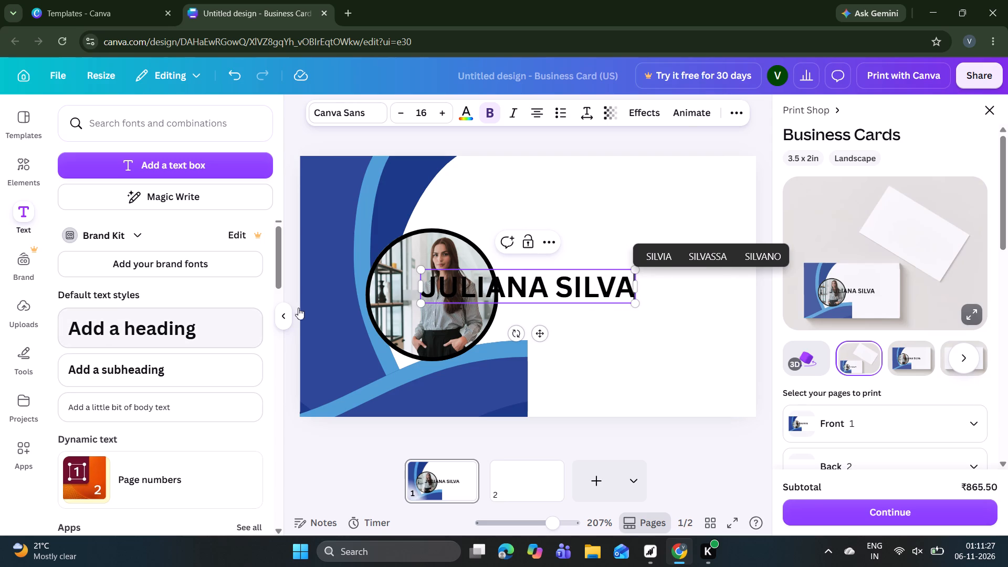
pyautogui.click(564, 448)
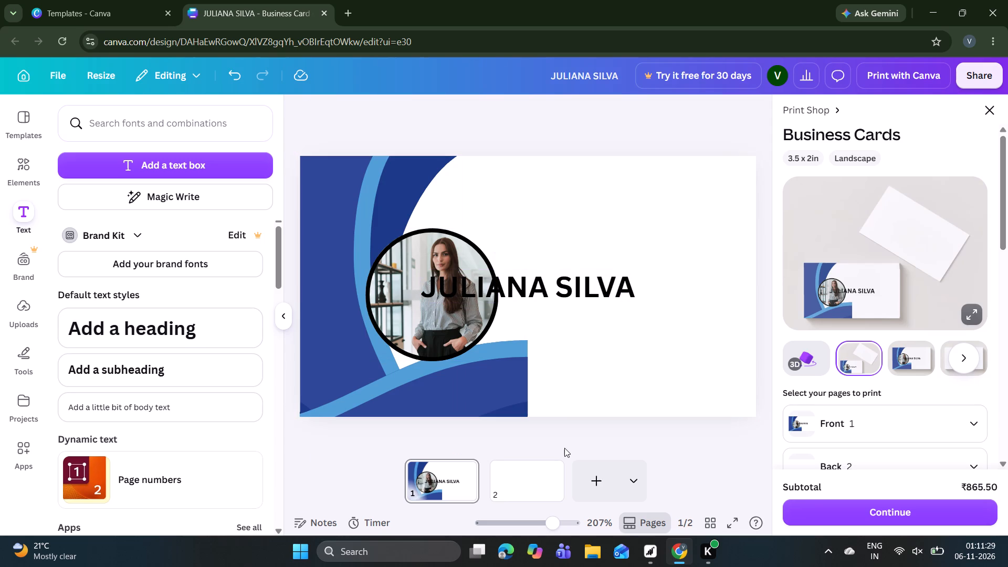
# Move the name heading off the portrait into the white area at the card's upper right.
pyautogui.click(570, 289)
pyautogui.moveTo(542, 336); pyautogui.dragTo(640, 253)
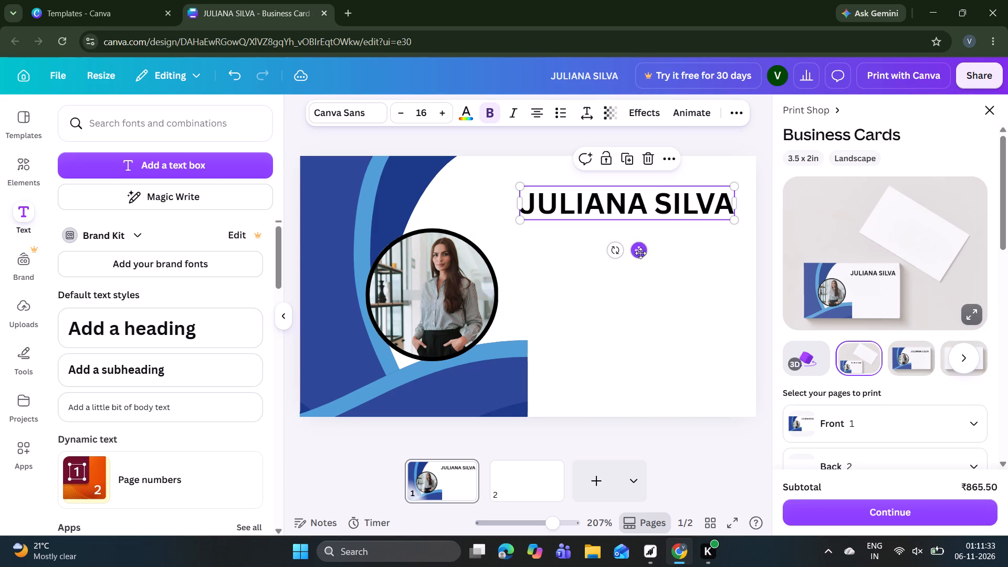
pyautogui.click(344, 436)
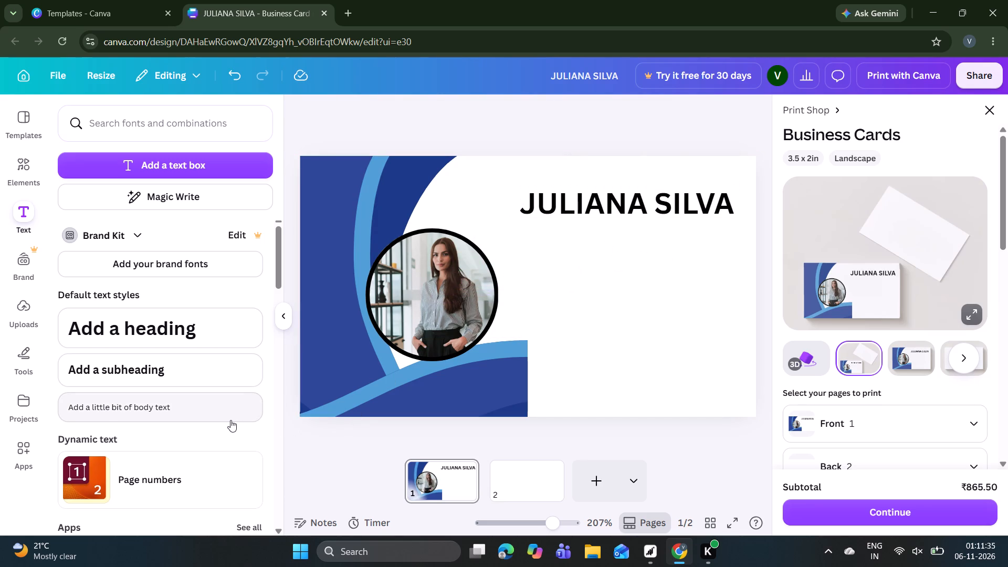
# Add a body text box reading MARKETING MANAGER to the front of the card.
pyautogui.click(230, 420)
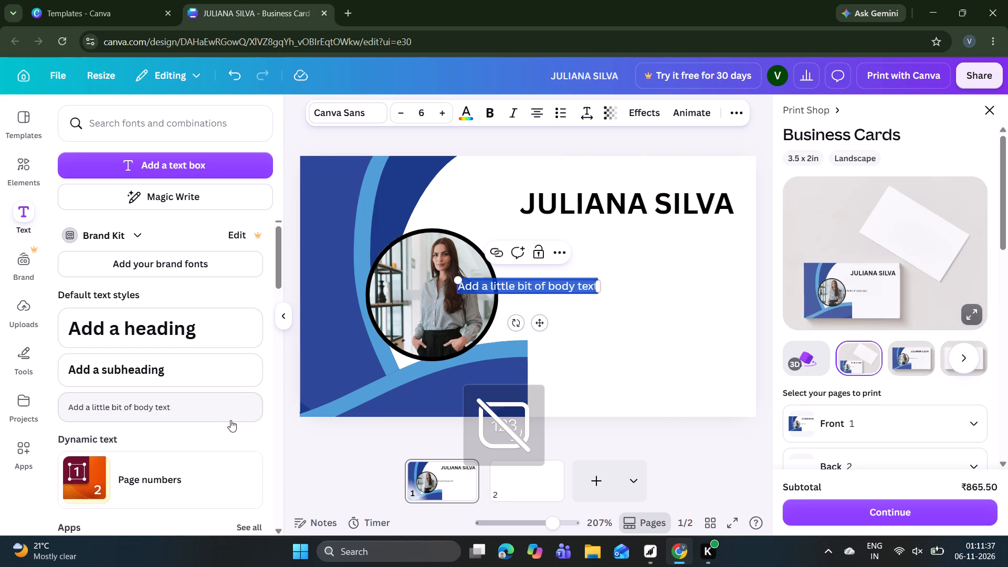
pyautogui.press('BackSpace')
pyautogui.press('m')
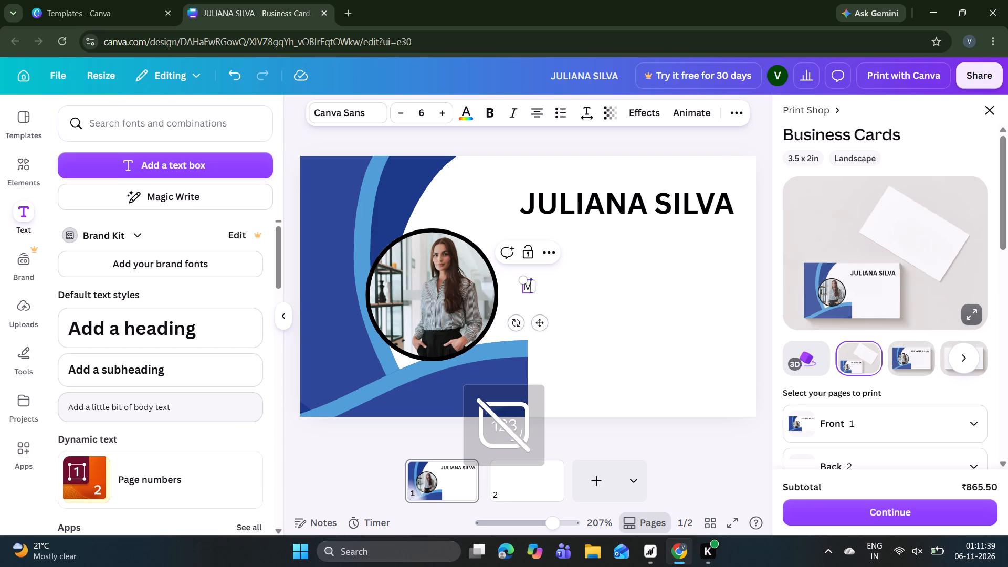
pyautogui.press('a')
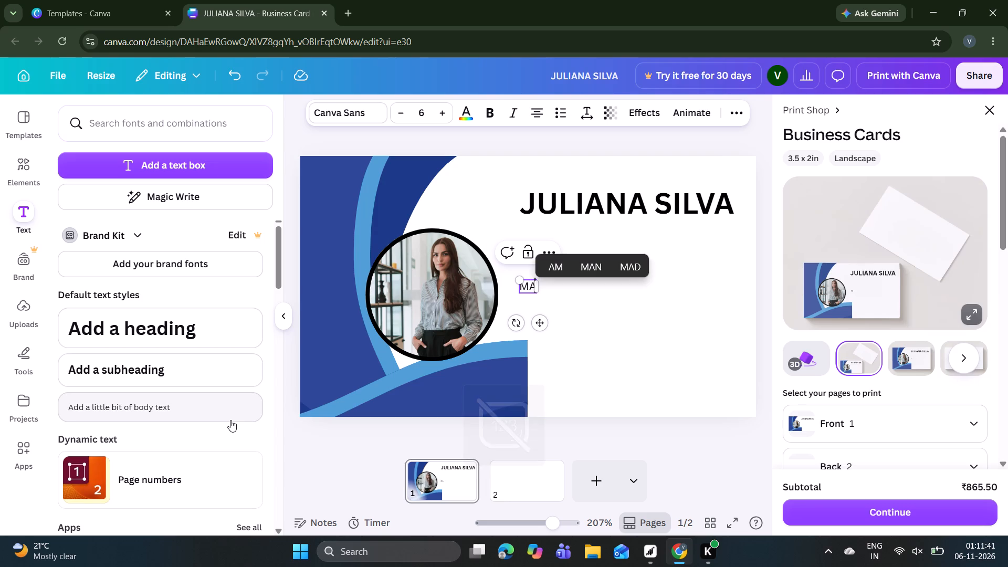
pyautogui.press('r')
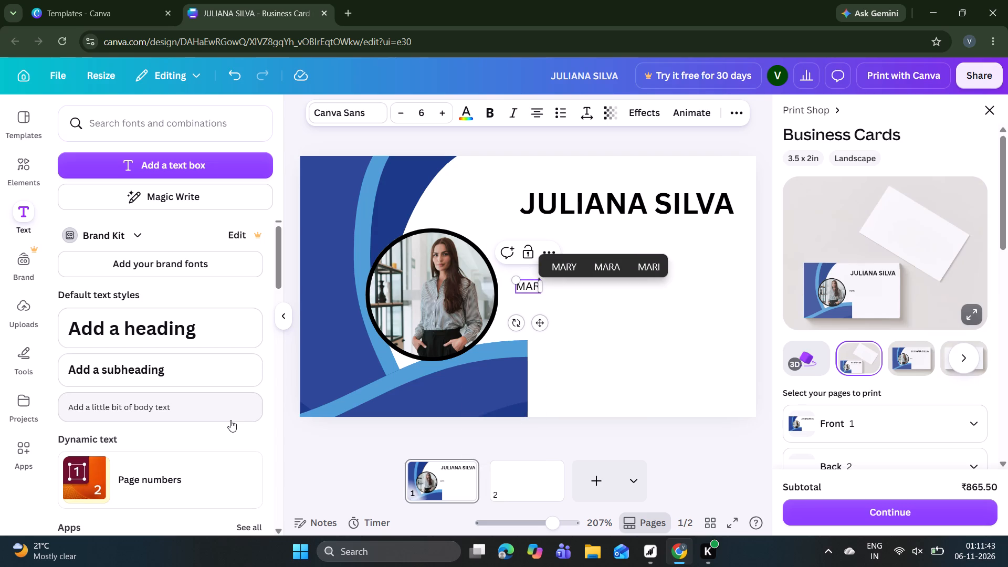
pyautogui.press('k')
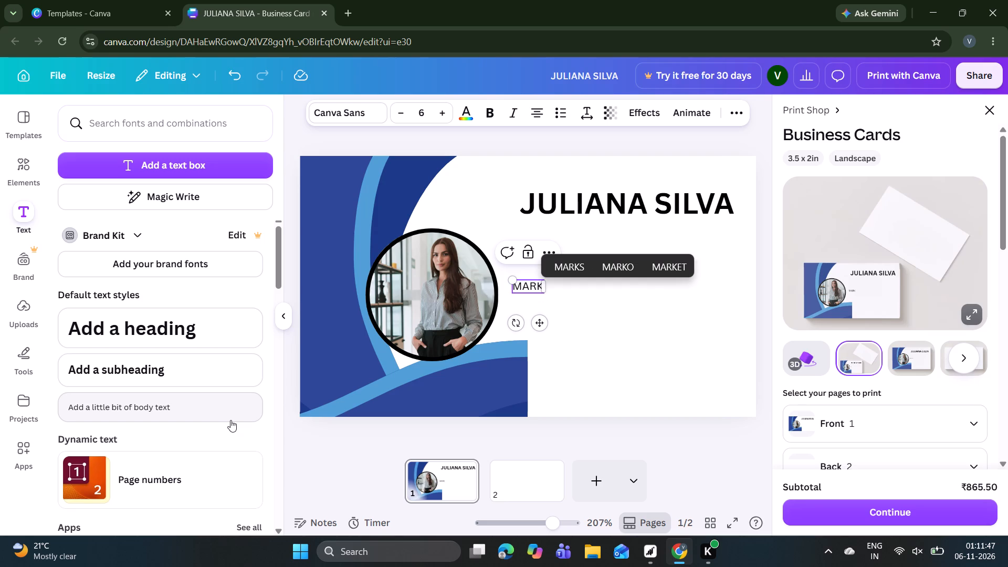
pyautogui.press('e')
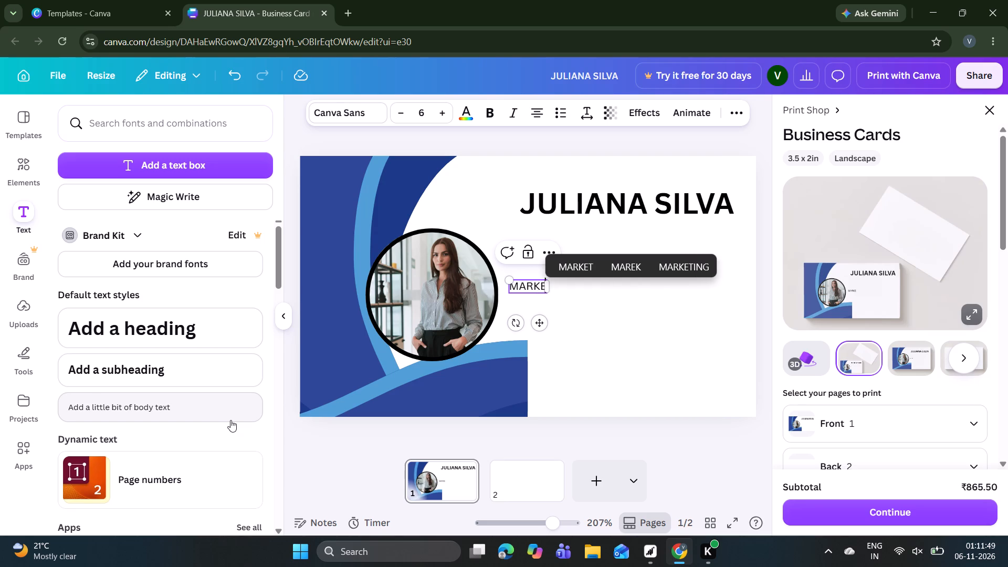
pyautogui.press('t')
pyautogui.press('i')
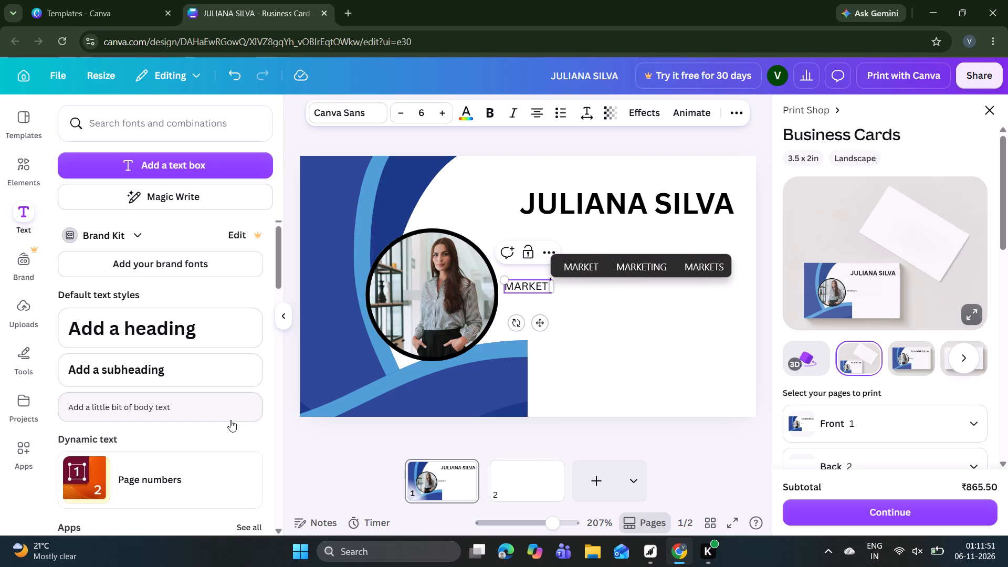
pyautogui.press('n')
pyautogui.write('G')
pyautogui.press('space')
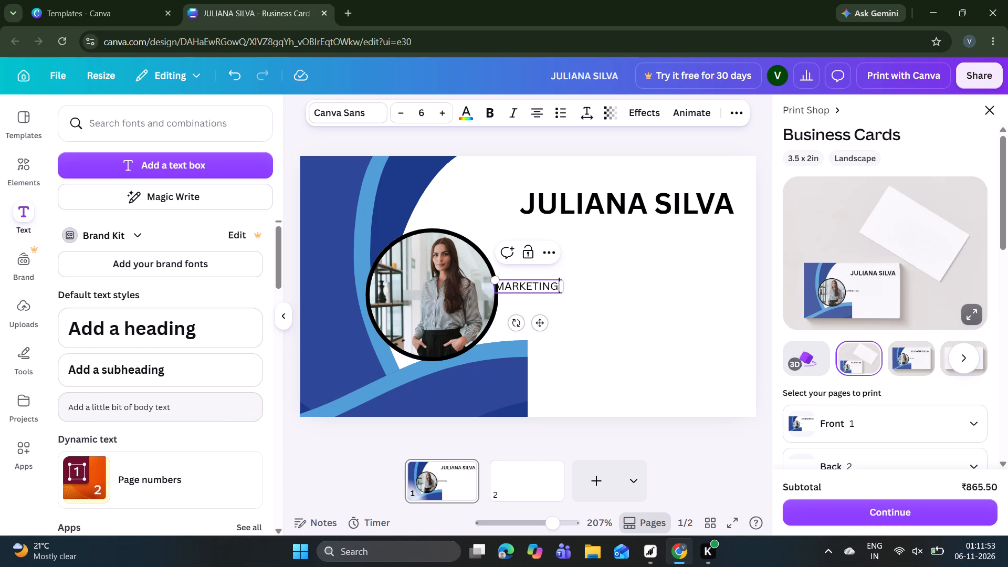
pyautogui.press('m')
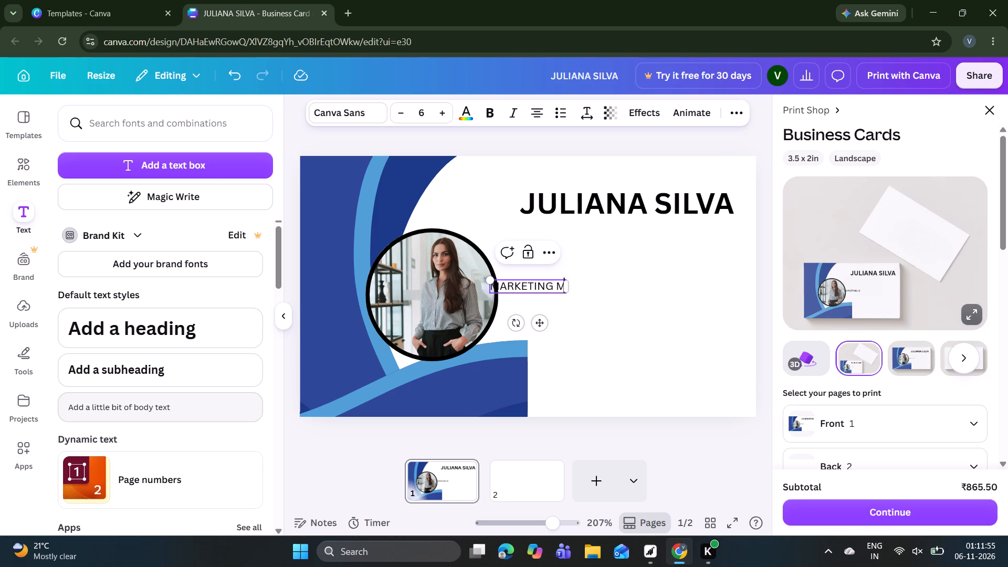
pyautogui.write('AN')
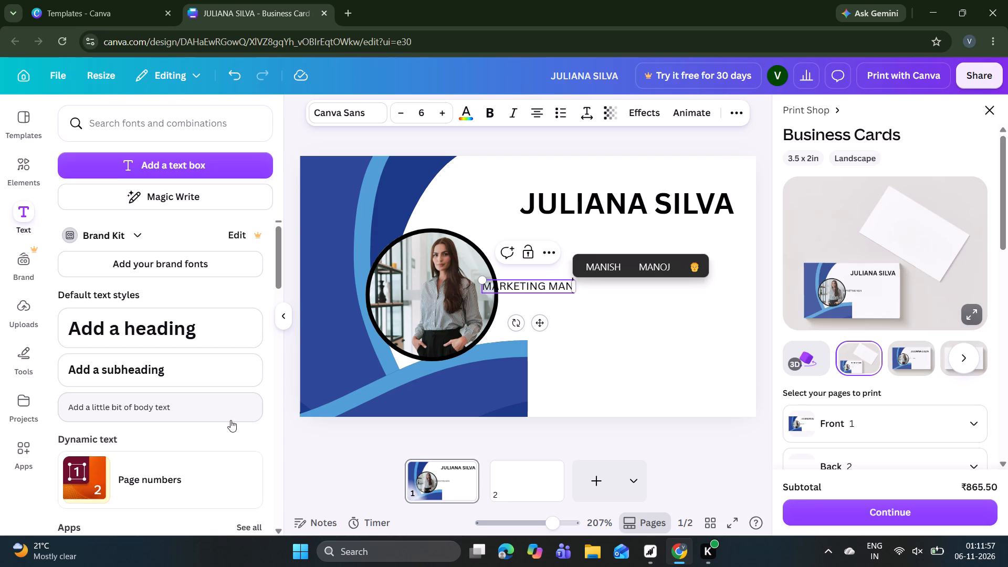
pyautogui.press('a')
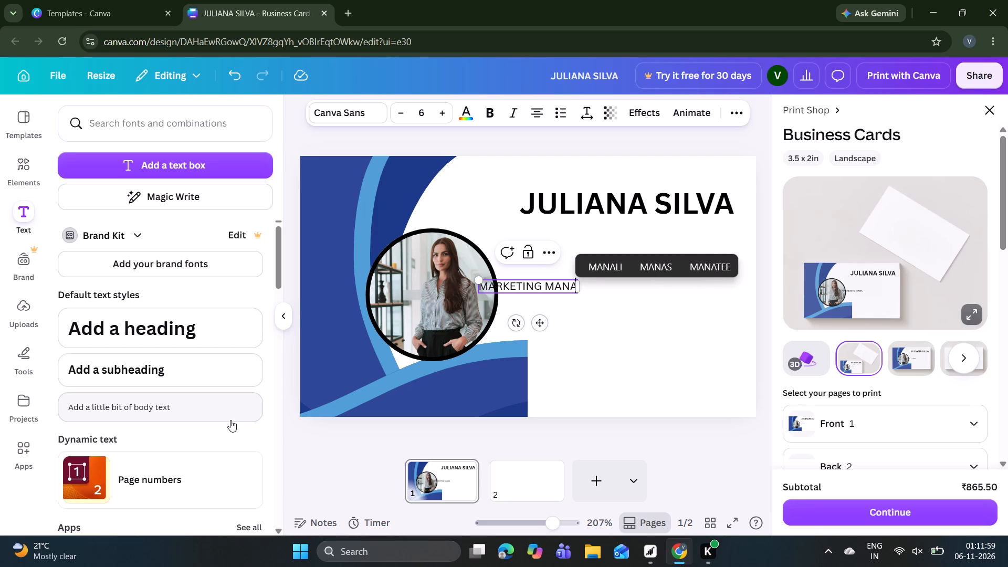
pyautogui.press('g')
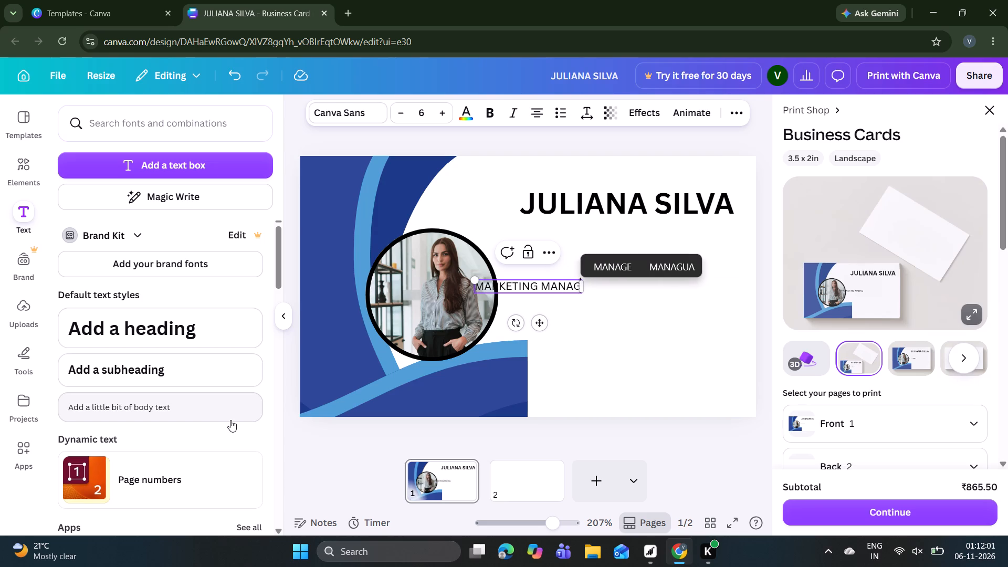
pyautogui.write('ER')
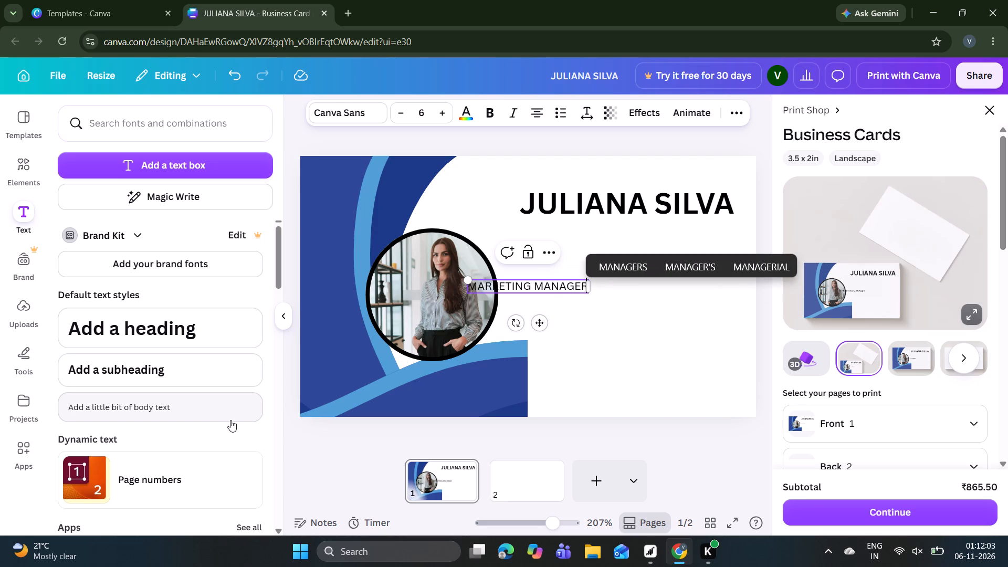
pyautogui.click(361, 434)
pyautogui.click(361, 434)
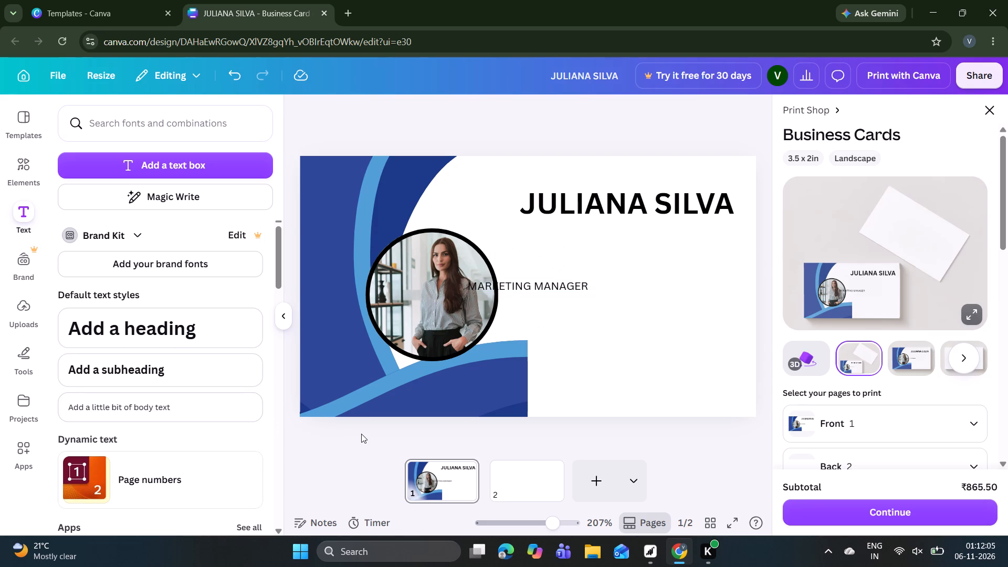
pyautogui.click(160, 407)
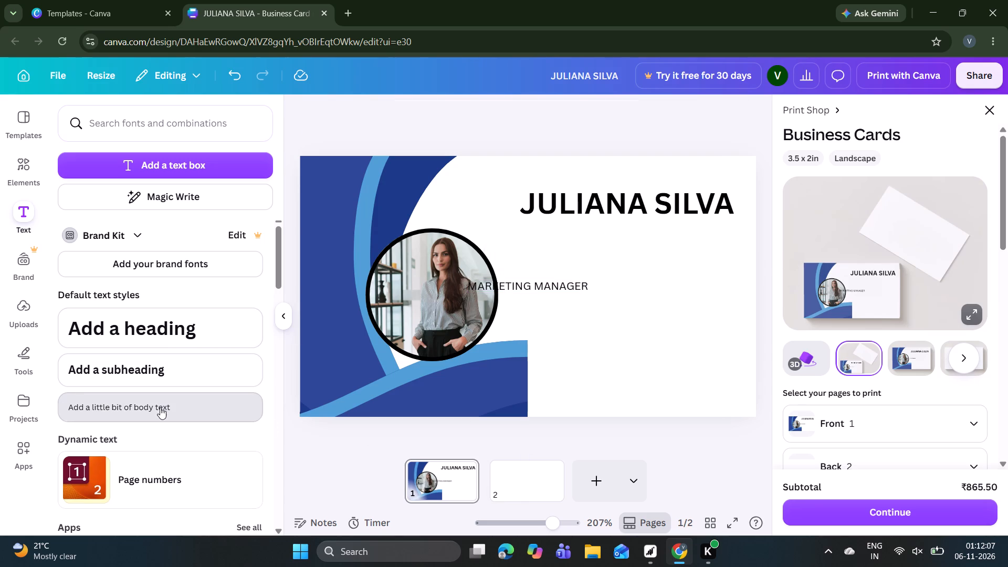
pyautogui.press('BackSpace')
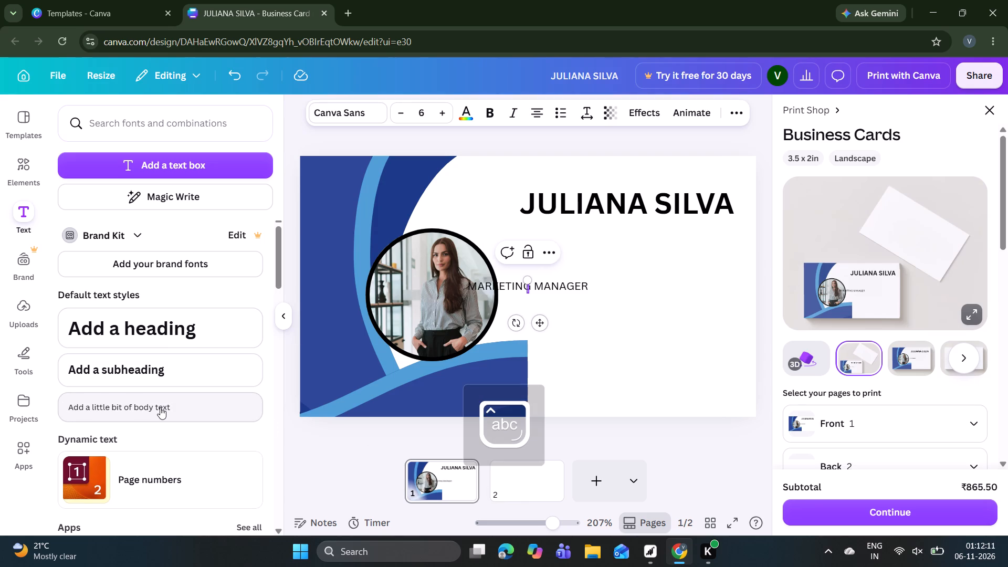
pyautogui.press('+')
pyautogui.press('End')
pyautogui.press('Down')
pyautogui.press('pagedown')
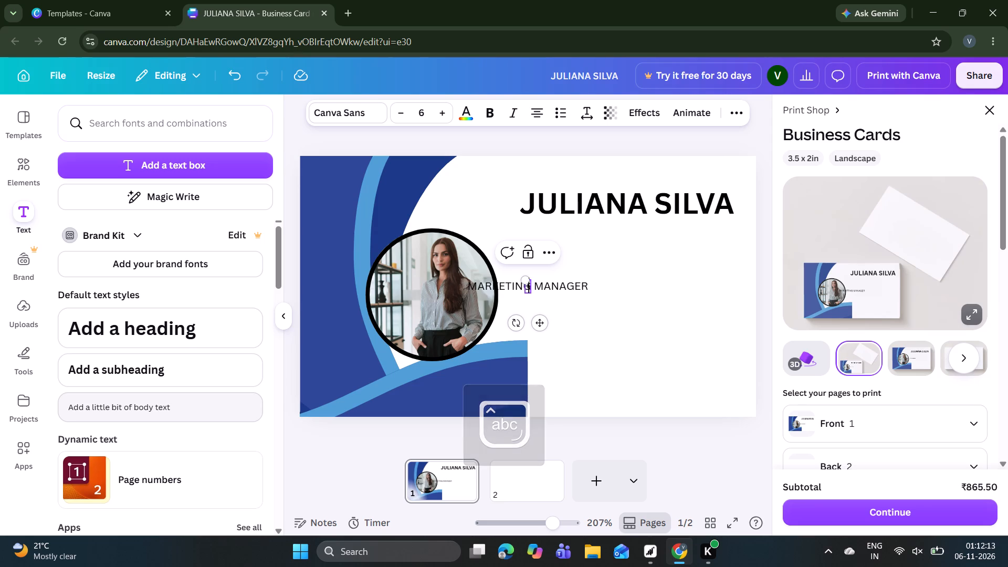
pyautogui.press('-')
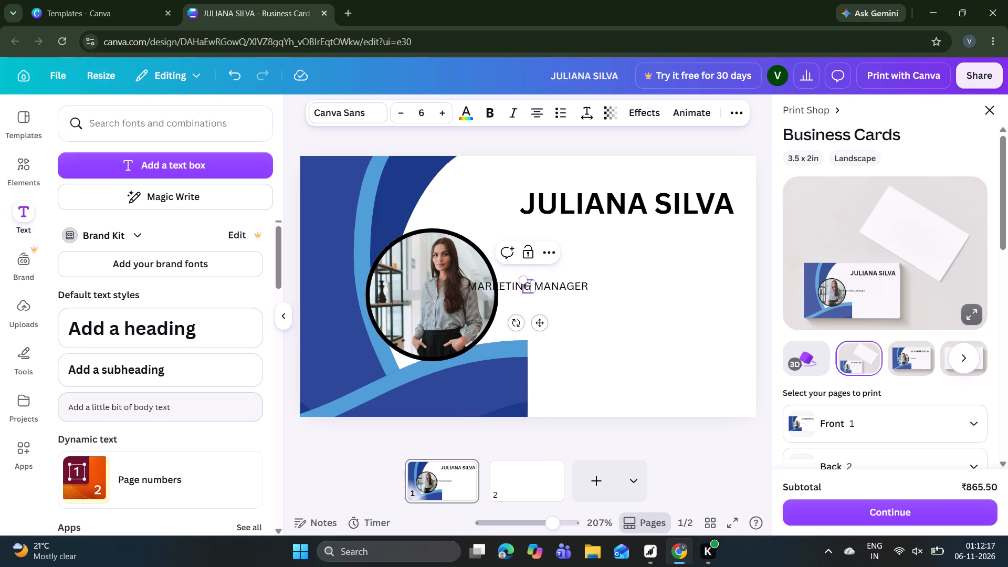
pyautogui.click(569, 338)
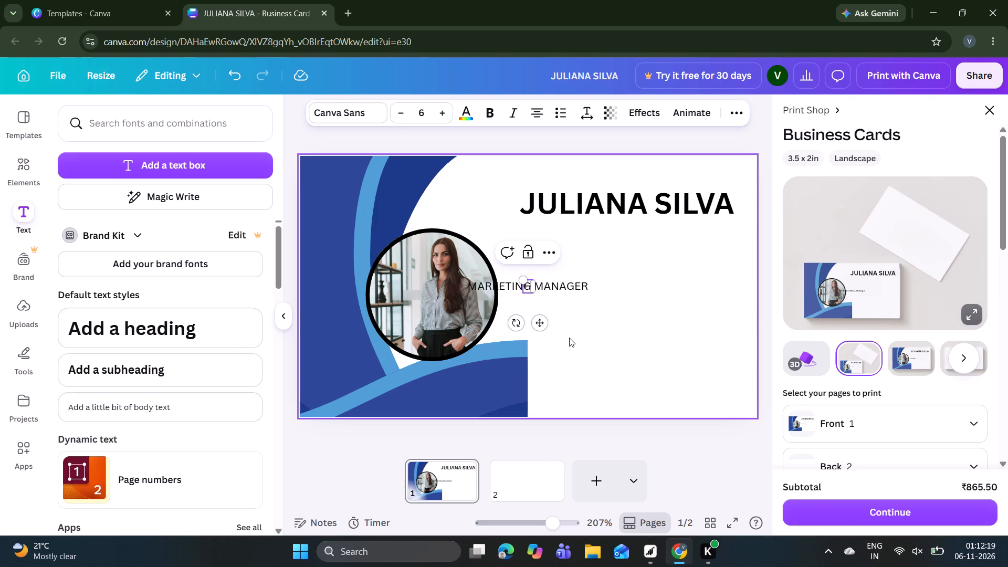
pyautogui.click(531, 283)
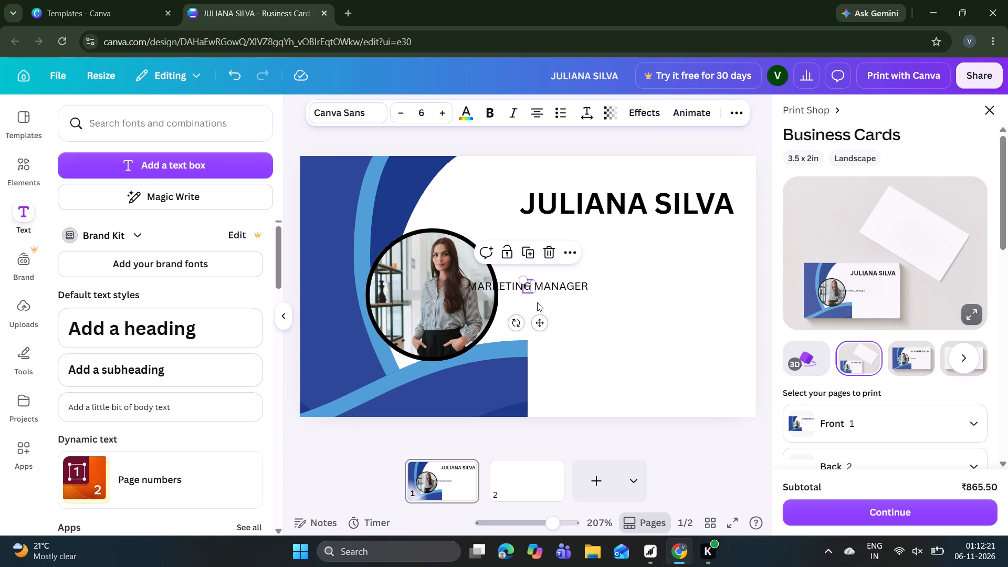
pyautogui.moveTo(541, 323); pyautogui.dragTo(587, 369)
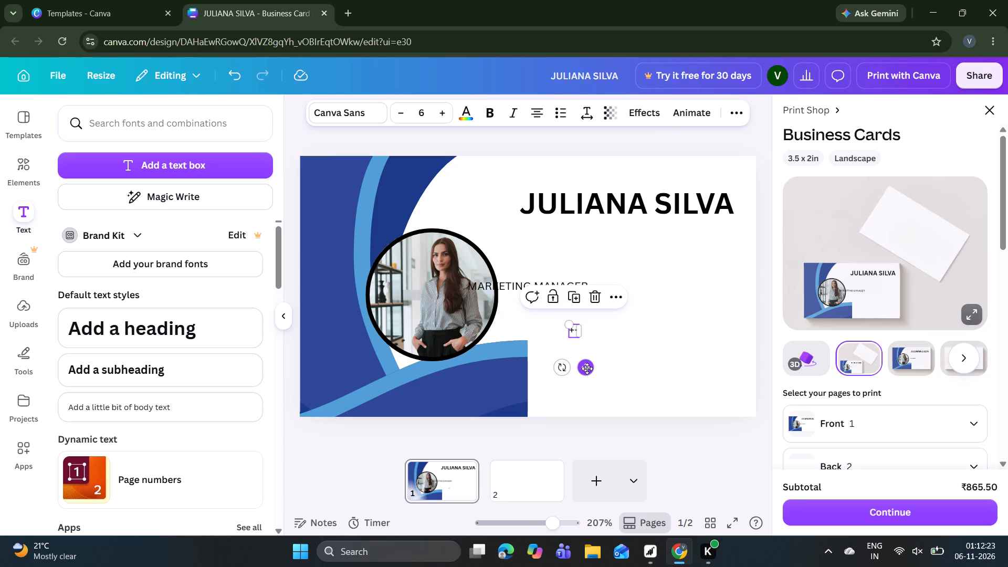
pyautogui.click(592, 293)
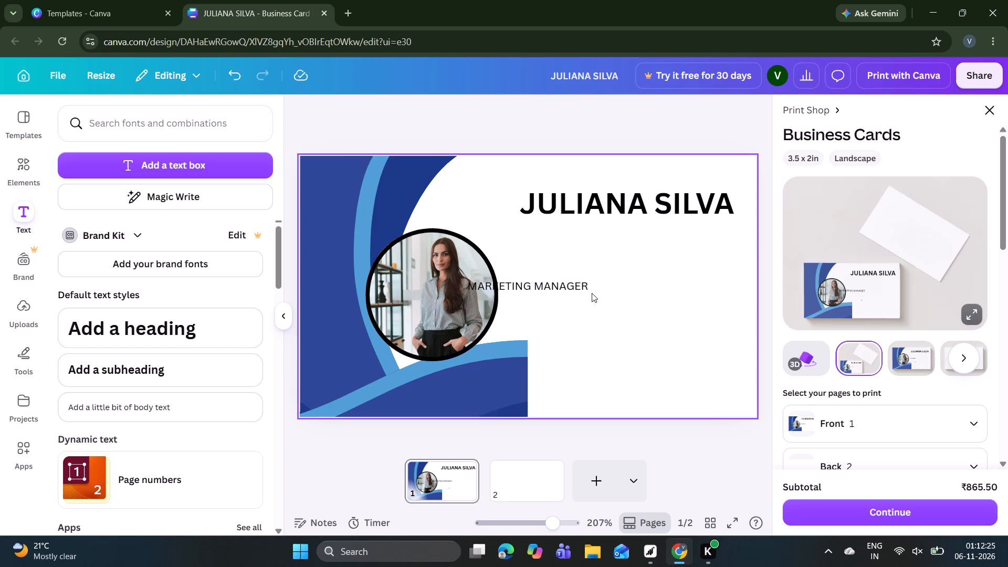
# Add a body text box containing the contact phone number and place it below the job title.
pyautogui.click(203, 396)
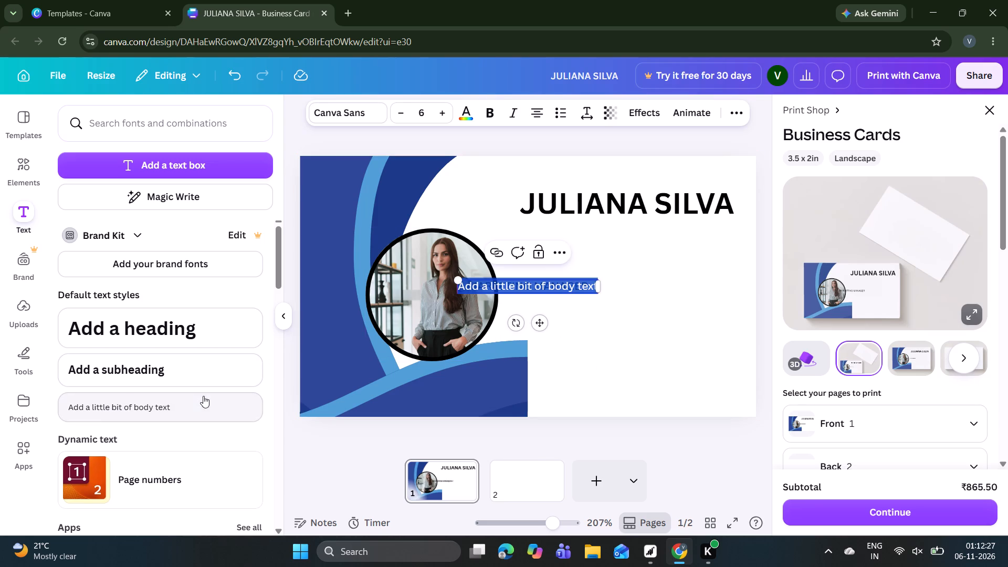
pyautogui.press('BackSpace')
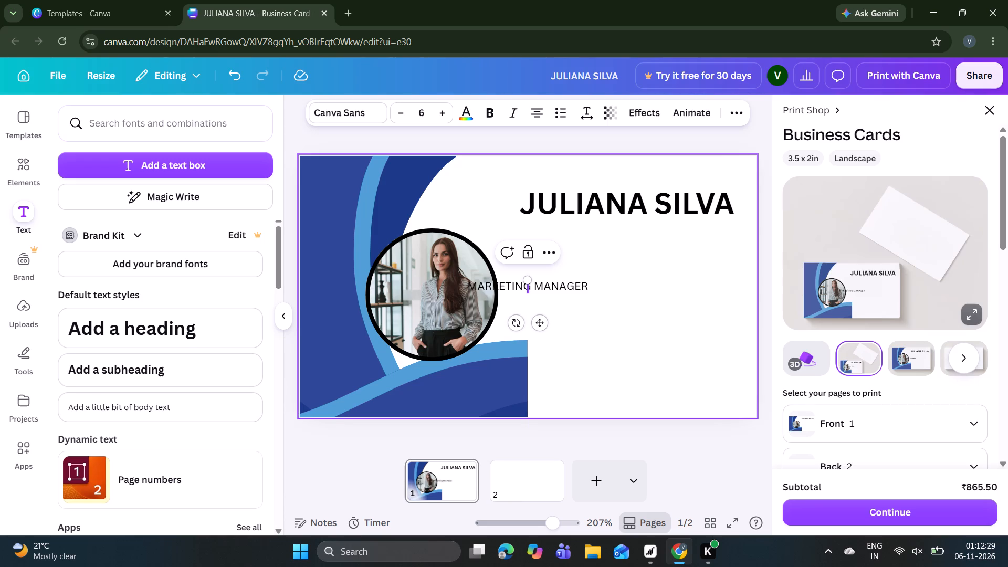
pyautogui.press('End')
pyautogui.press('BackSpace')
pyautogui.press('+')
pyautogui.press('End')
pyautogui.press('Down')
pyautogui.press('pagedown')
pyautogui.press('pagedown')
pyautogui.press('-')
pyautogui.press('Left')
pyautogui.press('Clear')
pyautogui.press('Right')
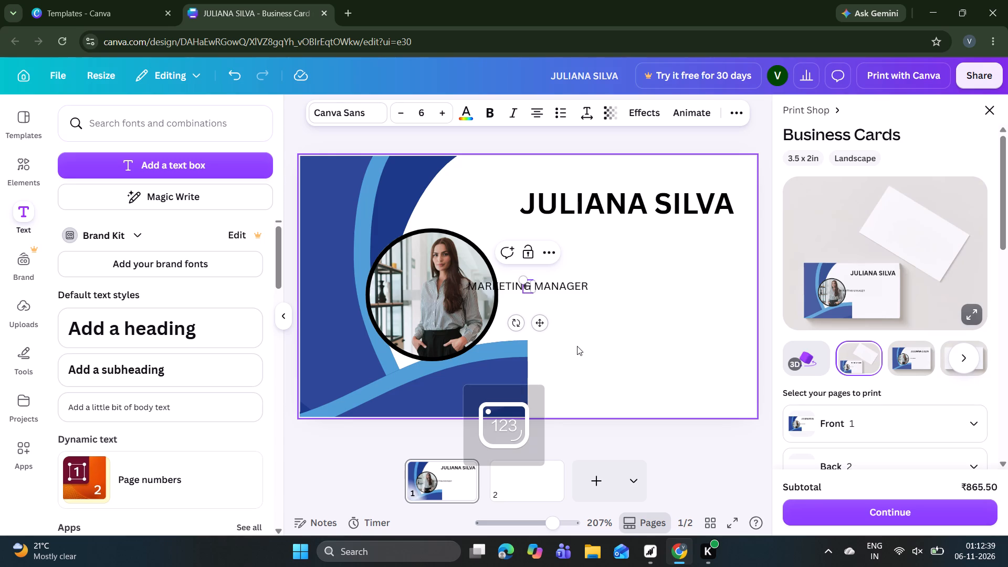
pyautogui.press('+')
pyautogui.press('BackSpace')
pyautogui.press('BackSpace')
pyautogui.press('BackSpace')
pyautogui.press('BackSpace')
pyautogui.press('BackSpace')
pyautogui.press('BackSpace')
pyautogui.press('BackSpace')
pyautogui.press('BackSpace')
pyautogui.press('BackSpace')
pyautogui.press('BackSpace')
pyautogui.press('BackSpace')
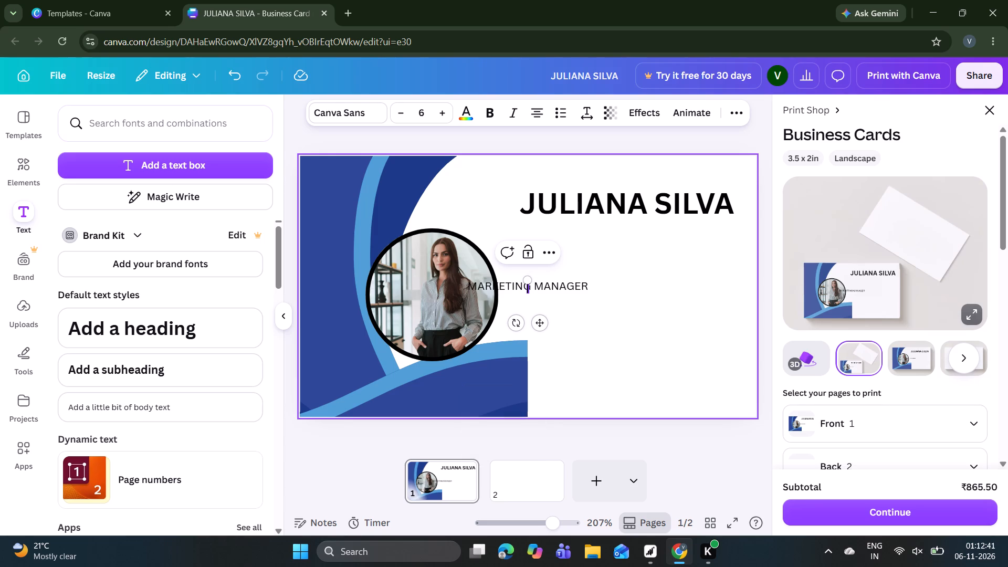
# Enter the contact phone number in the empty body text box and move it just below the MARKETING MANAGER line.
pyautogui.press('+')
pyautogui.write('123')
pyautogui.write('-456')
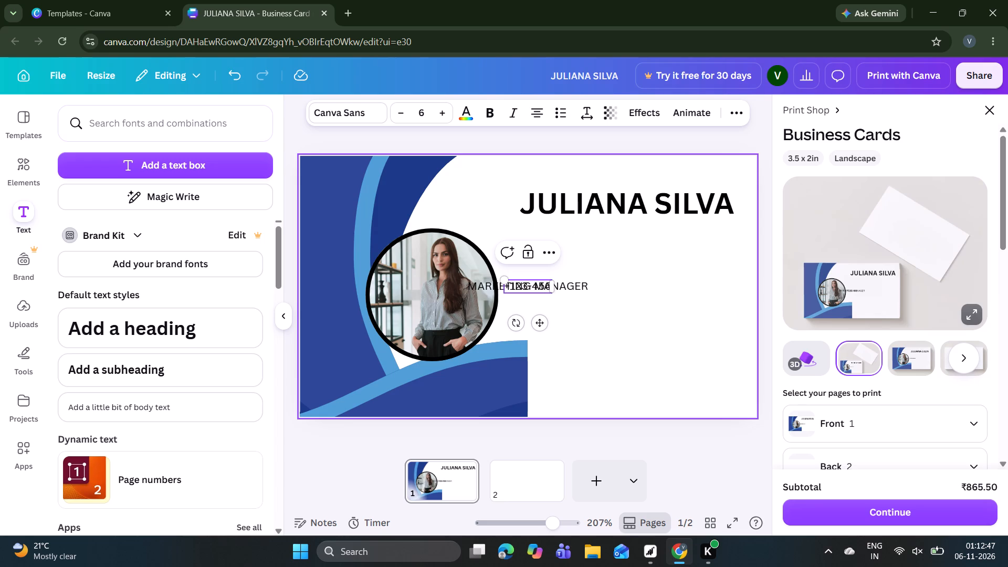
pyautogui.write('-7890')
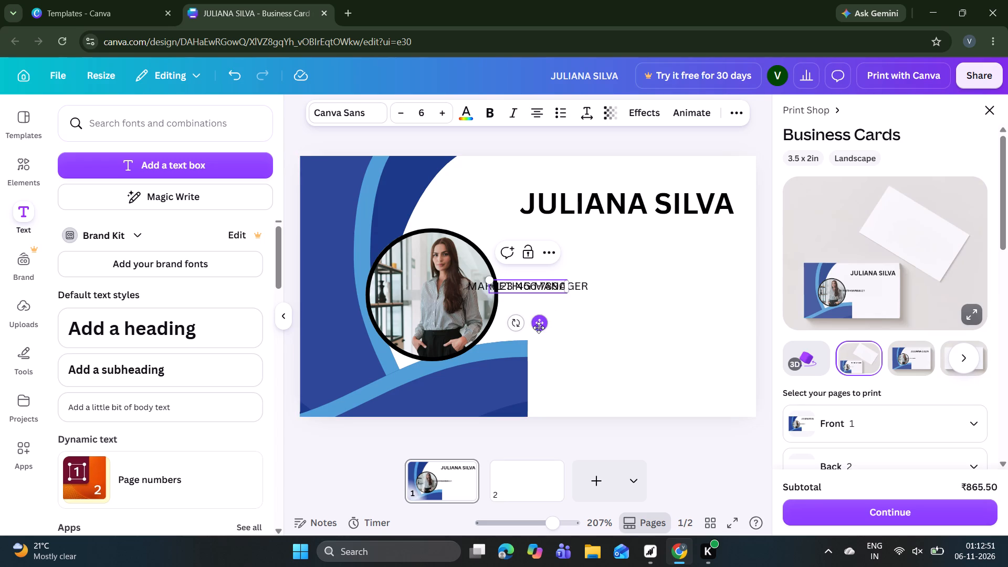
pyautogui.moveTo(539, 328); pyautogui.dragTo(590, 351)
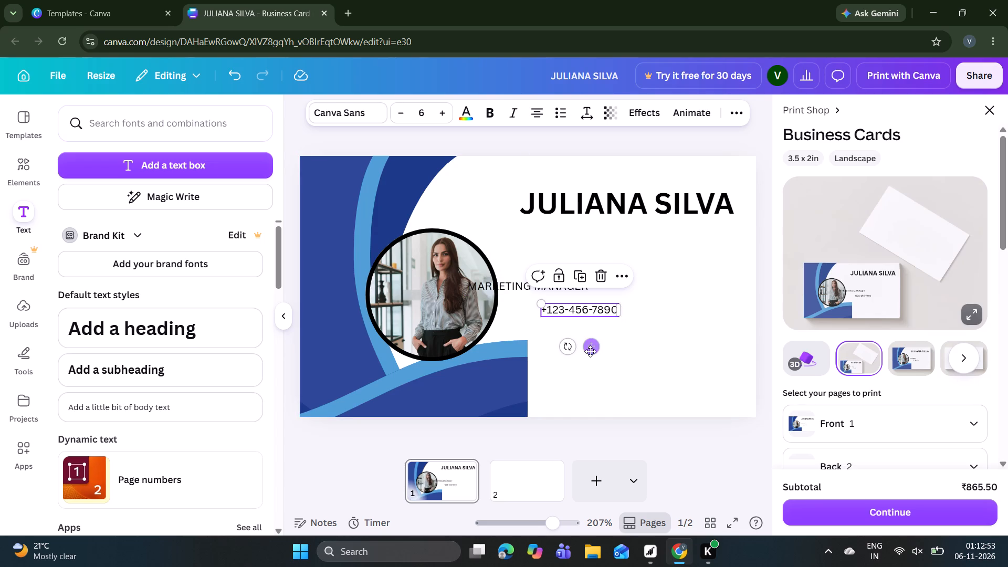
pyautogui.click(388, 439)
pyautogui.click(238, 409)
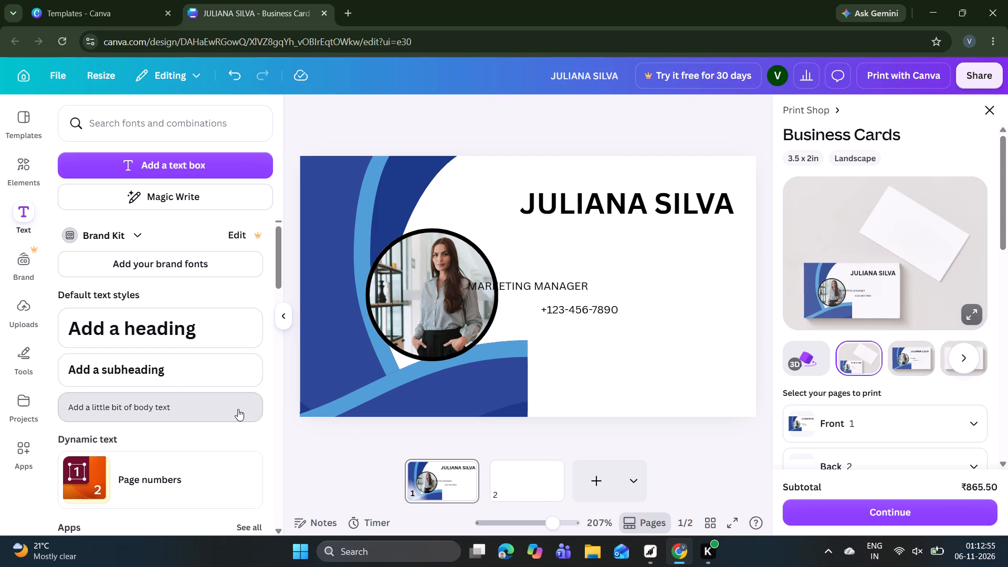
pyautogui.press('\\')
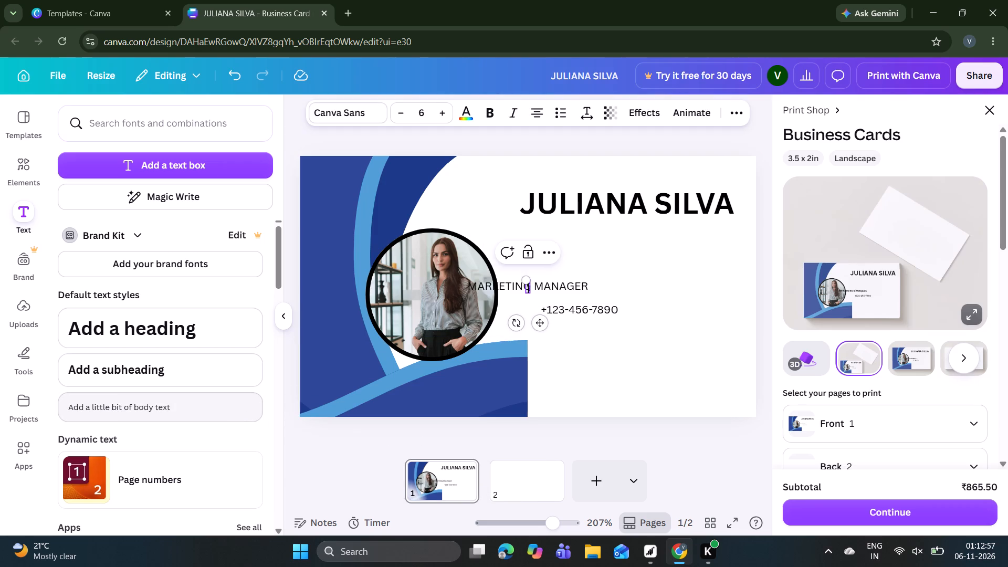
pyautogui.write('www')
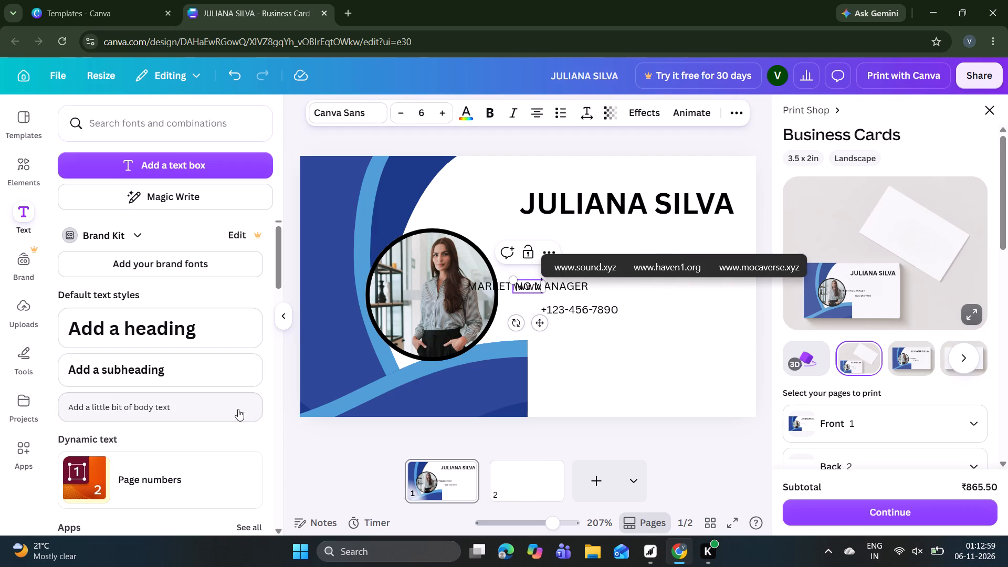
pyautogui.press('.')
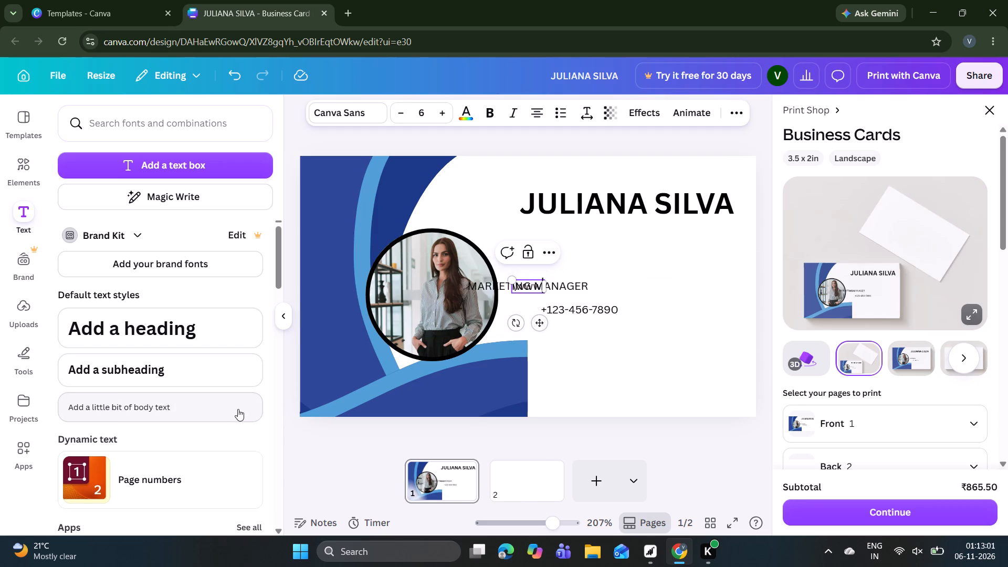
pyautogui.write('rea')
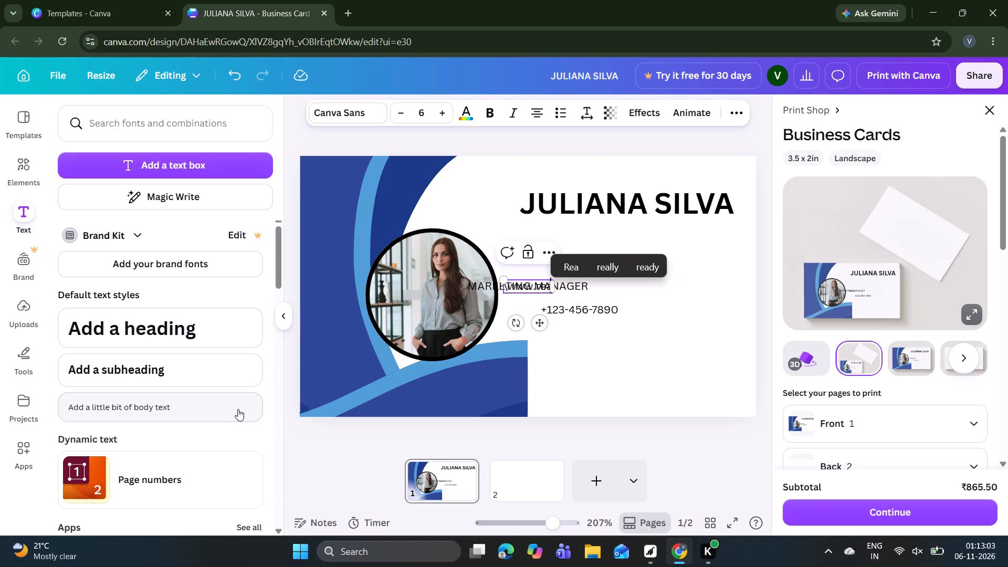
pyautogui.write('ll')
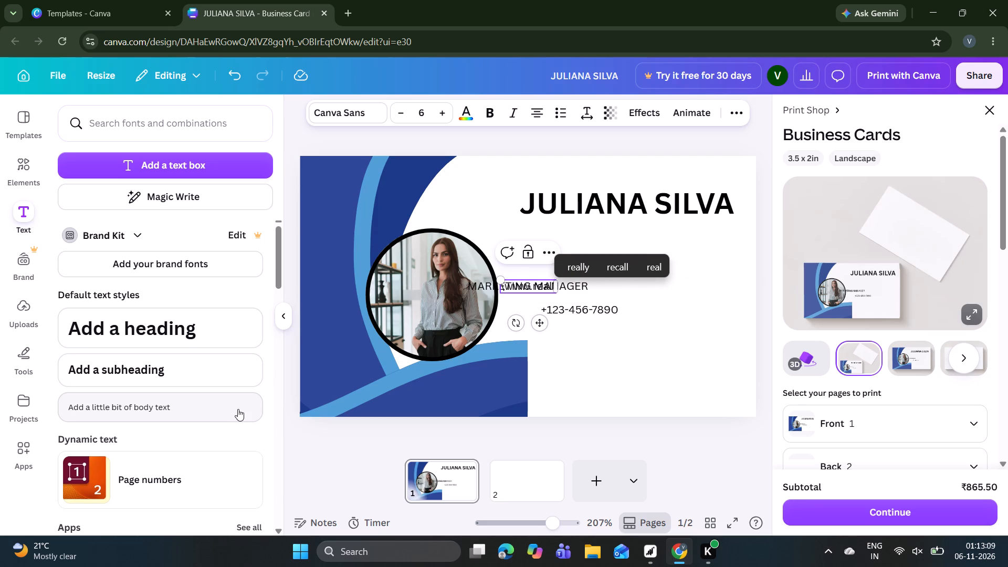
pyautogui.press('y')
pyautogui.write('grea')
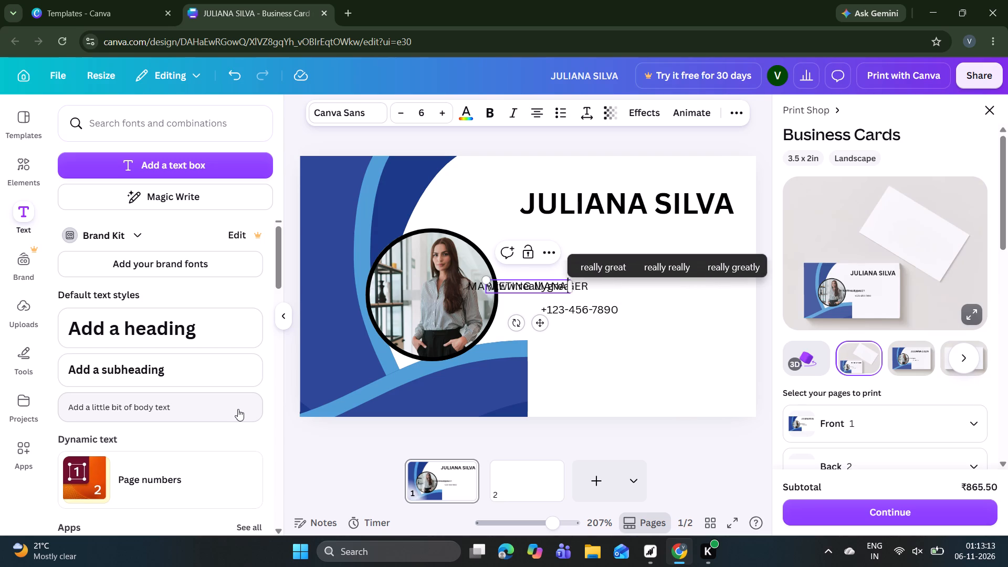
pyautogui.write('ts')
pyautogui.write('ite')
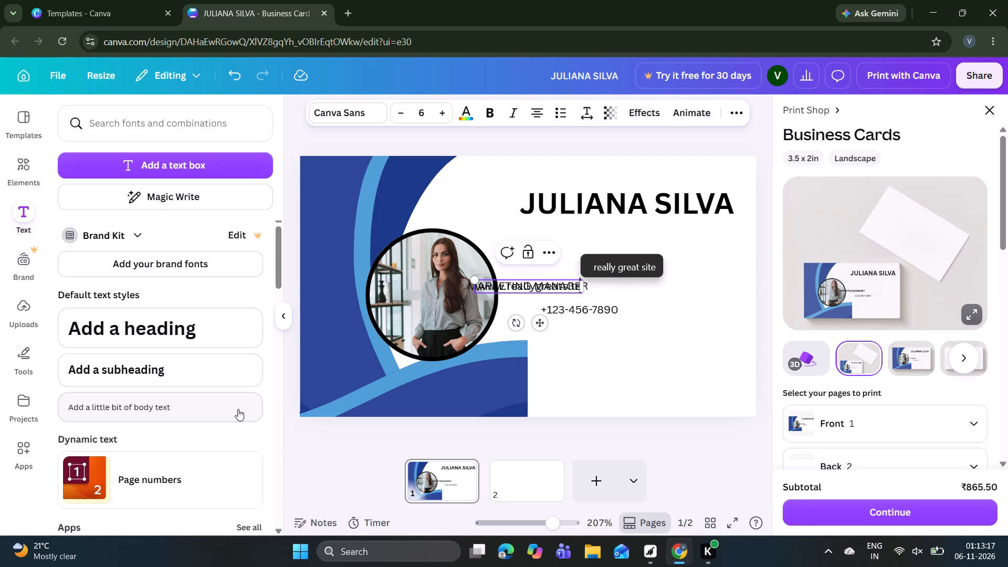
pyautogui.write('.com')
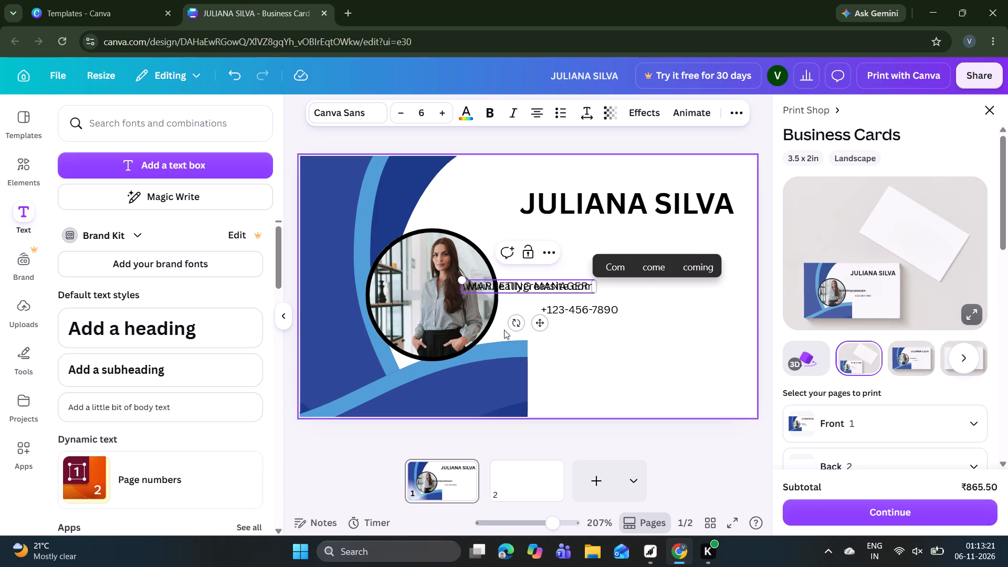
pyautogui.moveTo(536, 322); pyautogui.dragTo(586, 370)
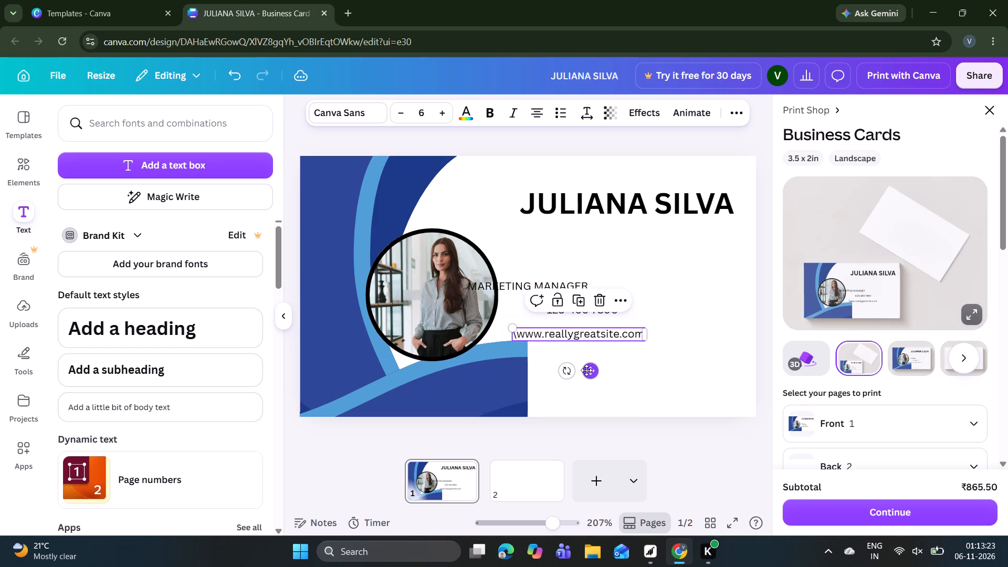
pyautogui.click(375, 442)
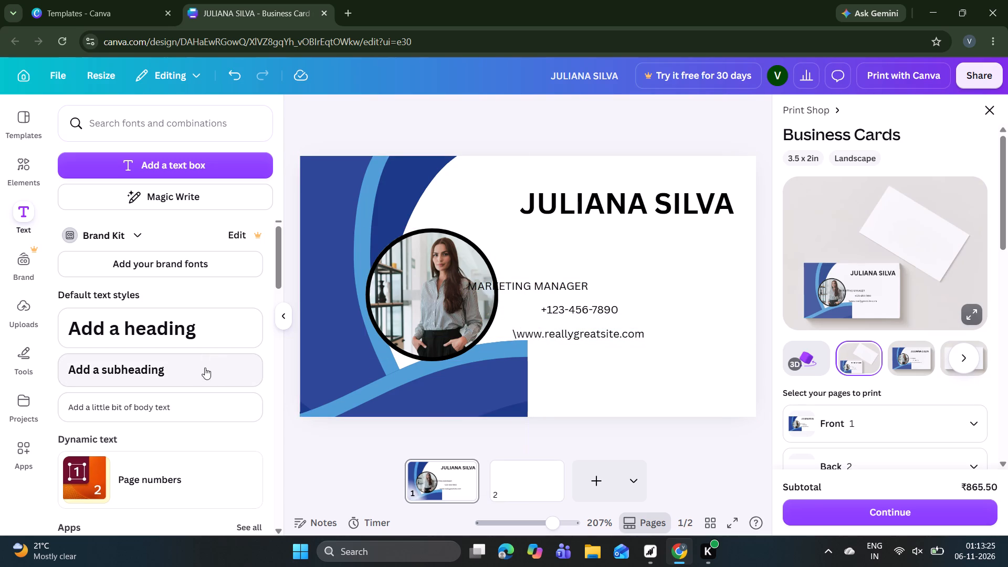
# Delete the stray backslash in front of the website address.
pyautogui.click(540, 328)
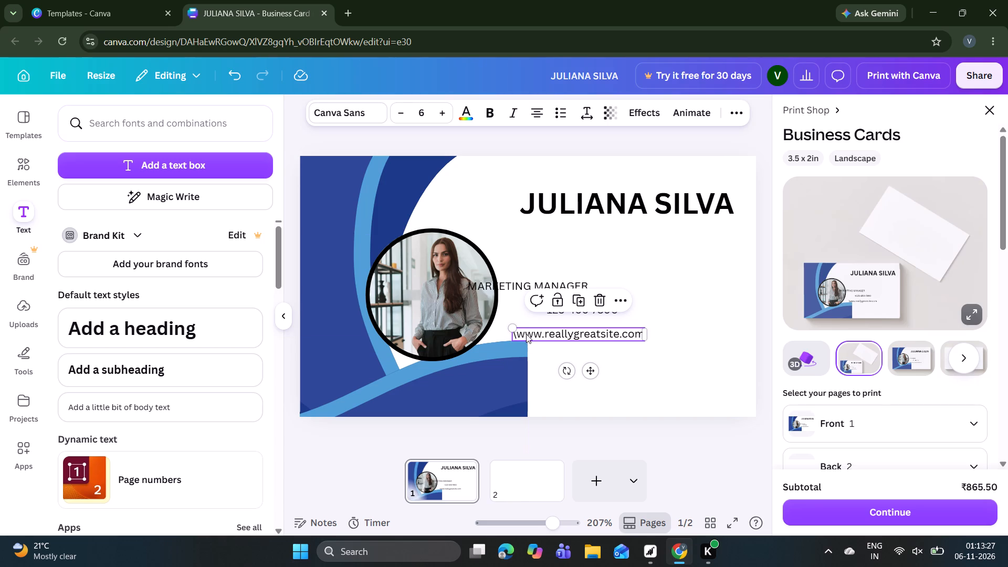
pyautogui.click(519, 331)
pyautogui.press('BackSpace')
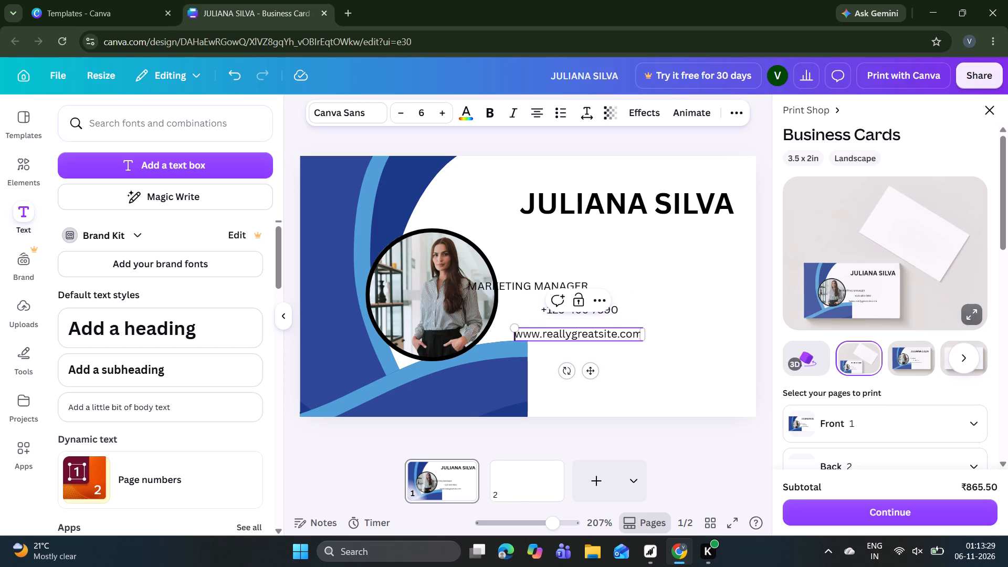
pyautogui.click(638, 427)
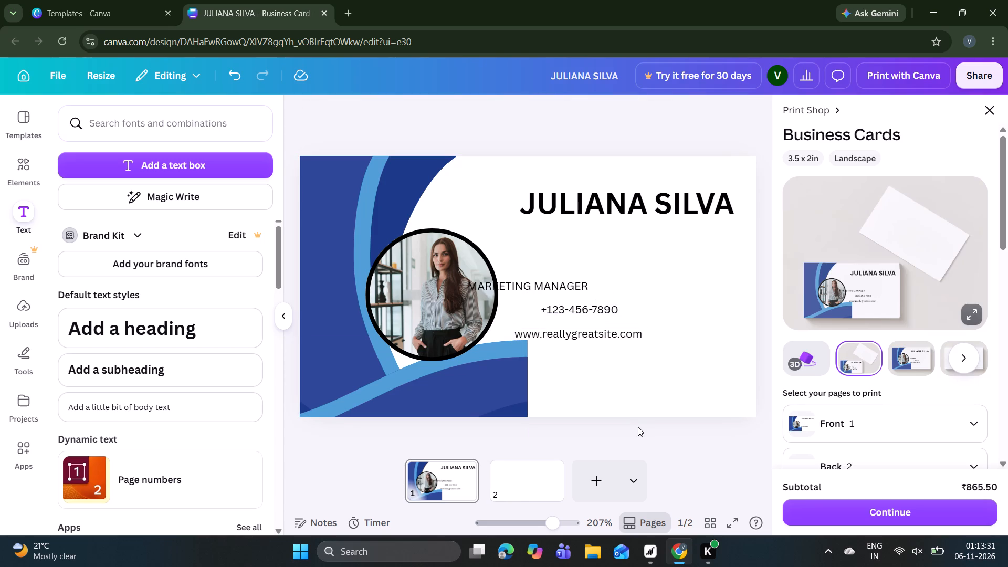
# Add a body text box containing the contact email address below the website address.
pyautogui.click(253, 401)
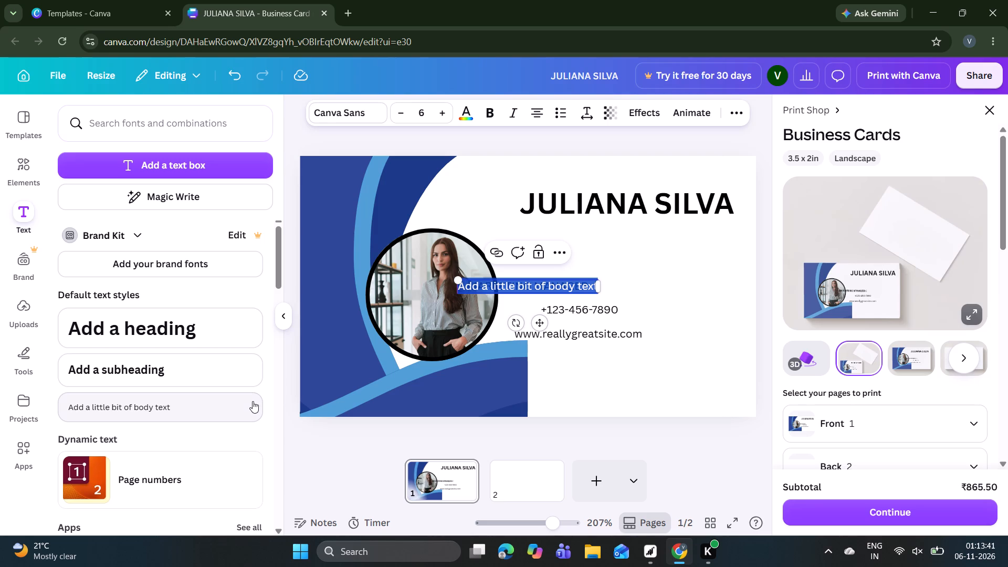
pyautogui.press('BackSpace')
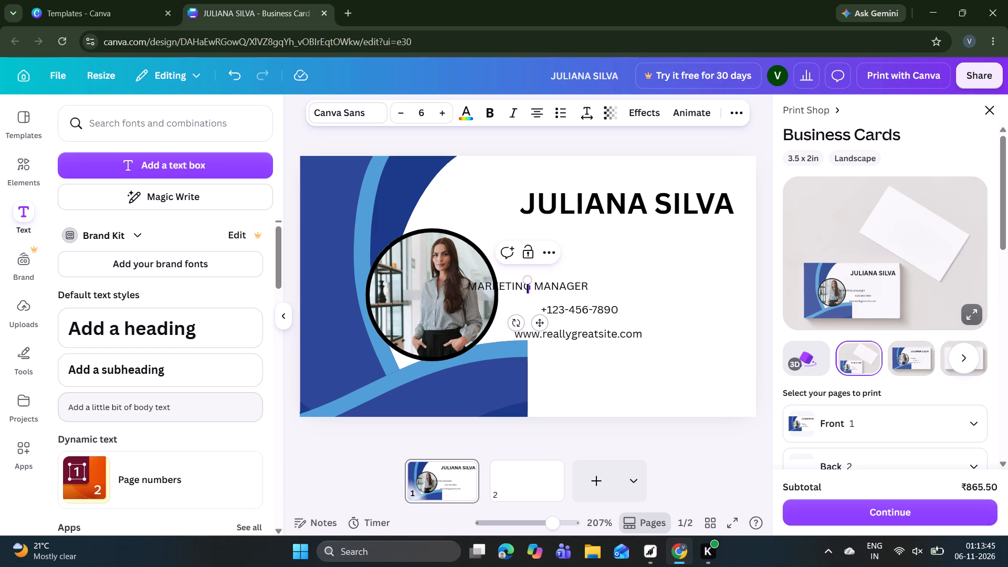
pyautogui.press('h')
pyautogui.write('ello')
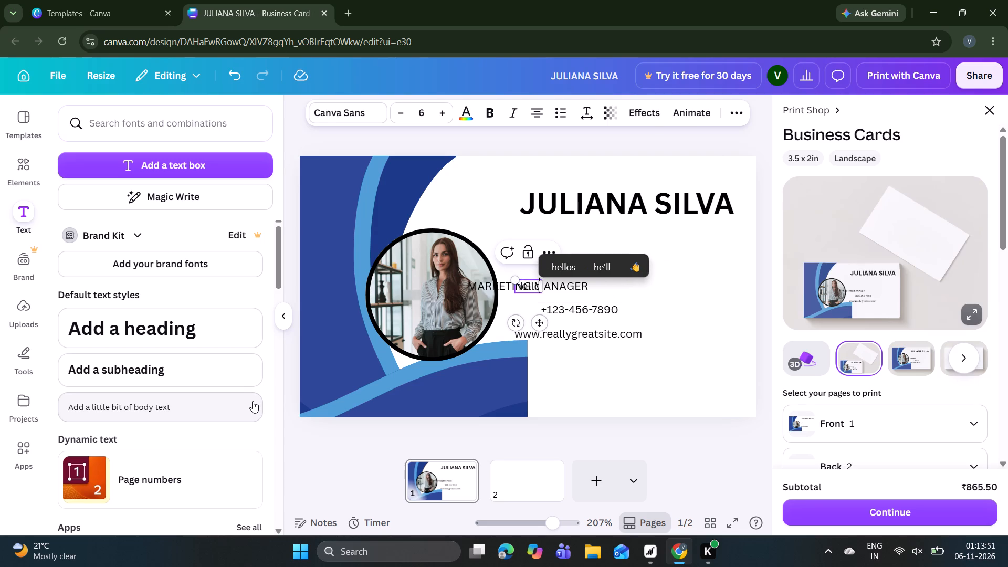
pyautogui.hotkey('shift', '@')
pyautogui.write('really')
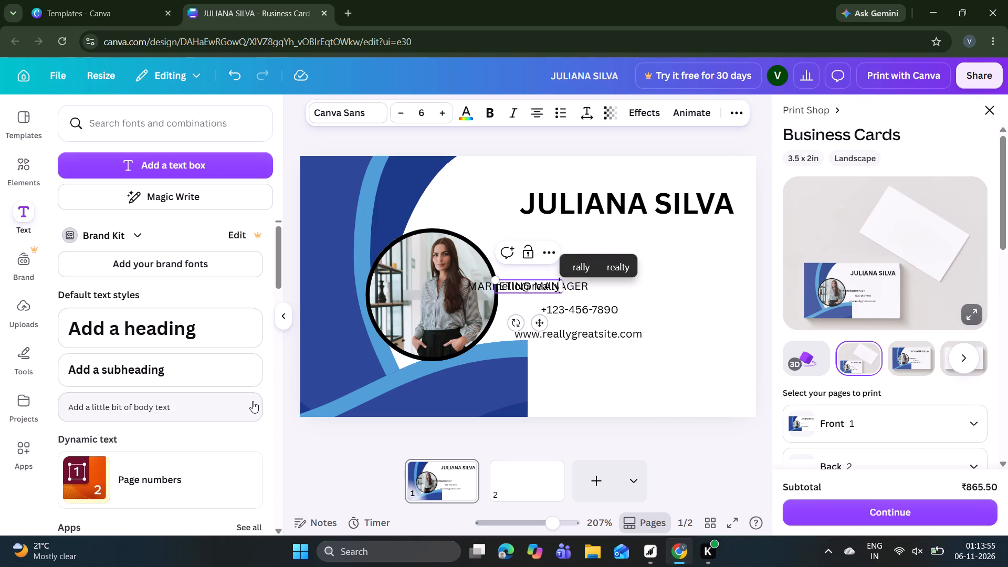
# Complete the contact email address in its new body text box and place it below the website address.
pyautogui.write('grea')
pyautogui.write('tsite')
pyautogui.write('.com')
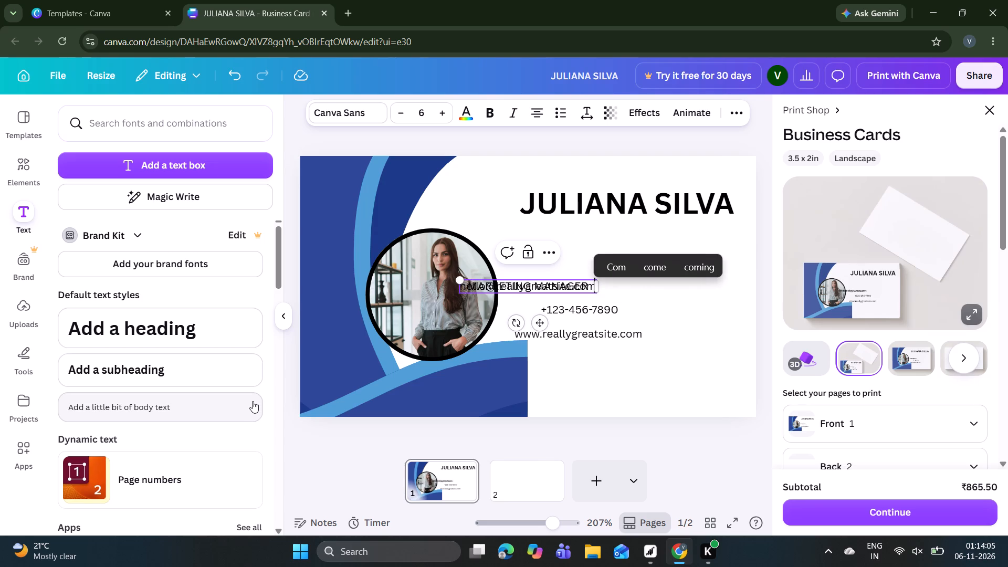
pyautogui.moveTo(543, 320); pyautogui.dragTo(623, 403)
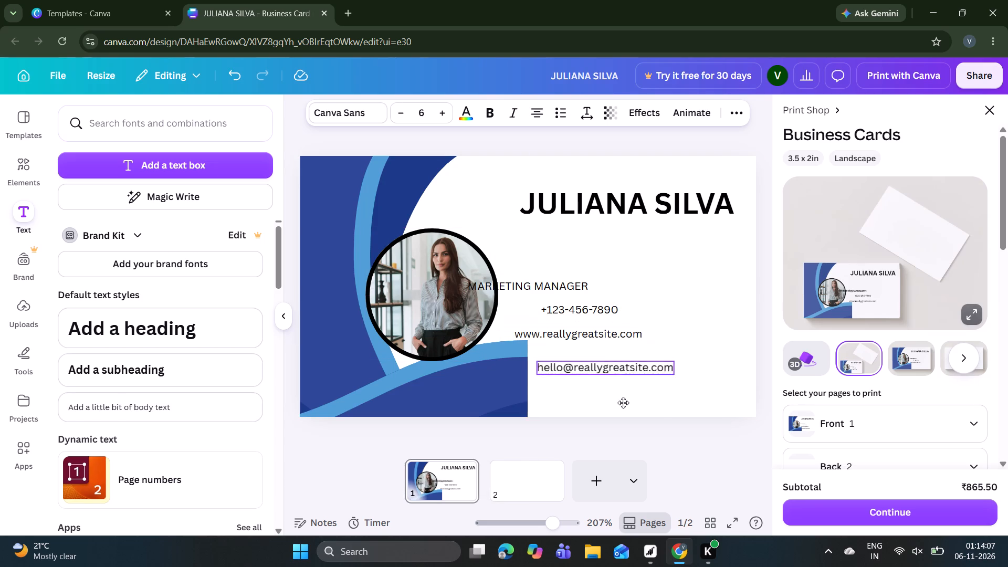
pyautogui.moveTo(623, 403); pyautogui.dragTo(626, 403)
pyautogui.click(664, 419)
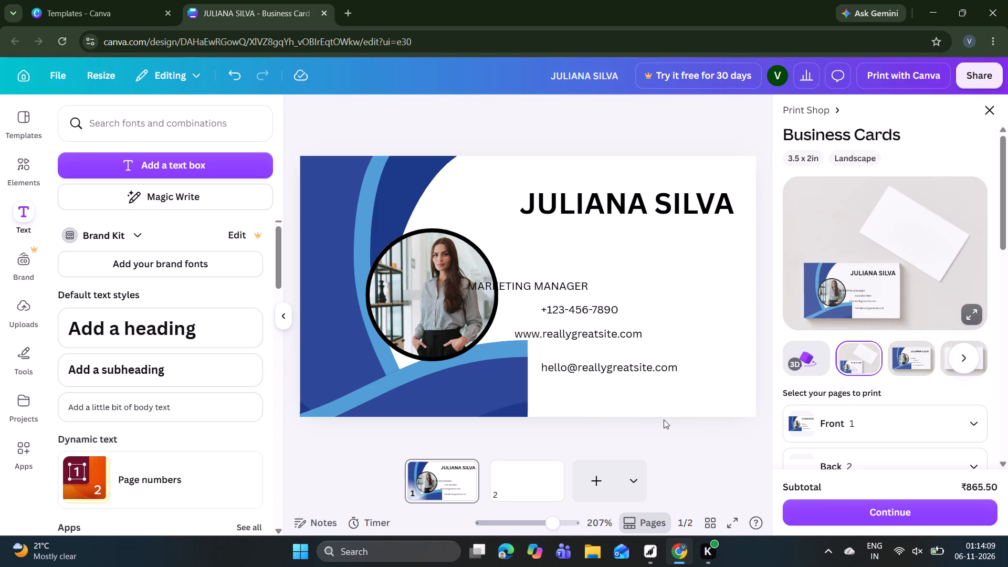
# Add another body text box containing the contact street address to the front of the card.
pyautogui.click(201, 406)
pyautogui.press('BackSpace')
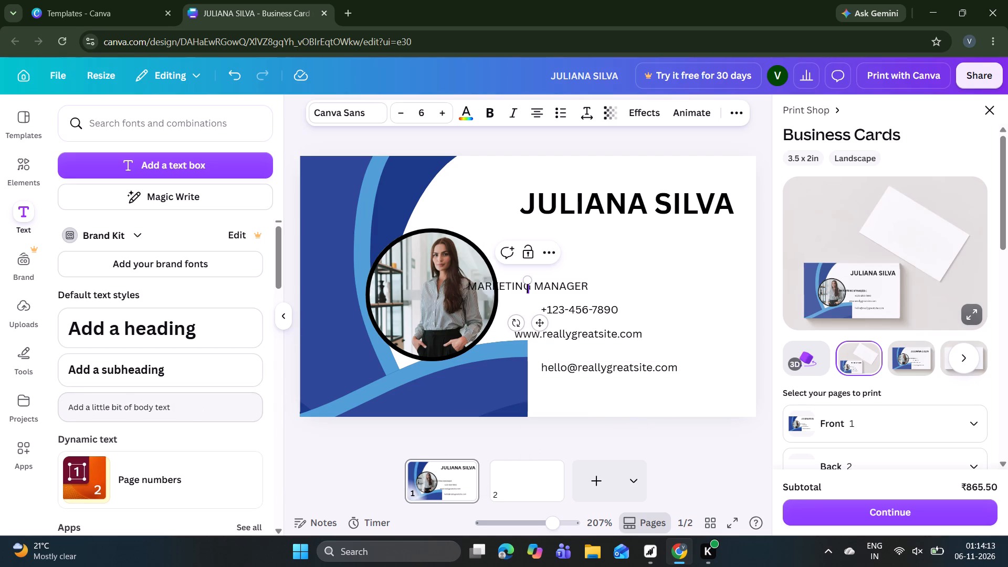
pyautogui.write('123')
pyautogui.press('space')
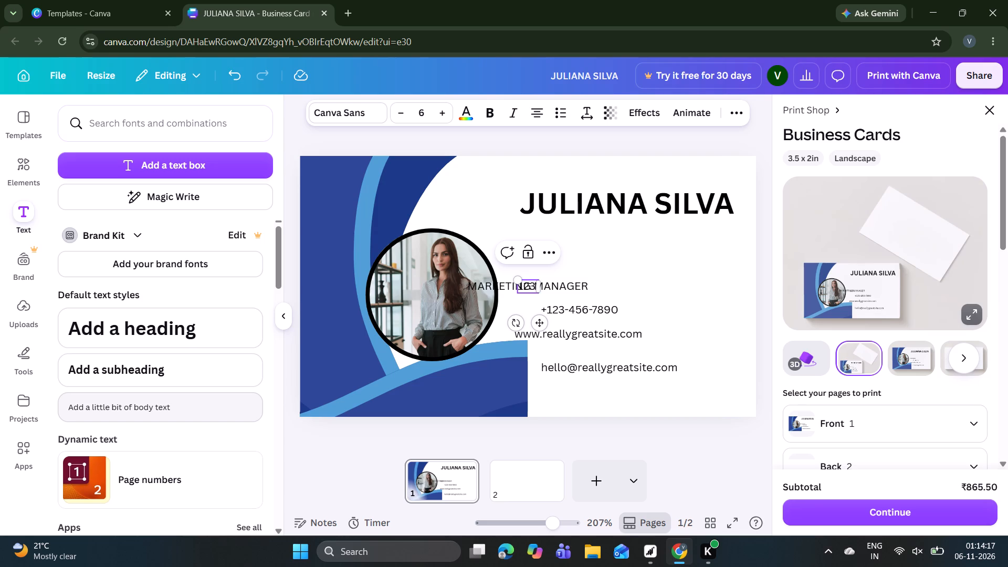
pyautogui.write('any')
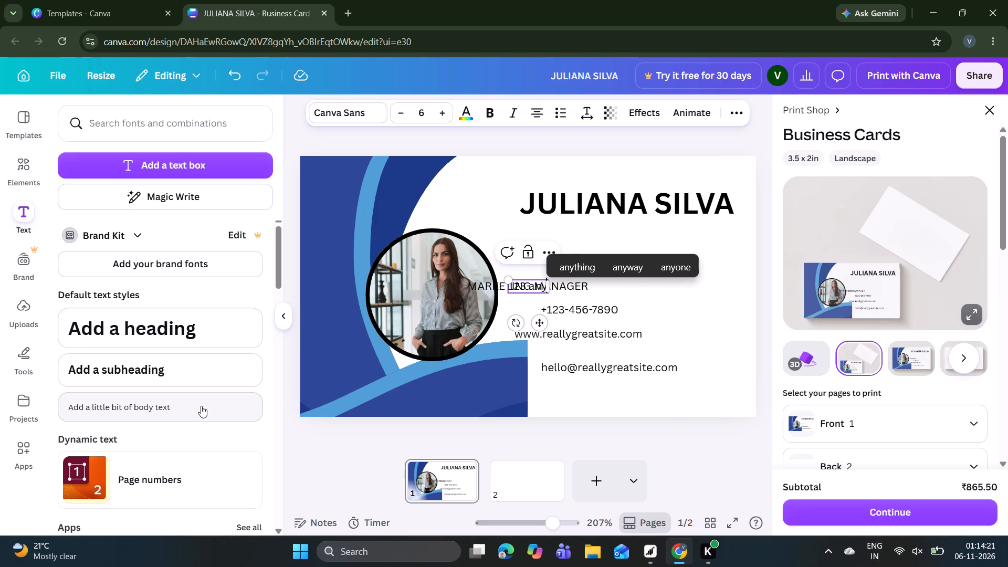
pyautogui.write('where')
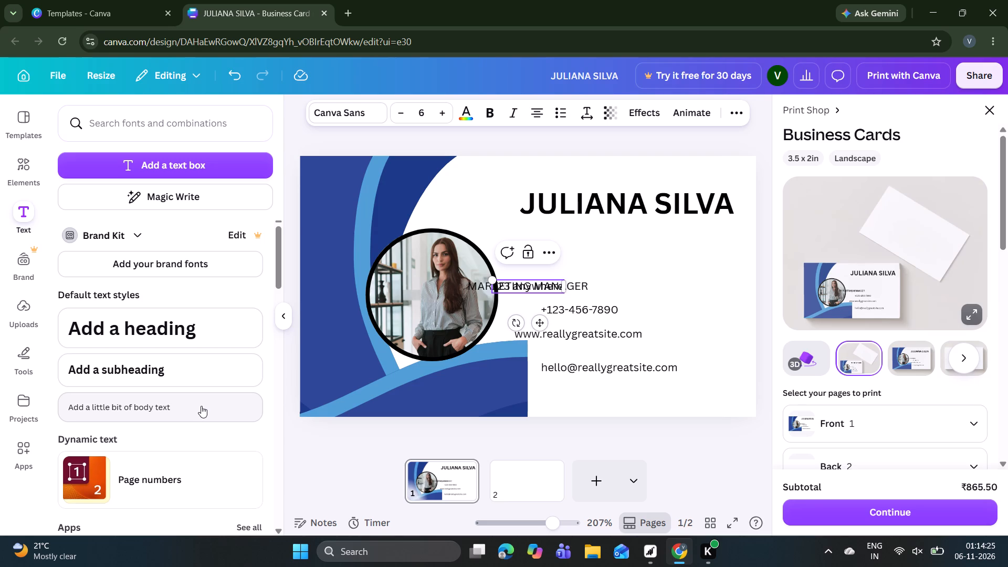
# Complete the street address text box with the street and city, and place it directly below the email address.
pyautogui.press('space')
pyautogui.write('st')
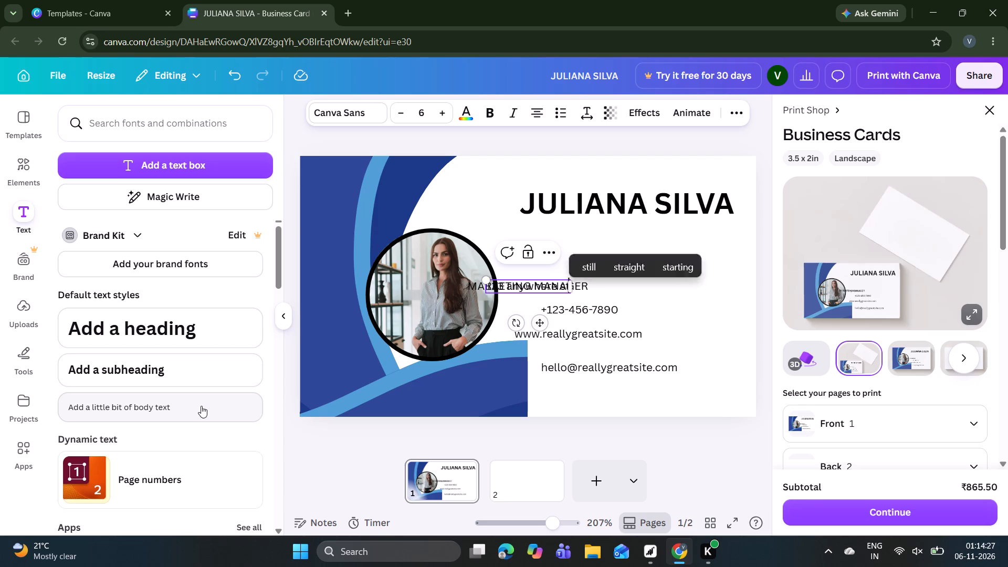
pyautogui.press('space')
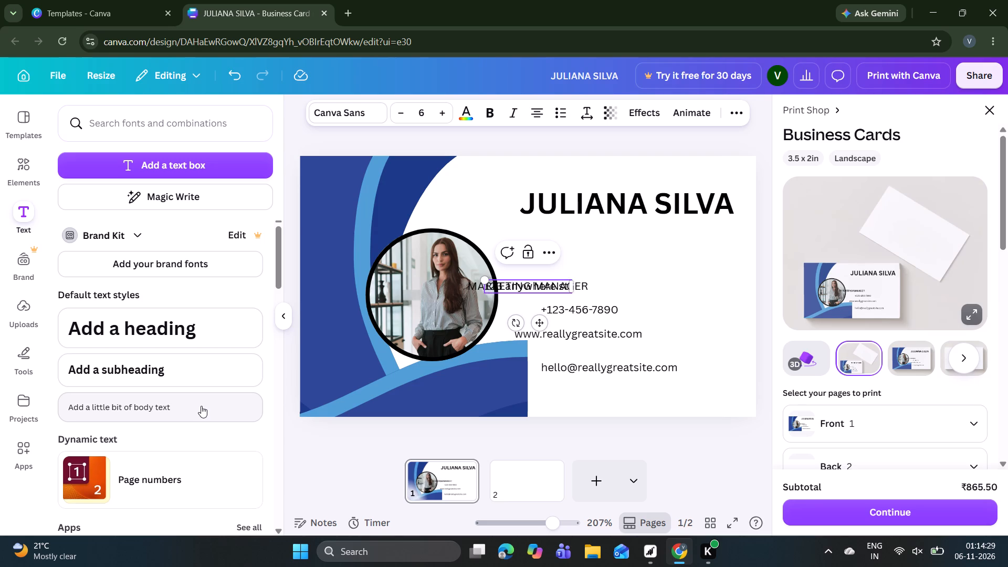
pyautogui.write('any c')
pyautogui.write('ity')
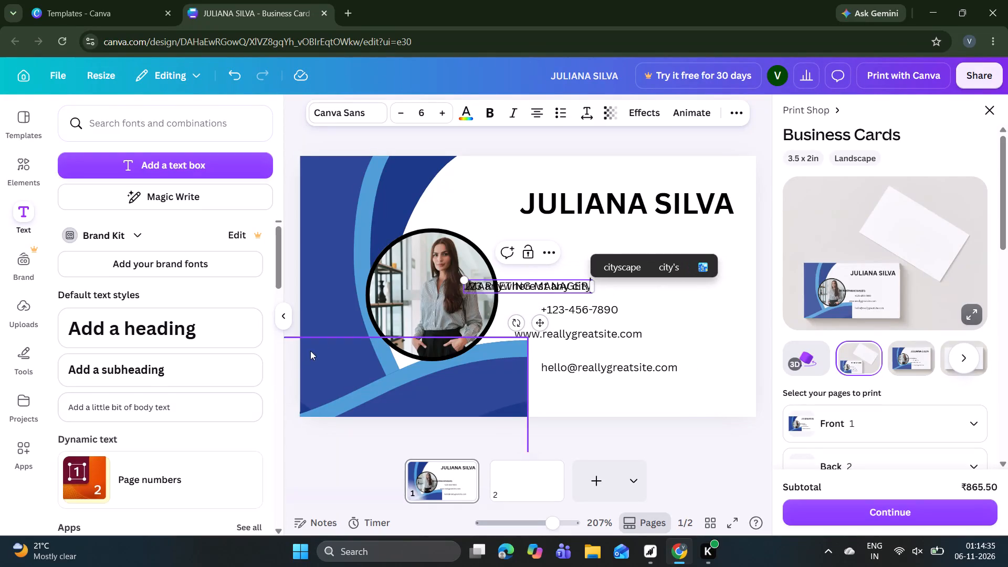
pyautogui.moveTo(546, 322); pyautogui.dragTo(635, 416)
pyautogui.moveTo(635, 416); pyautogui.dragTo(638, 423)
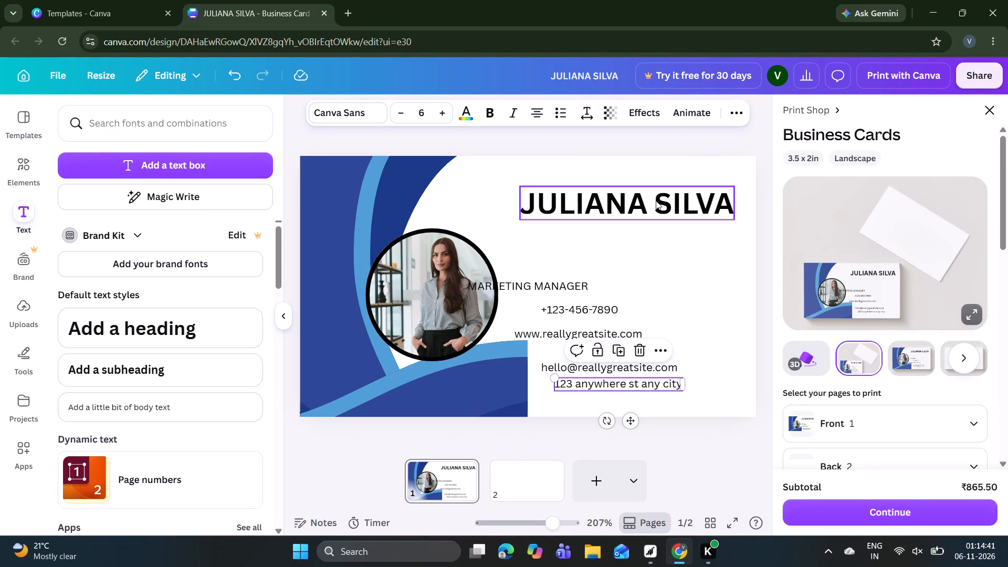
# Change the font of the name heading to League Spartan.
pyautogui.click(656, 201)
pyautogui.click(370, 113)
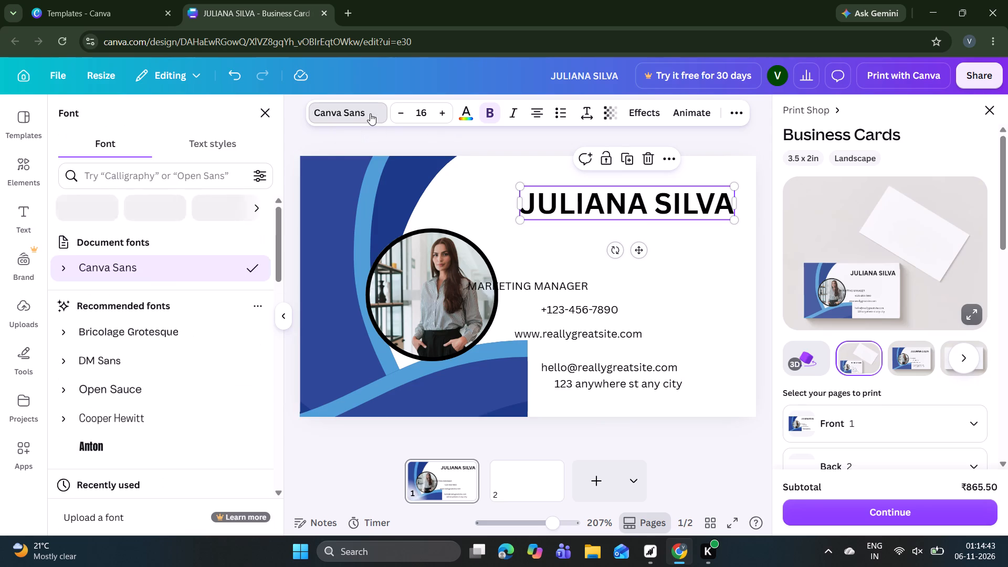
pyautogui.scroll(-2, 171, 356)
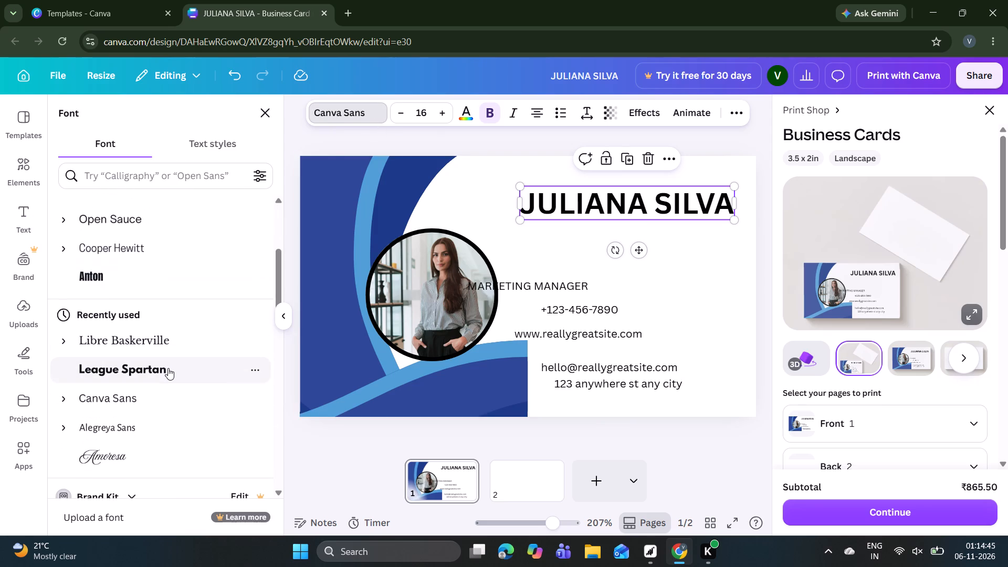
pyautogui.click(168, 368)
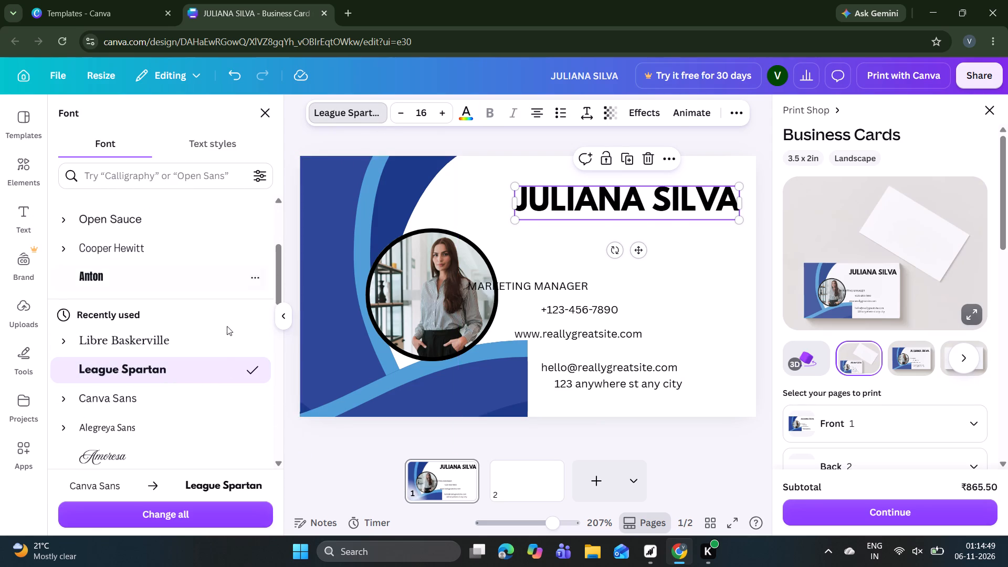
# Set the job title, phone number, website, email and street address text boxes to the Libre Baskerville font.
pyautogui.click(552, 287)
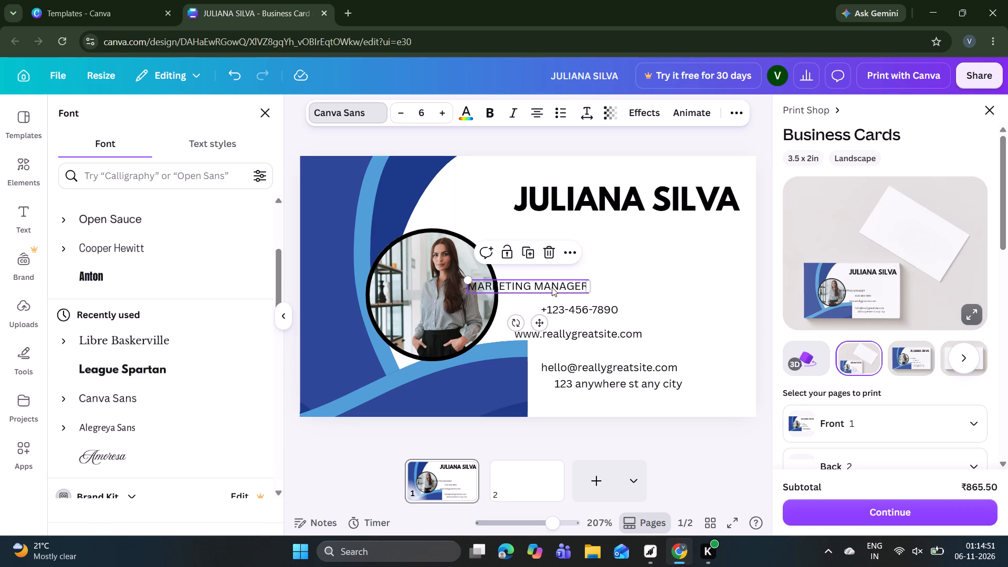
pyautogui.click(213, 347)
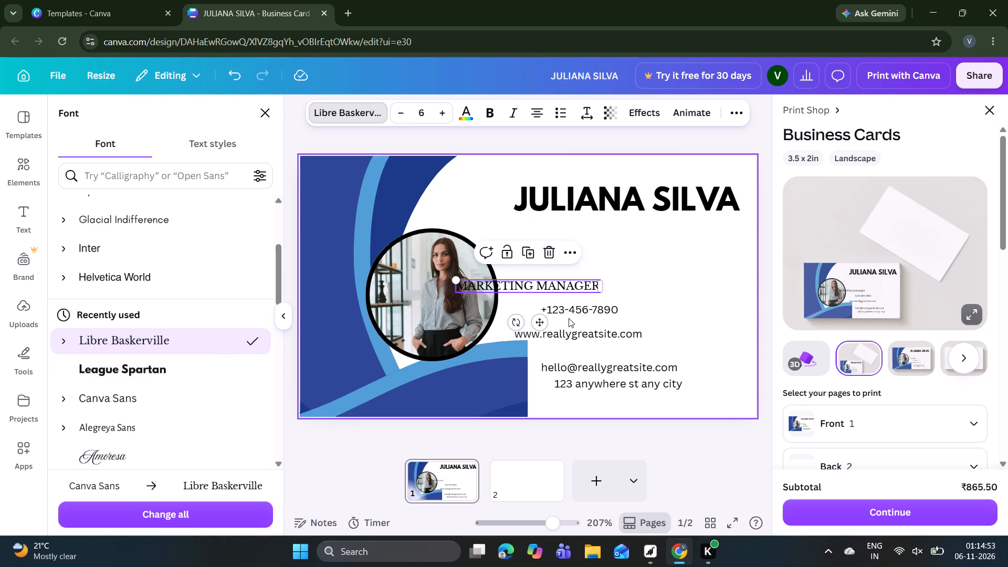
pyautogui.click(594, 304)
pyautogui.click(196, 342)
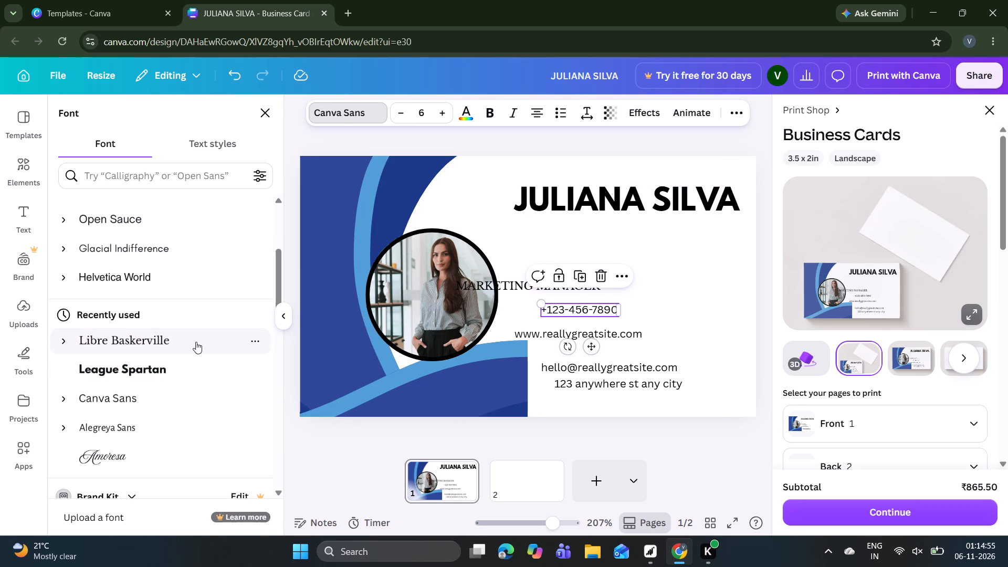
pyautogui.click(562, 338)
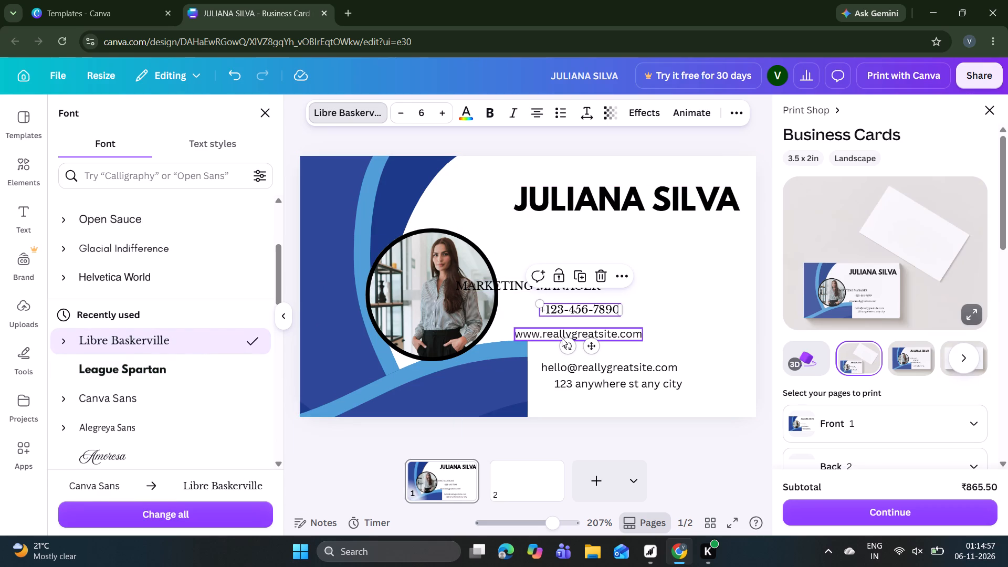
pyautogui.click(211, 350)
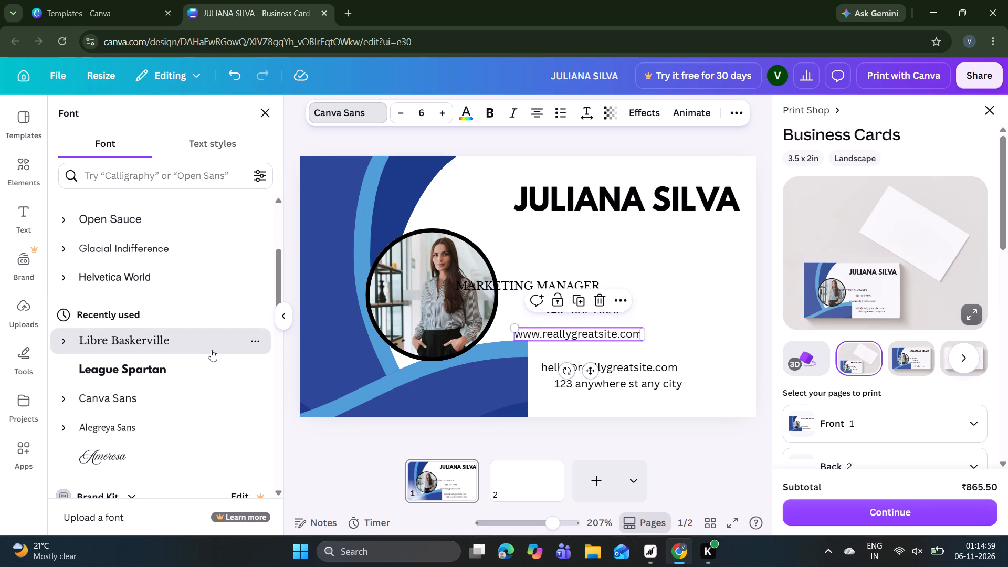
pyautogui.click(664, 372)
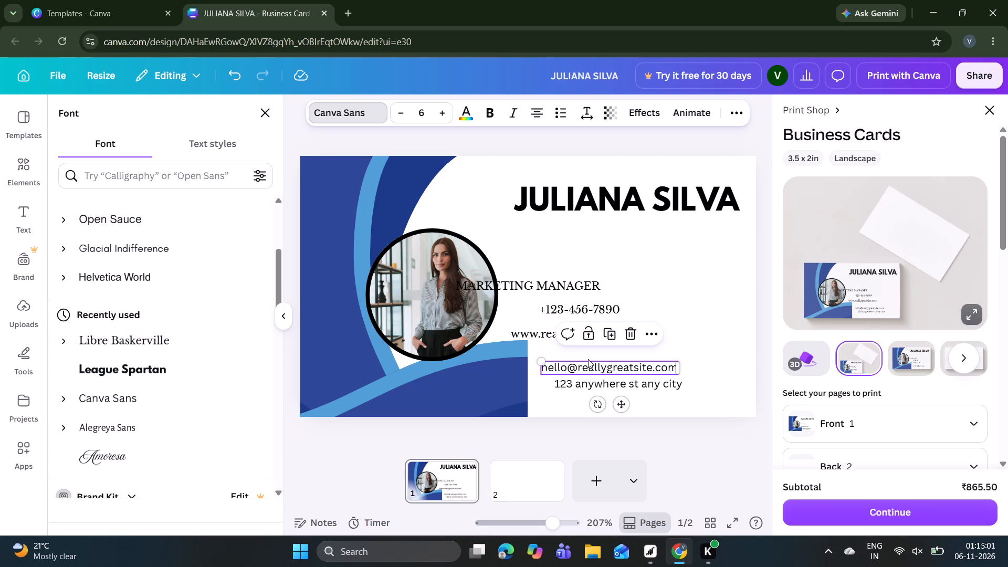
pyautogui.click(196, 333)
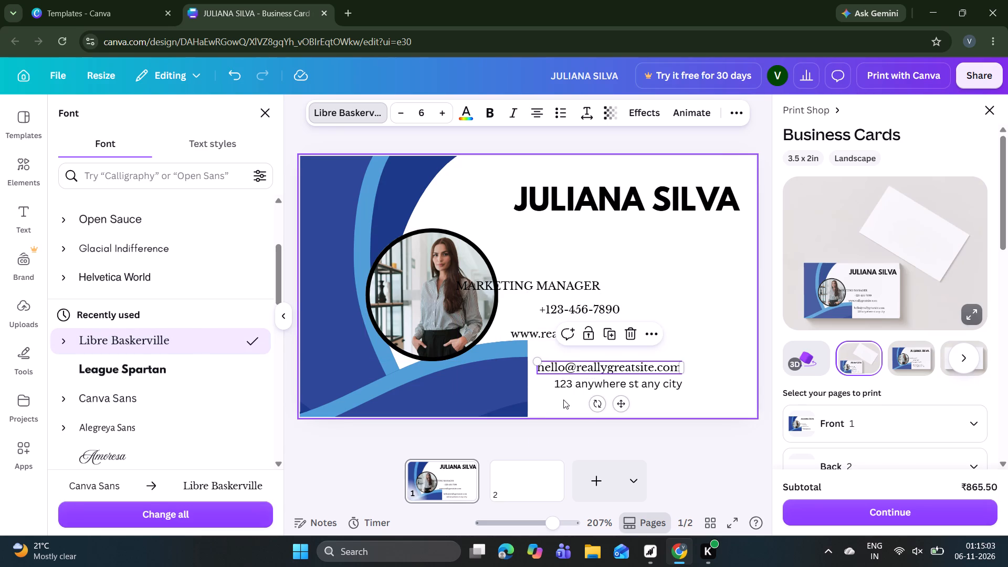
pyautogui.click(593, 381)
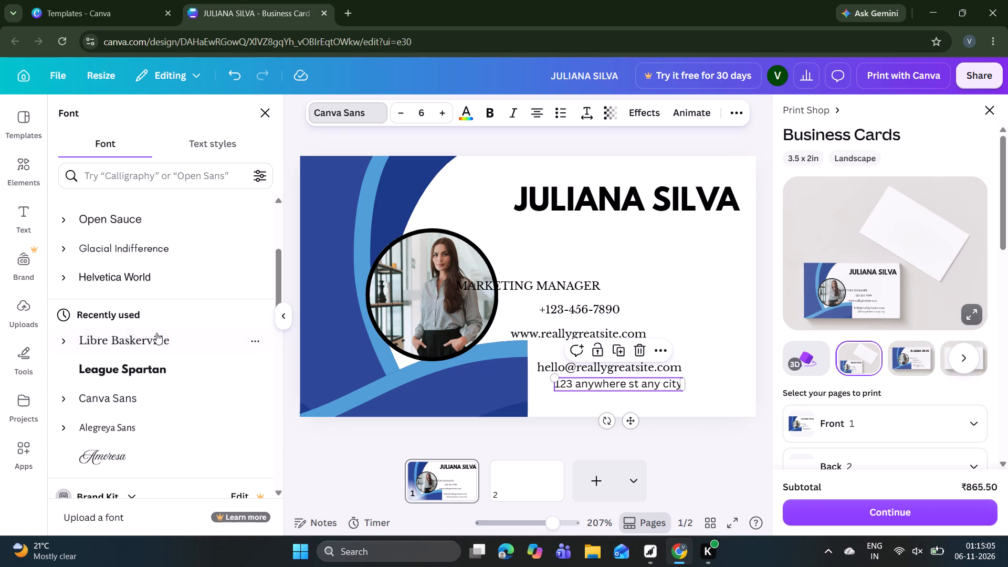
pyautogui.click(156, 333)
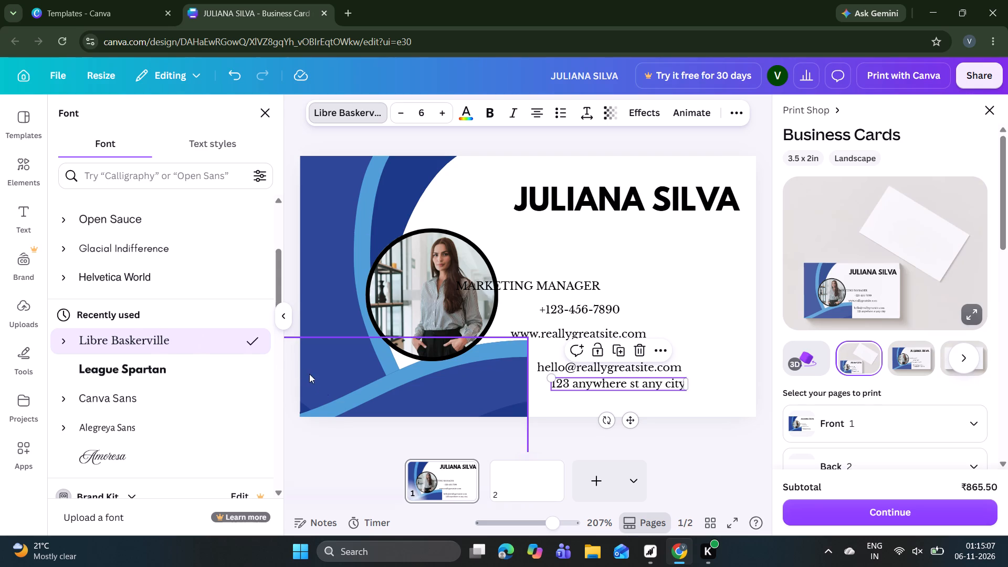
pyautogui.click(713, 430)
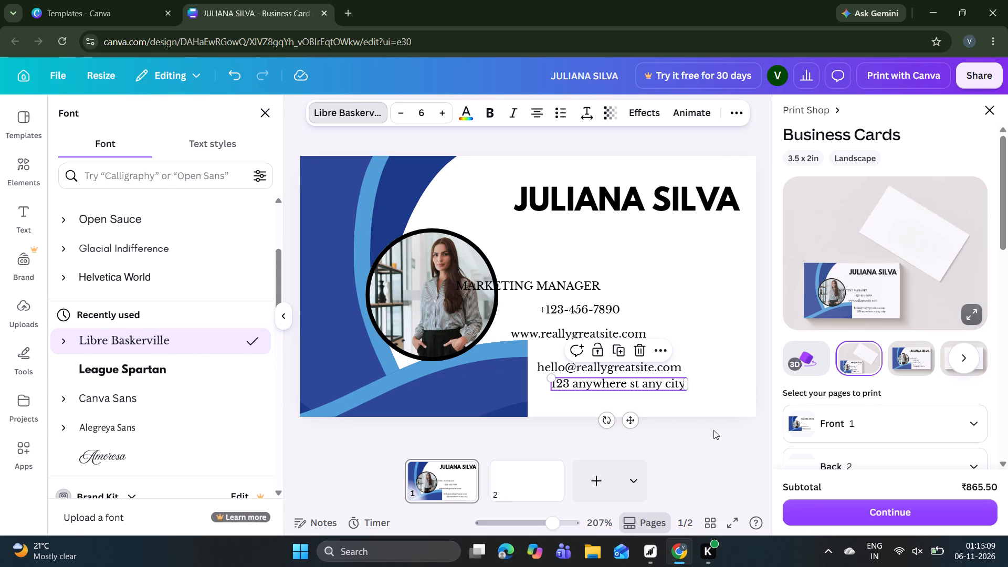
# Reduce the name heading's font size to 14 and reposition it near the card's upper right.
pyautogui.click(632, 209)
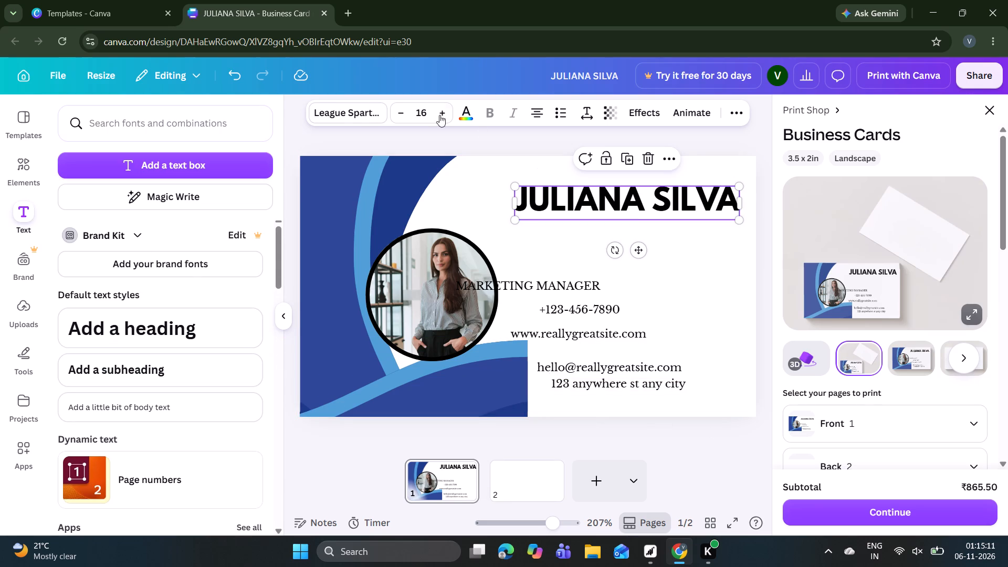
pyautogui.click(392, 118)
pyautogui.click(392, 118)
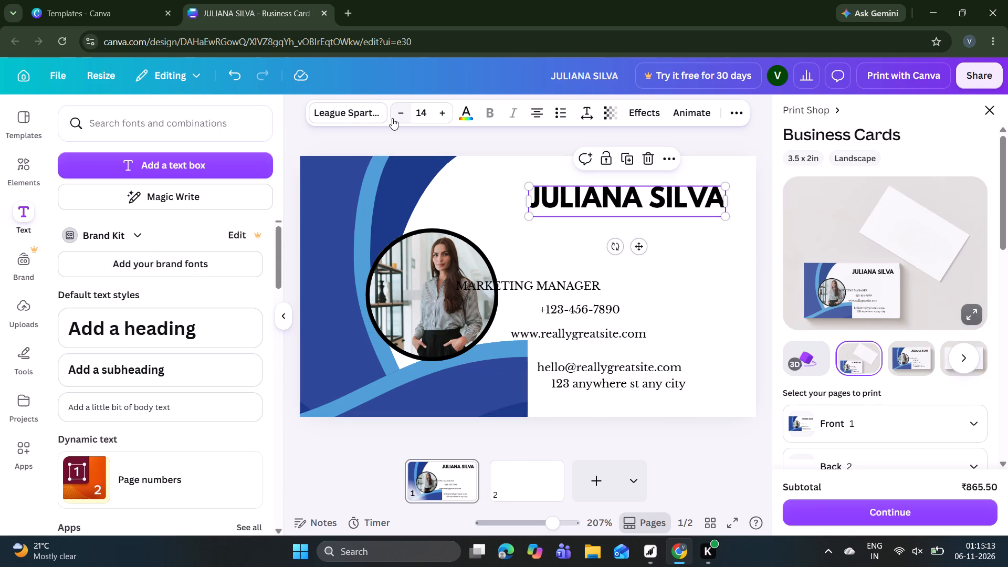
pyautogui.click(643, 249)
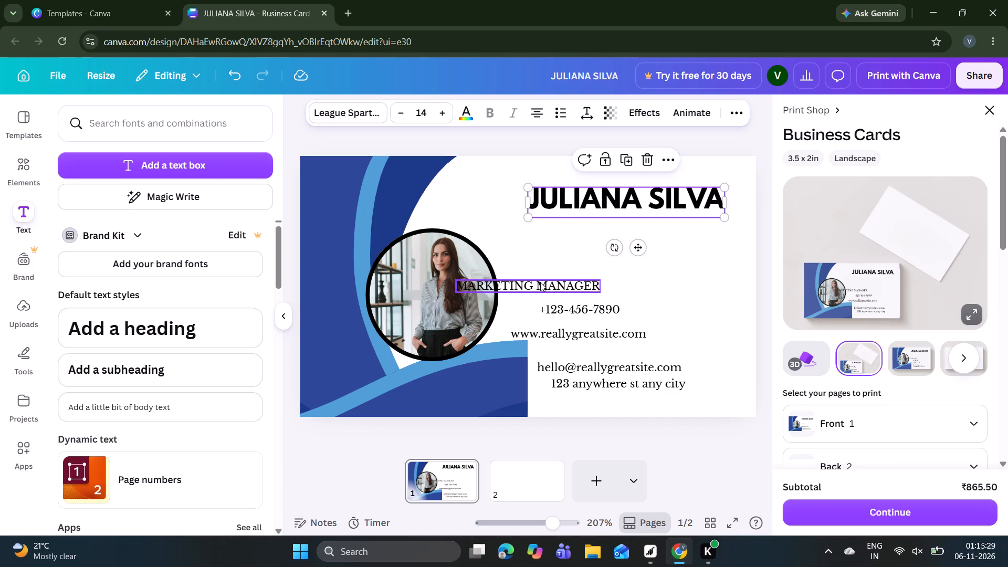
pyautogui.click(644, 253)
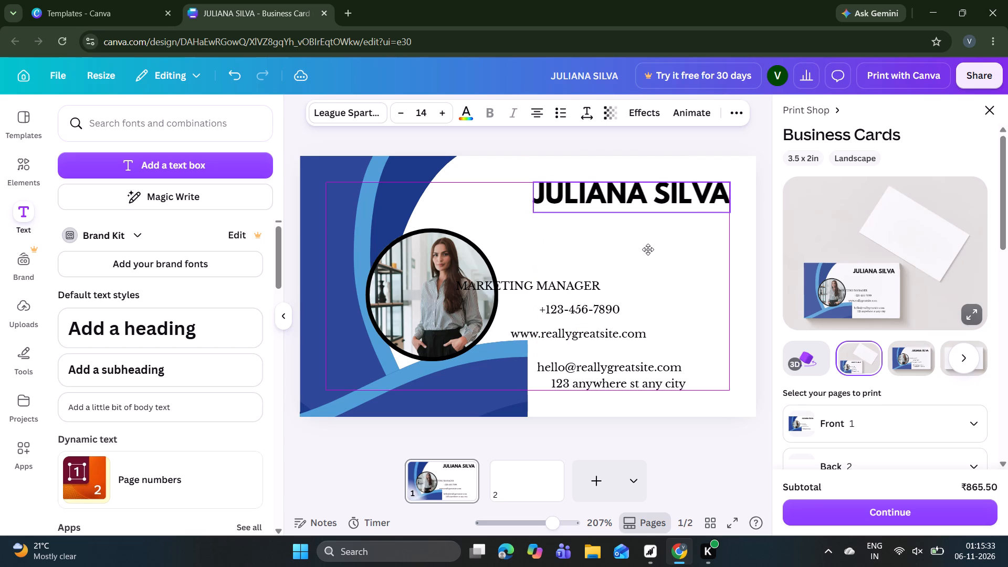
# Place the job title directly below the name heading with their right edges aligned.
pyautogui.click(583, 286)
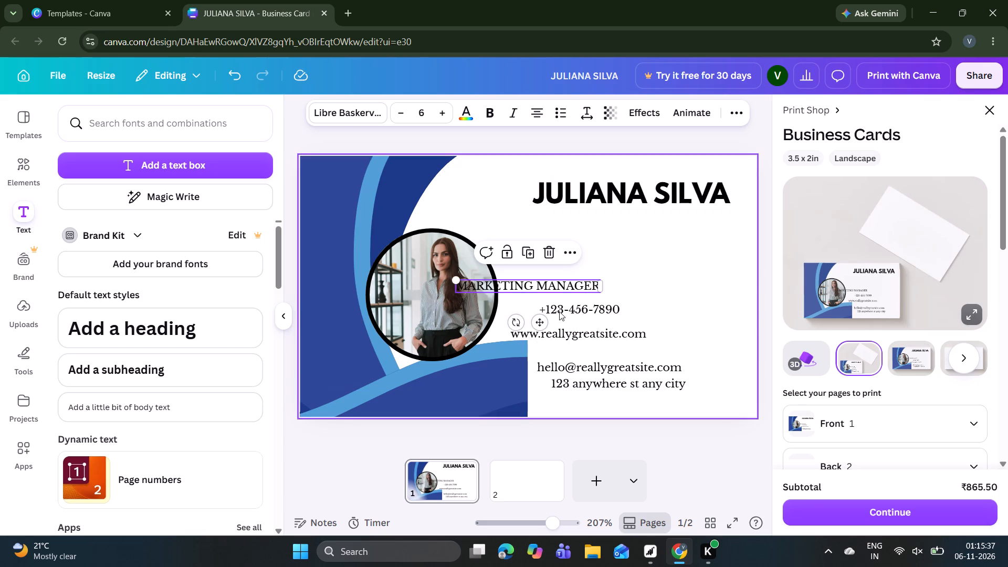
pyautogui.moveTo(541, 319); pyautogui.dragTo(651, 253)
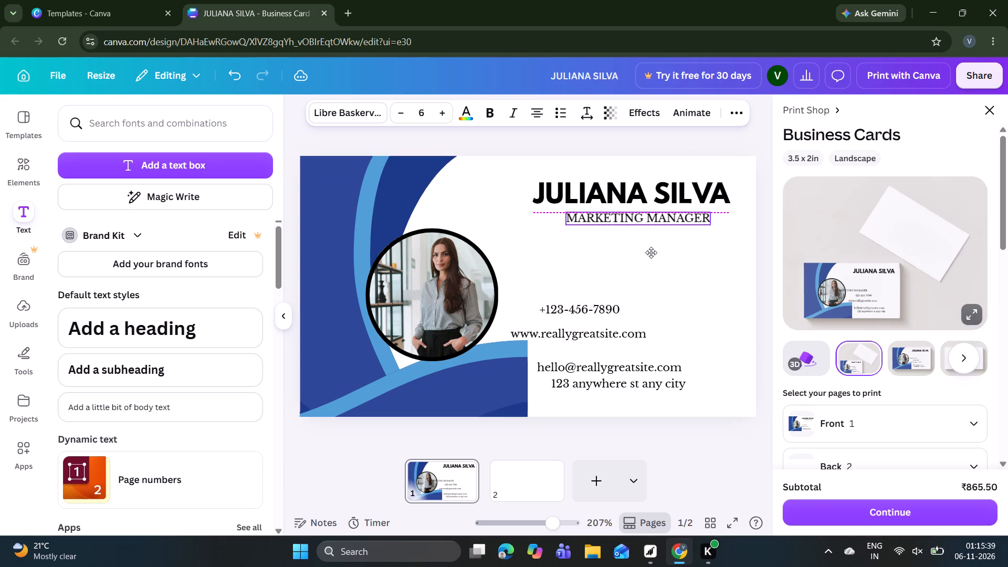
pyautogui.moveTo(651, 253); pyautogui.dragTo(649, 245)
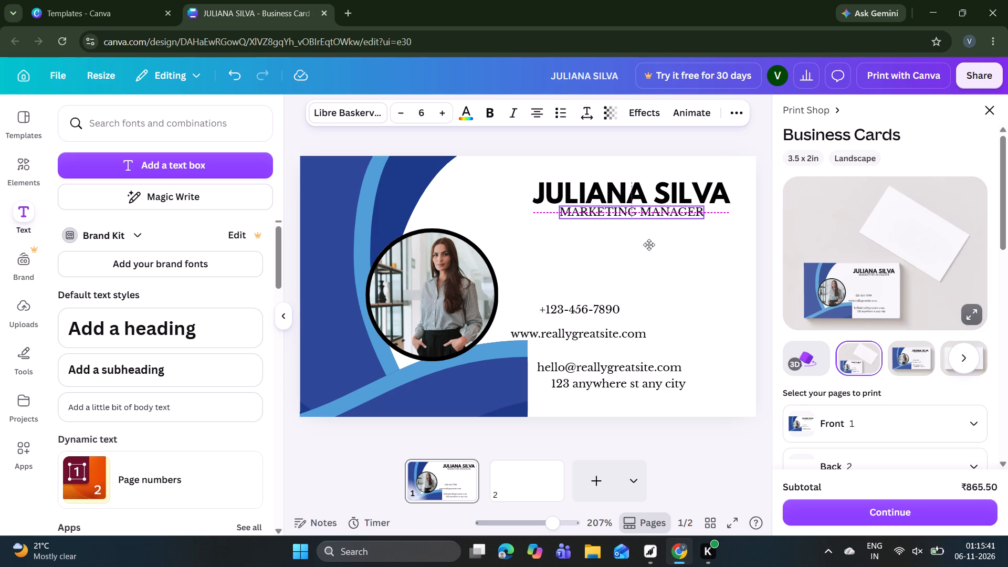
pyautogui.moveTo(649, 245); pyautogui.dragTo(664, 248)
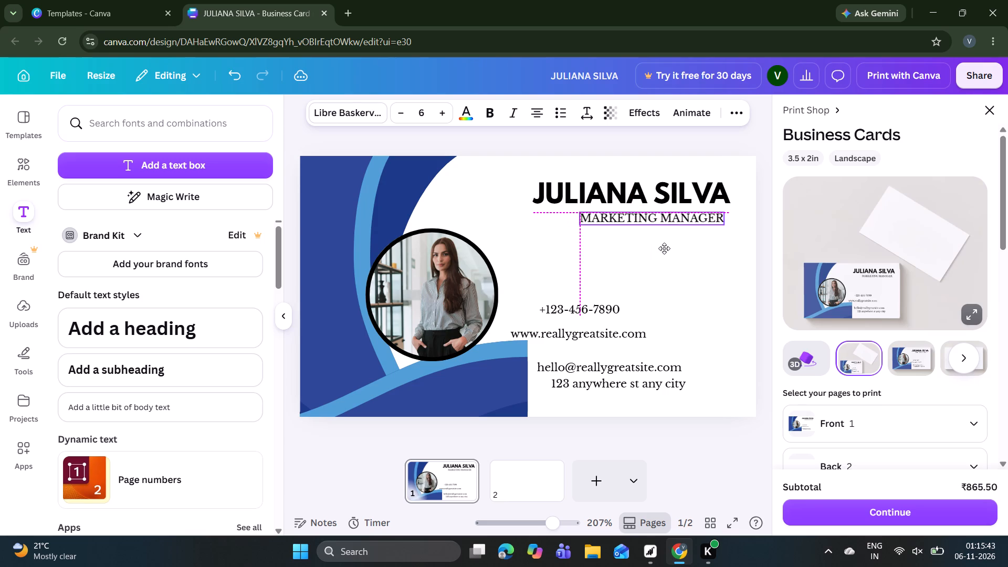
pyautogui.moveTo(664, 248); pyautogui.dragTo(669, 248)
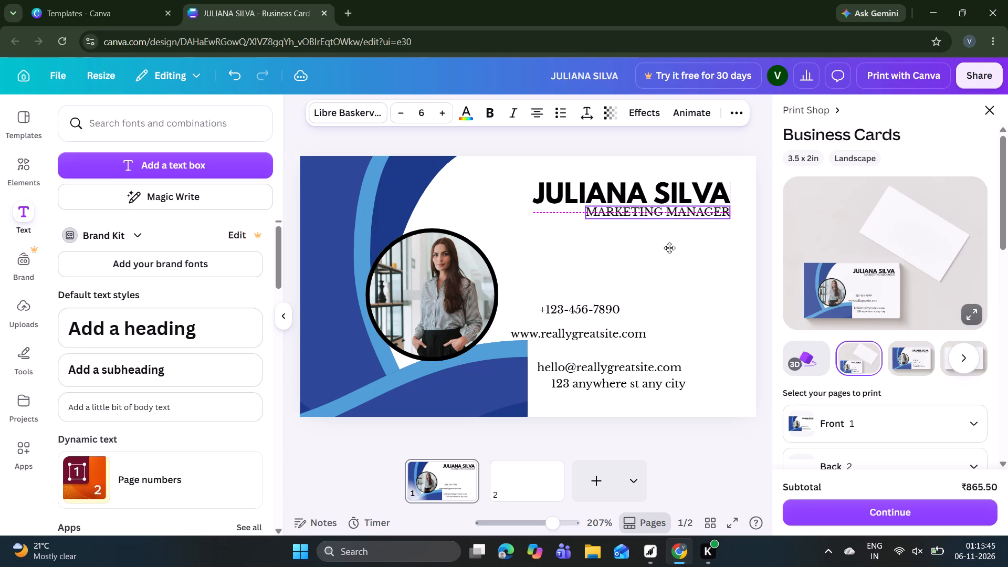
pyautogui.moveTo(669, 248); pyautogui.dragTo(669, 249)
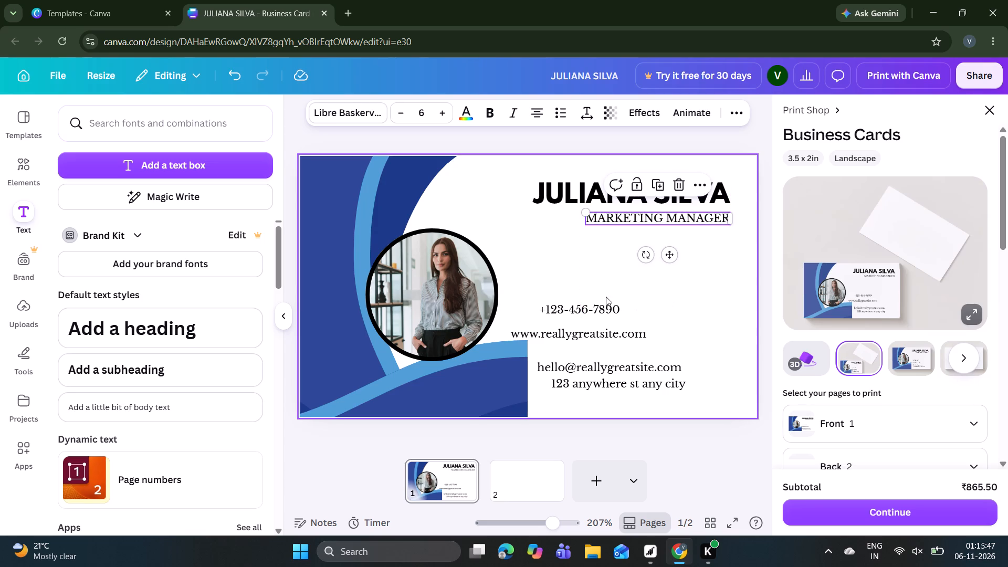
# Move the phone number below the job title, leaving a gap and setting it slightly in from the title's right edge.
pyautogui.click(594, 302)
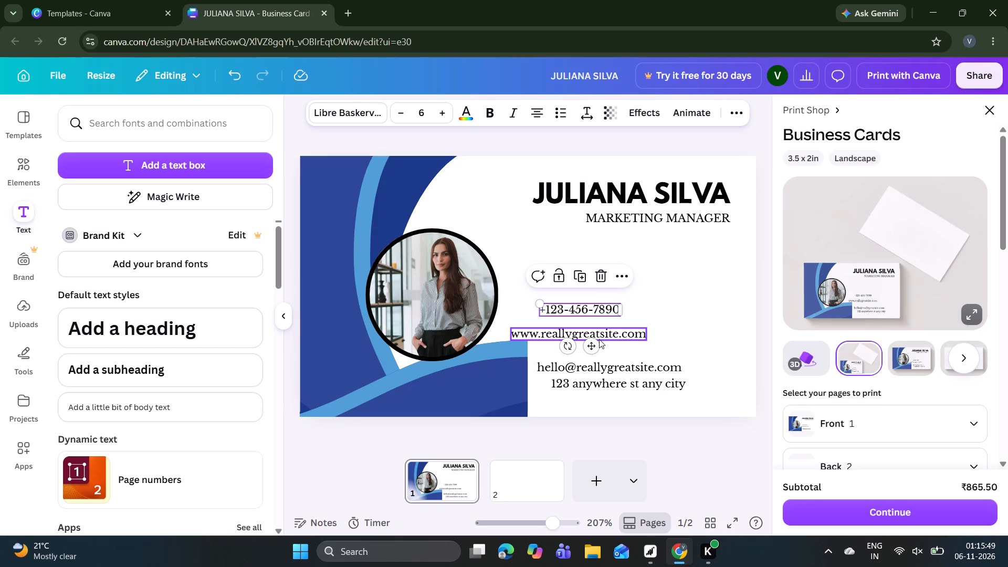
pyautogui.moveTo(593, 345); pyautogui.dragTo(640, 321)
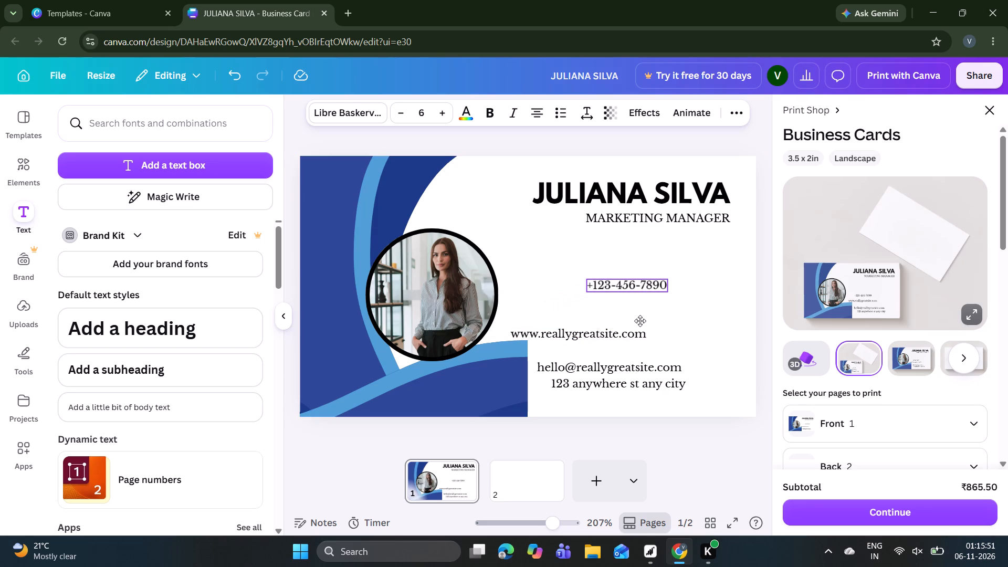
pyautogui.moveTo(640, 321); pyautogui.dragTo(703, 284)
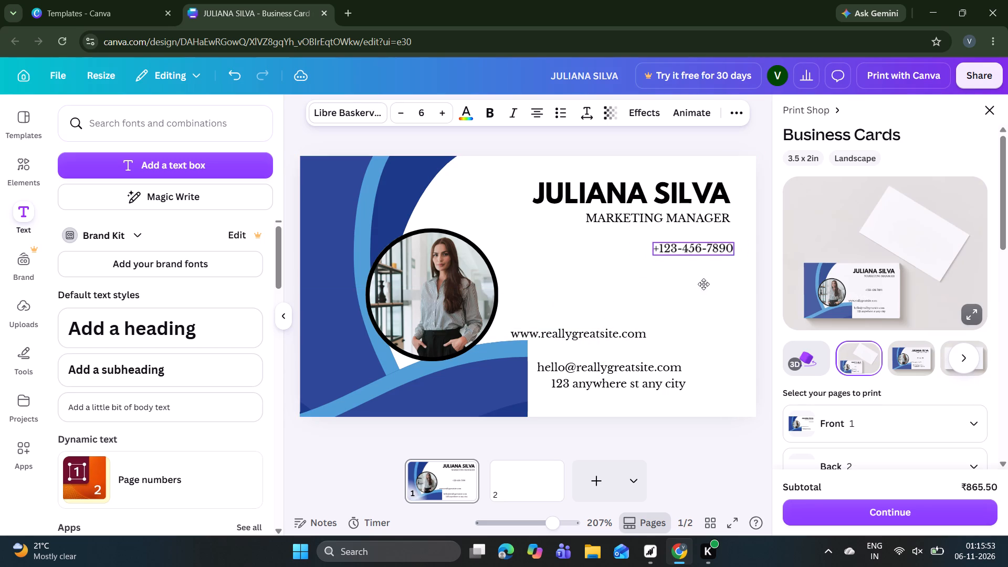
pyautogui.moveTo(703, 284); pyautogui.dragTo(689, 272)
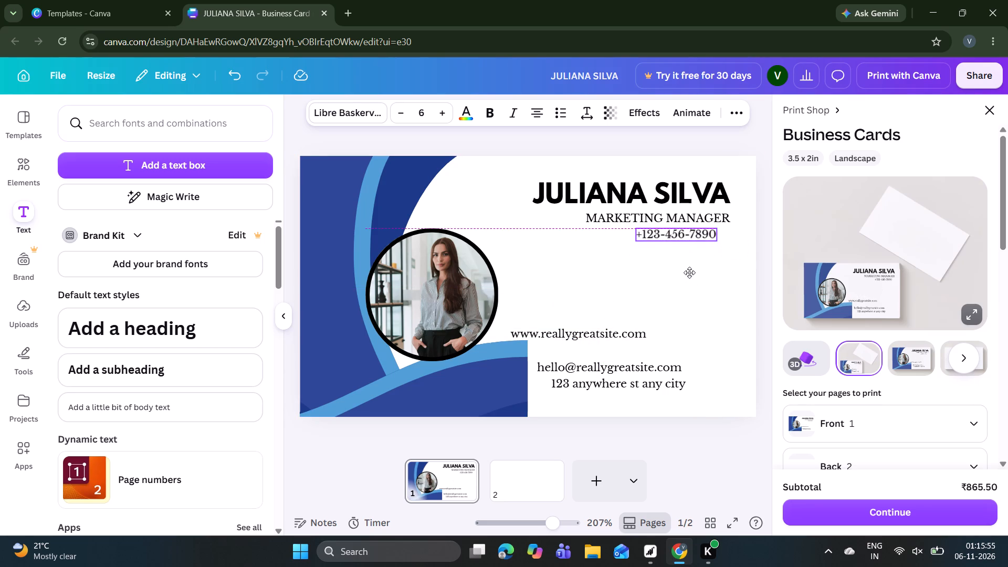
pyautogui.moveTo(689, 272); pyautogui.dragTo(688, 313)
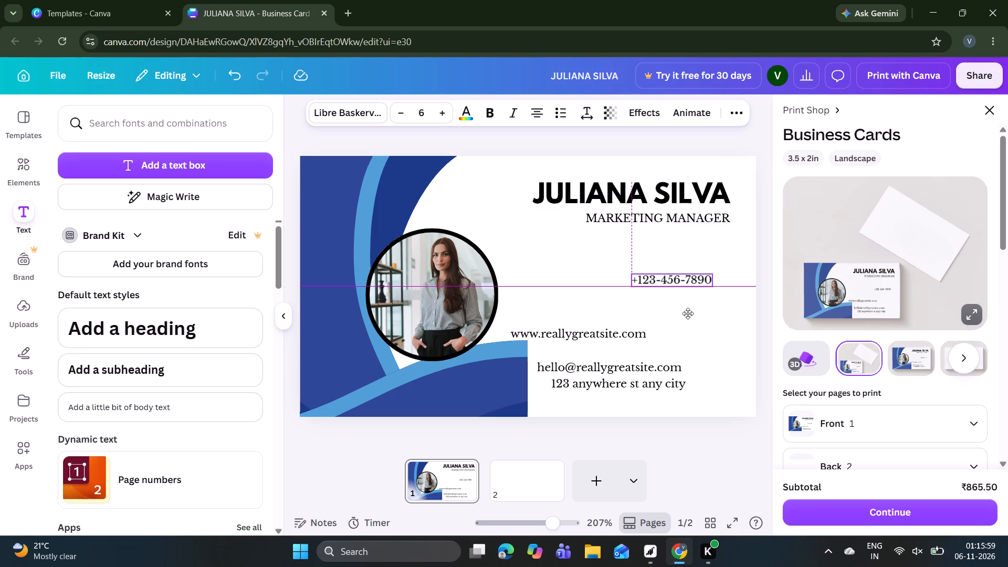
pyautogui.moveTo(688, 313); pyautogui.dragTo(686, 304)
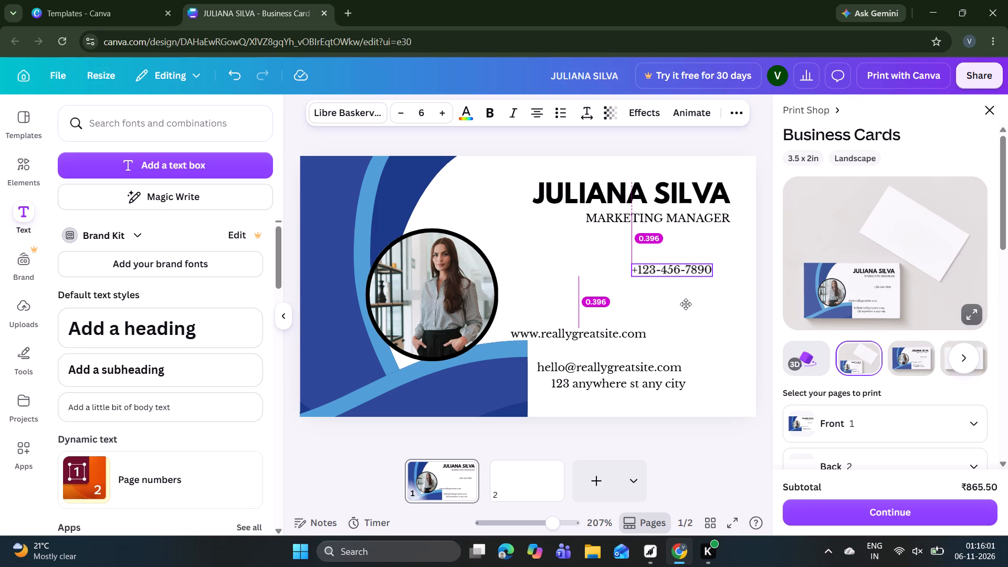
pyautogui.moveTo(686, 304); pyautogui.dragTo(687, 300)
# Move the website address directly below the phone number with their right edges aligned.
pyautogui.click(610, 334)
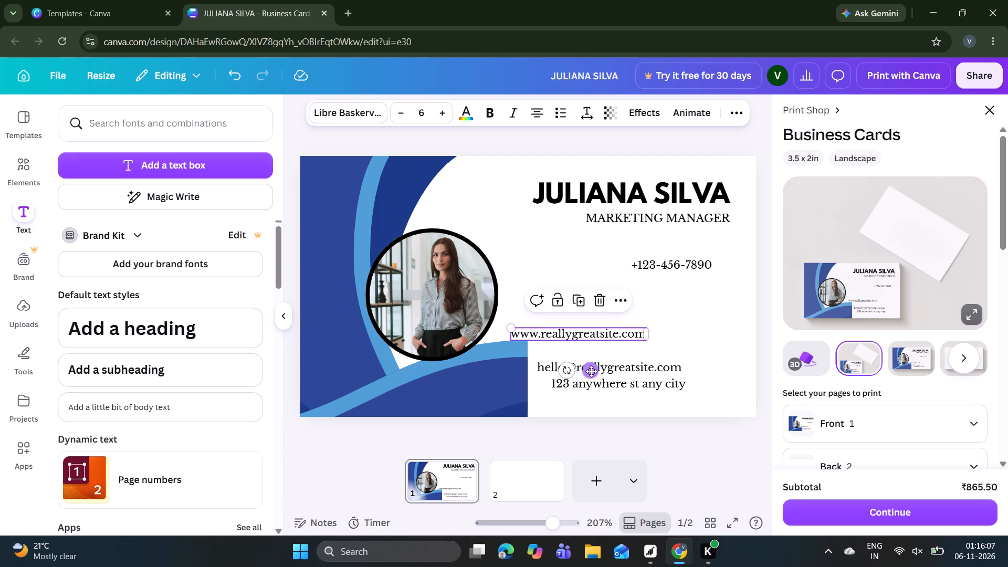
pyautogui.moveTo(591, 371); pyautogui.dragTo(653, 322)
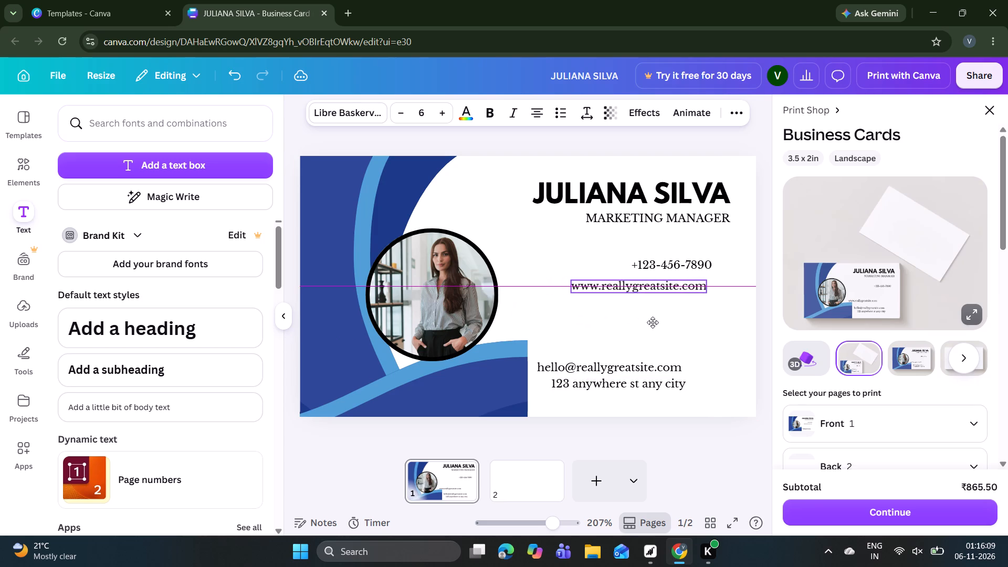
pyautogui.moveTo(653, 322); pyautogui.dragTo(655, 322)
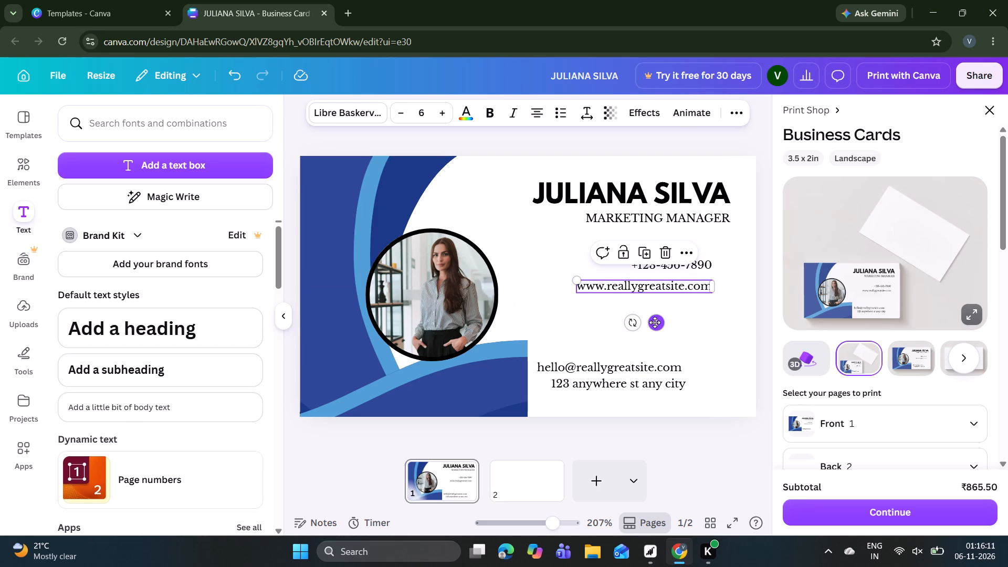
# Move the email address below the website address, using equal 0.073 line spacing and aligned right edges.
pyautogui.click(598, 371)
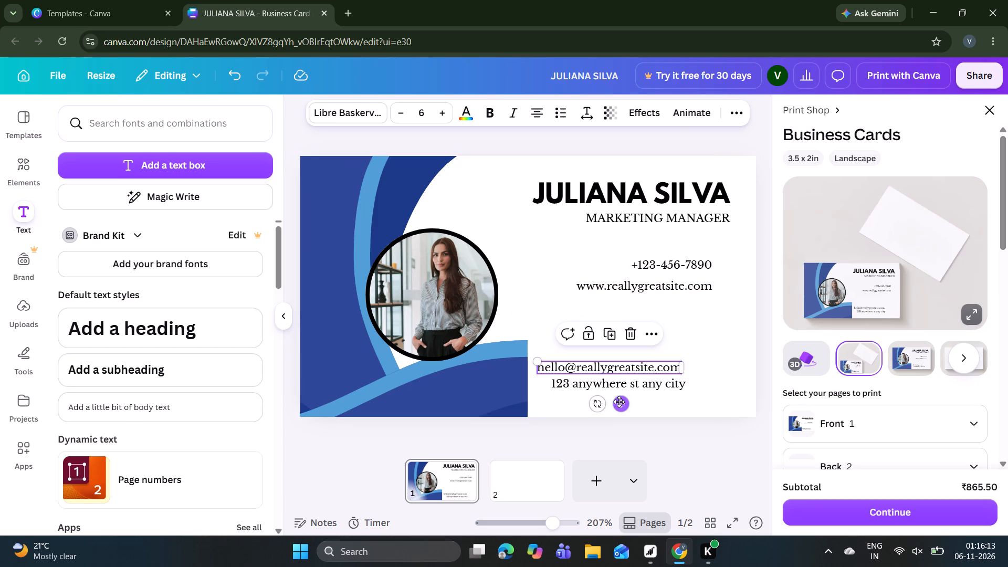
pyautogui.moveTo(619, 402); pyautogui.dragTo(635, 342)
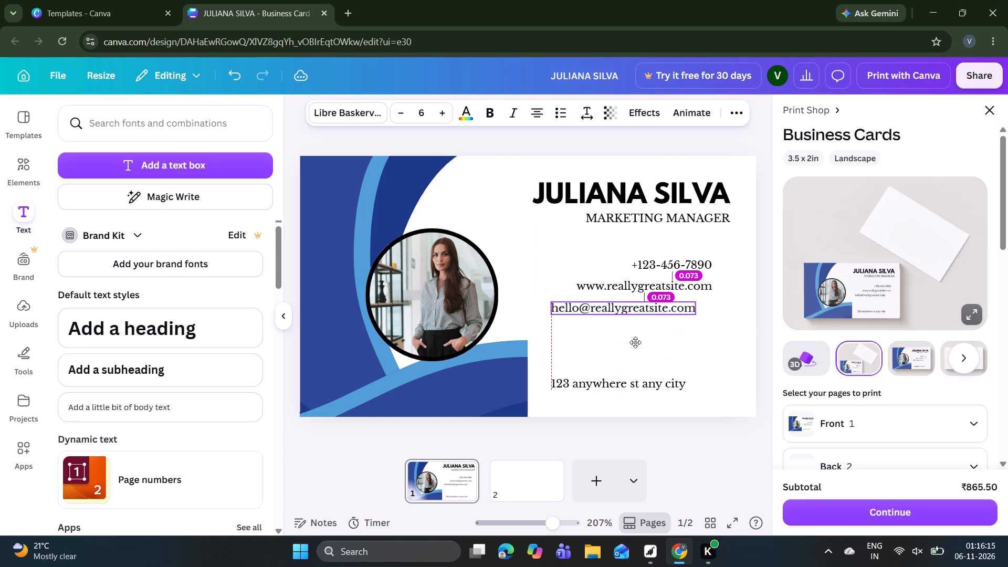
pyautogui.moveTo(635, 342); pyautogui.dragTo(688, 346)
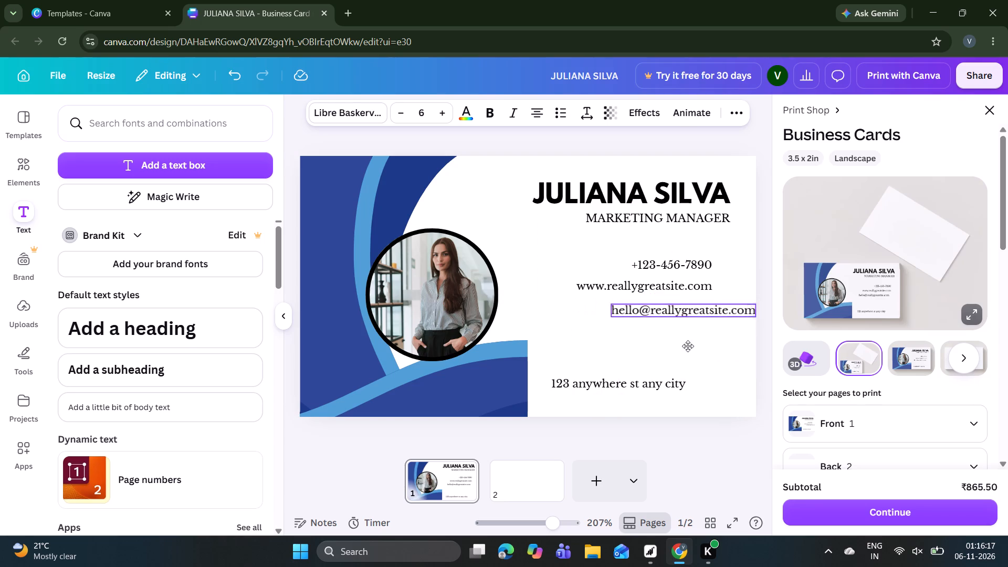
pyautogui.moveTo(688, 346); pyautogui.dragTo(654, 344)
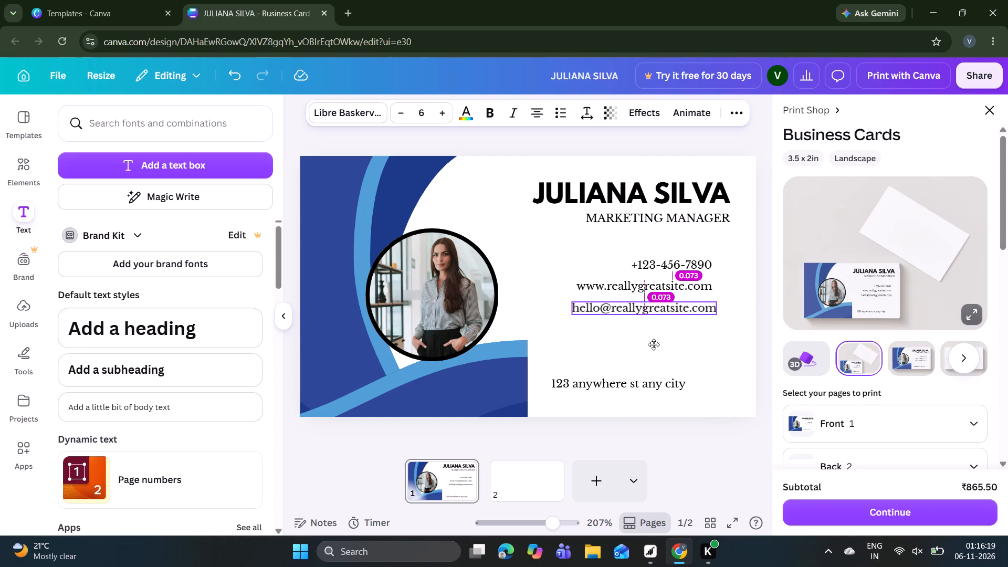
pyautogui.moveTo(654, 344); pyautogui.dragTo(653, 344)
pyautogui.moveTo(653, 344); pyautogui.dragTo(651, 344)
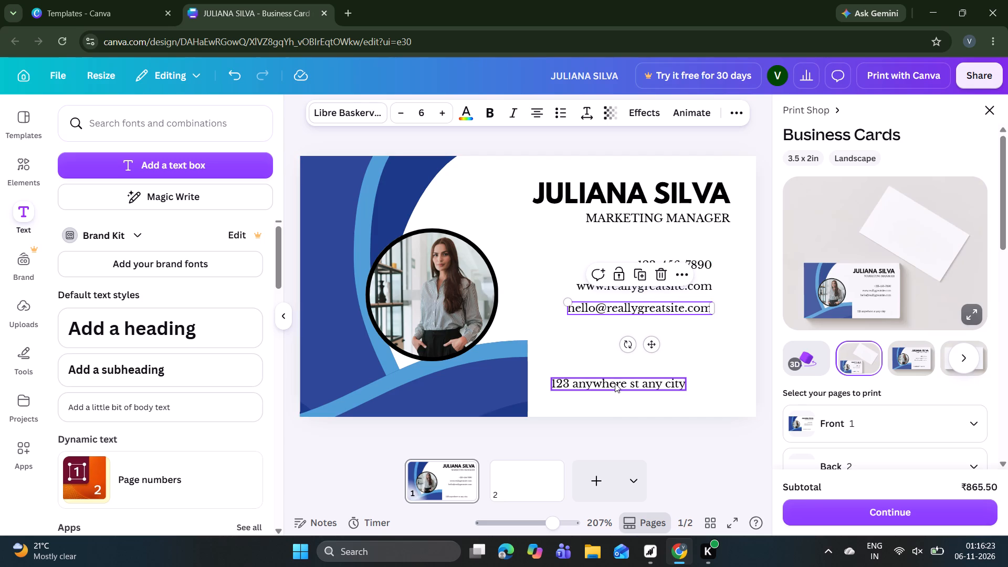
# Move the street address below the email address with the same 0.073 spacing and aligned right edges, and deselect it.
pyautogui.click(615, 383)
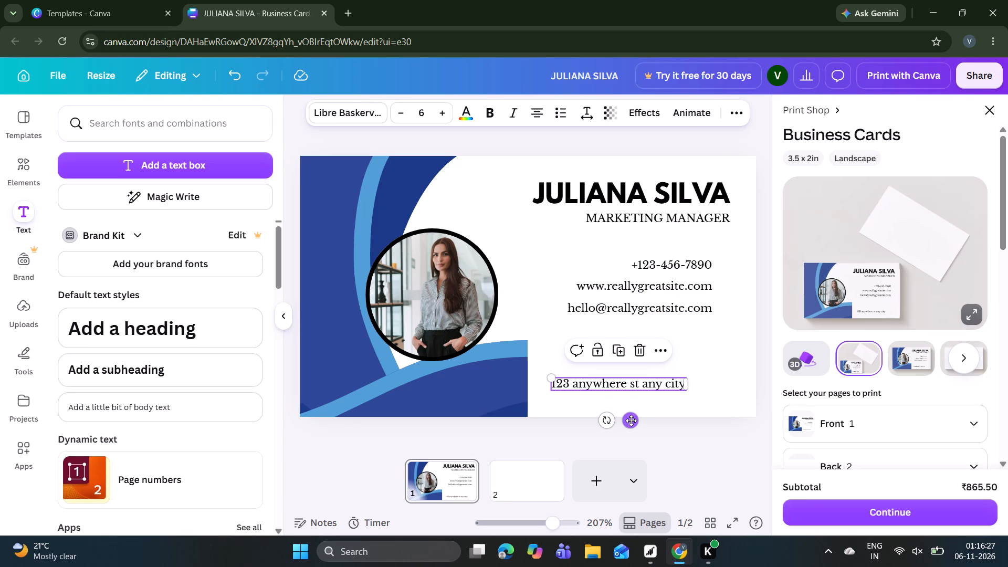
pyautogui.moveTo(631, 421); pyautogui.dragTo(644, 366)
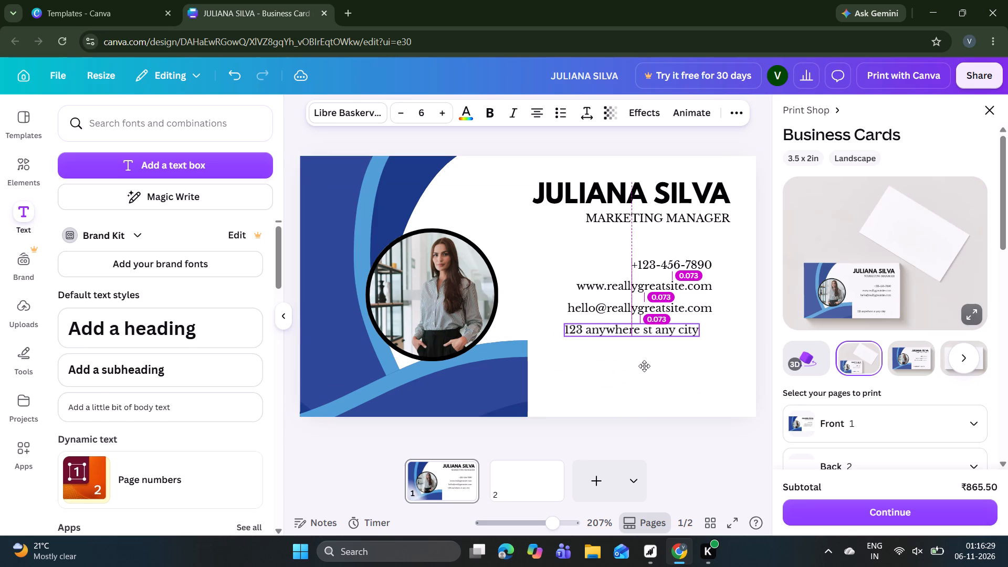
pyautogui.moveTo(644, 366); pyautogui.dragTo(657, 365)
pyautogui.click(705, 466)
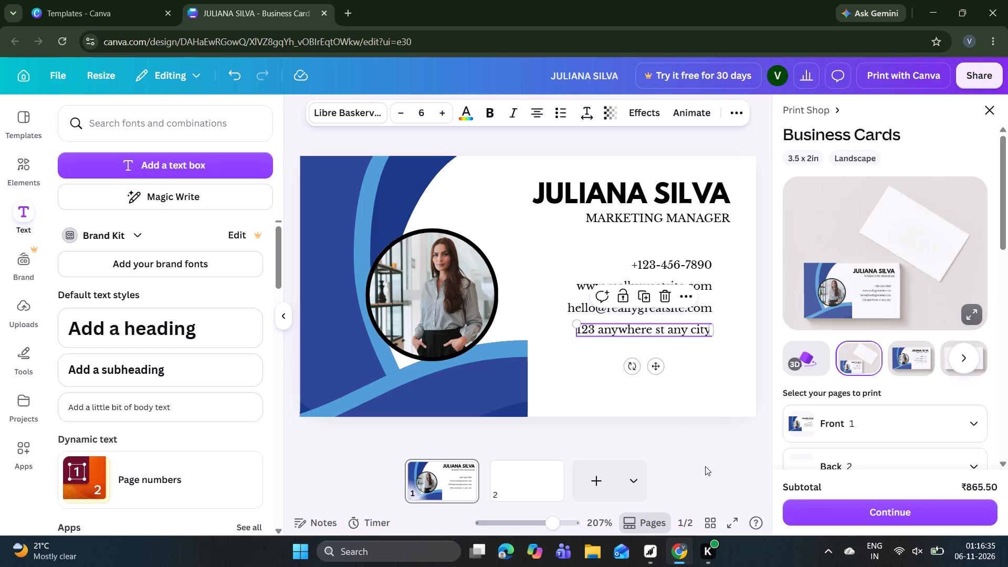
pyautogui.click(686, 423)
pyautogui.click(686, 423)
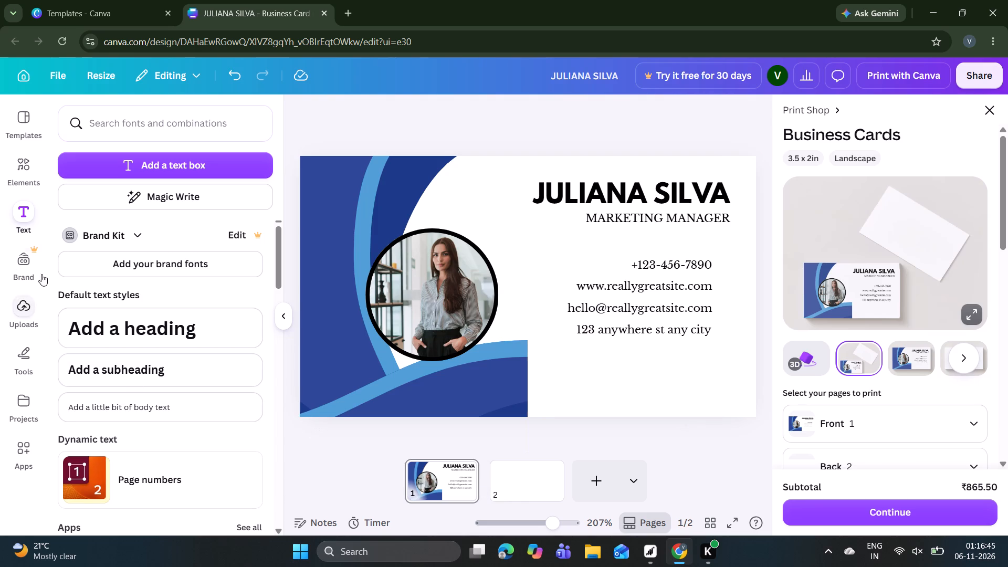
# Search graphic elements for a mail icon, add the ringed envelope and the solid black circular envelope, and delete the ringed one.
pyautogui.click(16, 158)
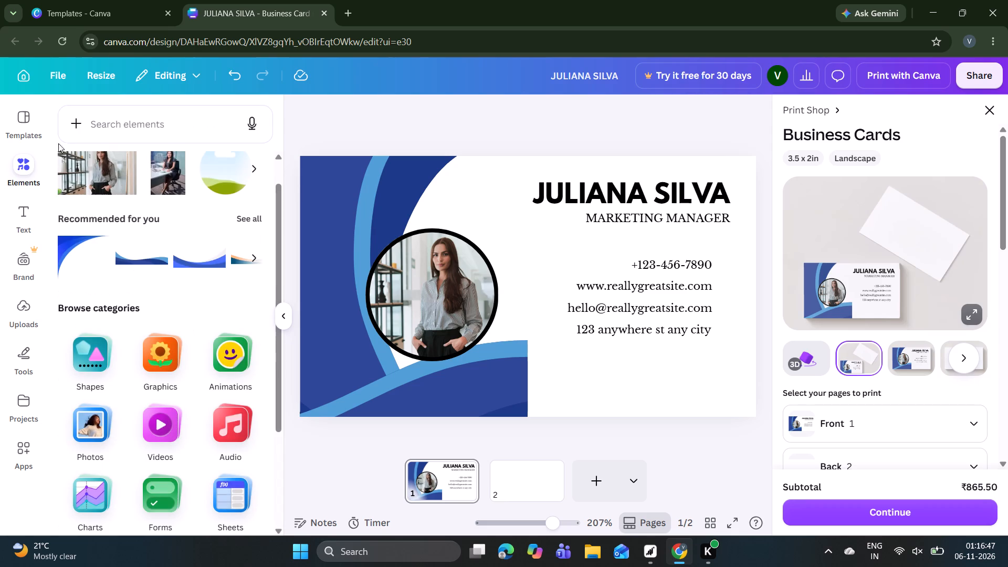
pyautogui.click(106, 123)
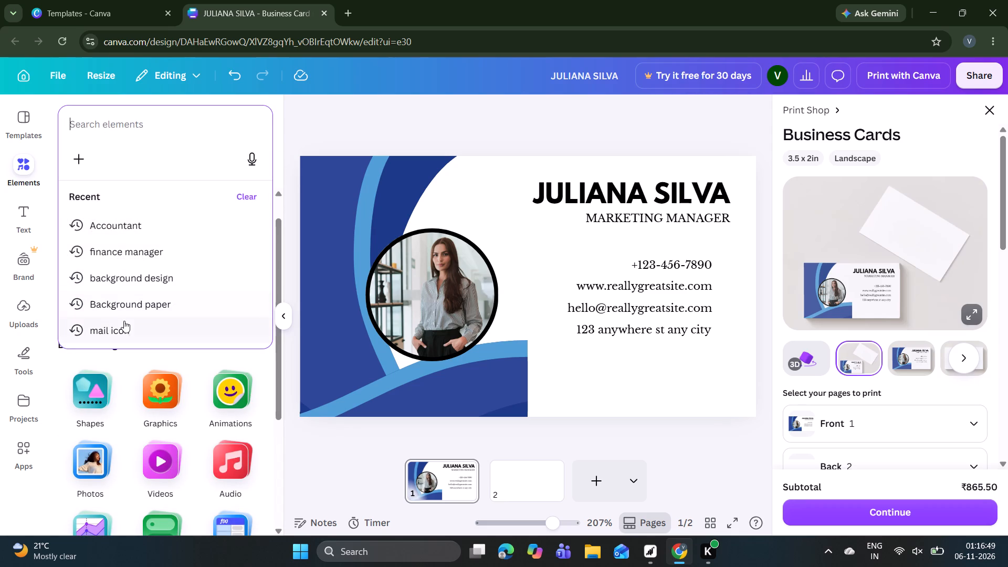
pyautogui.click(125, 323)
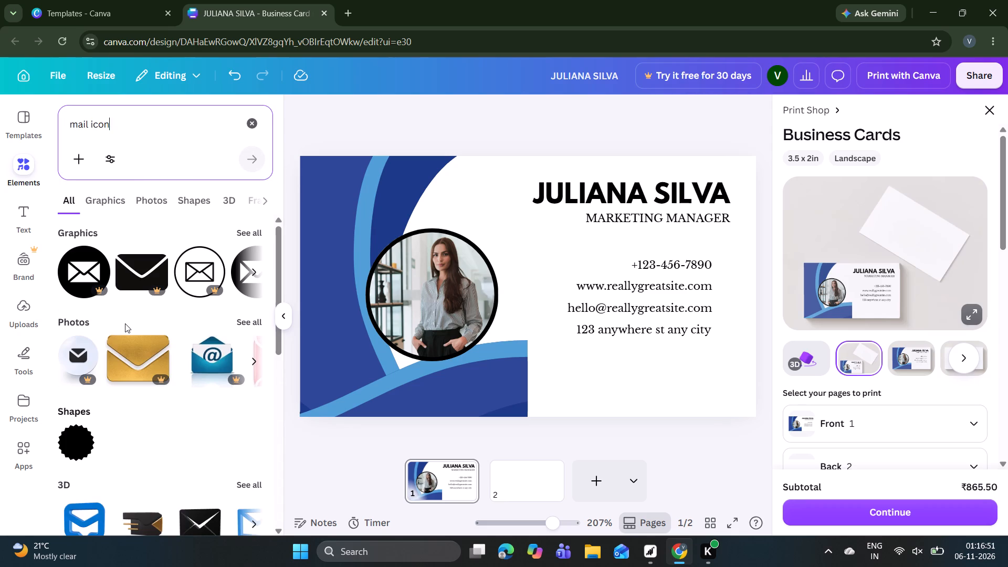
pyautogui.click(245, 233)
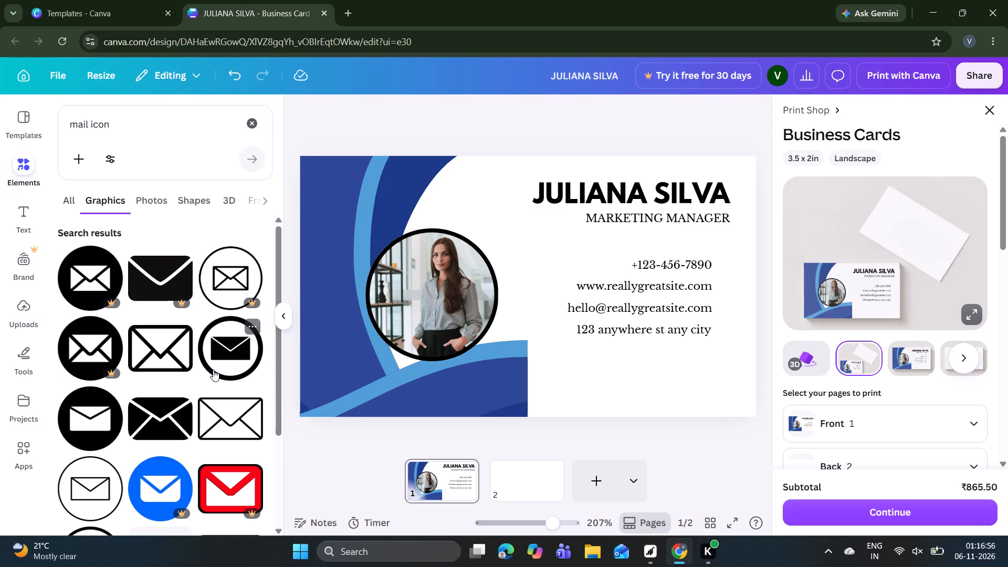
pyautogui.click(226, 341)
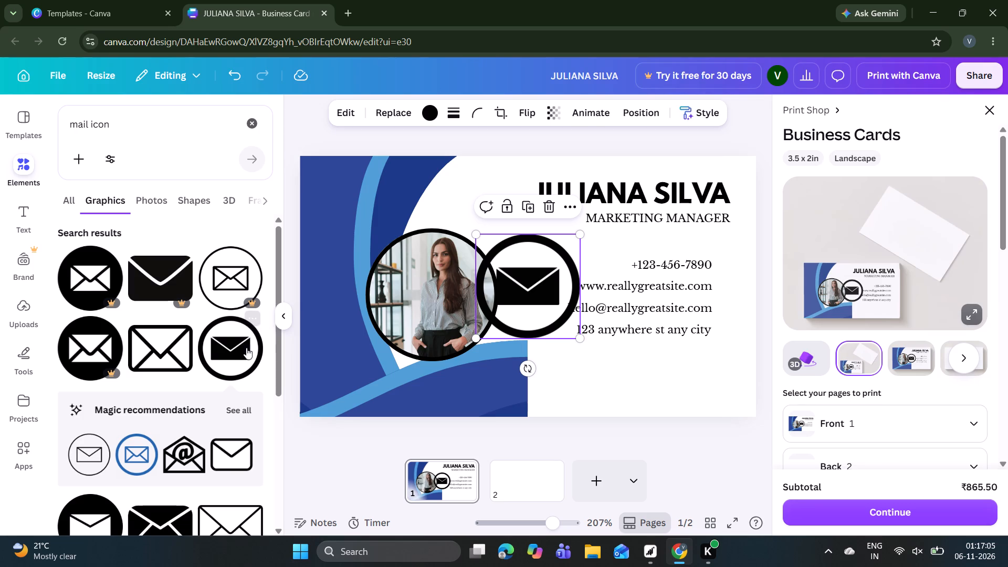
pyautogui.scroll(-2, 227, 391)
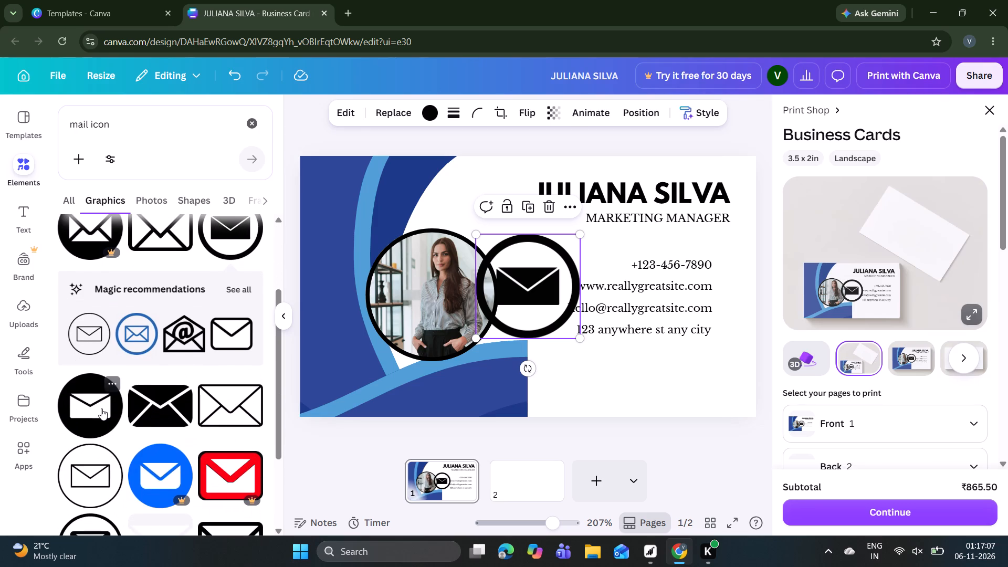
pyautogui.click(101, 408)
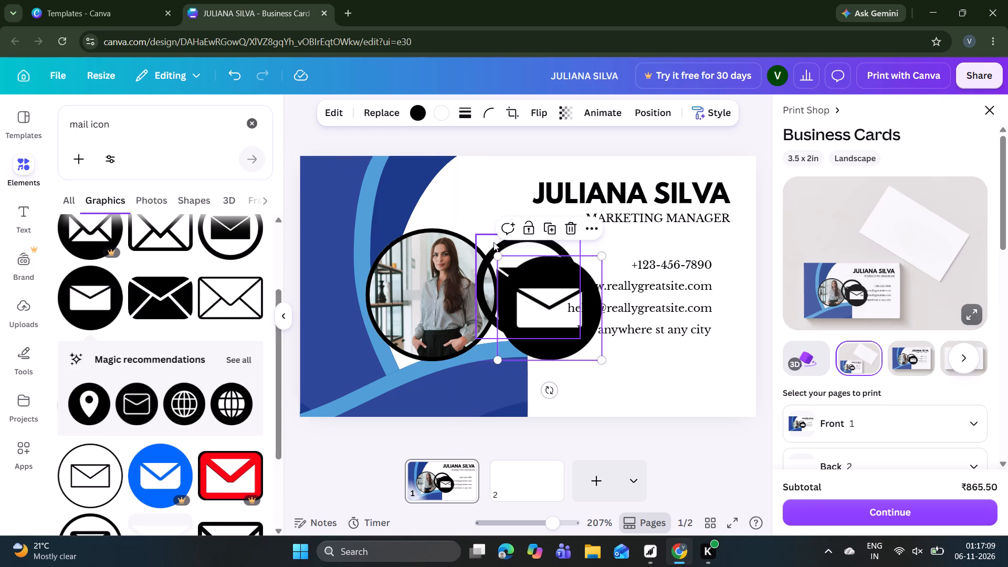
pyautogui.click(509, 243)
pyautogui.click(548, 203)
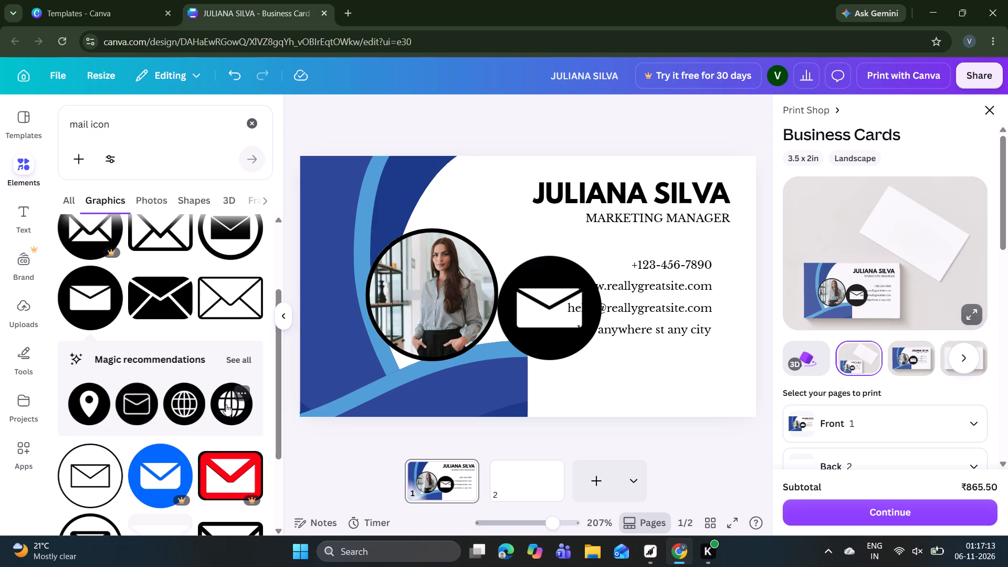
# Add matching solid black circular globe, location pin and phone icons from the envelope icon's recommendations.
pyautogui.click(183, 413)
pyautogui.click(88, 408)
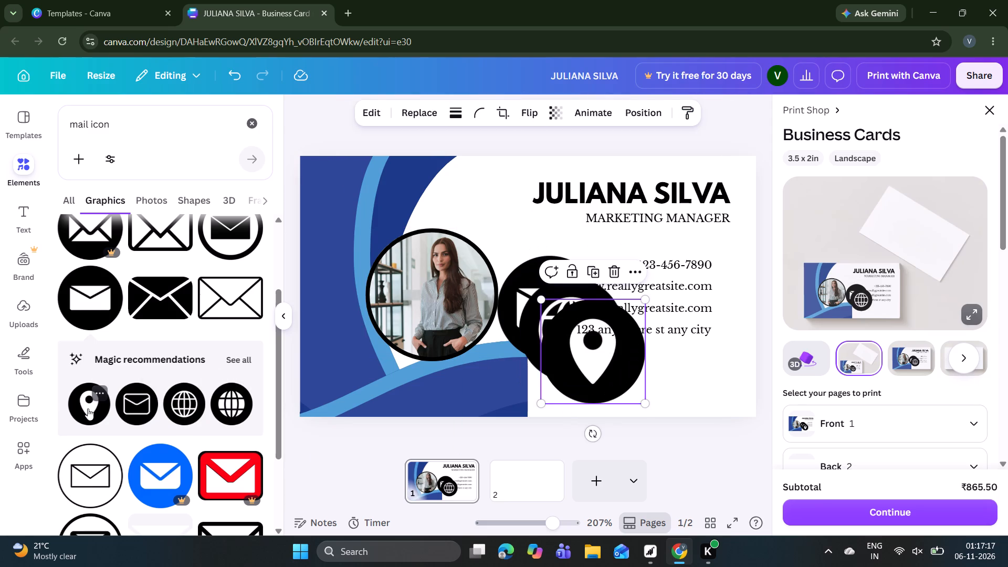
pyautogui.click(234, 356)
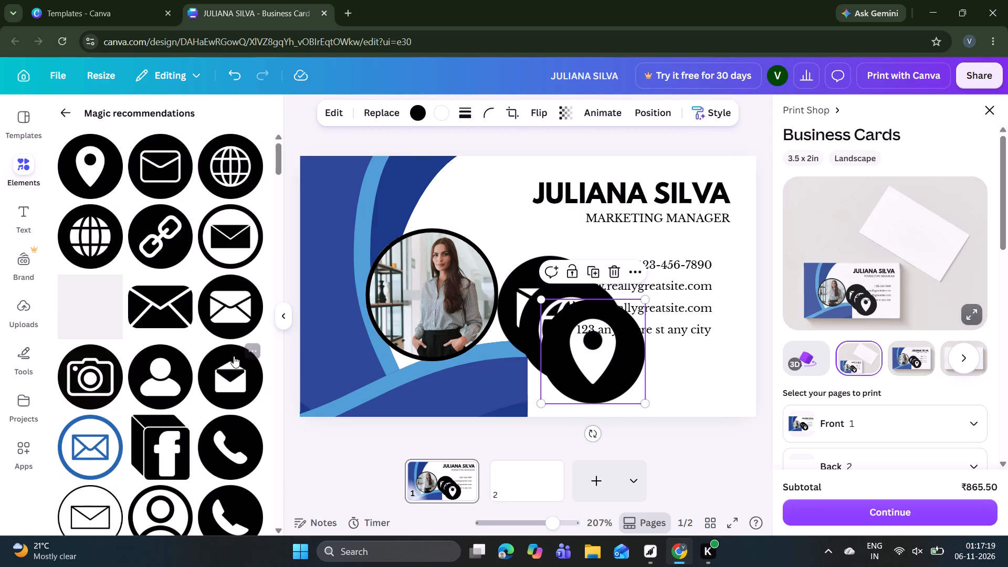
pyautogui.click(234, 444)
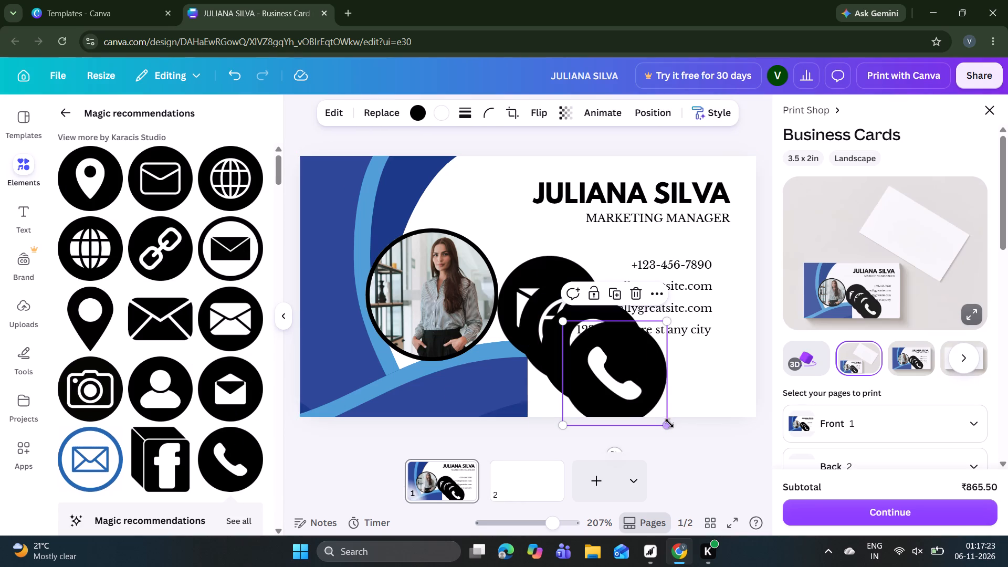
# Shrink the phone icon to roughly text-line size and place it just right of the phone number.
pyautogui.moveTo(669, 425); pyautogui.dragTo(586, 342)
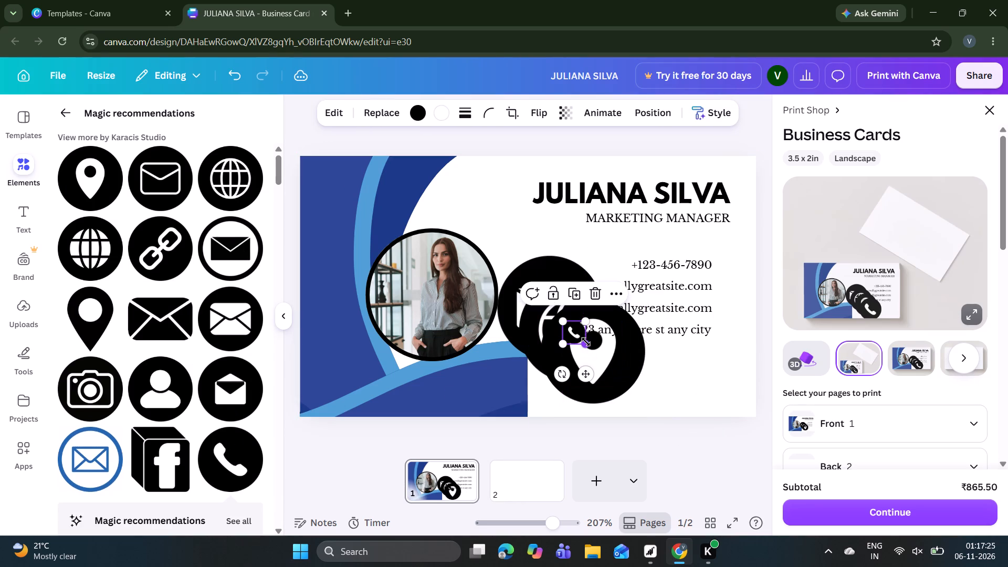
pyautogui.moveTo(585, 380); pyautogui.dragTo(774, 309)
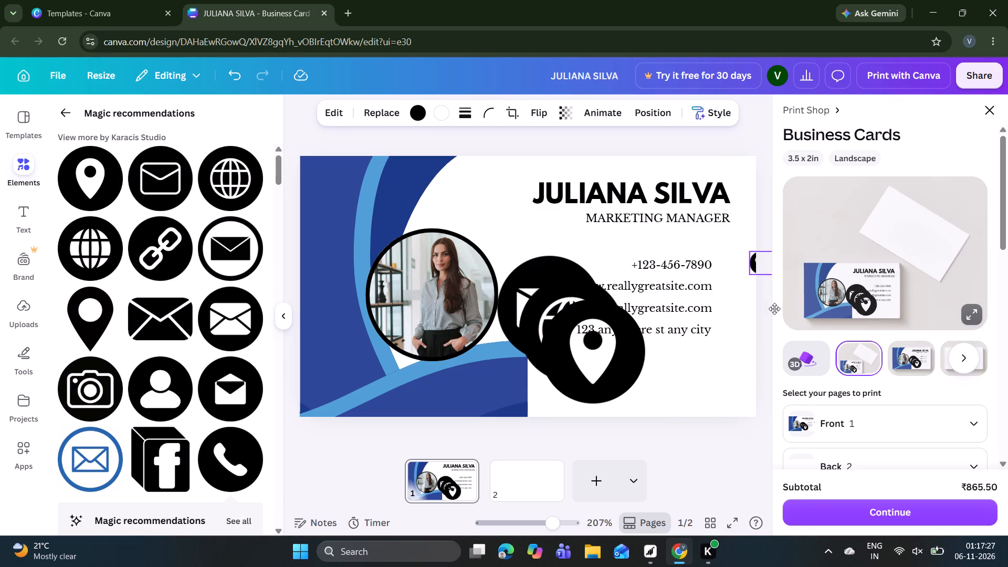
pyautogui.moveTo(774, 309); pyautogui.dragTo(740, 313)
# Shrink the location pin icon to about 0.2 x 0.2 and place it directly below the phone icon.
pyautogui.click(609, 346)
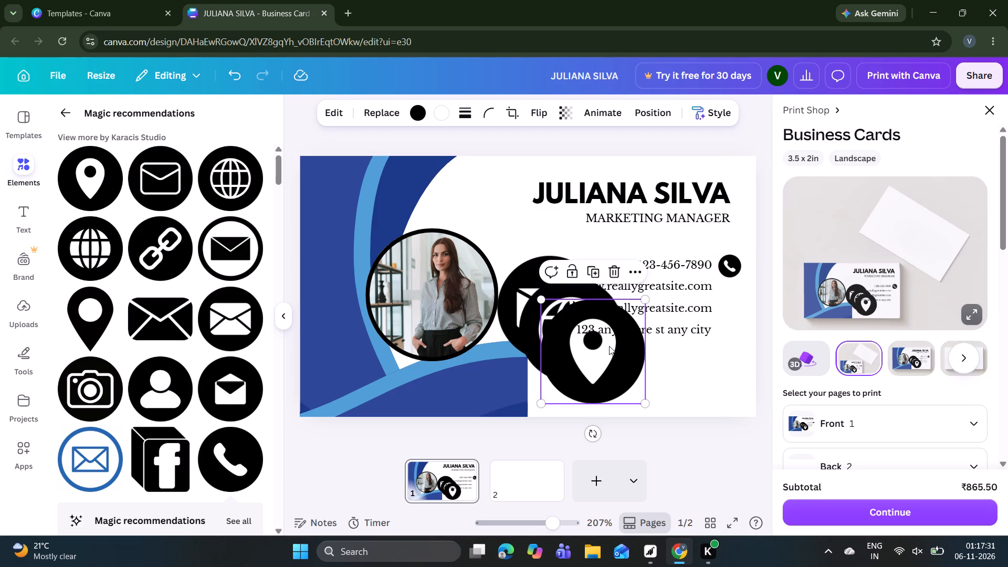
pyautogui.moveTo(643, 400); pyautogui.dragTo(566, 304)
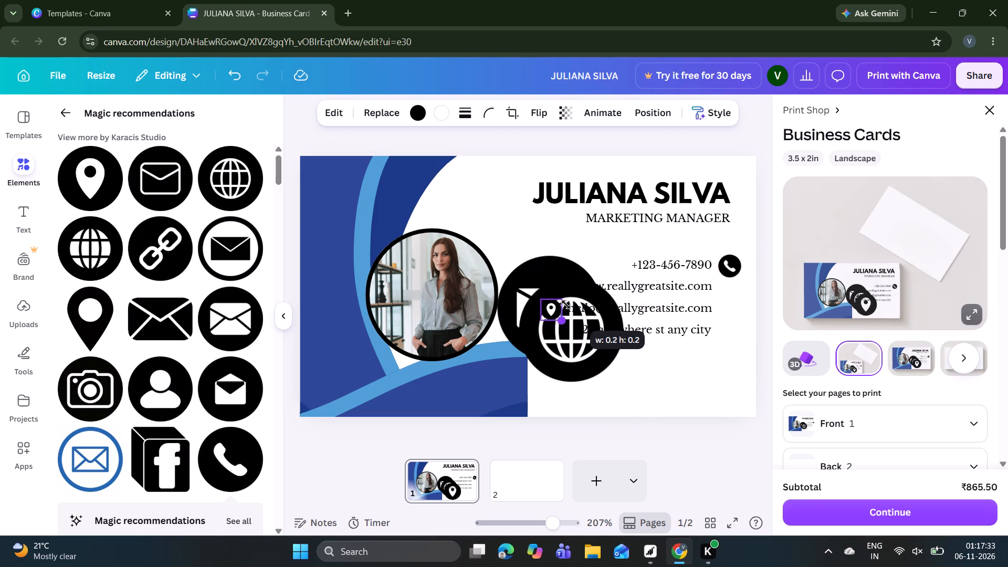
pyautogui.moveTo(566, 304); pyautogui.dragTo(570, 310)
pyautogui.moveTo(566, 351); pyautogui.dragTo(743, 330)
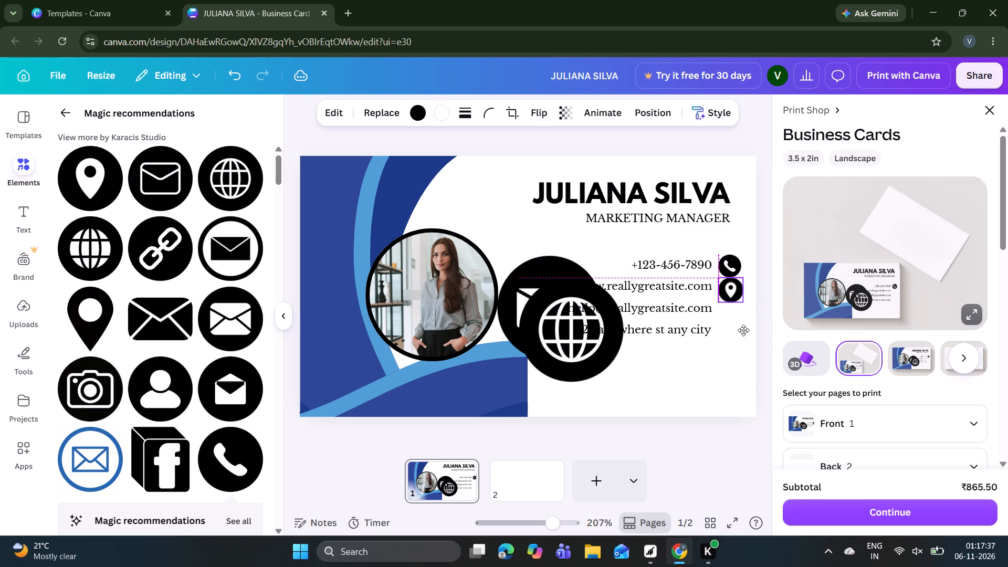
pyautogui.moveTo(743, 330); pyautogui.dragTo(743, 332)
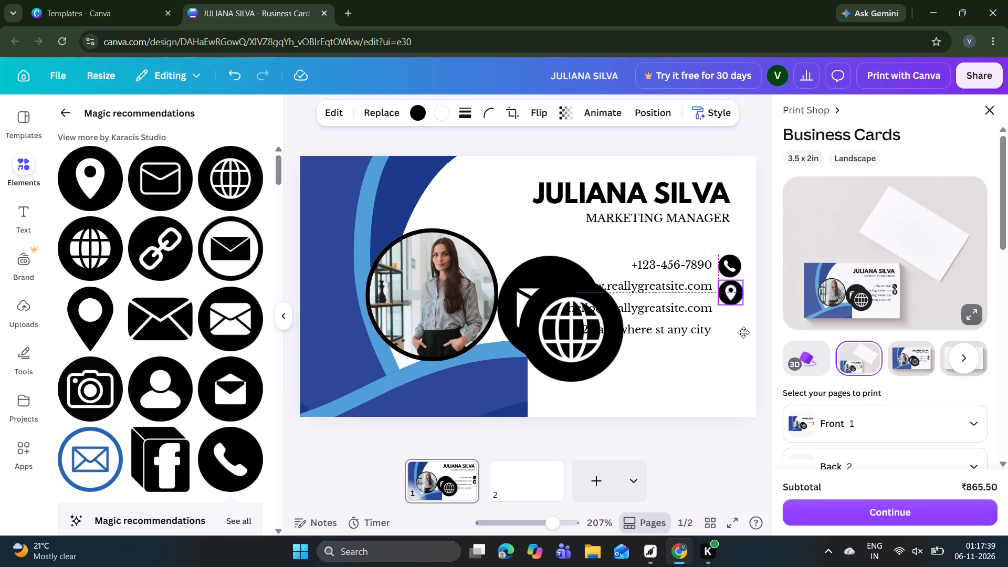
pyautogui.moveTo(743, 332); pyautogui.dragTo(744, 332)
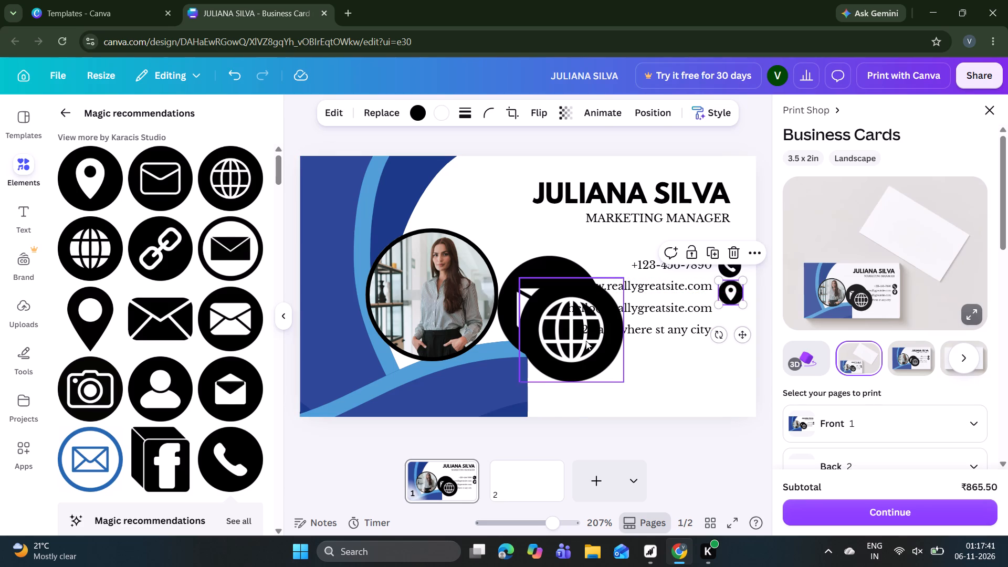
# Shrink the globe icon to about 0.2 x 0.2 and place it directly below the location pin icon.
pyautogui.click(586, 341)
pyautogui.moveTo(626, 380); pyautogui.dragTo(568, 327)
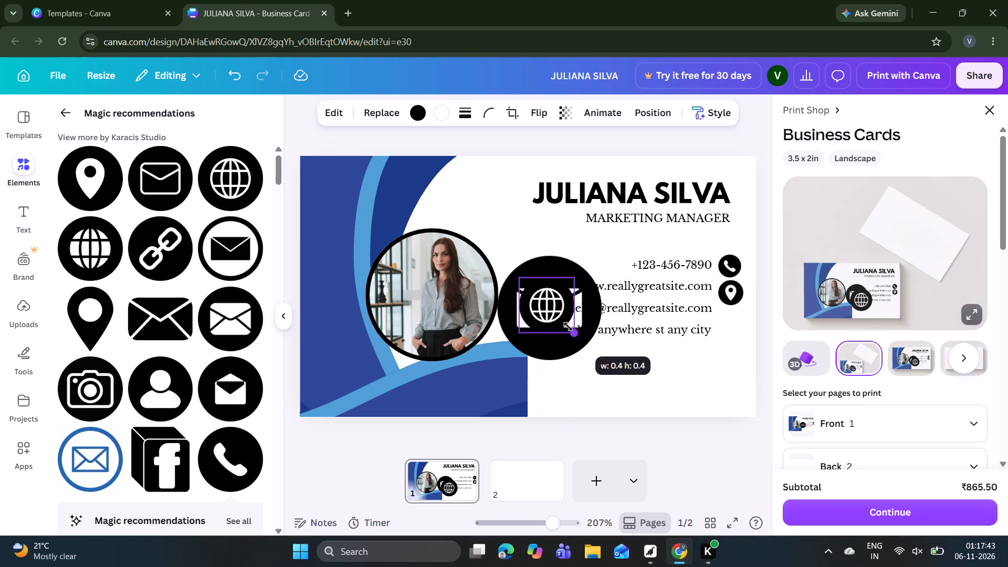
pyautogui.moveTo(568, 327); pyautogui.dragTo(541, 300)
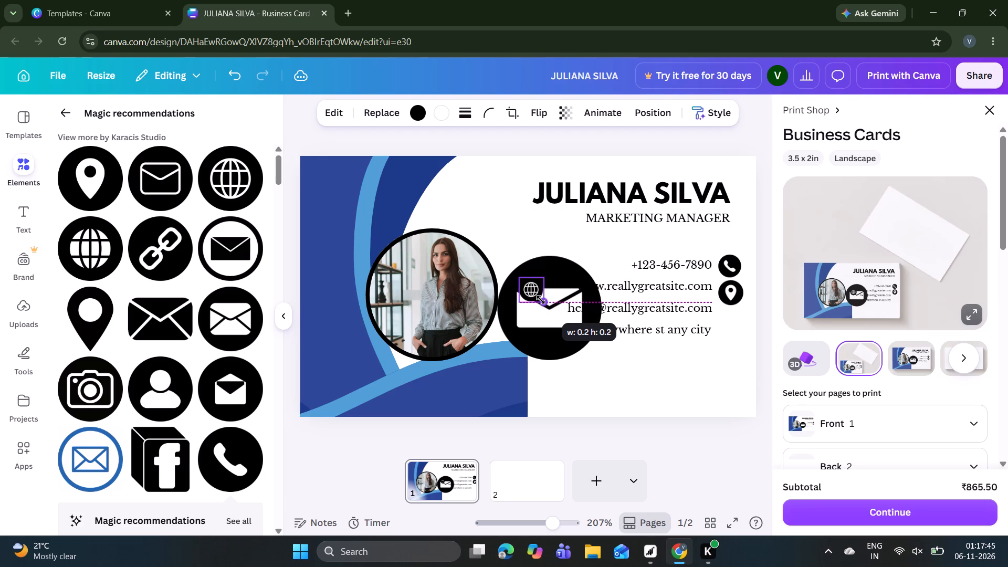
pyautogui.moveTo(541, 300); pyautogui.dragTo(540, 300)
pyautogui.moveTo(543, 328); pyautogui.dragTo(721, 393)
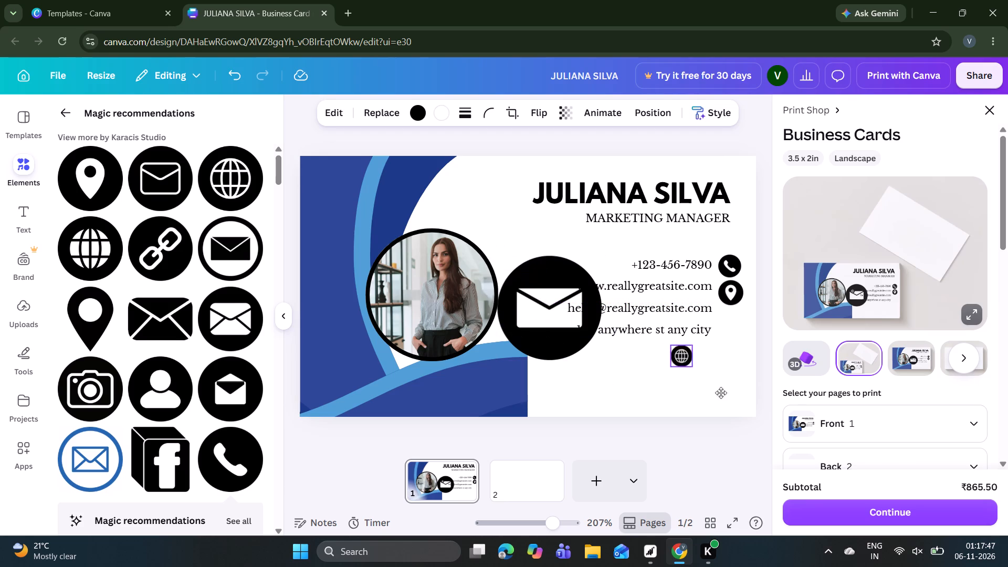
pyautogui.moveTo(721, 393); pyautogui.dragTo(743, 360)
# Shrink the mail icon to about 0.2 x 0.2 and place it below the globe icon.
pyautogui.click(547, 335)
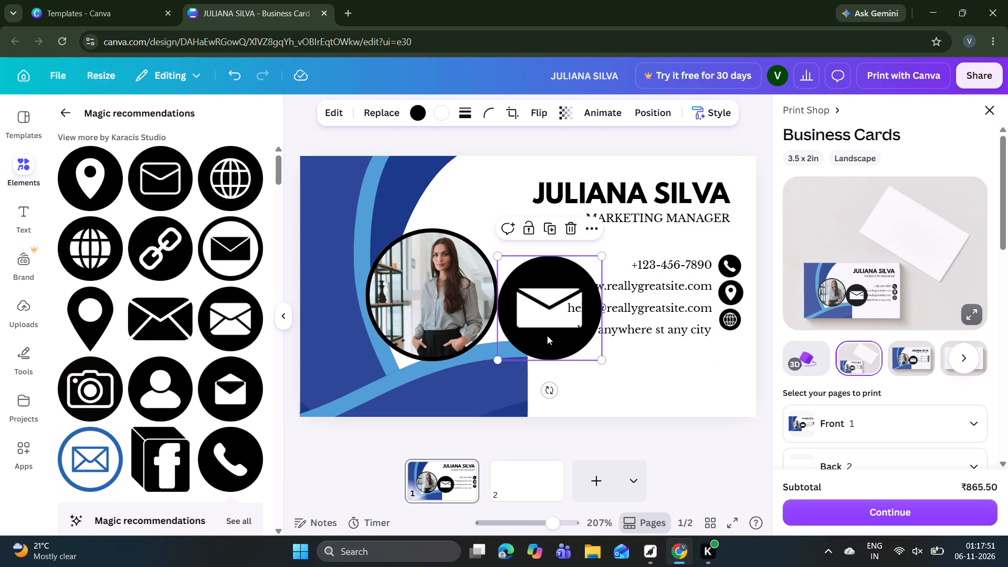
pyautogui.moveTo(603, 358); pyautogui.dragTo(513, 276)
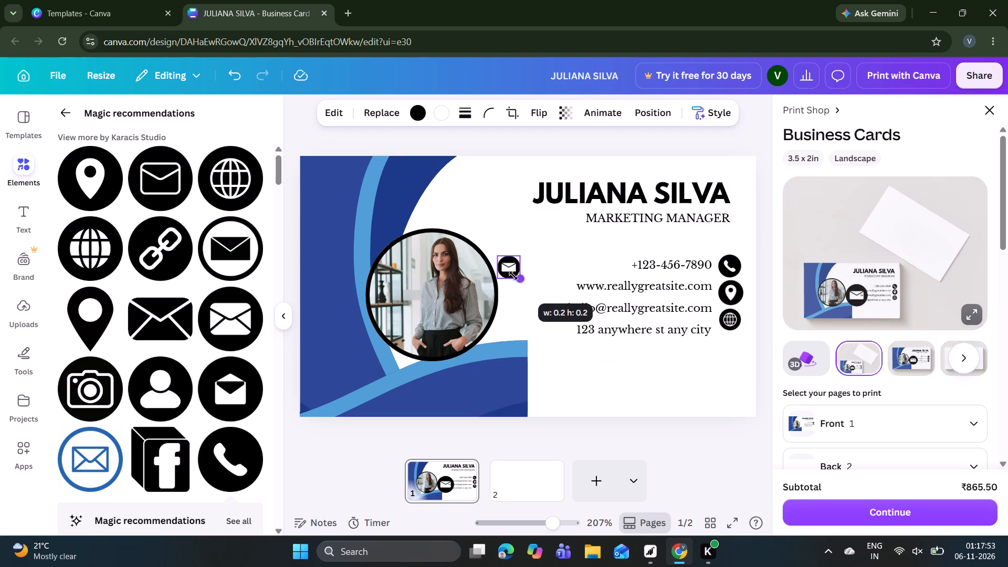
pyautogui.moveTo(513, 276); pyautogui.dragTo(514, 278)
pyautogui.moveTo(526, 309); pyautogui.dragTo(723, 385)
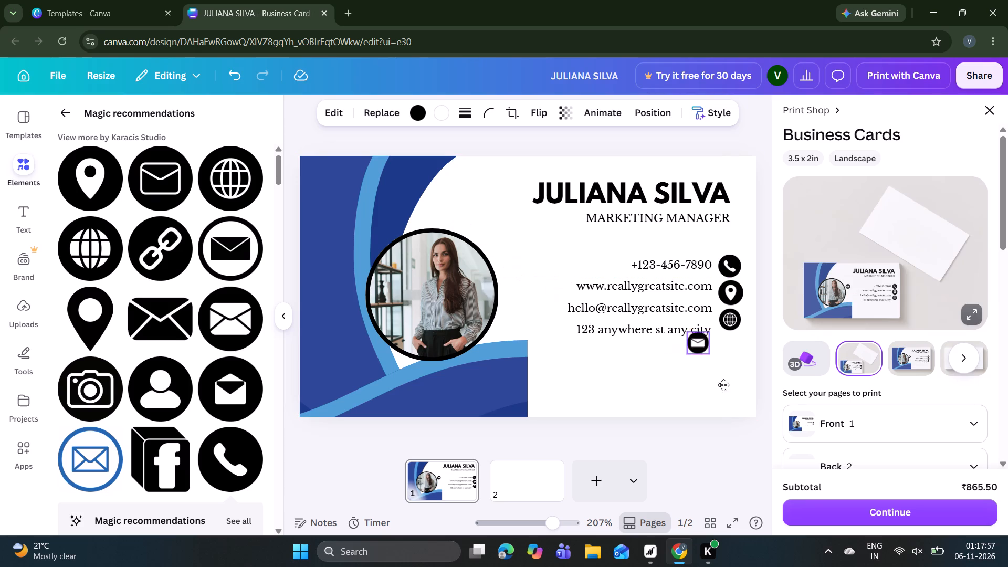
pyautogui.moveTo(723, 385); pyautogui.dragTo(751, 391)
# Slightly reduce the location pin and phone icons to match the other contact icons, and deselect them.
pyautogui.click(731, 267)
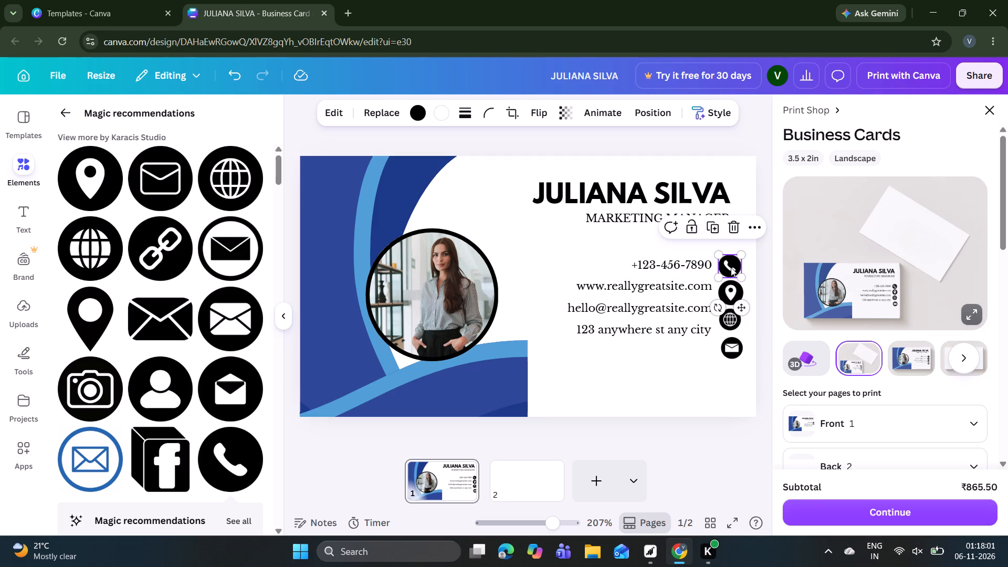
pyautogui.click(731, 292)
pyautogui.click(741, 303)
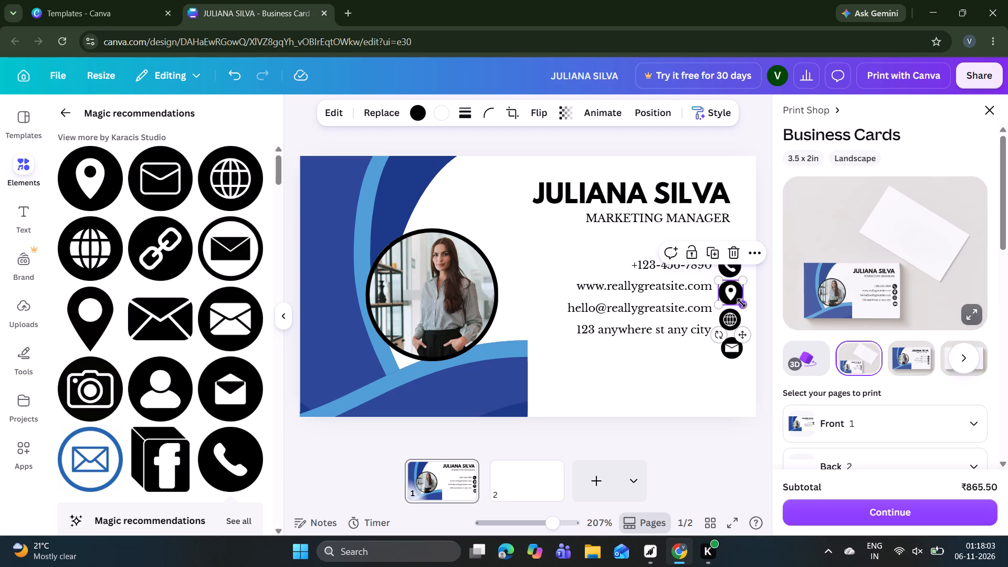
pyautogui.click(733, 273)
pyautogui.click(744, 274)
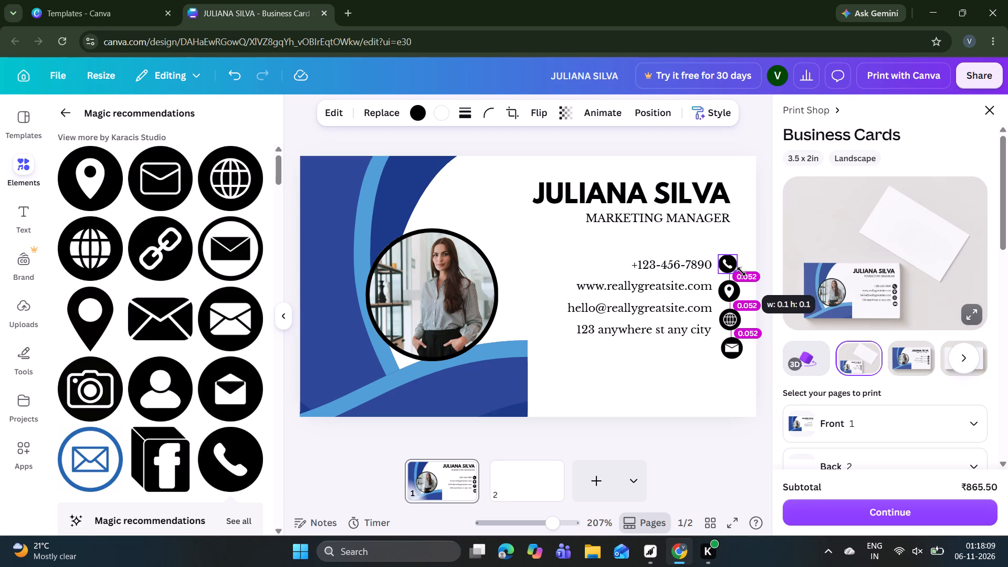
pyautogui.click(662, 397)
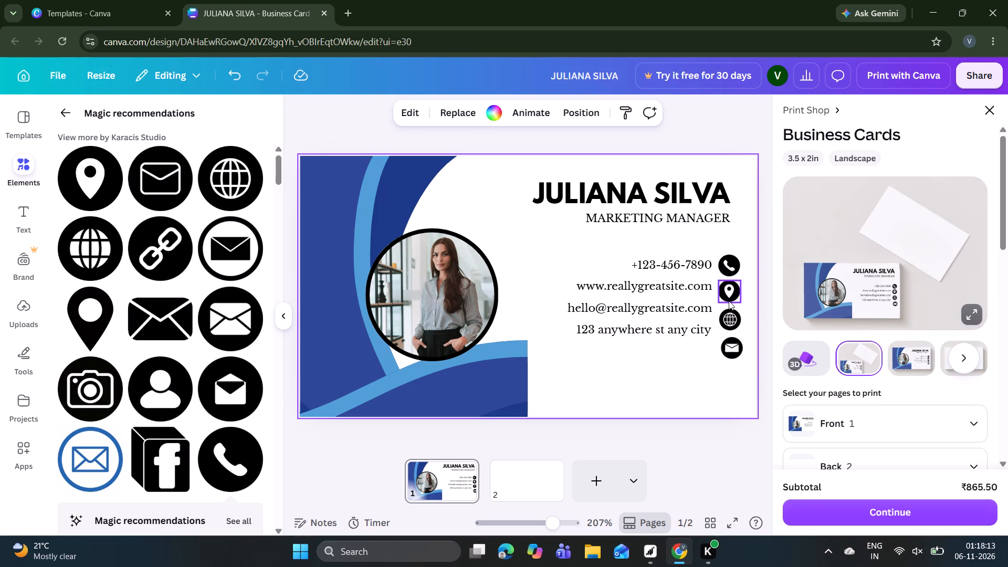
# Move the mail icon out of the icon column to just below the end of the street address, and deselect it.
pyautogui.click(730, 321)
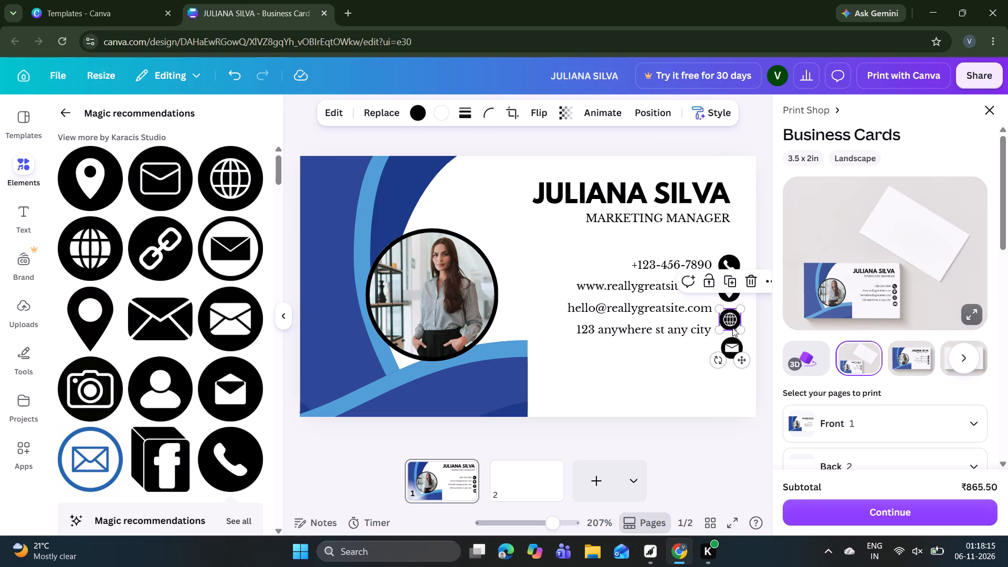
pyautogui.click(730, 346)
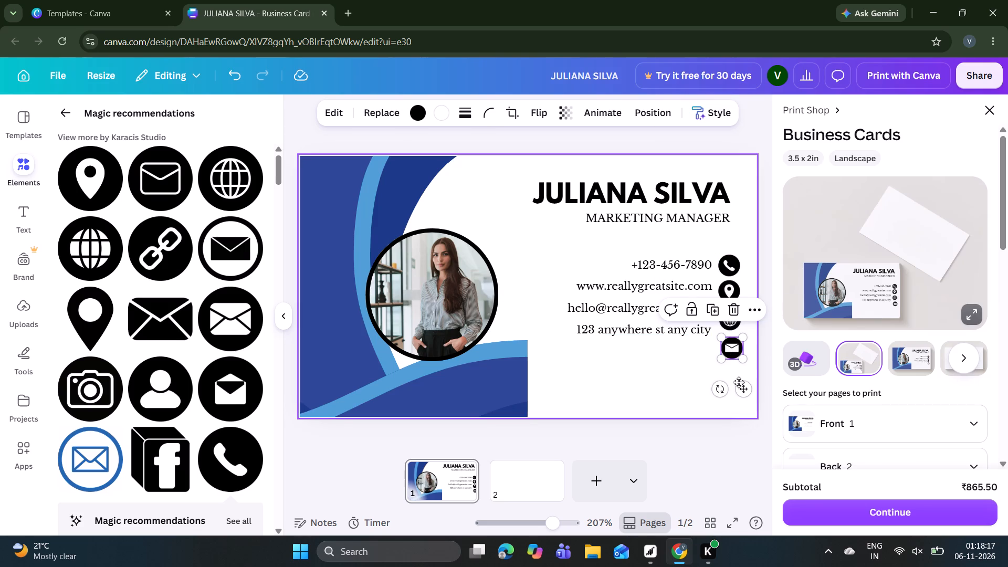
pyautogui.moveTo(741, 392); pyautogui.dragTo(739, 393)
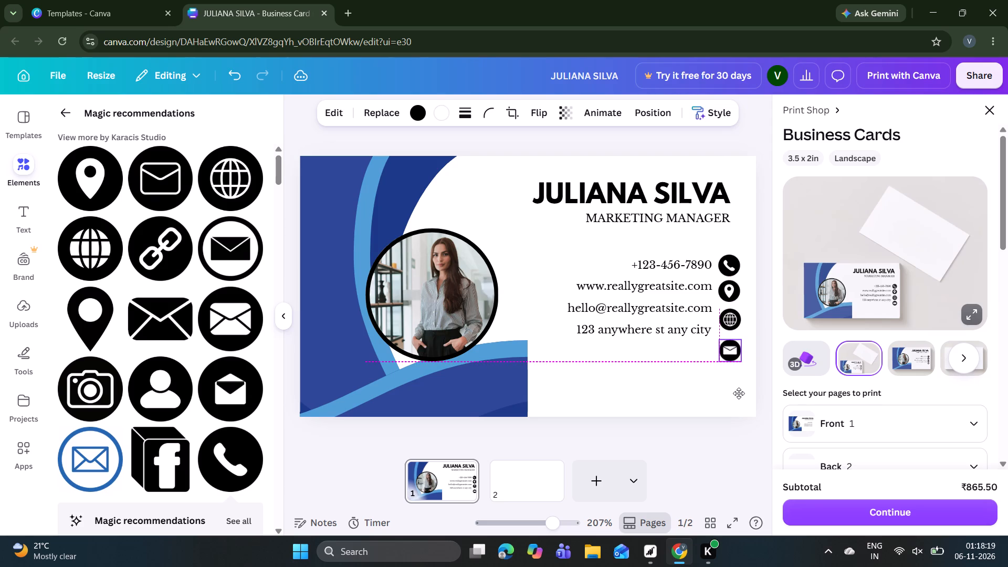
pyautogui.moveTo(739, 393); pyautogui.dragTo(703, 400)
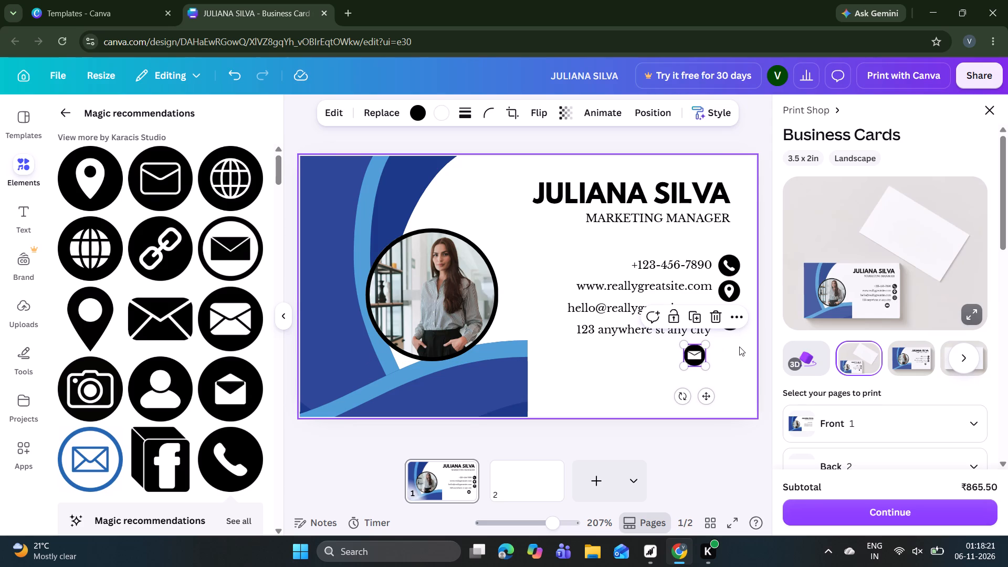
pyautogui.click(739, 346)
# Move the location pin icon to the bottom of the icon column, below the globe icon.
pyautogui.click(728, 297)
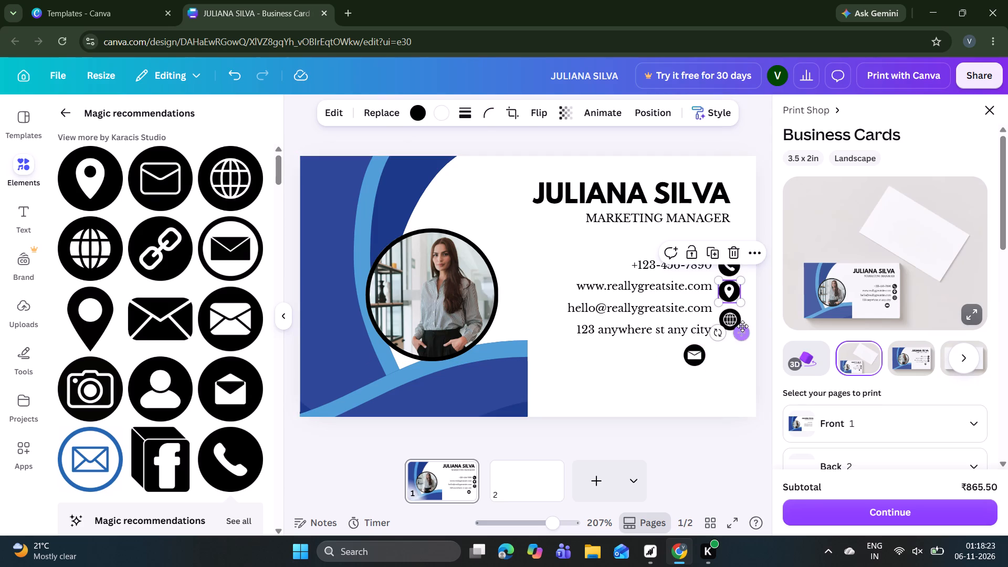
pyautogui.moveTo(742, 326); pyautogui.dragTo(747, 381)
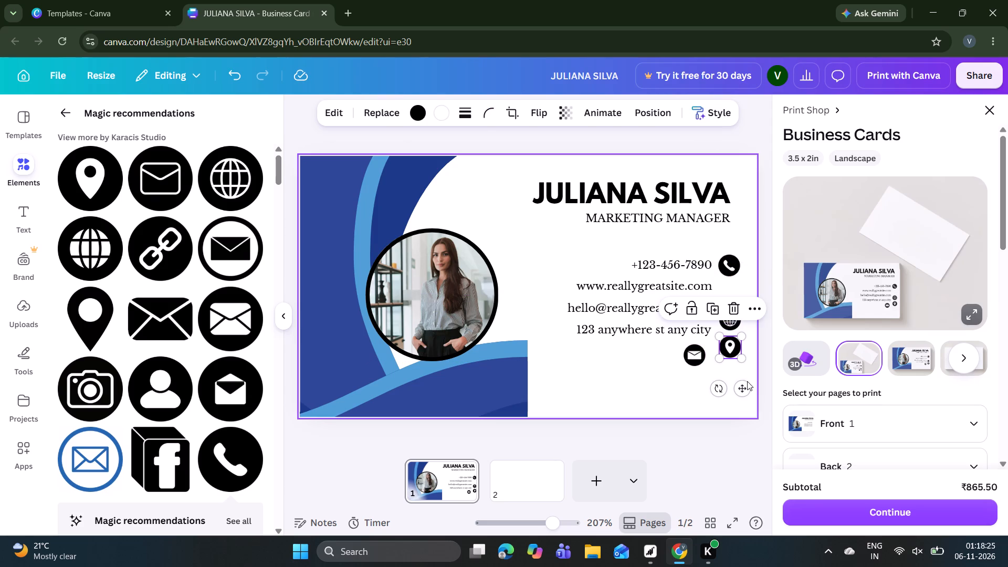
# Move the globe icon up in the icon column, directly below the phone icon.
pyautogui.click(730, 324)
pyautogui.moveTo(741, 358); pyautogui.dragTo(739, 339)
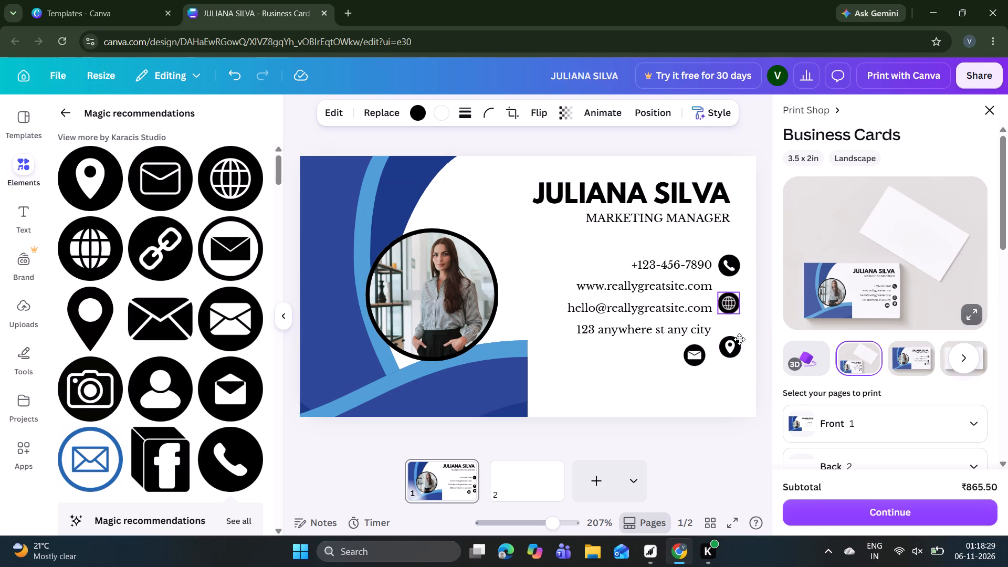
pyautogui.moveTo(739, 339); pyautogui.dragTo(740, 338)
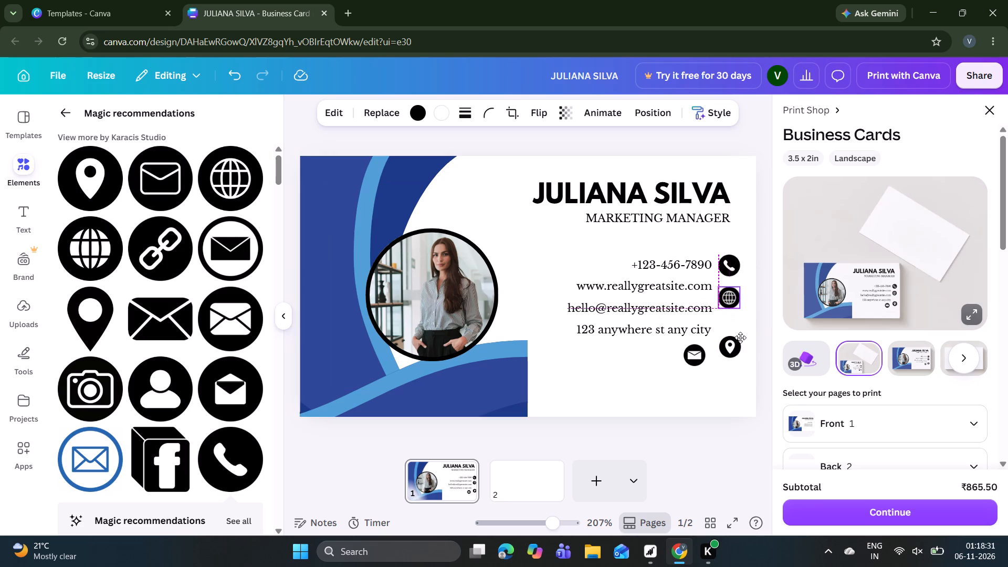
pyautogui.moveTo(740, 338); pyautogui.dragTo(740, 338)
# Move the mail icon into the icon column below the globe icon, with equal gaps of 0.073 between the icons.
pyautogui.click(699, 354)
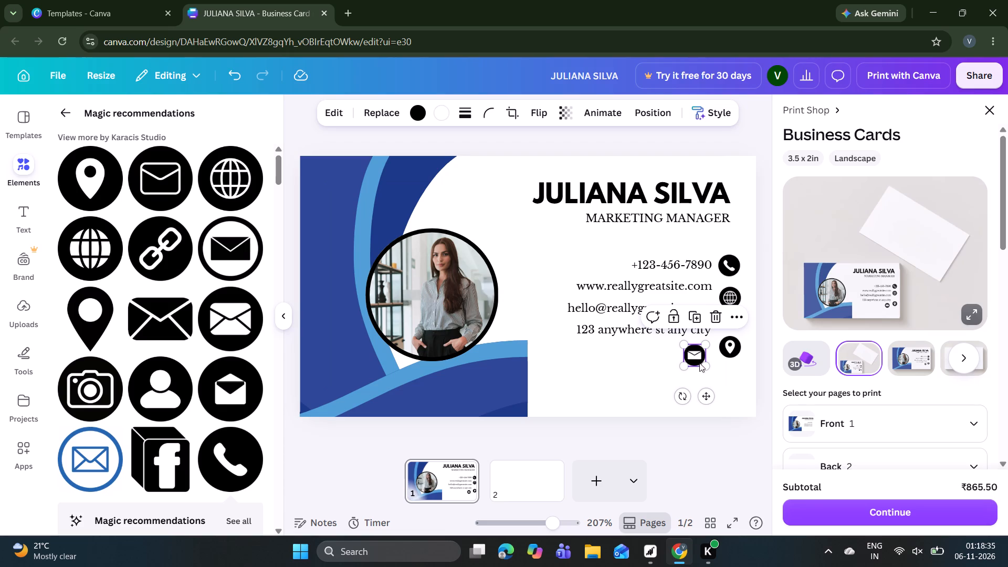
pyautogui.moveTo(706, 395); pyautogui.dragTo(745, 359)
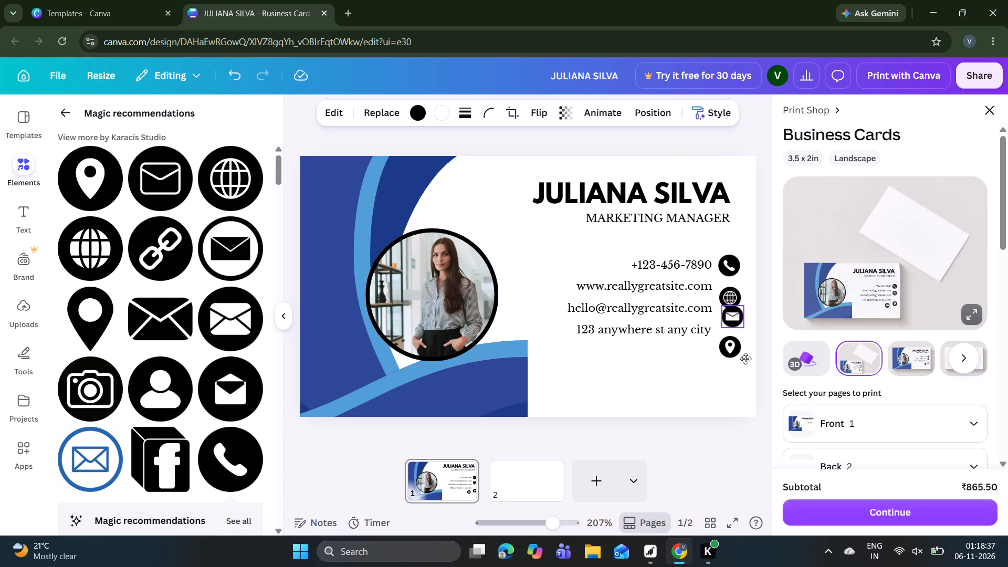
pyautogui.moveTo(745, 359); pyautogui.dragTo(742, 369)
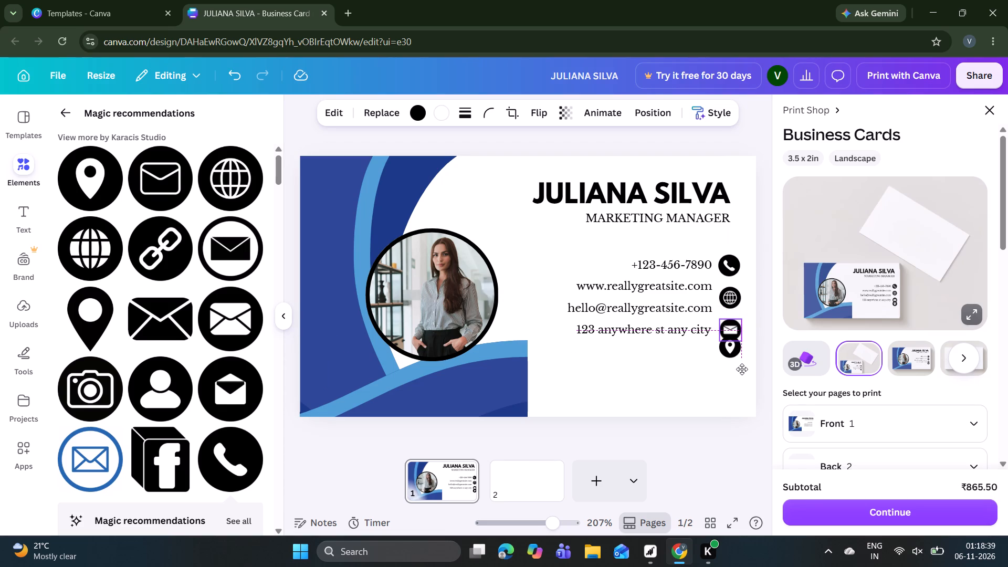
pyautogui.moveTo(742, 369); pyautogui.dragTo(744, 368)
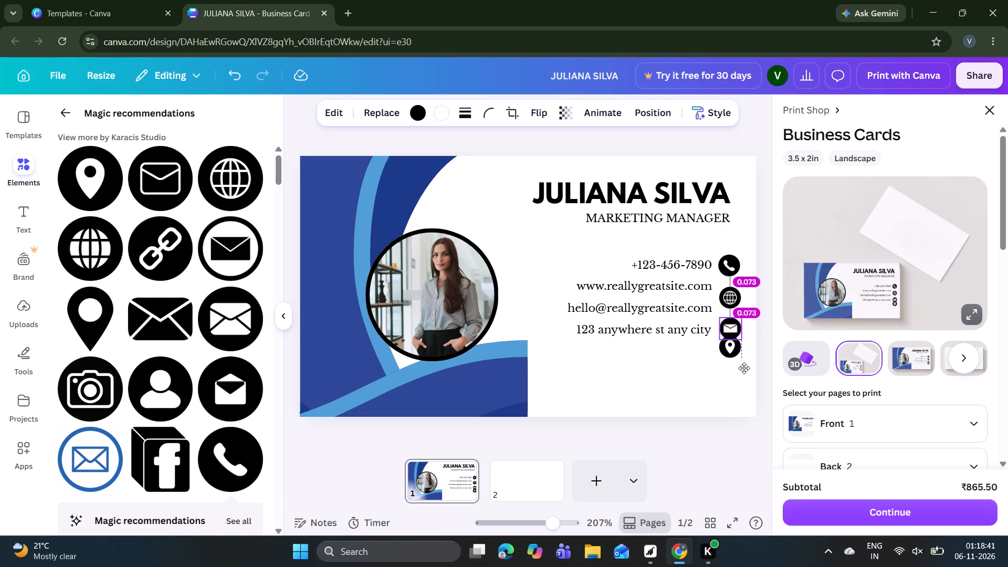
pyautogui.moveTo(744, 368); pyautogui.dragTo(744, 368)
# Move the location pin icon down to the bottom of the icon column, below the mail icon, and deselect it.
pyautogui.click(727, 351)
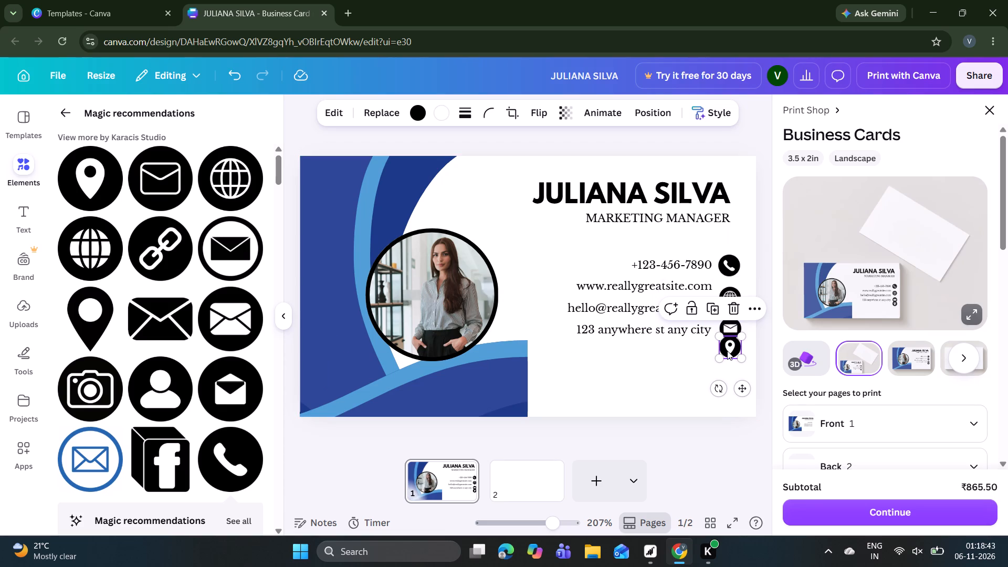
pyautogui.moveTo(742, 392); pyautogui.dragTo(743, 412)
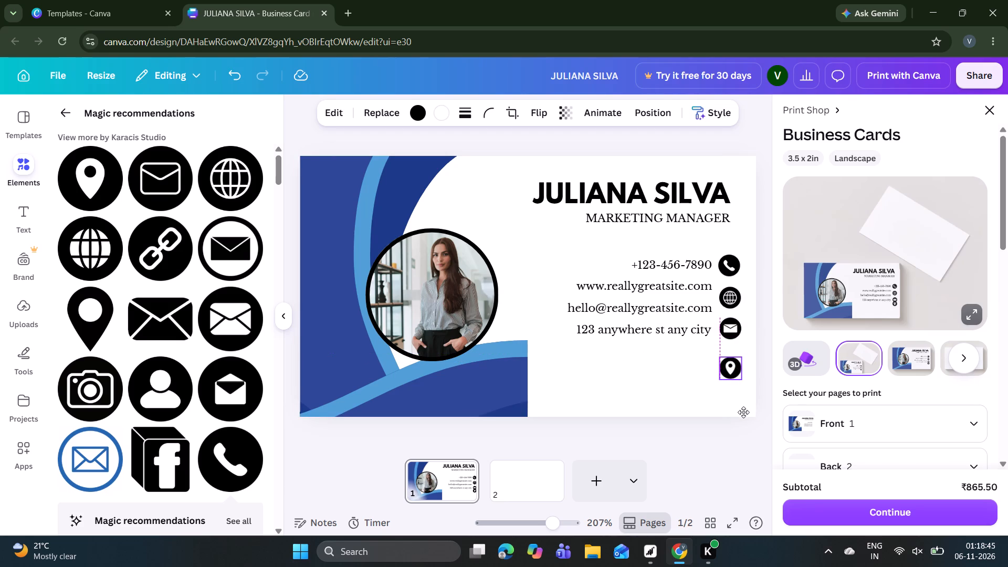
pyautogui.moveTo(743, 412); pyautogui.dragTo(746, 406)
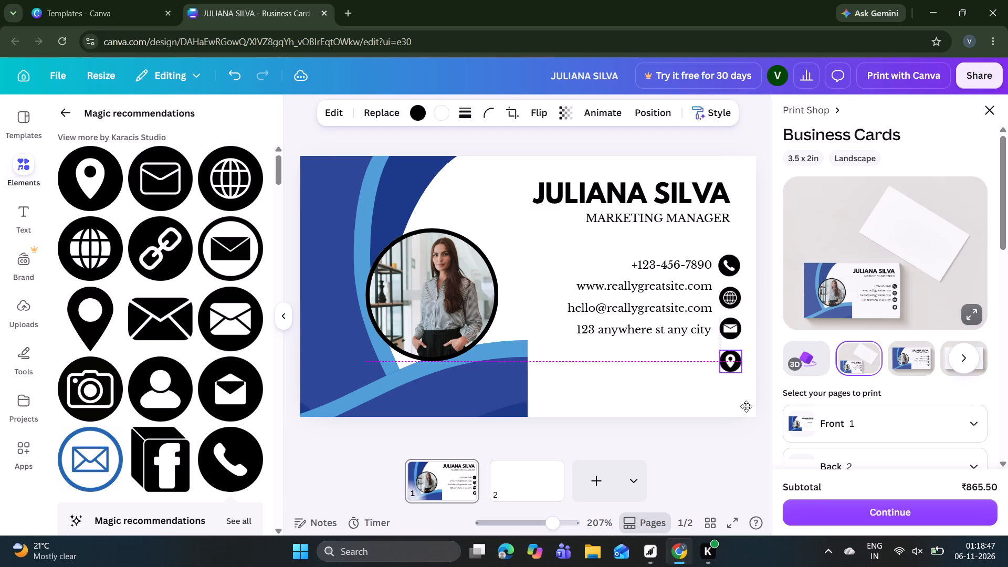
pyautogui.moveTo(746, 406); pyautogui.dragTo(744, 406)
pyautogui.moveTo(744, 406); pyautogui.dragTo(745, 404)
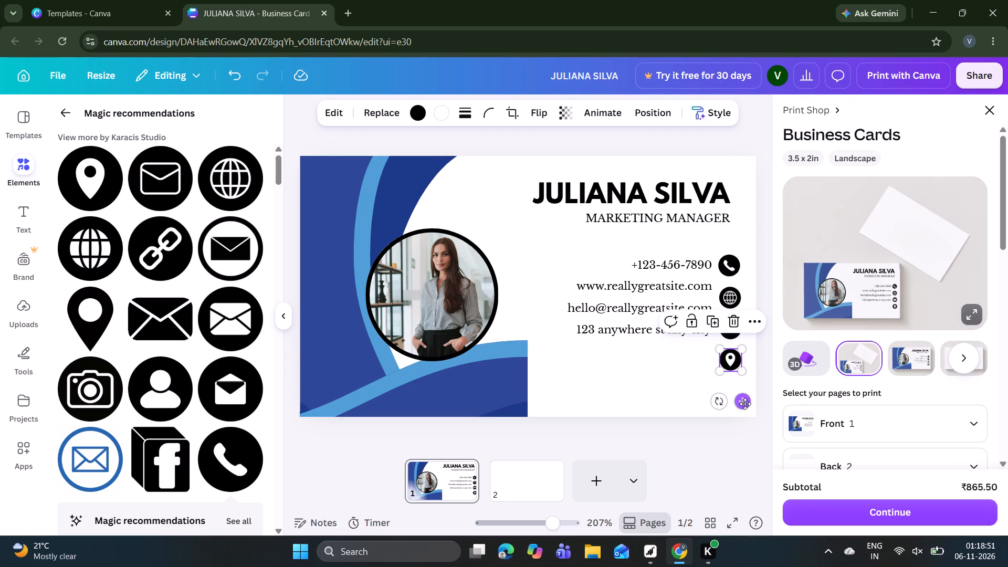
pyautogui.click(675, 444)
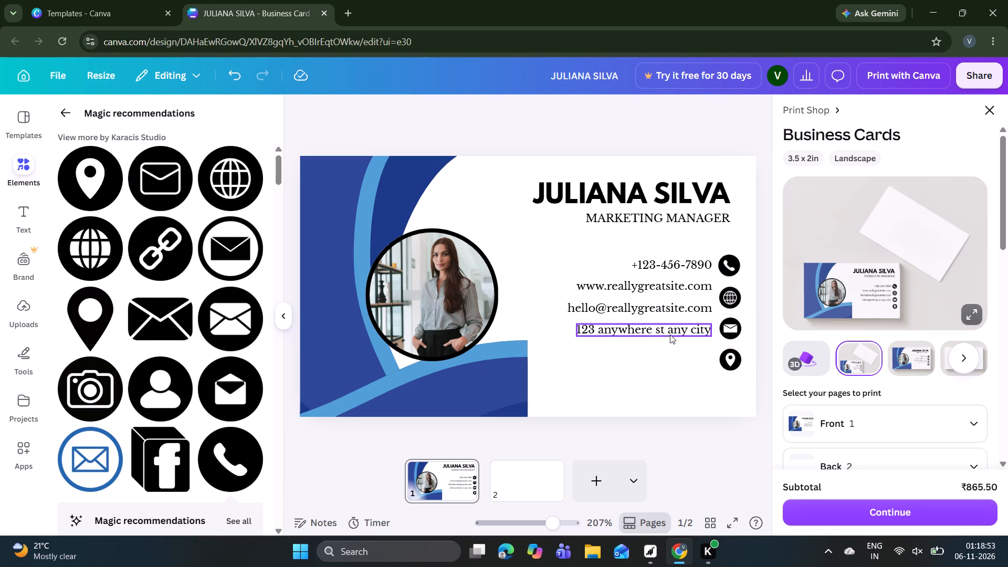
# Move the street address down to line up with the location pin icon, and the email line with the mail icon.
pyautogui.click(671, 333)
pyautogui.moveTo(661, 364); pyautogui.dragTo(661, 381)
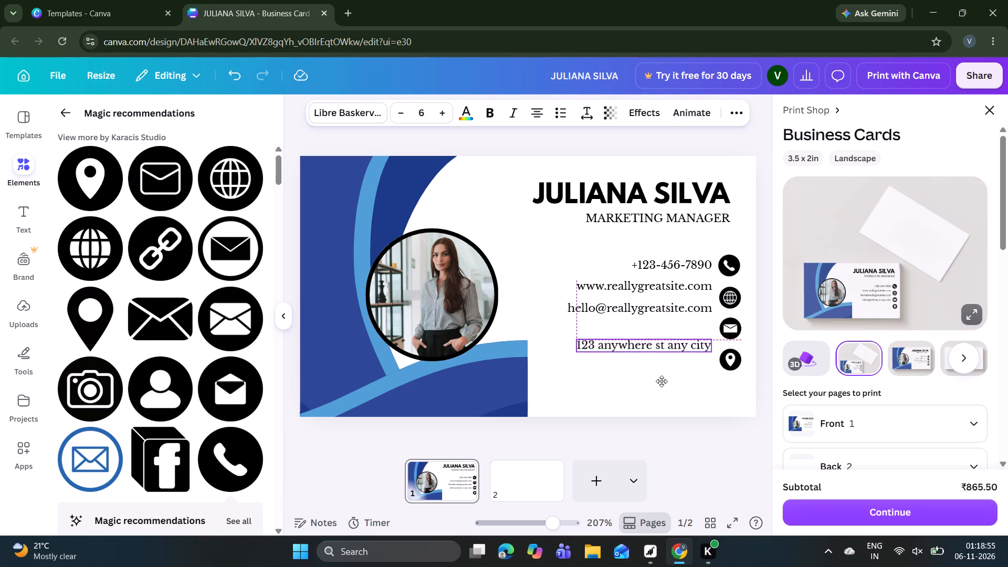
pyautogui.moveTo(661, 381); pyautogui.dragTo(664, 395)
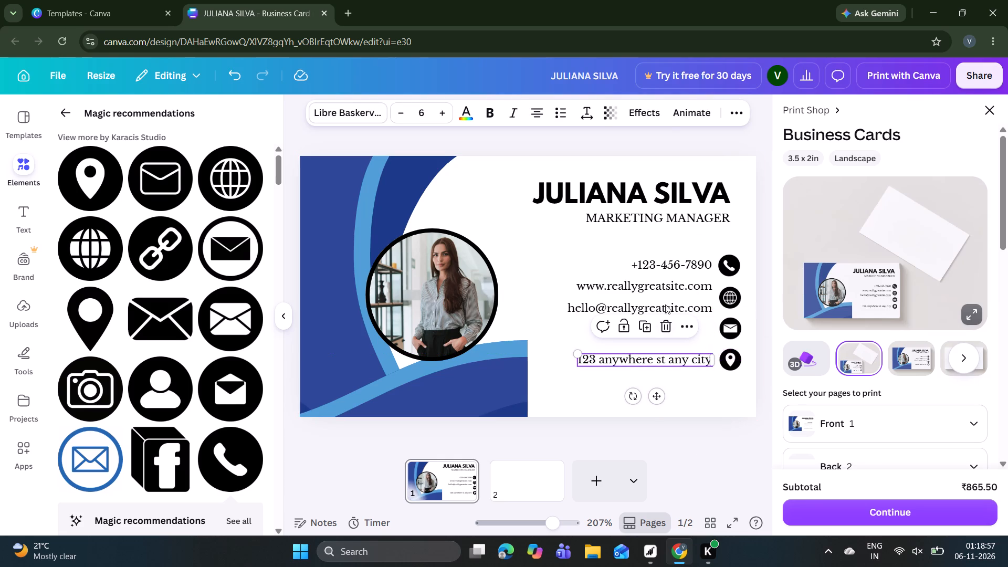
pyautogui.click(674, 308)
pyautogui.moveTo(653, 346); pyautogui.dragTo(654, 365)
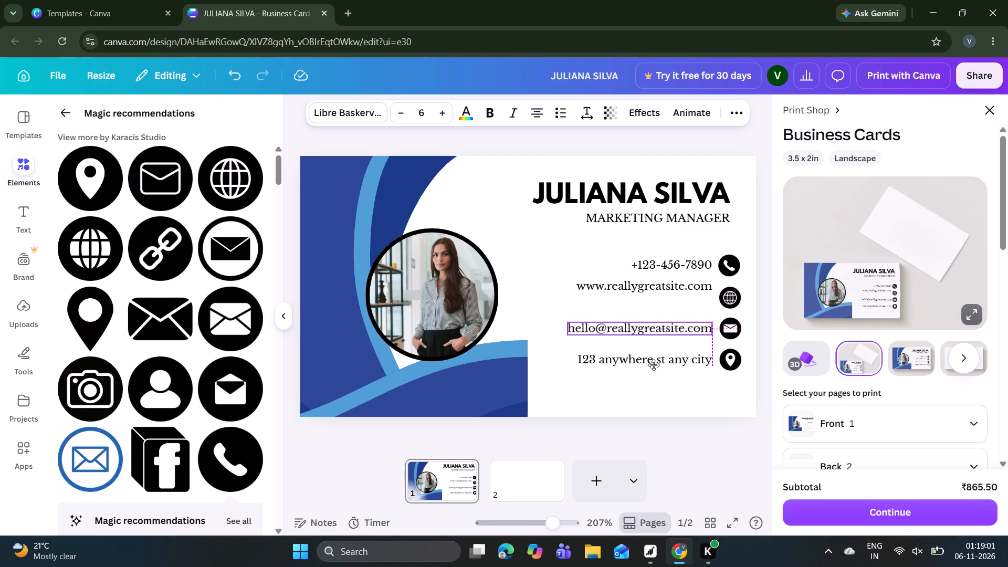
pyautogui.moveTo(654, 365); pyautogui.dragTo(654, 365)
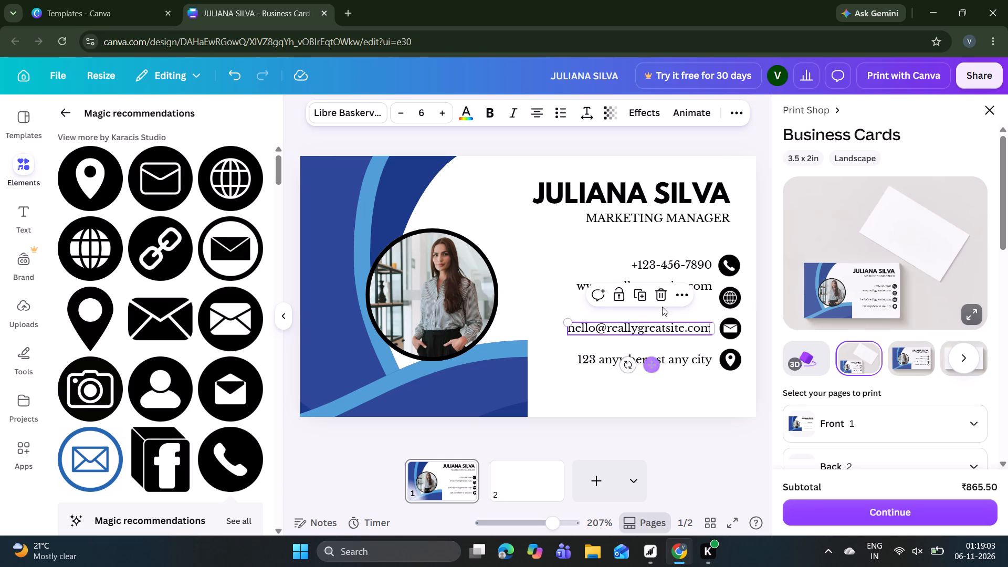
# Line up the website line with the globe icon and the phone number with the phone icon, and deselect.
pyautogui.click(706, 282)
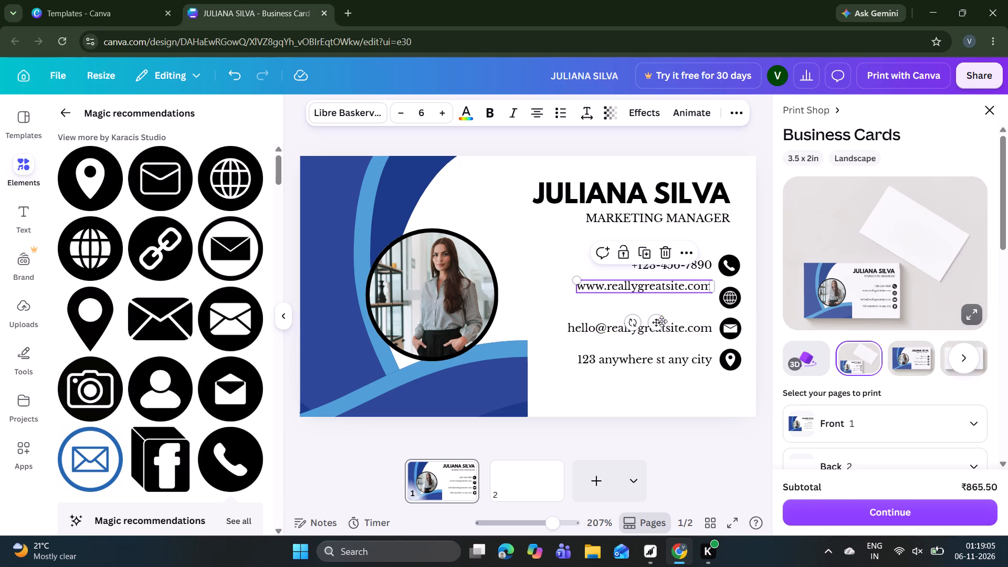
pyautogui.moveTo(656, 324); pyautogui.dragTo(656, 339)
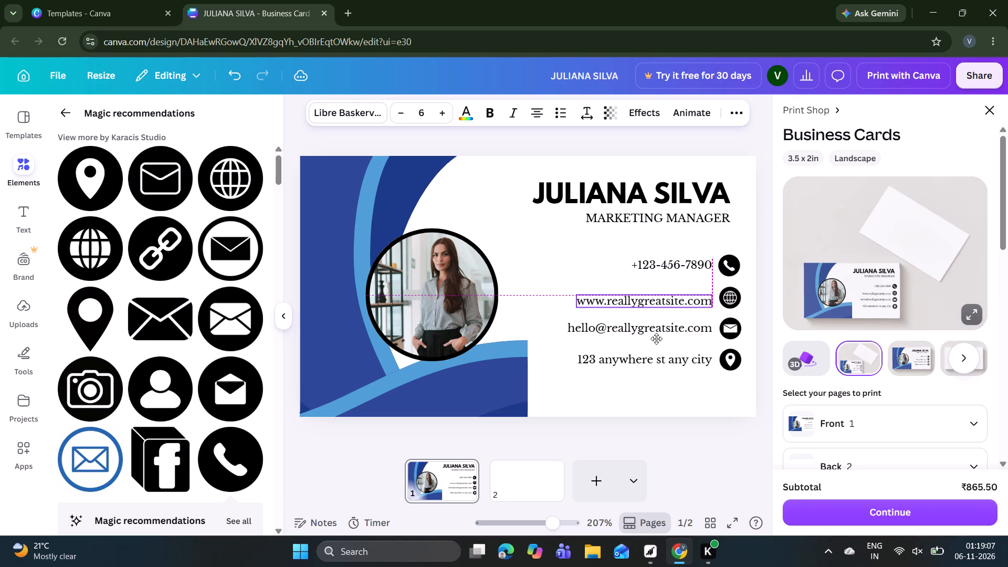
pyautogui.moveTo(656, 339); pyautogui.dragTo(655, 335)
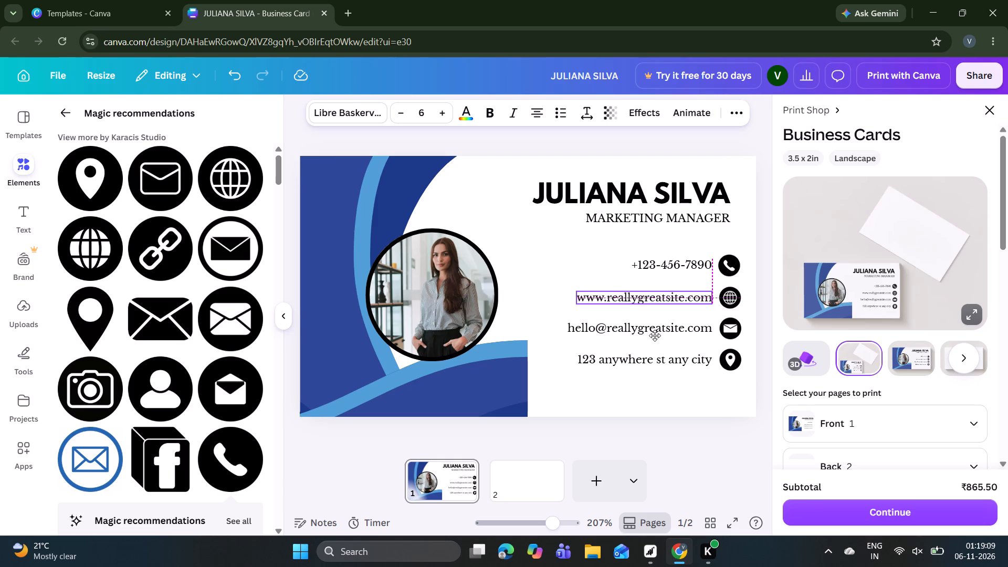
pyautogui.moveTo(655, 335); pyautogui.dragTo(655, 337)
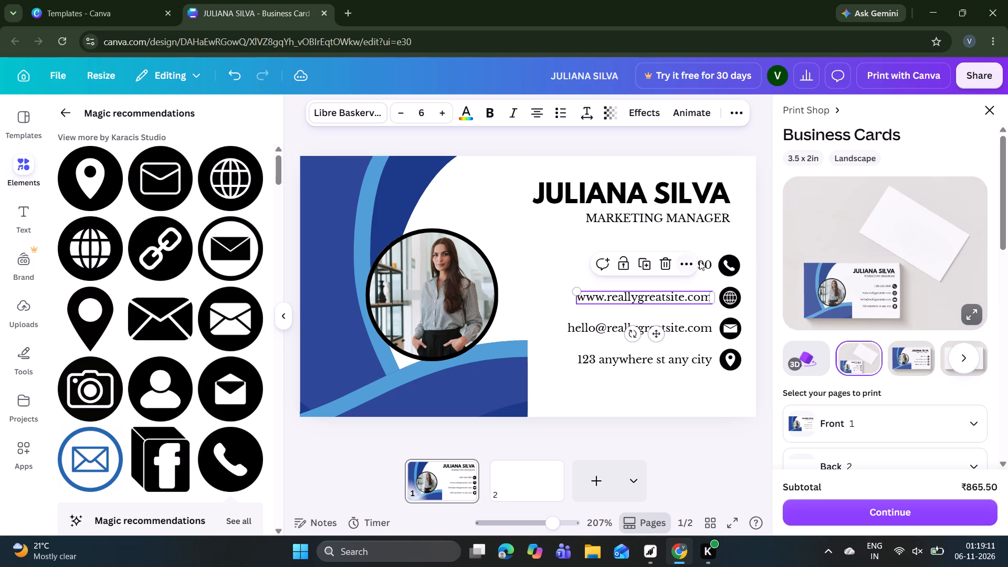
pyautogui.click(703, 261)
pyautogui.click(685, 307)
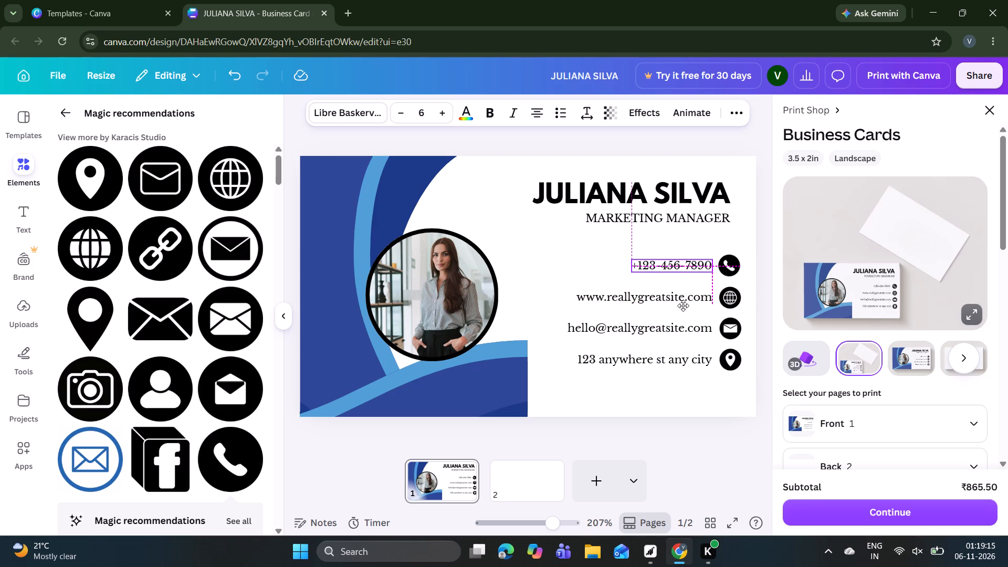
pyautogui.click(669, 436)
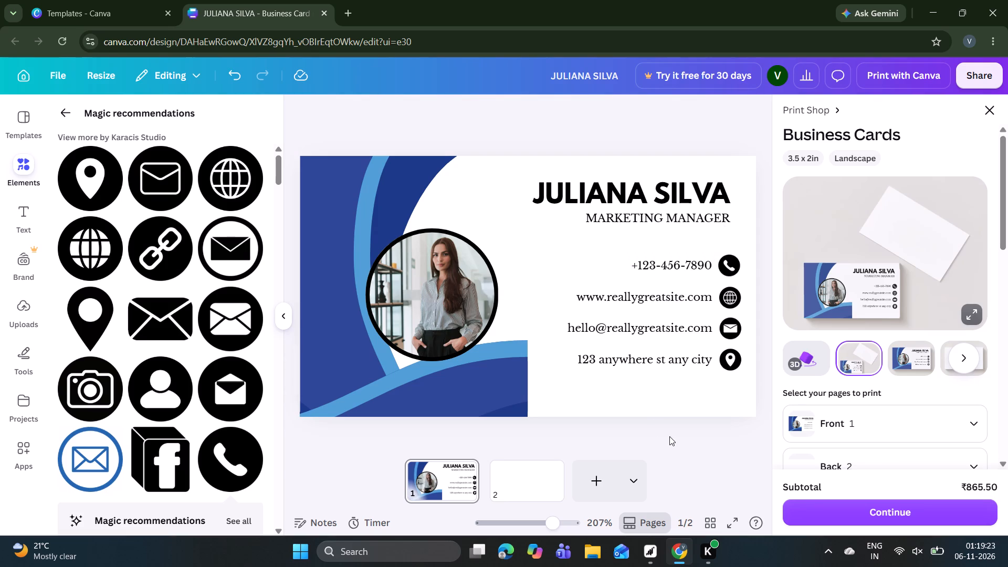
# Clear the mail icon search and add the vertical blue wave graphic from the recently used elements to the card.
pyautogui.click(480, 401)
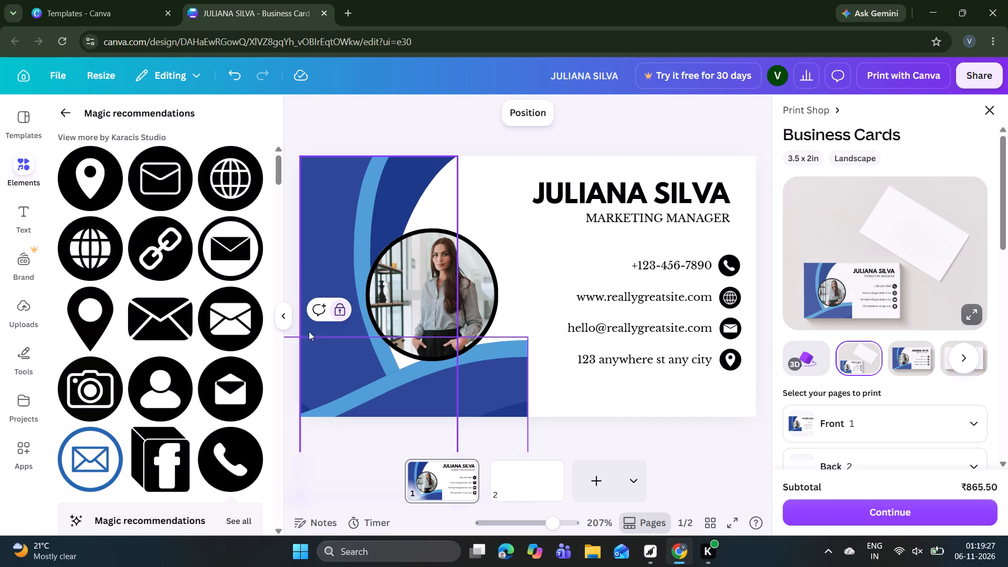
pyautogui.click(68, 103)
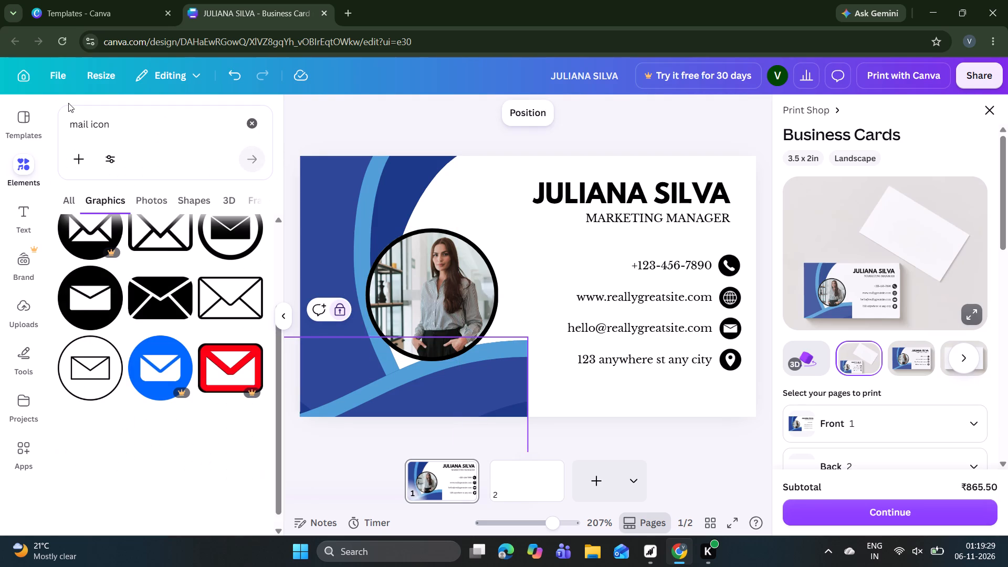
pyautogui.click(248, 128)
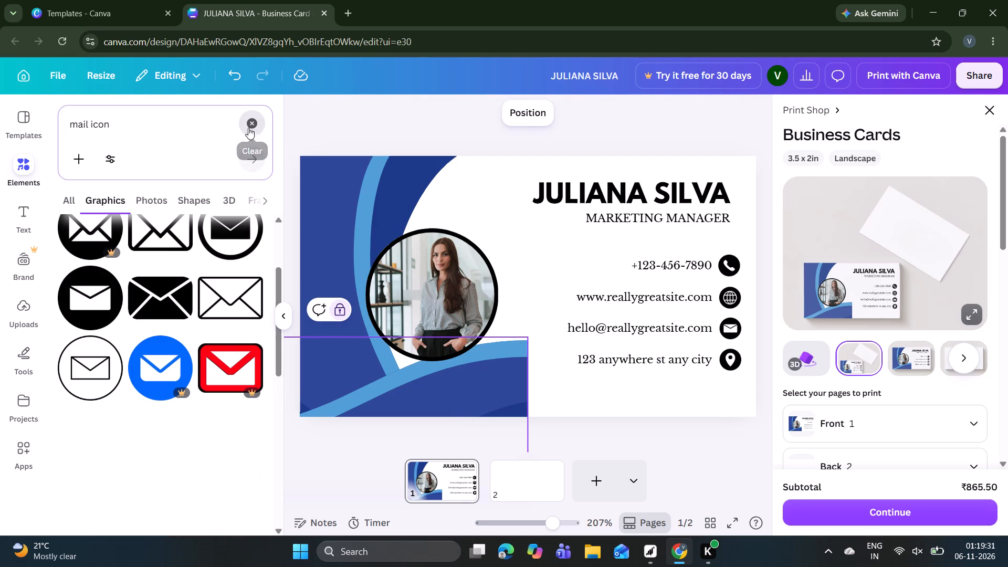
pyautogui.click(318, 128)
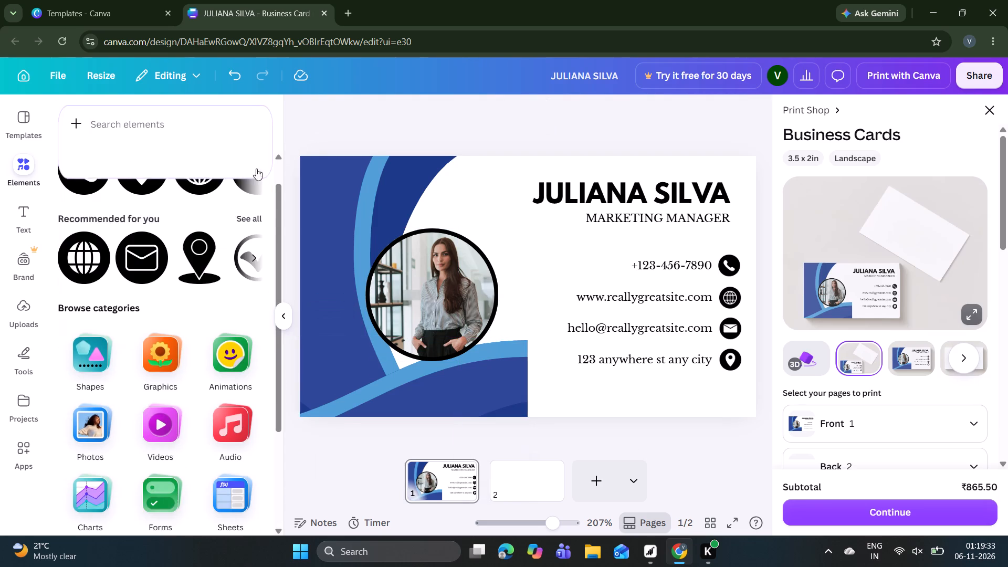
pyautogui.scroll(5, 199, 236)
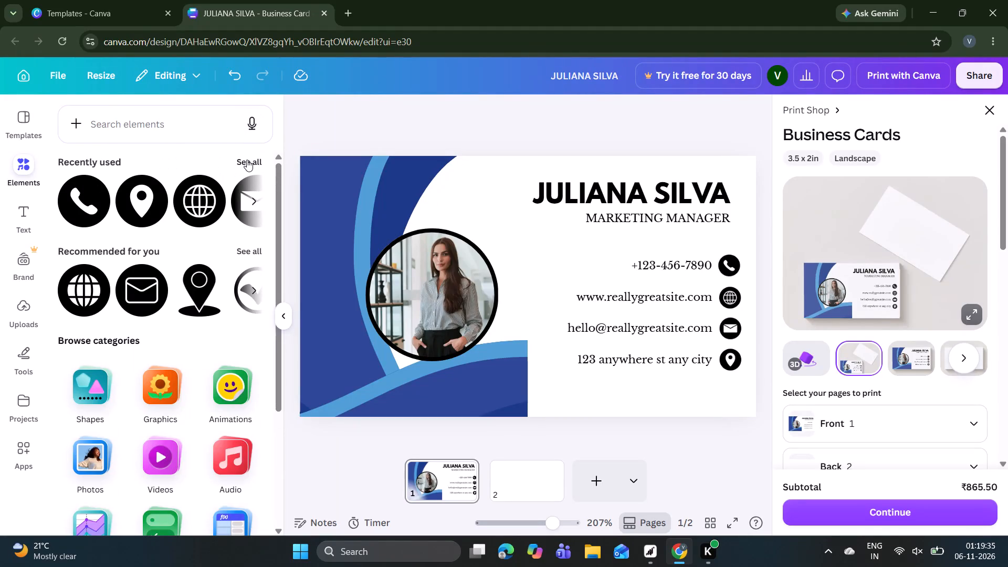
pyautogui.click(247, 160)
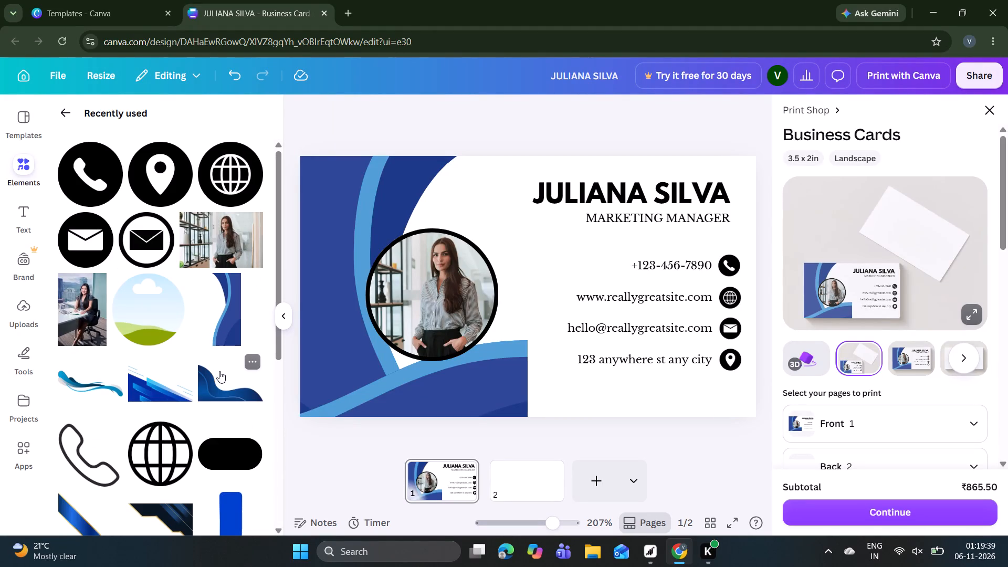
pyautogui.click(234, 317)
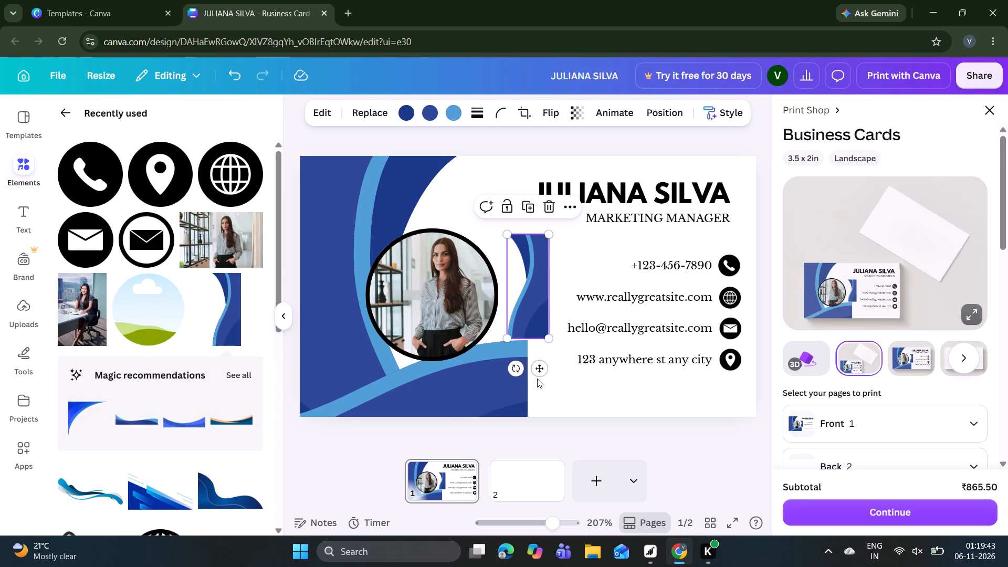
# Rotate the newly added blue wave to about 90° so it lies horizontally with its solid side down.
pyautogui.moveTo(520, 362); pyautogui.dragTo(573, 261)
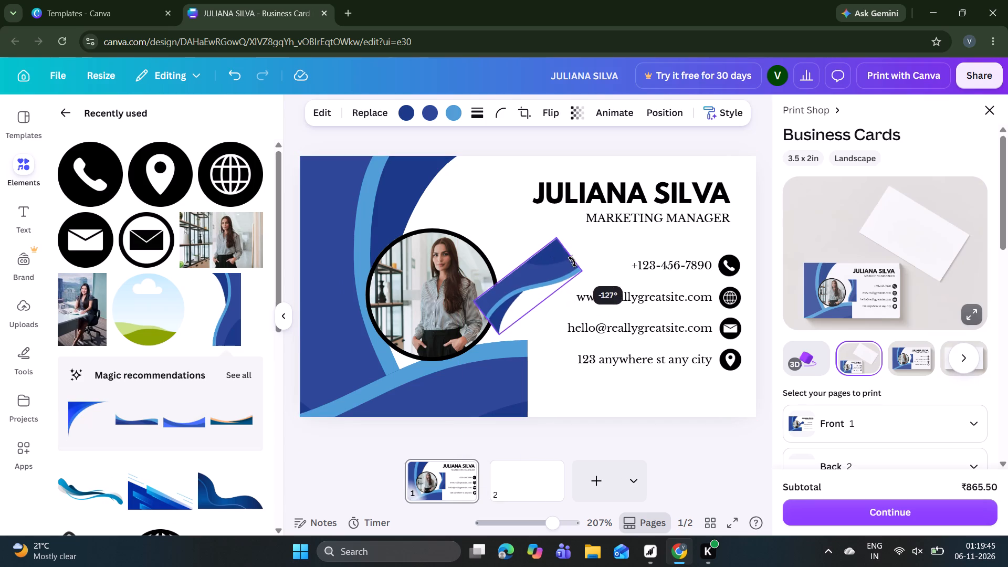
pyautogui.moveTo(573, 261); pyautogui.dragTo(470, 303)
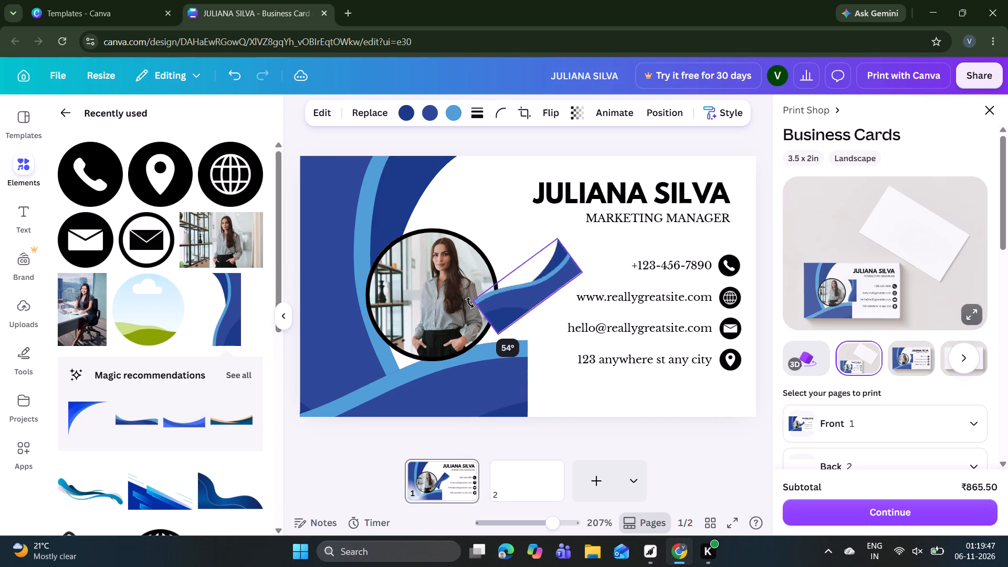
pyautogui.moveTo(470, 303); pyautogui.dragTo(455, 275)
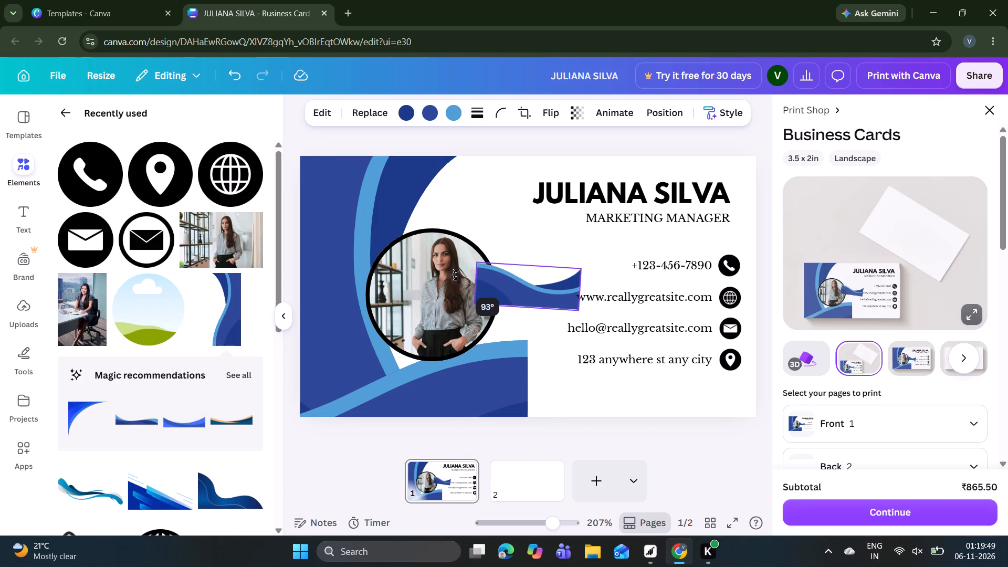
pyautogui.moveTo(455, 275); pyautogui.dragTo(455, 278)
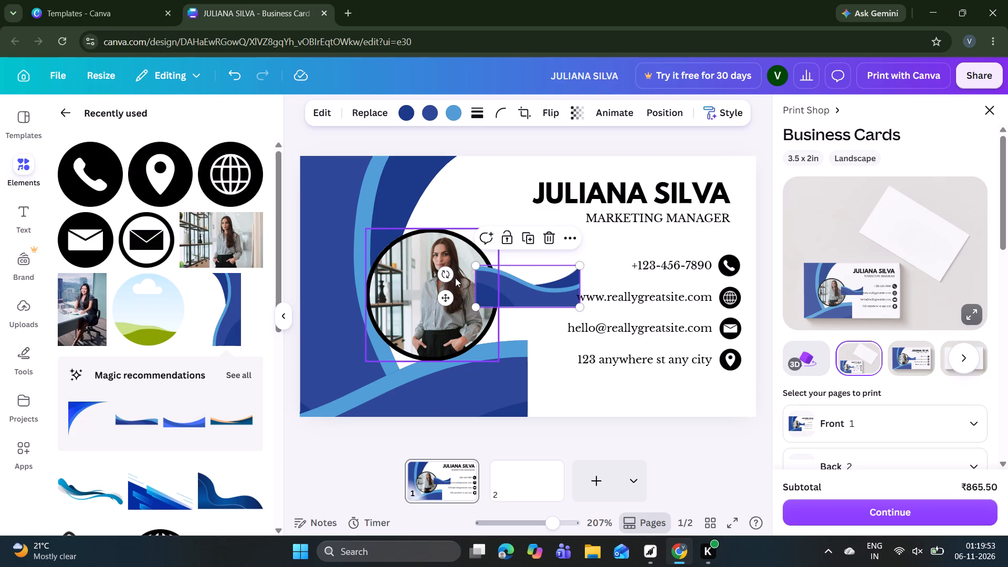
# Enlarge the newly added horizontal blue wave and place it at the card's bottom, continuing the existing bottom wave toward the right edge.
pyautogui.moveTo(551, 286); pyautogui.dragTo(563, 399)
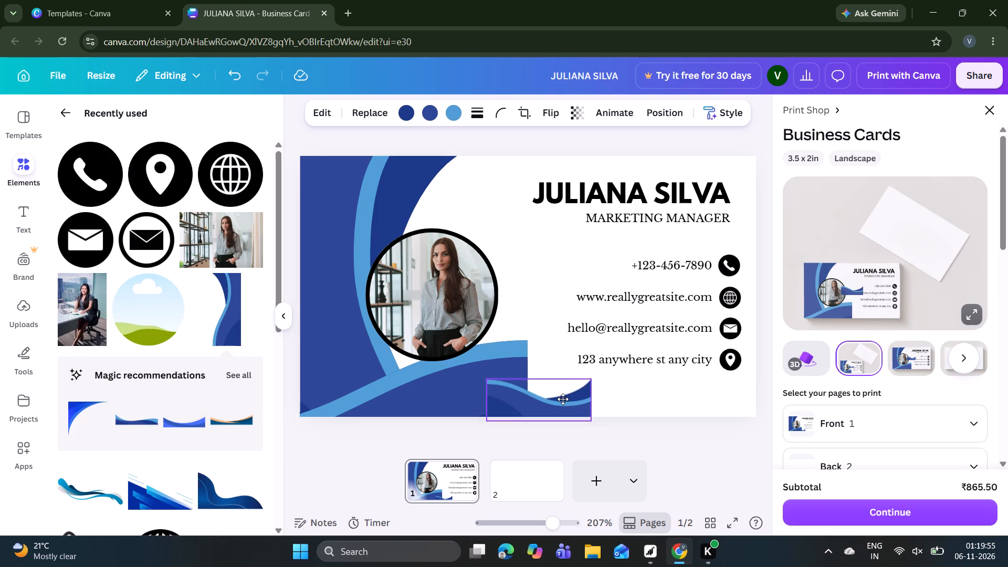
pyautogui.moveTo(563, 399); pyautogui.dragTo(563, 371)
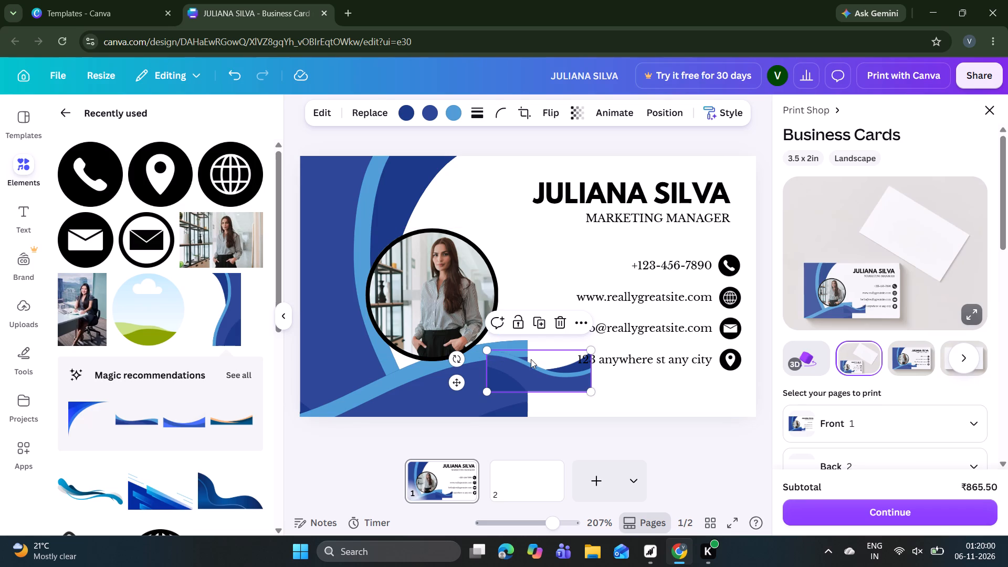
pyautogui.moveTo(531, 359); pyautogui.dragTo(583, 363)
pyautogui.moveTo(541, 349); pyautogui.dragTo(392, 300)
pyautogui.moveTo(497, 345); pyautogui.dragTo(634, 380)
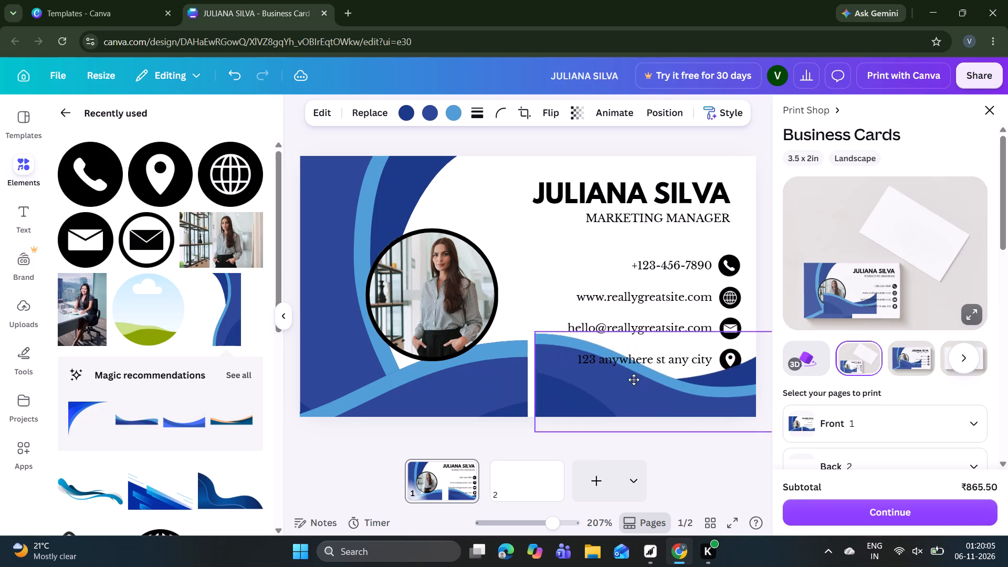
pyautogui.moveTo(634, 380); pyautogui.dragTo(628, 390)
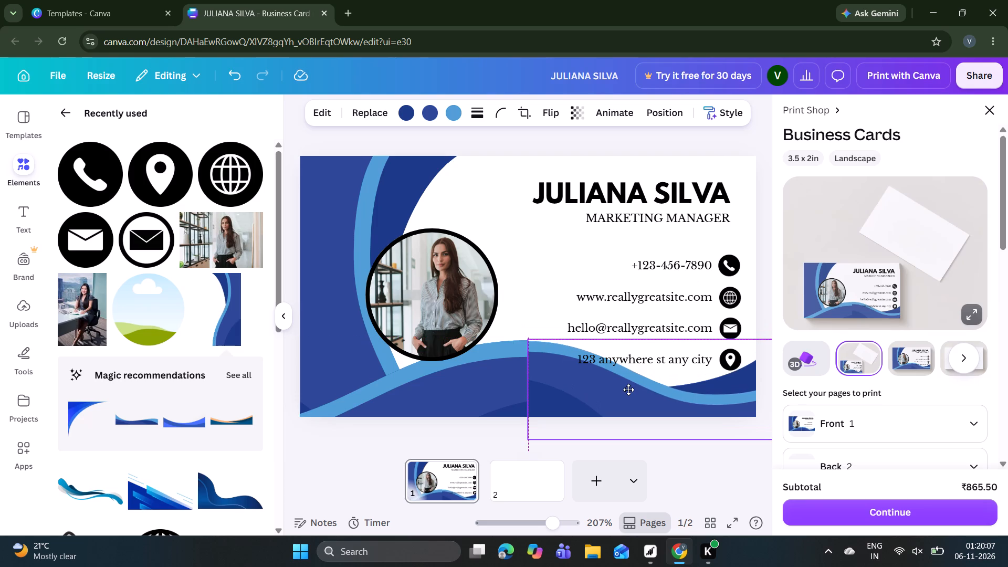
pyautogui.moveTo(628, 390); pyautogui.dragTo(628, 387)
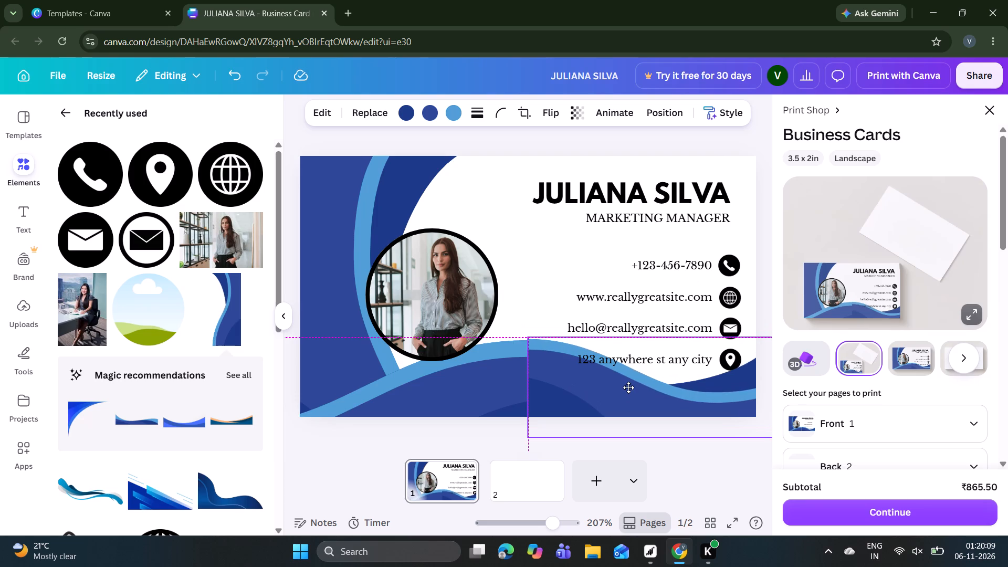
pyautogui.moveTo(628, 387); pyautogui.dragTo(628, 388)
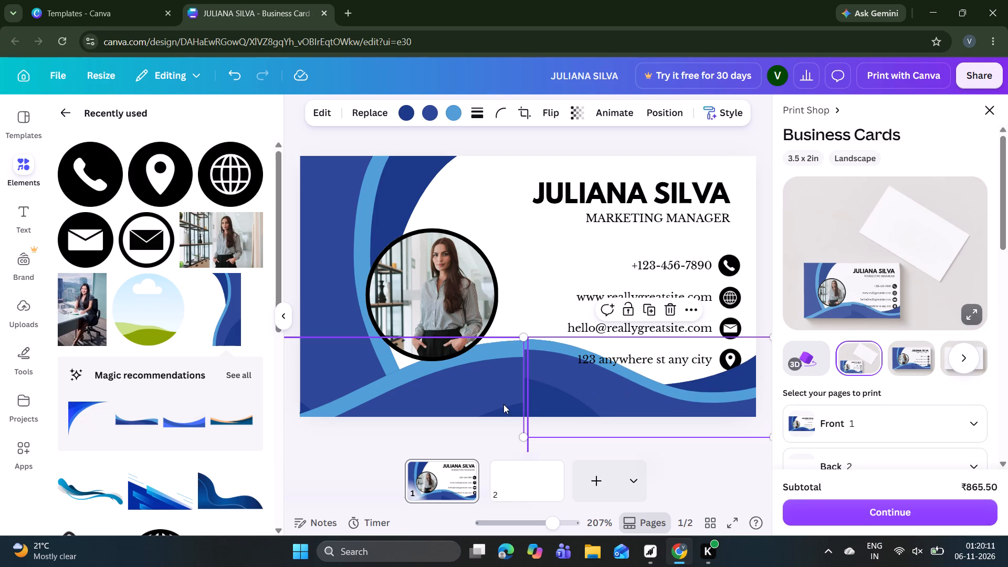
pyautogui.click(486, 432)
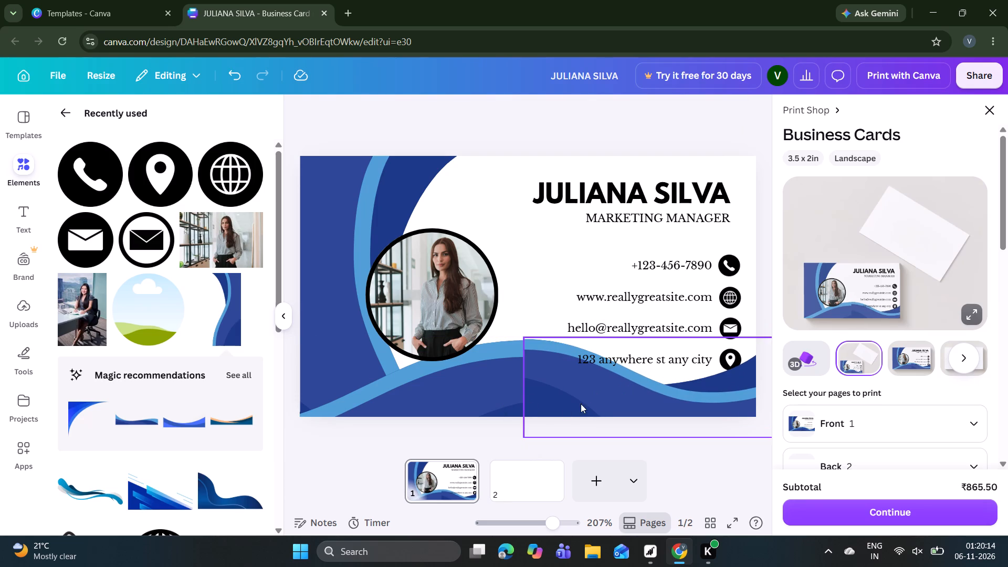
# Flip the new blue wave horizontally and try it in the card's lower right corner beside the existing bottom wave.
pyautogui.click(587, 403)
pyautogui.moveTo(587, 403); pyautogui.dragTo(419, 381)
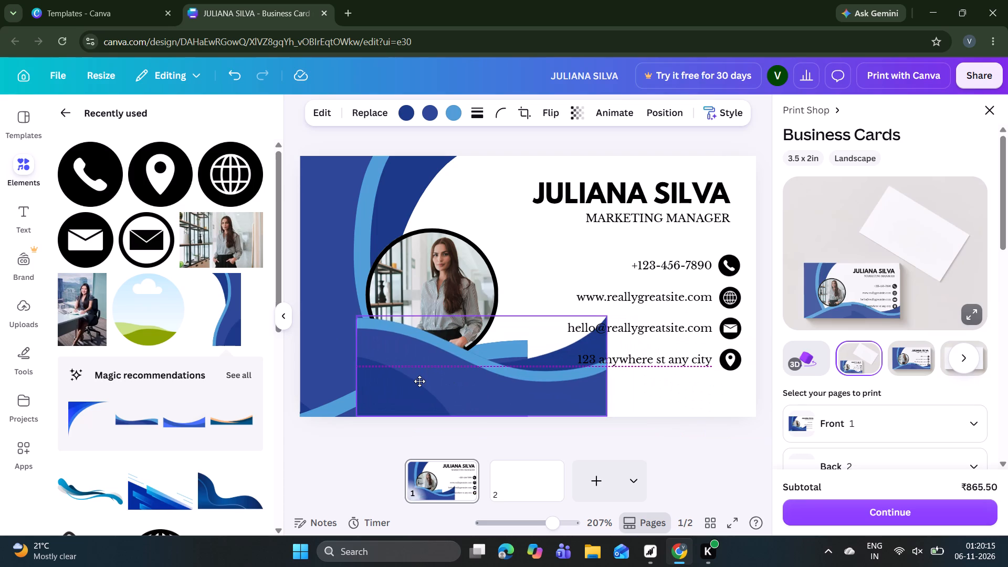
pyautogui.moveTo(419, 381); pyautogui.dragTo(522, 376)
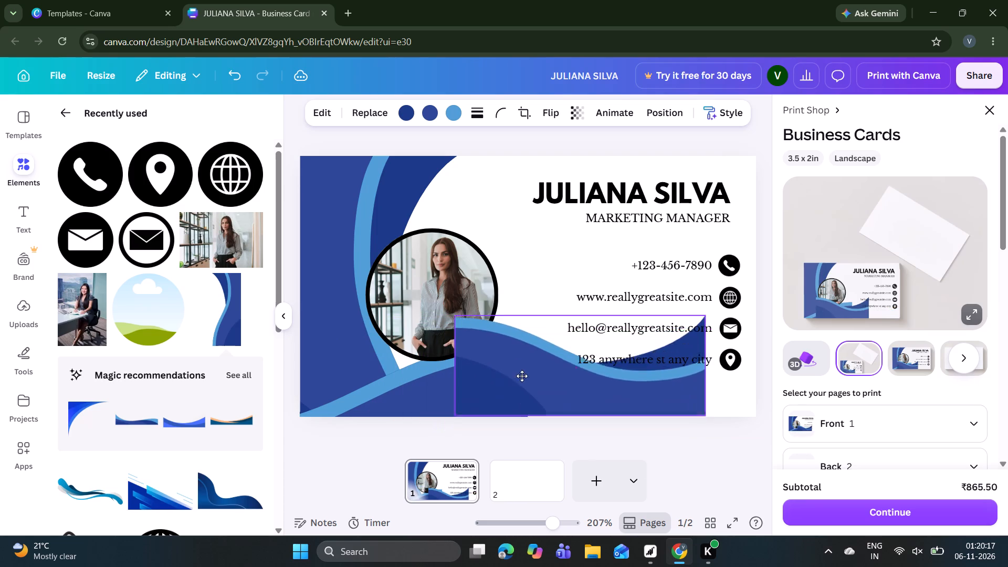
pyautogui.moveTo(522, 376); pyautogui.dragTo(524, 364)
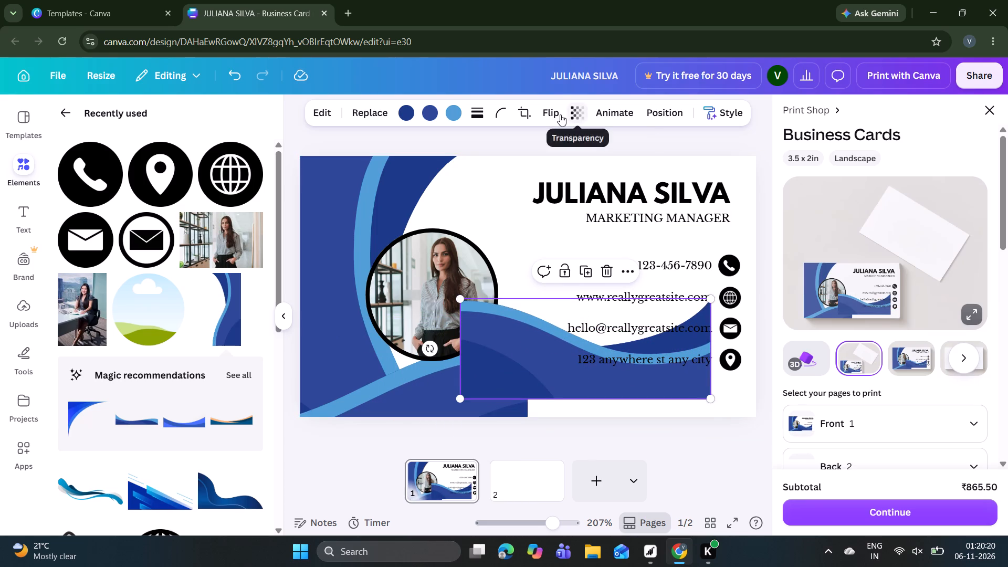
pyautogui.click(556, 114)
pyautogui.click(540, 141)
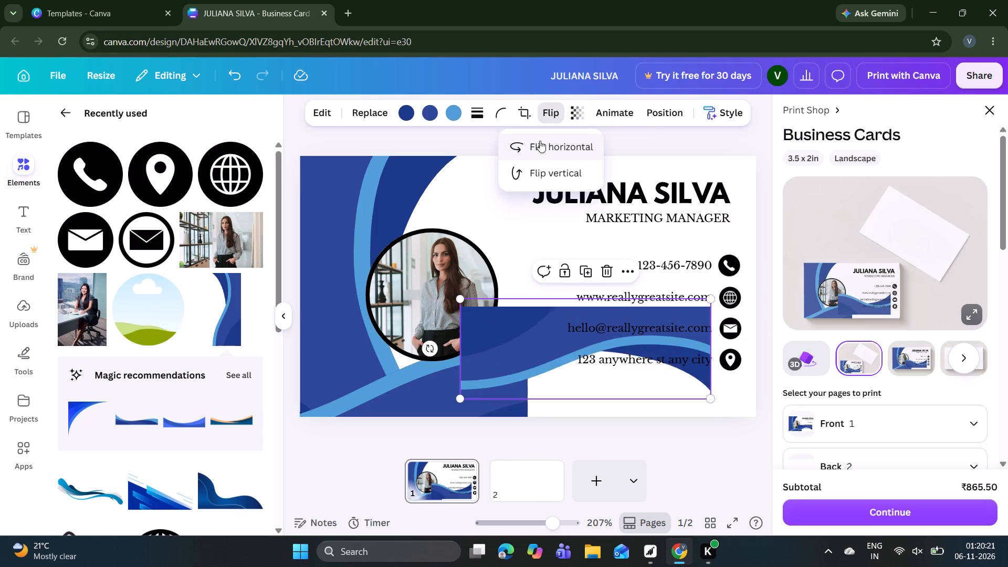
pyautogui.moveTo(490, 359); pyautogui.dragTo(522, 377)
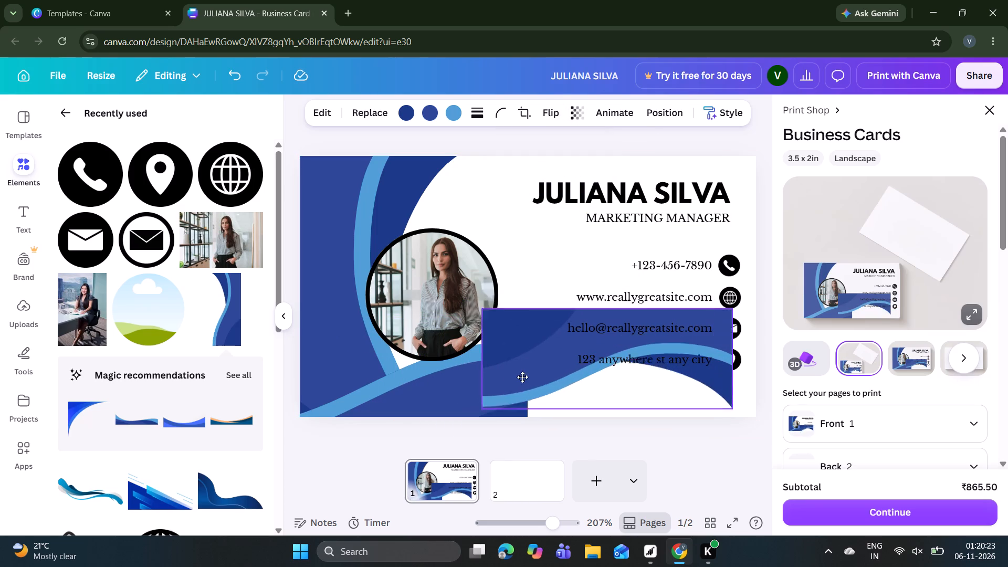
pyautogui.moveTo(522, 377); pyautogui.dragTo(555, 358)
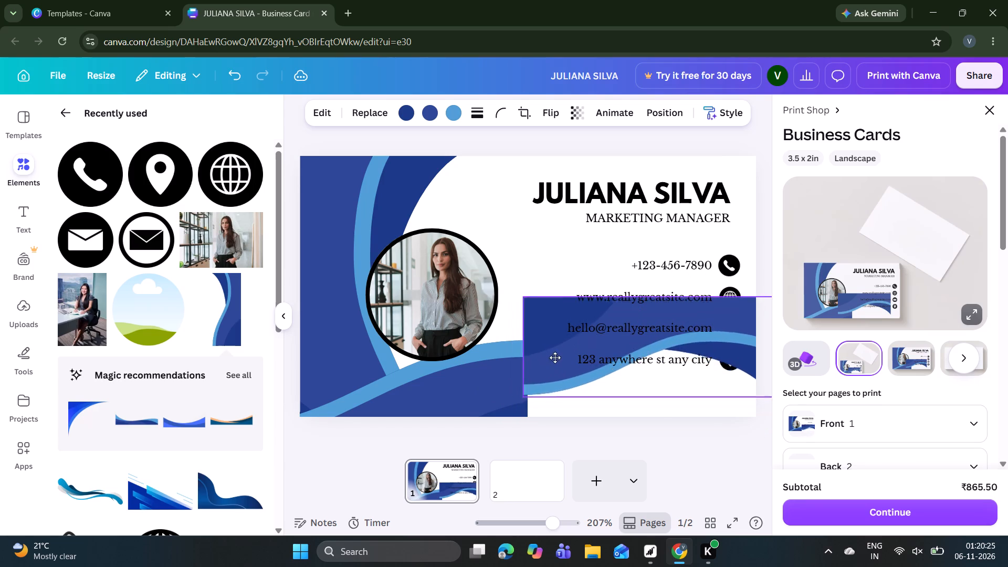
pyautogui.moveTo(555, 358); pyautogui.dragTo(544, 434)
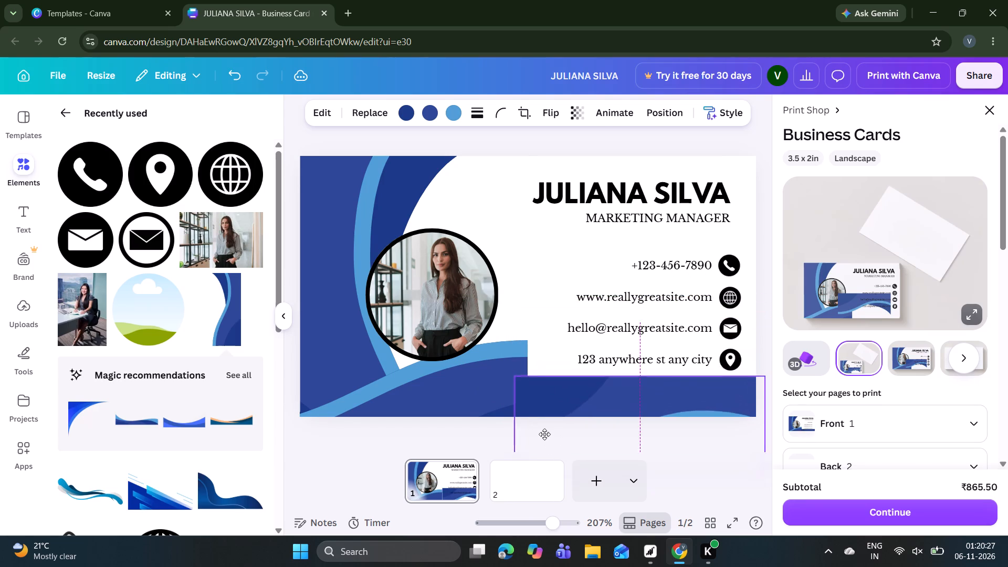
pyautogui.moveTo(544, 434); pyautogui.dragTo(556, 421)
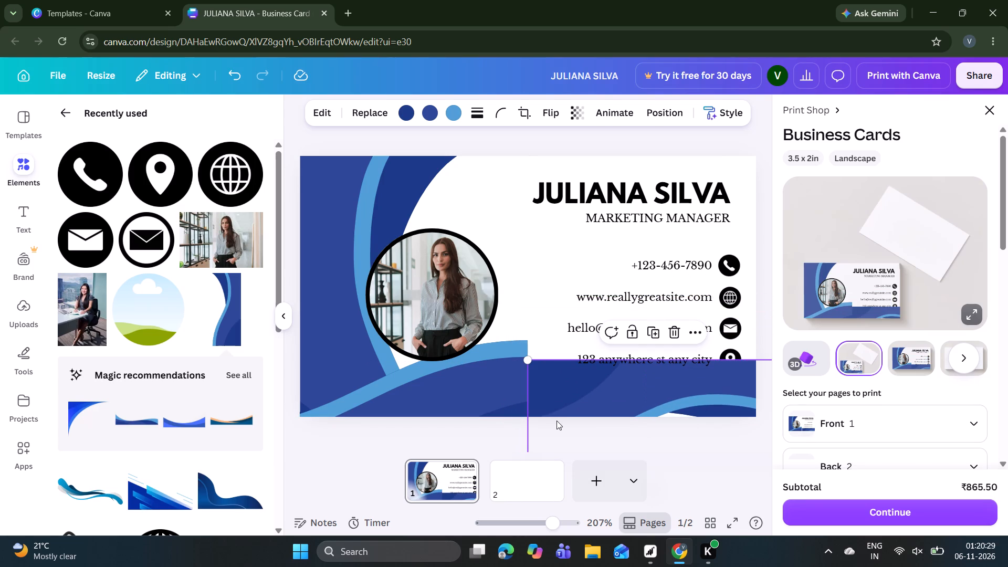
# Delete the flipped blue wave from the lower right corner of the card.
pyautogui.click(671, 335)
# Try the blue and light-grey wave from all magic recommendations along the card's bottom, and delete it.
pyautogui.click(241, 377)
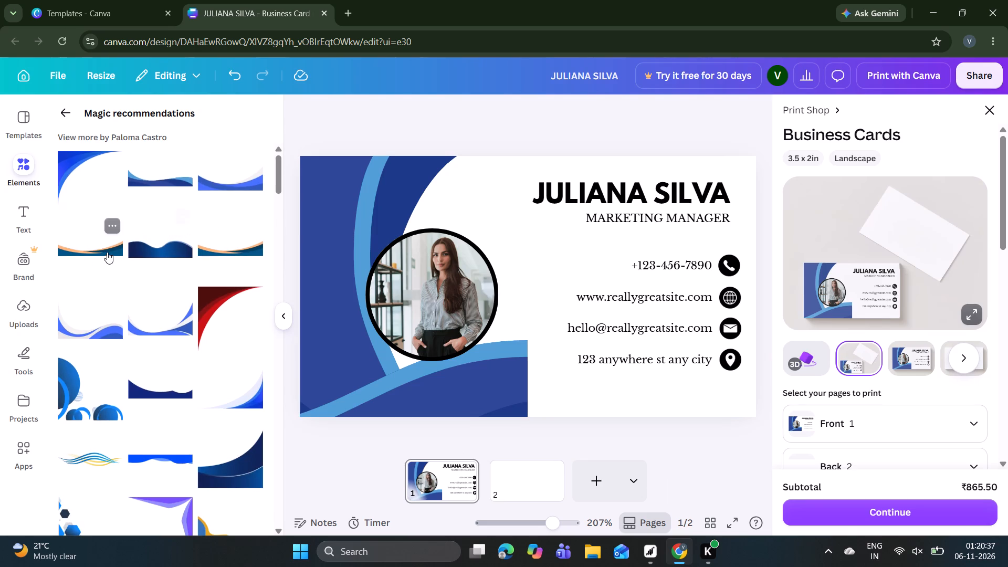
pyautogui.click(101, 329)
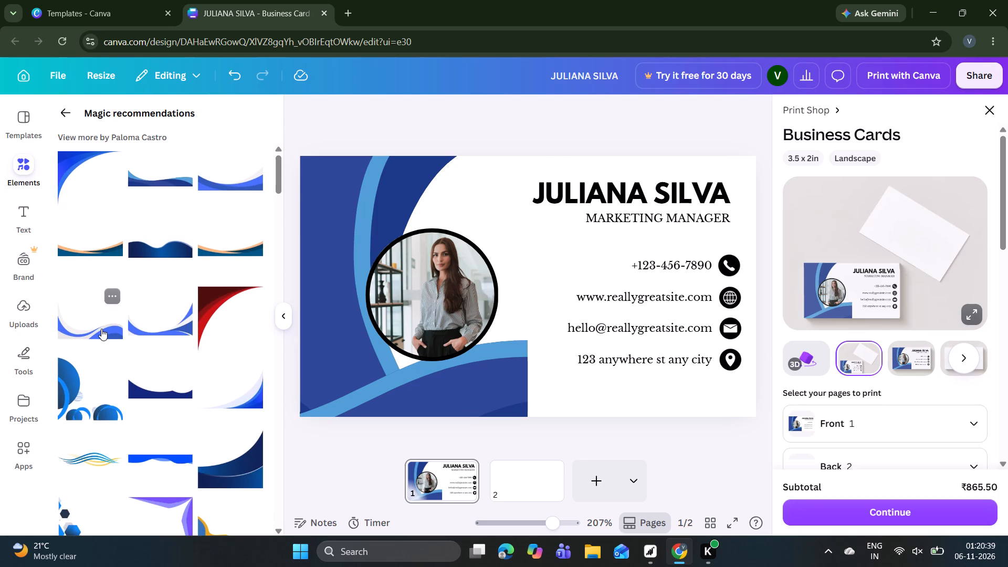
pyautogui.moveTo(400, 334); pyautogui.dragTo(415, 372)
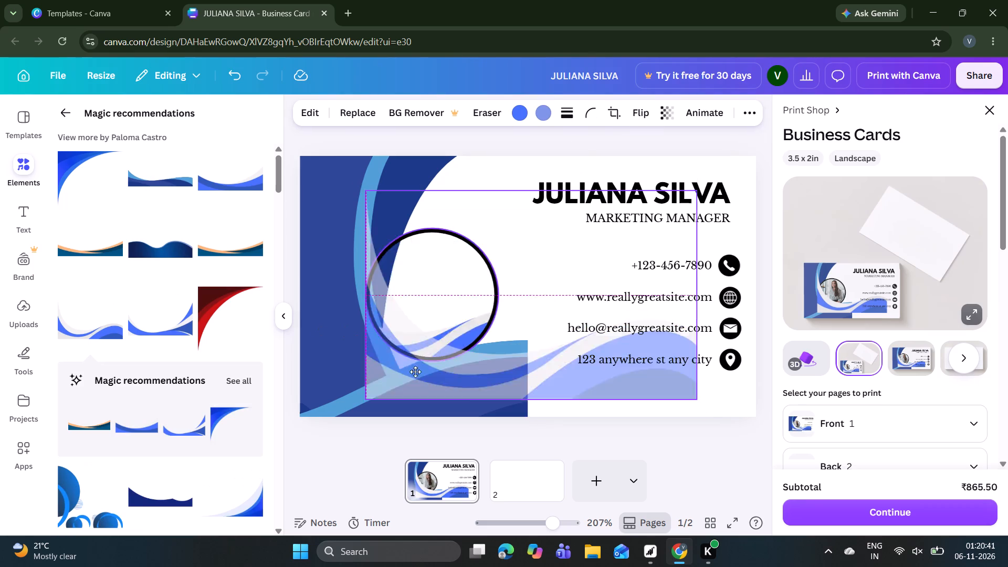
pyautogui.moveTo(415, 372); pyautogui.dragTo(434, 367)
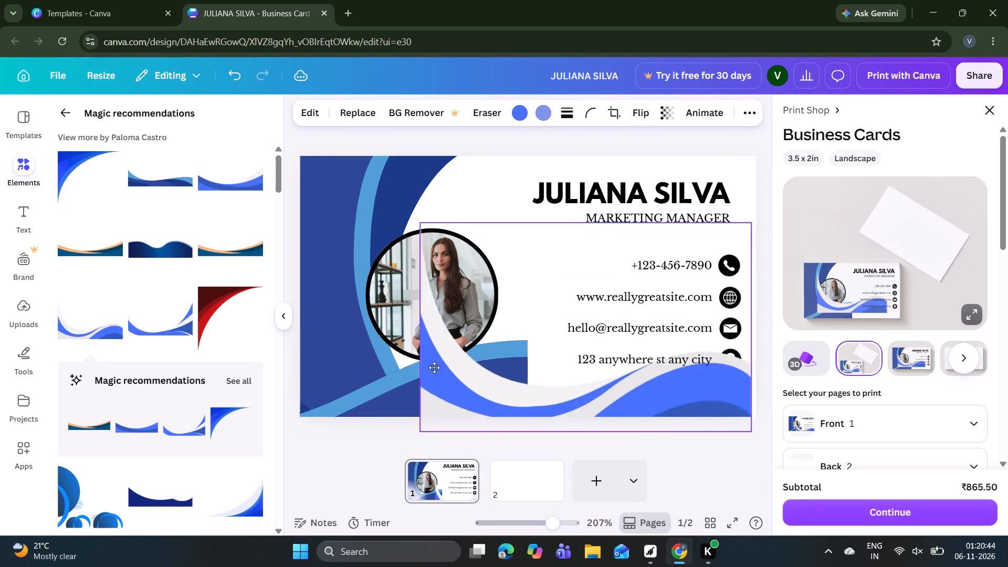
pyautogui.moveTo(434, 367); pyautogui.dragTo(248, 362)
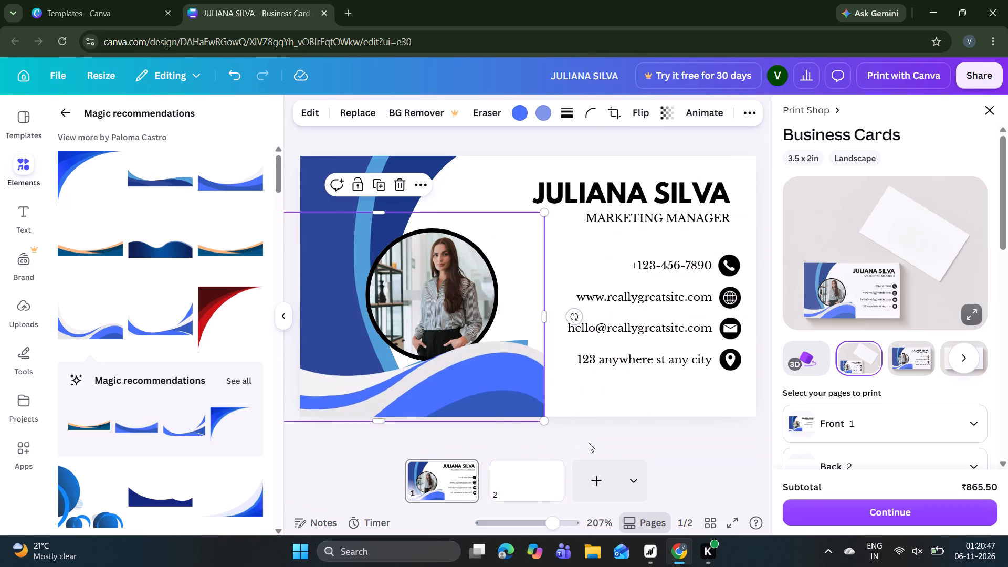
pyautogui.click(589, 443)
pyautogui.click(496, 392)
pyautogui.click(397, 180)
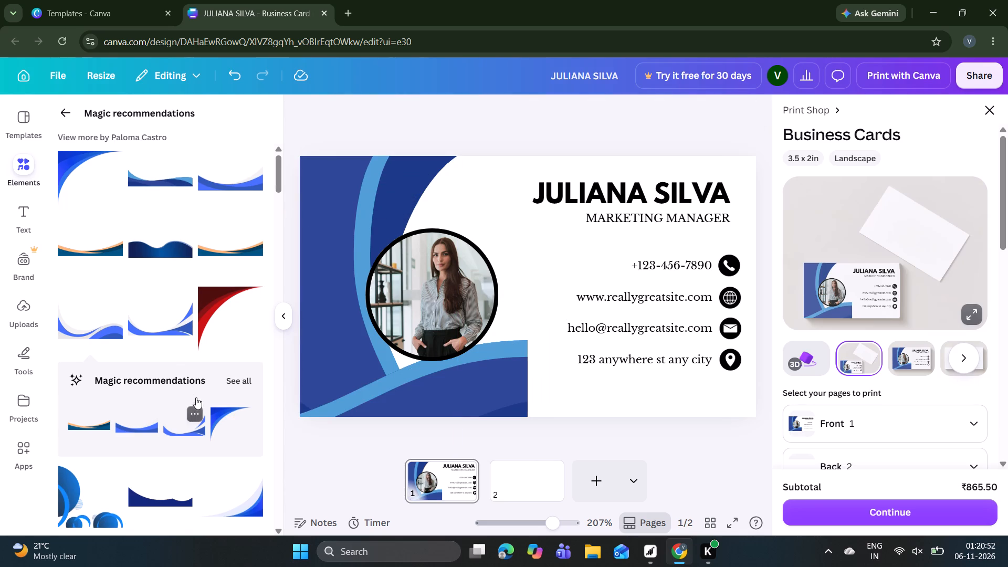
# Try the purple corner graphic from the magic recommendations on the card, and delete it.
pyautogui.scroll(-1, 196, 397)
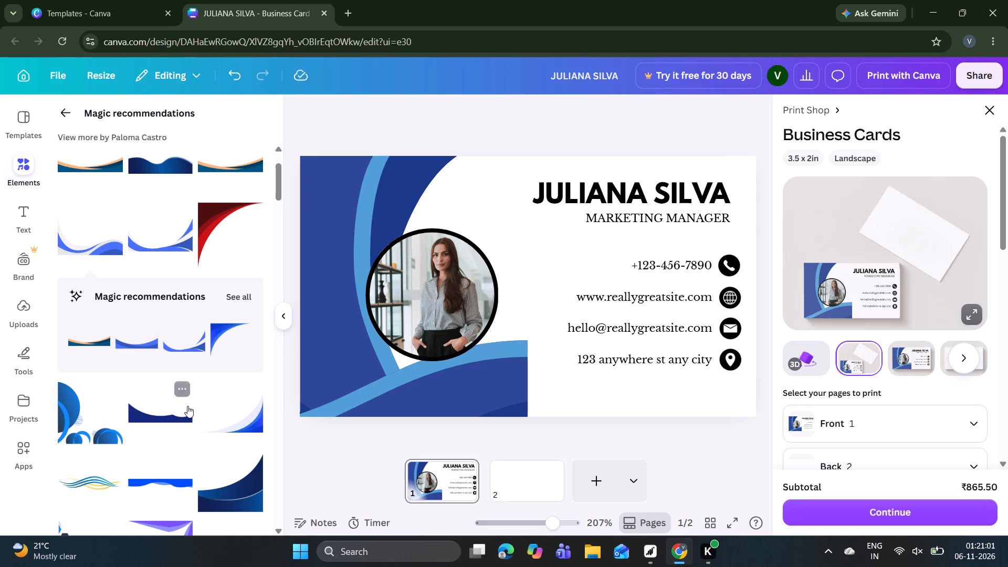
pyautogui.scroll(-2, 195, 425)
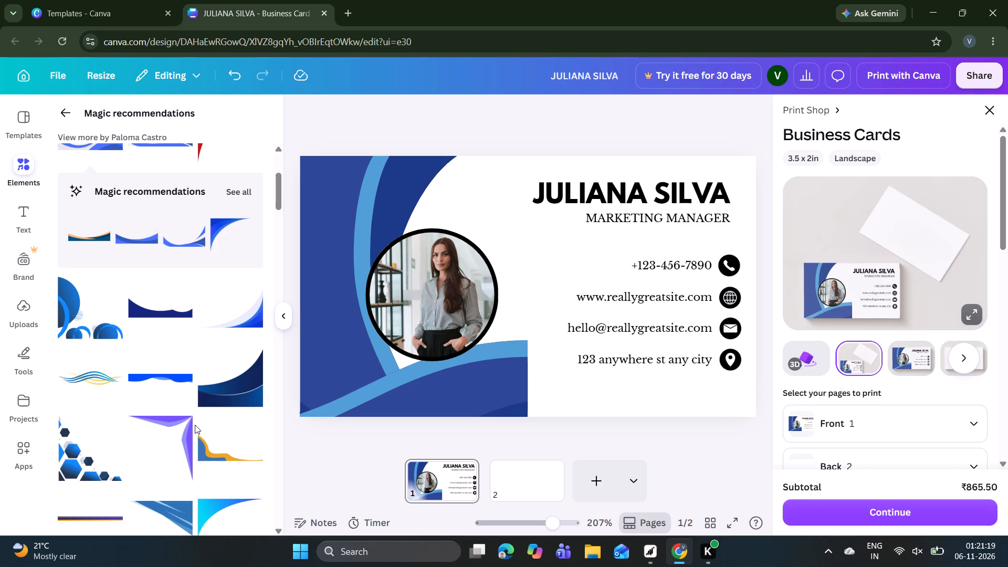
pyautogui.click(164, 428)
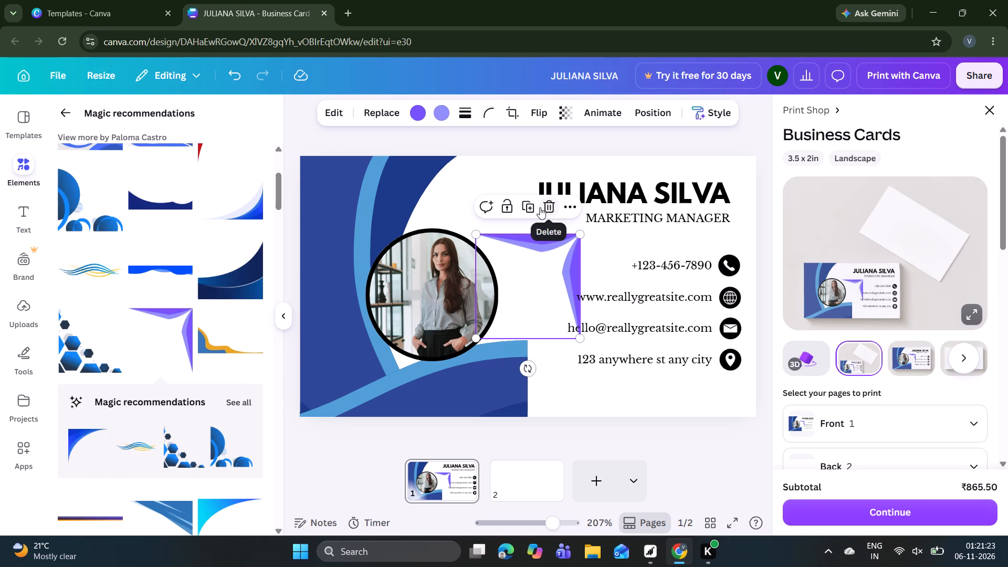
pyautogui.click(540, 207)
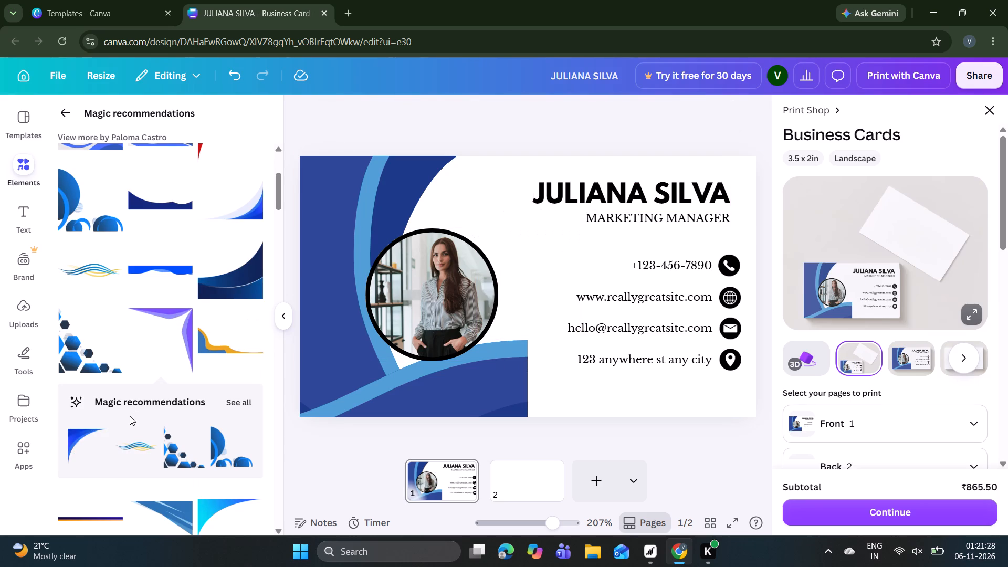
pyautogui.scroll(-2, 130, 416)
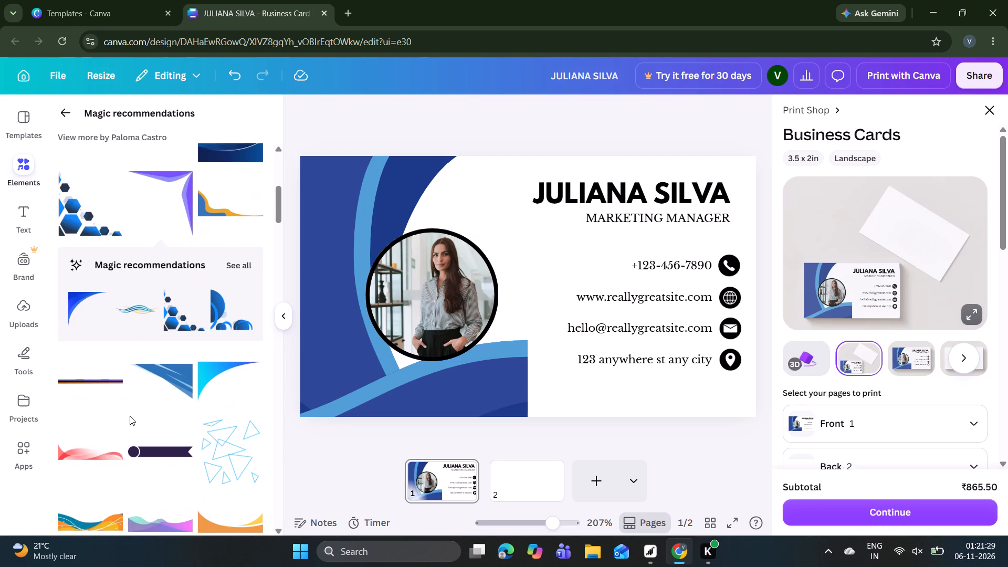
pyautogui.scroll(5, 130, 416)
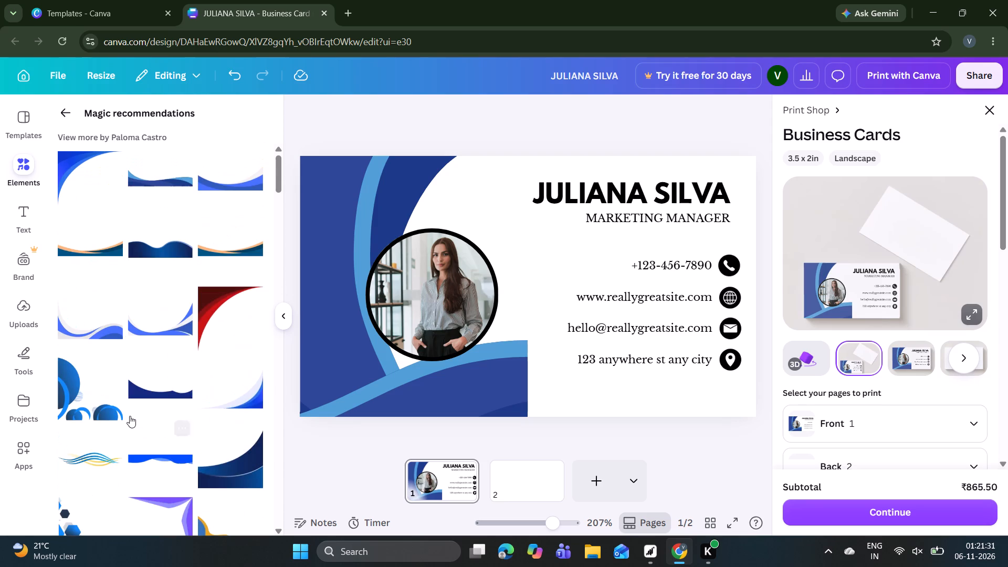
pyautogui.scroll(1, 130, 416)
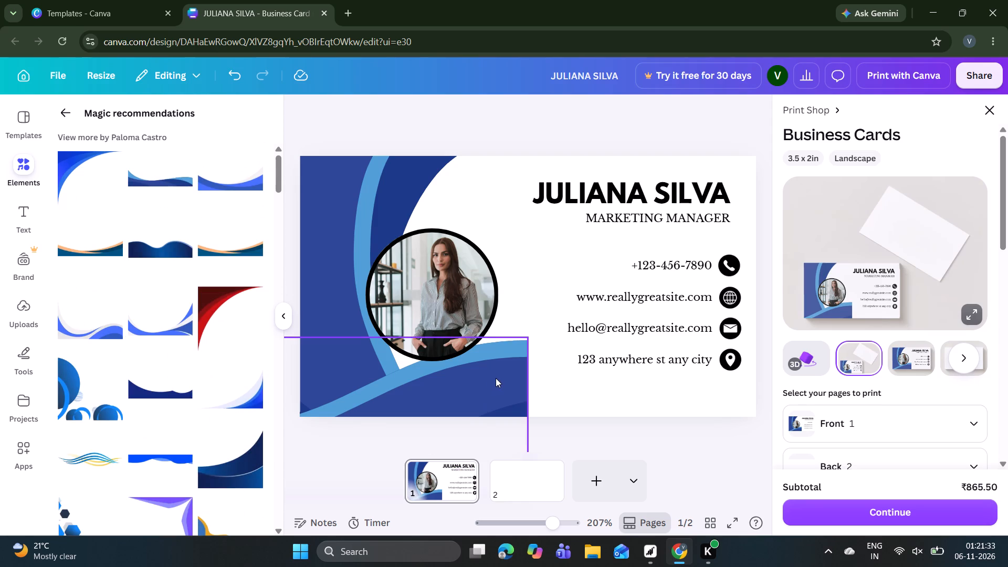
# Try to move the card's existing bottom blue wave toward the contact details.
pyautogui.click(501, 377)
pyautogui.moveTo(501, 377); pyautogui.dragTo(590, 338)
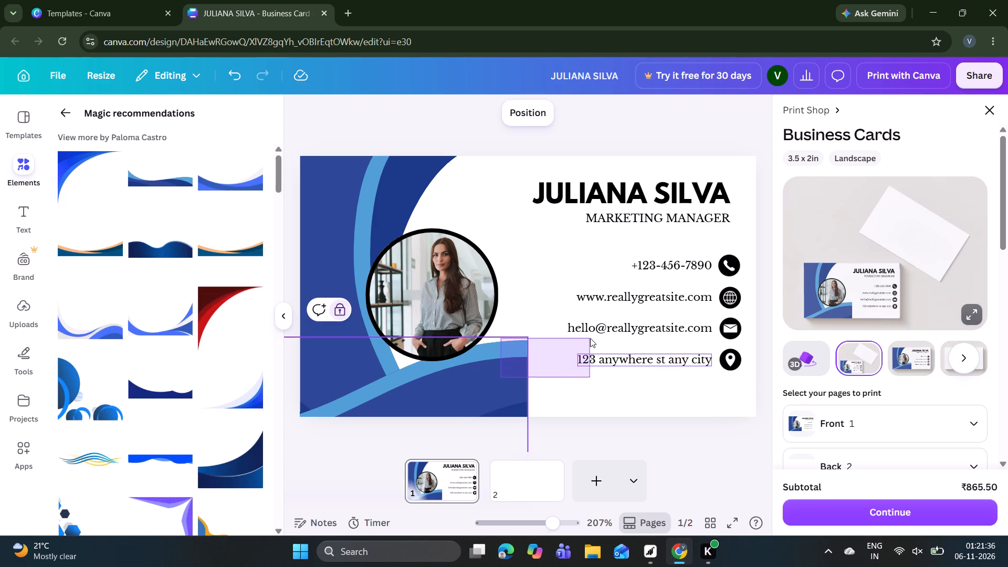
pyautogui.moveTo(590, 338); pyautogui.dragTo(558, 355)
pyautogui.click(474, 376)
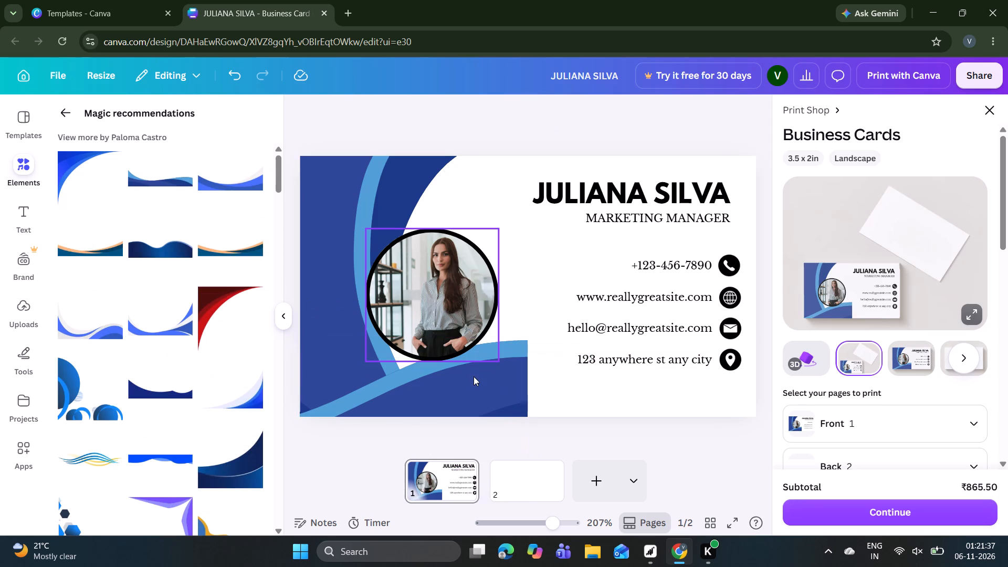
# Lock the circular portrait in place on the card.
pyautogui.click(441, 254)
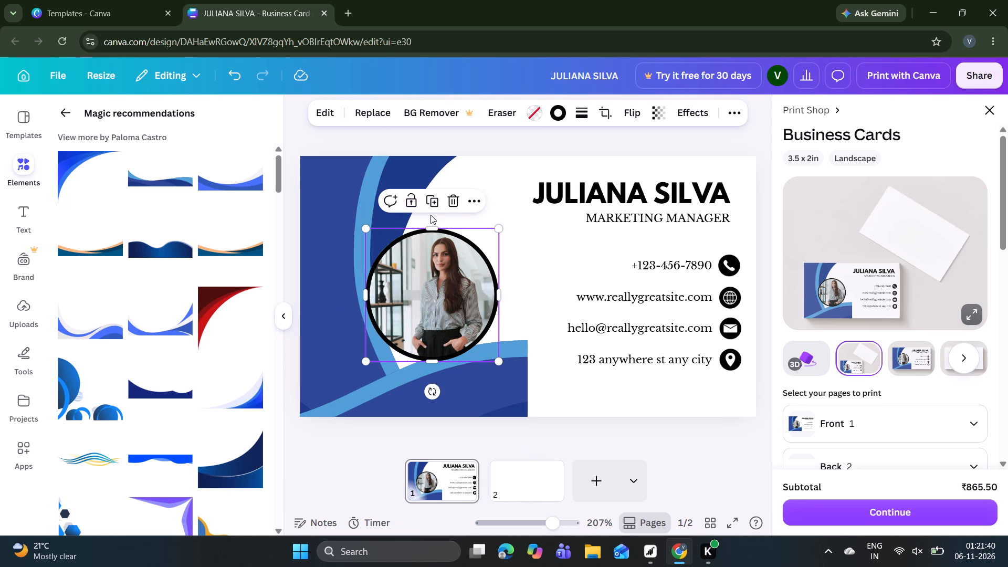
pyautogui.click(412, 203)
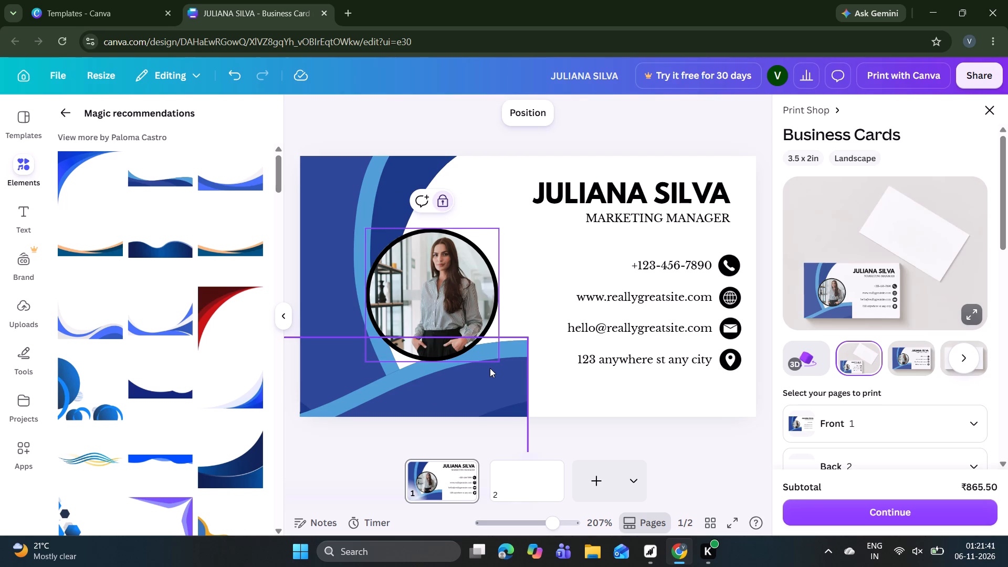
# Unlock the blue wave along the card's bottom.
pyautogui.click(490, 368)
pyautogui.click(344, 310)
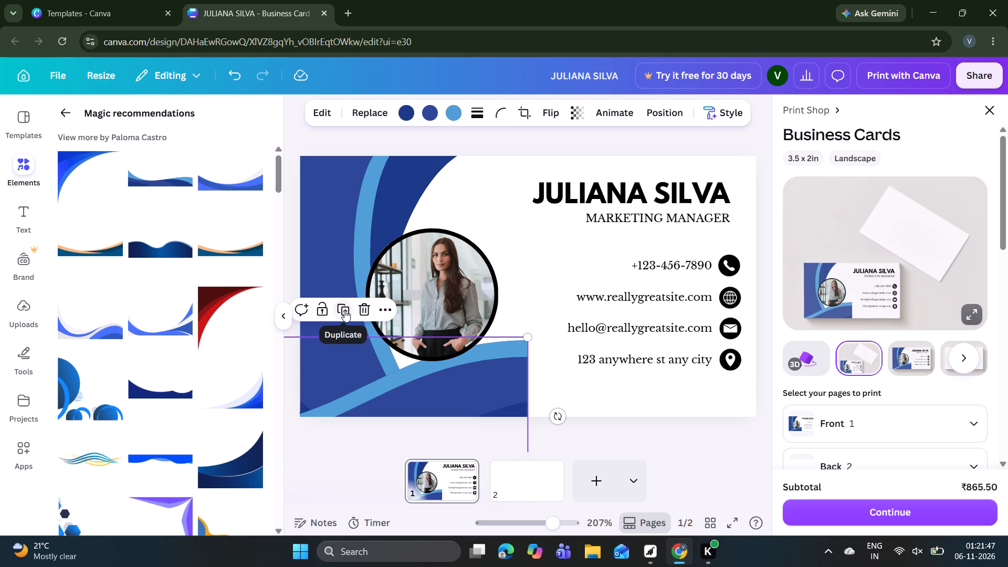
# Change the text colour of the name and the job title to dark blue #1a3987.
pyautogui.click(622, 190)
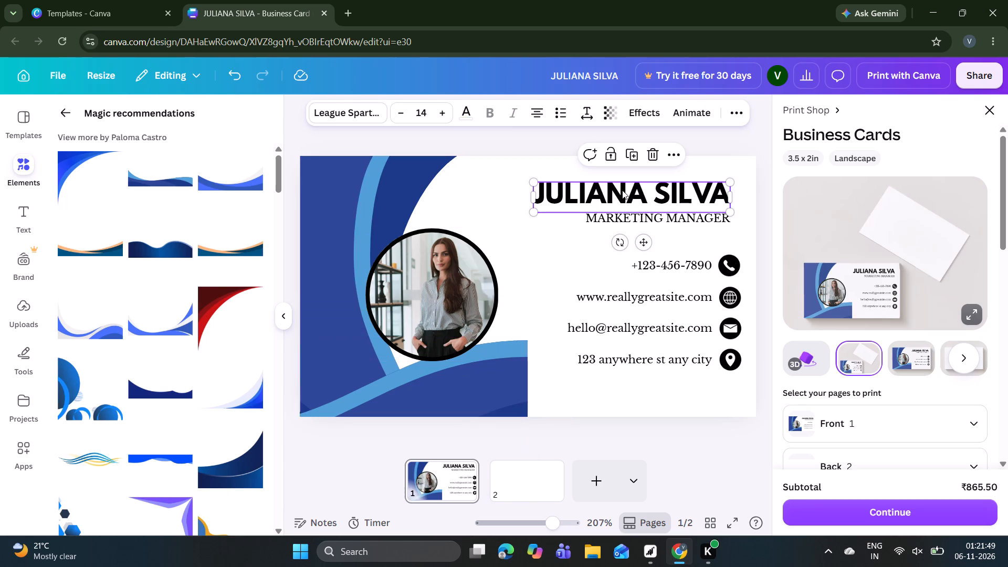
pyautogui.click(467, 118)
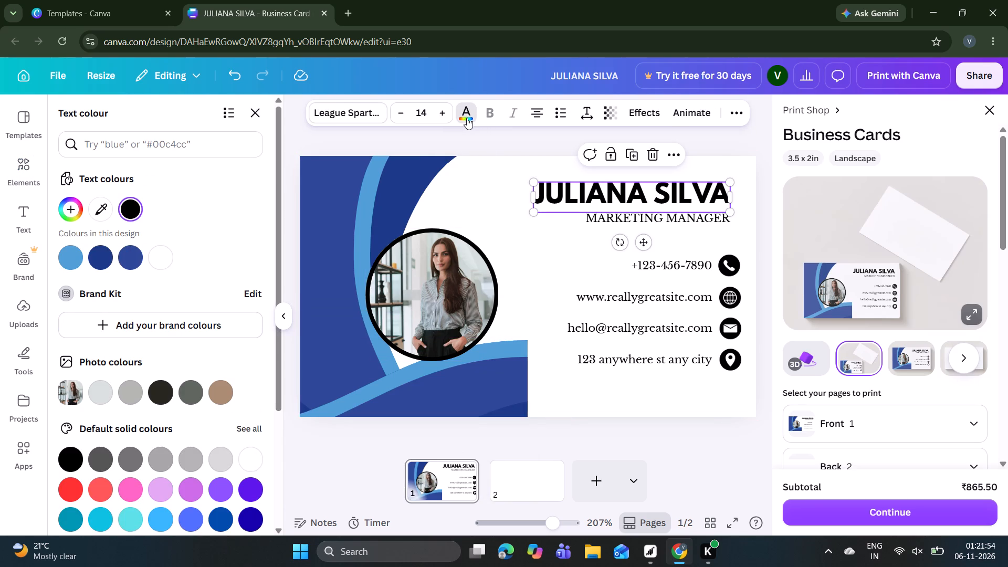
pyautogui.click(104, 252)
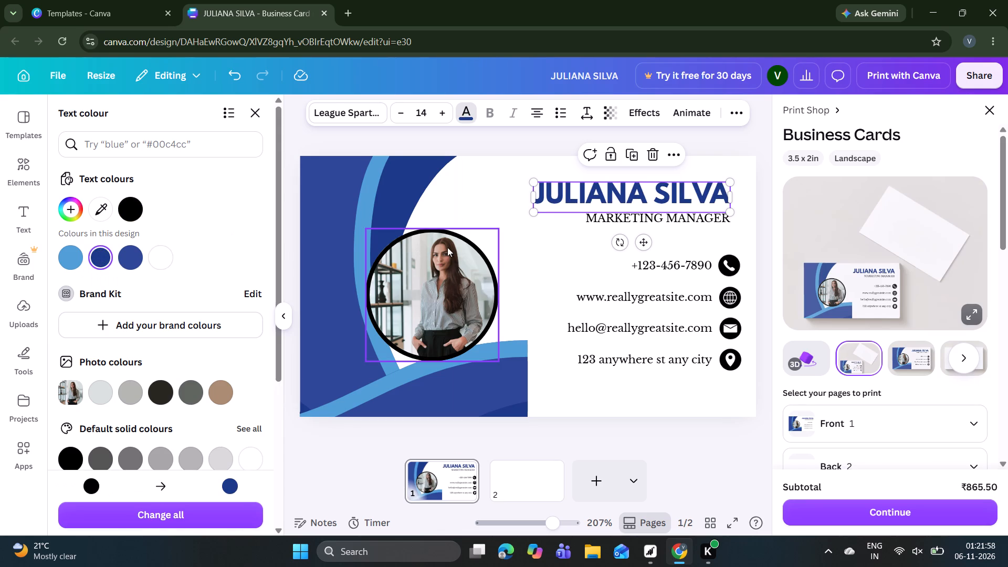
pyautogui.click(622, 222)
pyautogui.click(100, 255)
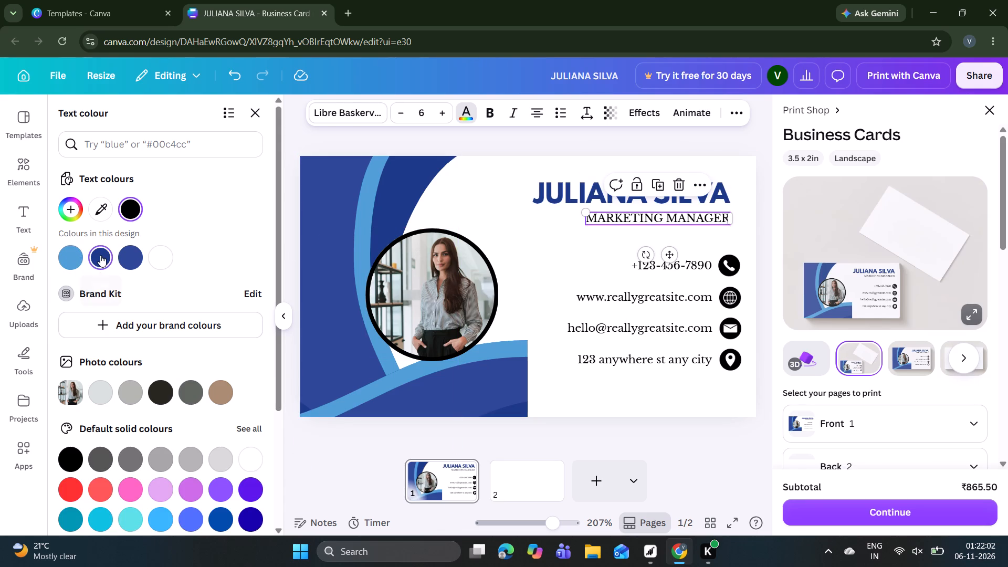
# Recolour the phone, website, email and address lines to the same dark blue #1a3987.
pyautogui.click(712, 271)
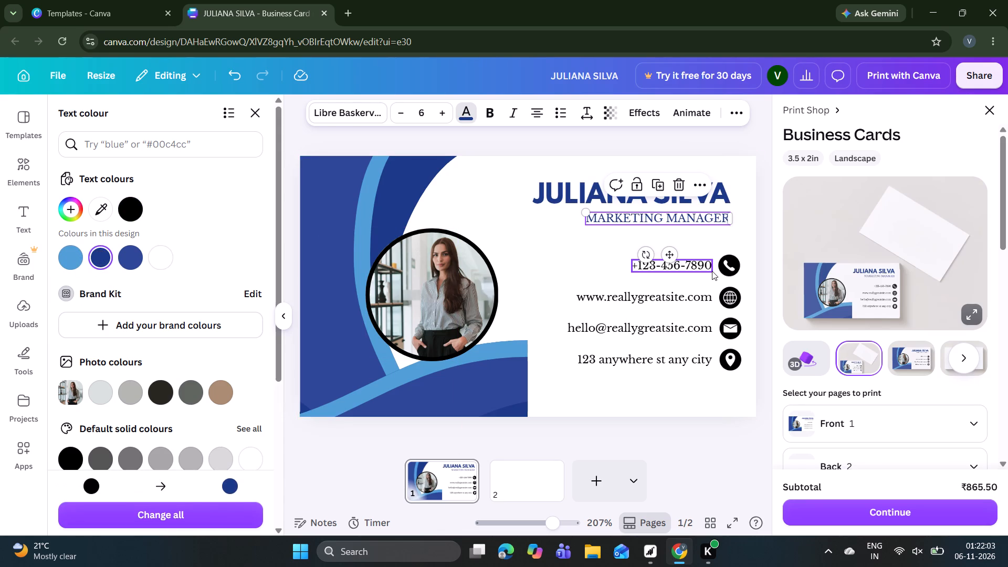
pyautogui.click(104, 259)
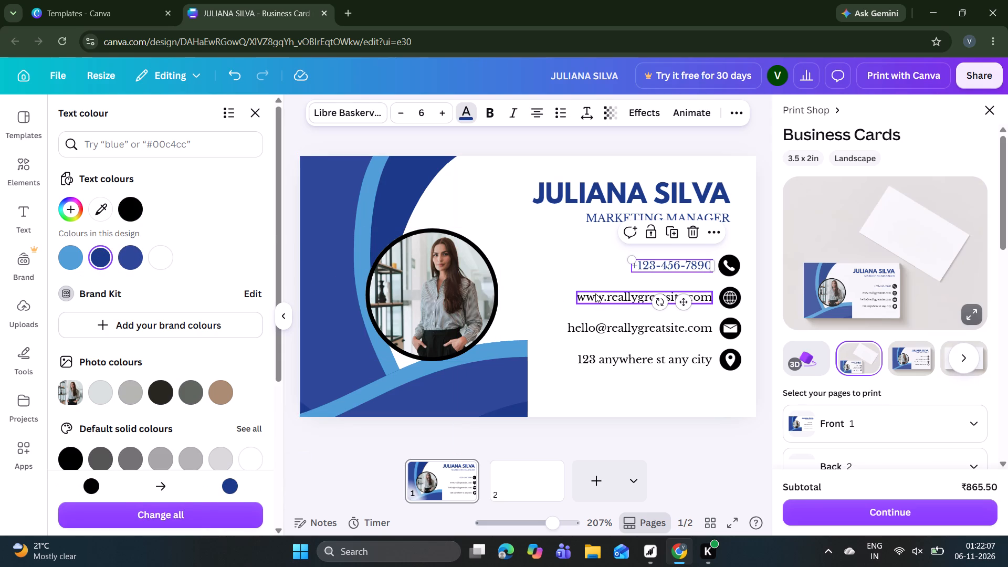
pyautogui.click(595, 293)
pyautogui.click(104, 259)
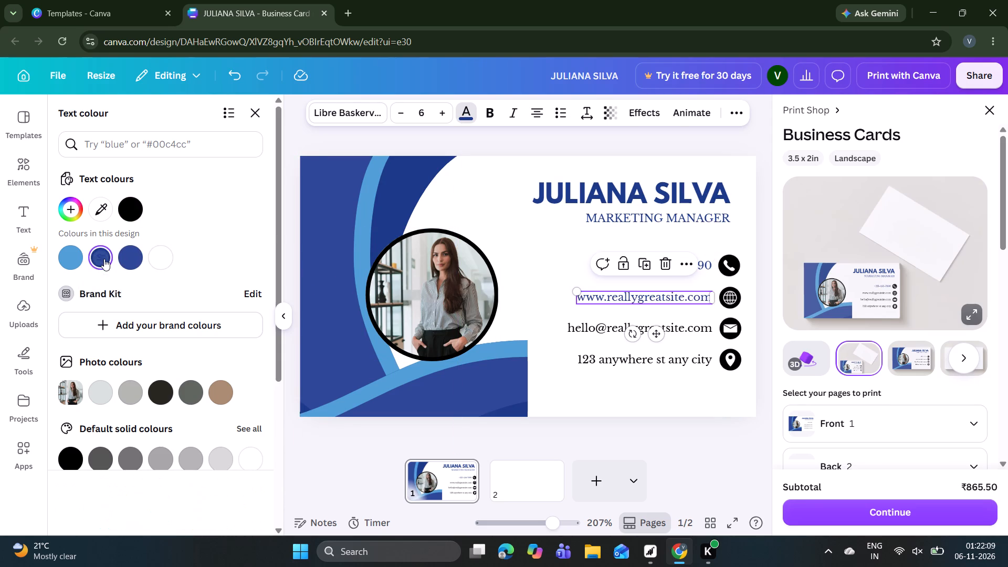
pyautogui.click(587, 325)
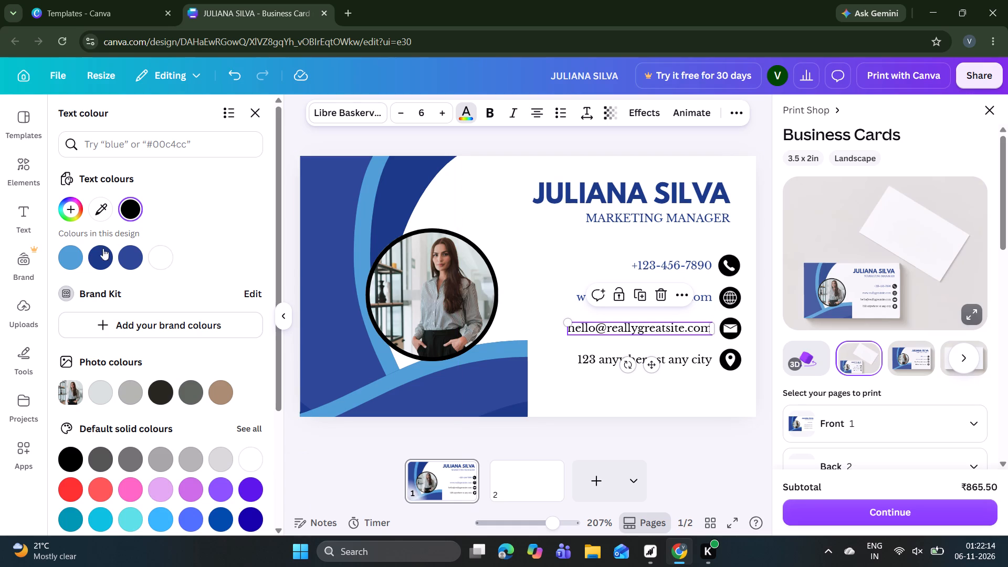
pyautogui.click(94, 261)
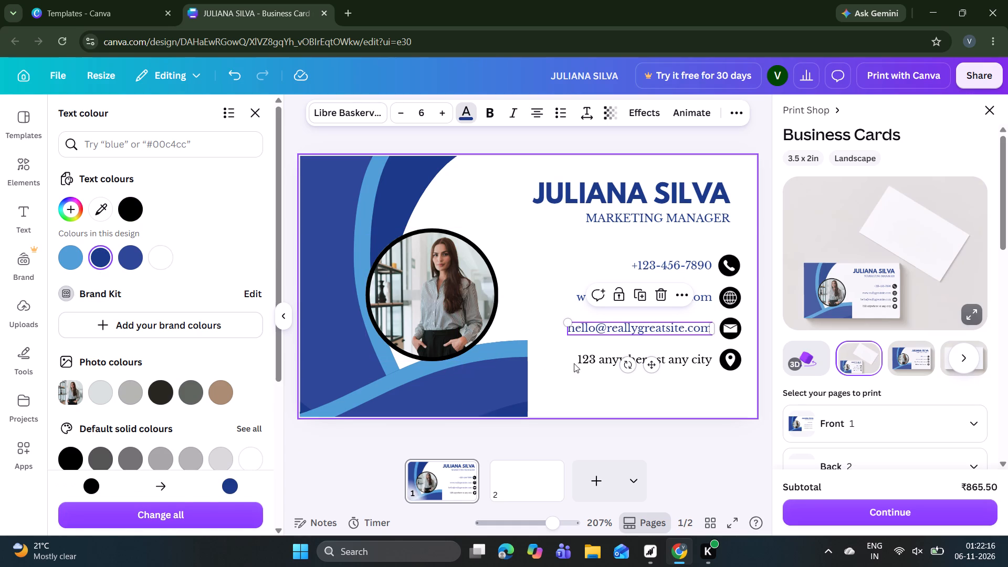
pyautogui.click(590, 361)
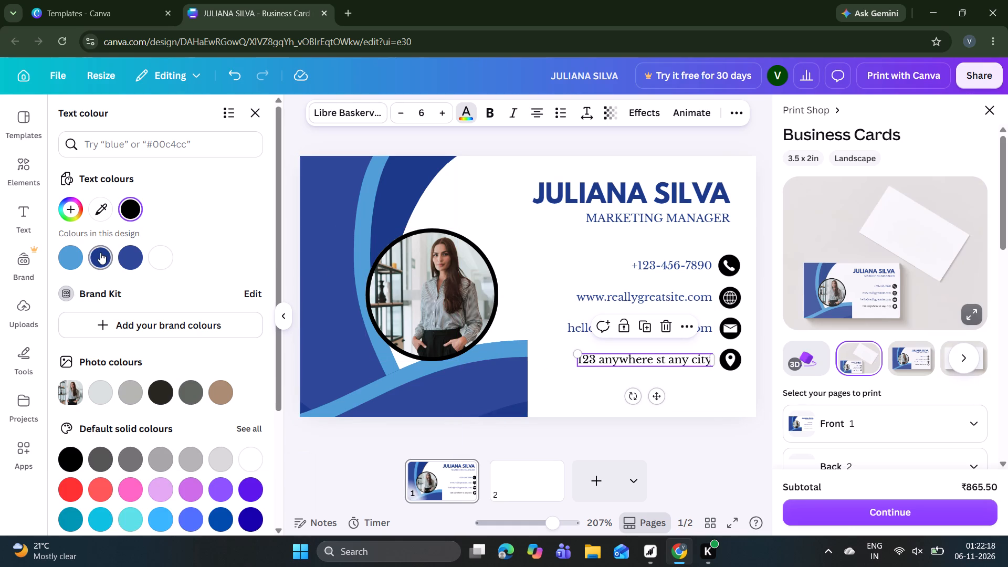
pyautogui.click(100, 253)
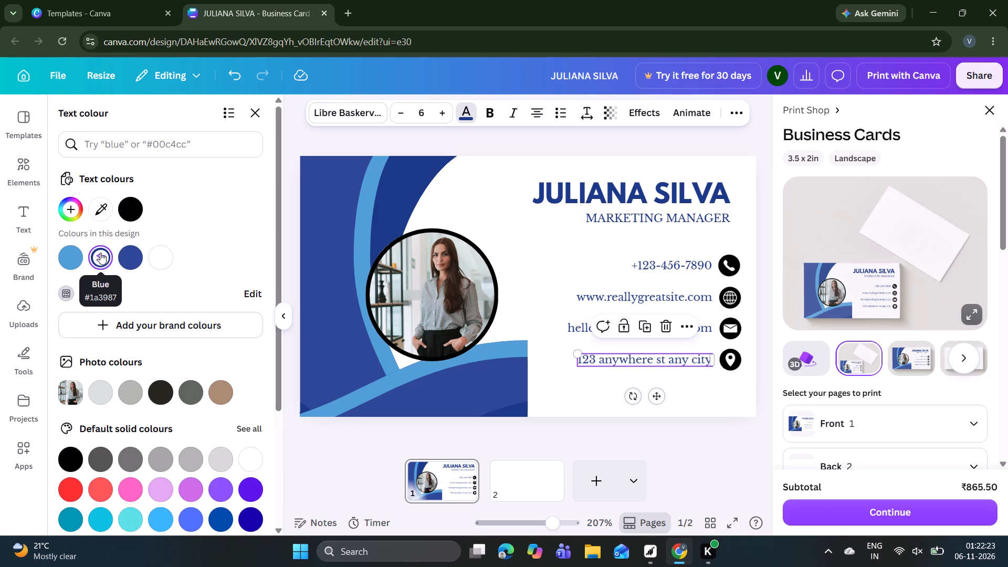
# Unlock the circular portrait, change its border colour to the design's darkest blue, and lock it again.
pyautogui.click(396, 255)
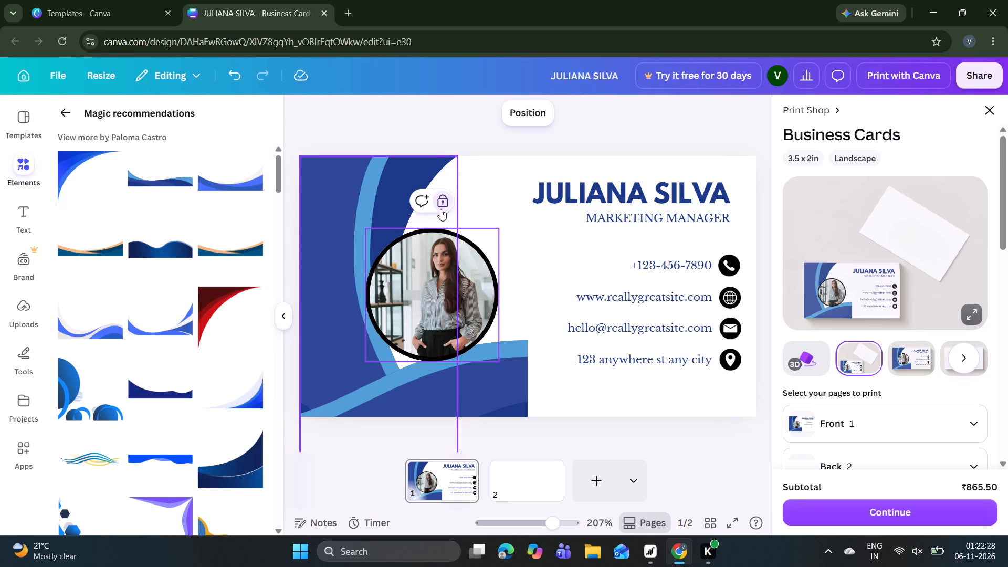
pyautogui.click(441, 207)
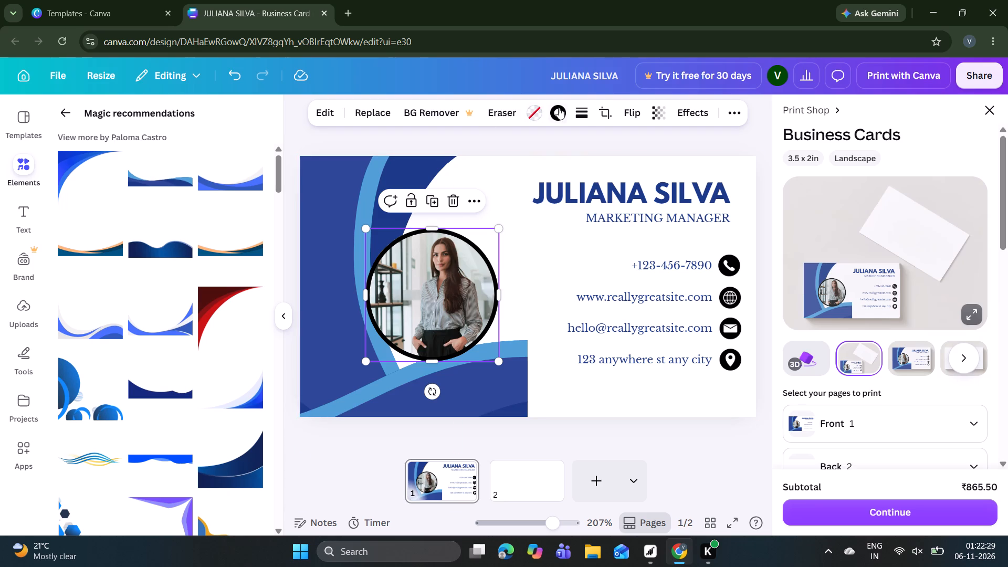
pyautogui.click(564, 111)
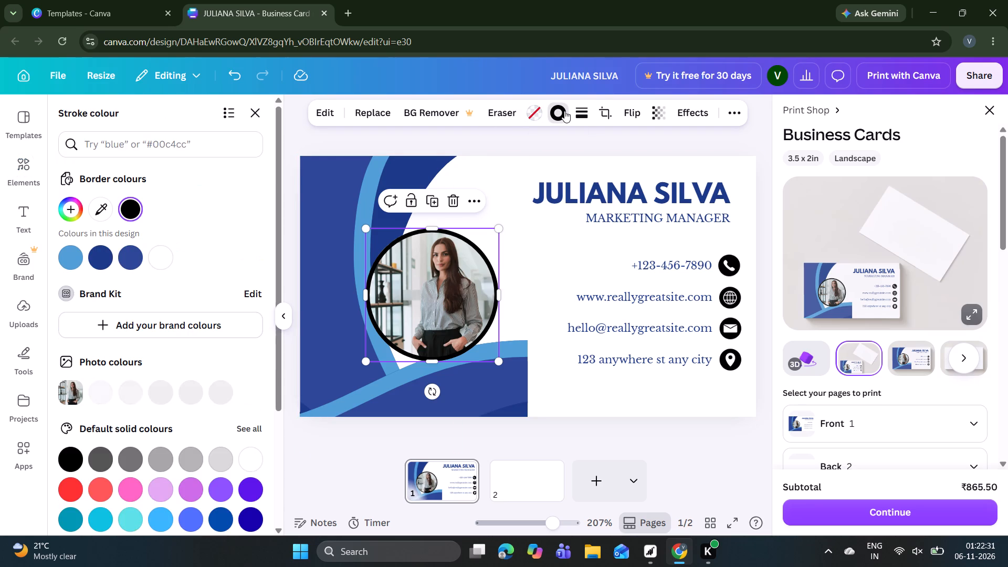
pyautogui.click(86, 262)
pyautogui.click(96, 255)
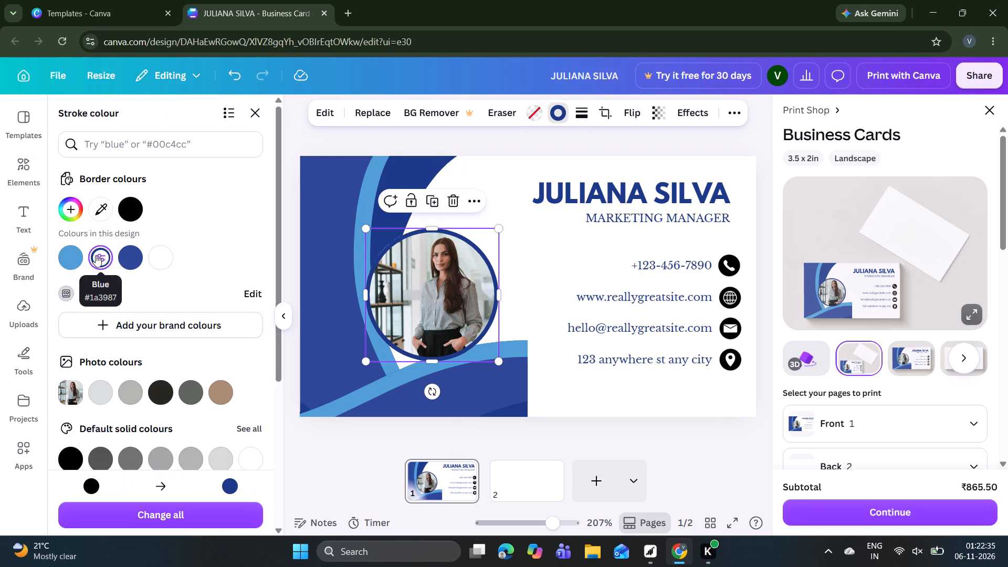
pyautogui.click(414, 196)
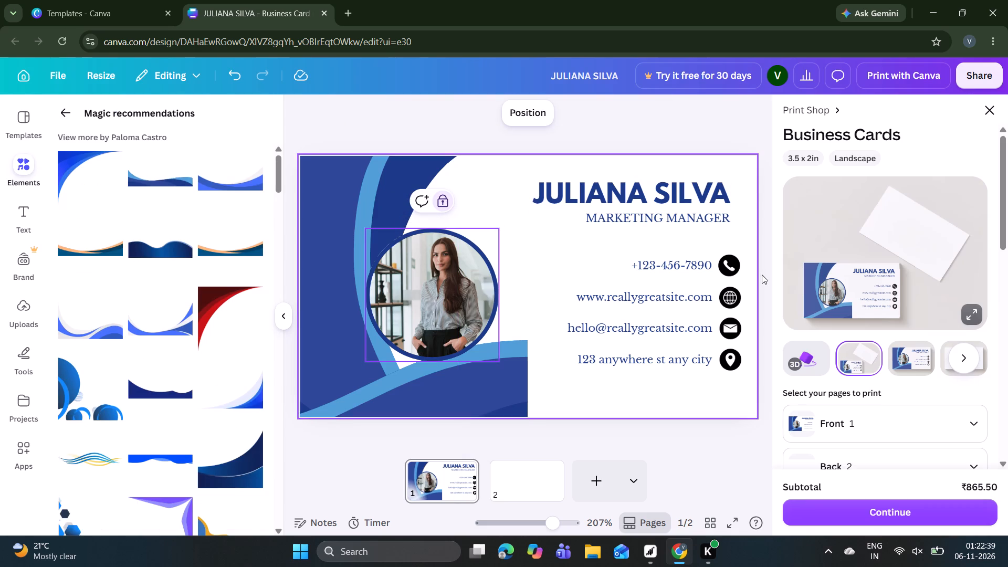
# Recolour the backgrounds of the phone, globe, envelope and location icons to blue #2d4796.
pyautogui.click(731, 268)
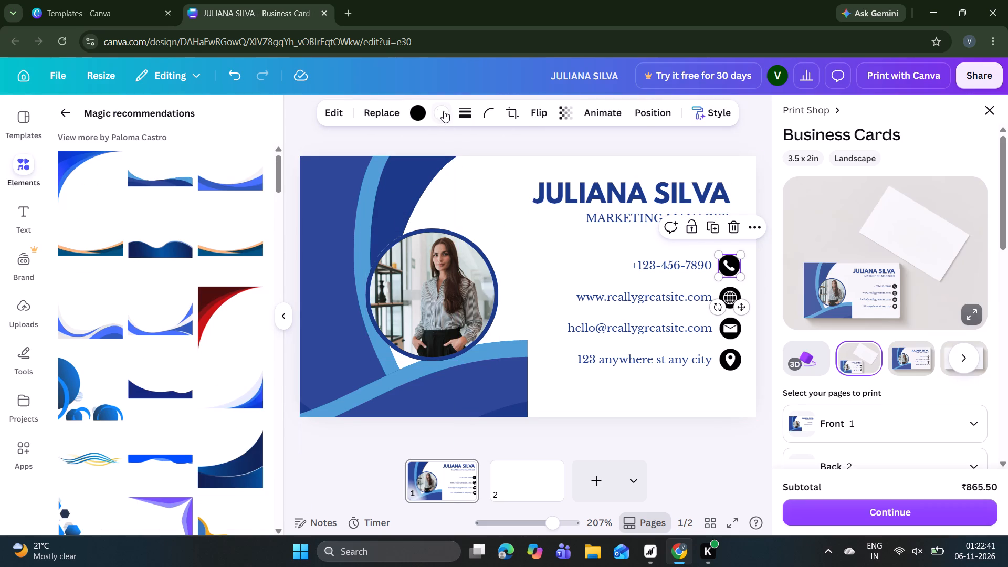
pyautogui.click(421, 112)
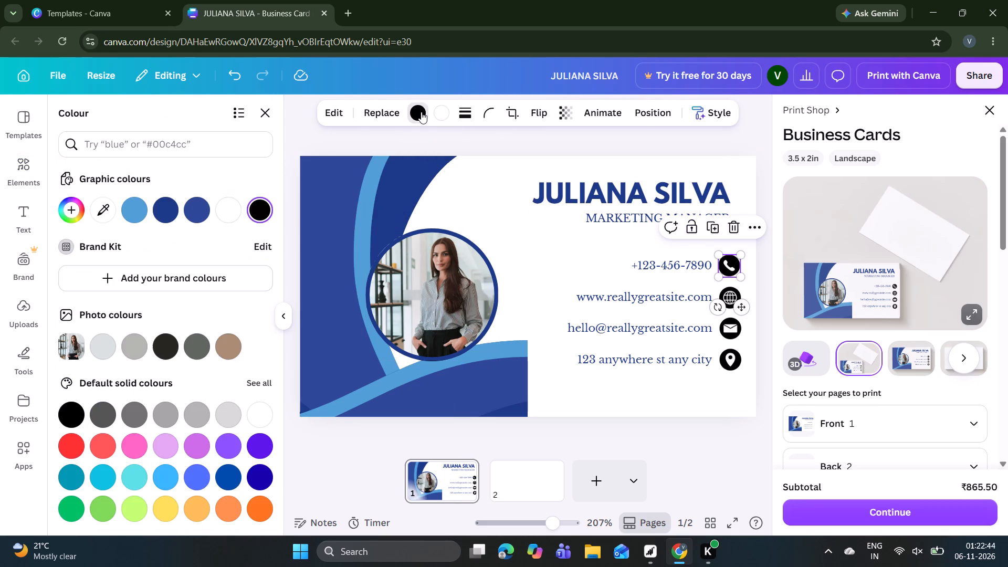
pyautogui.click(169, 205)
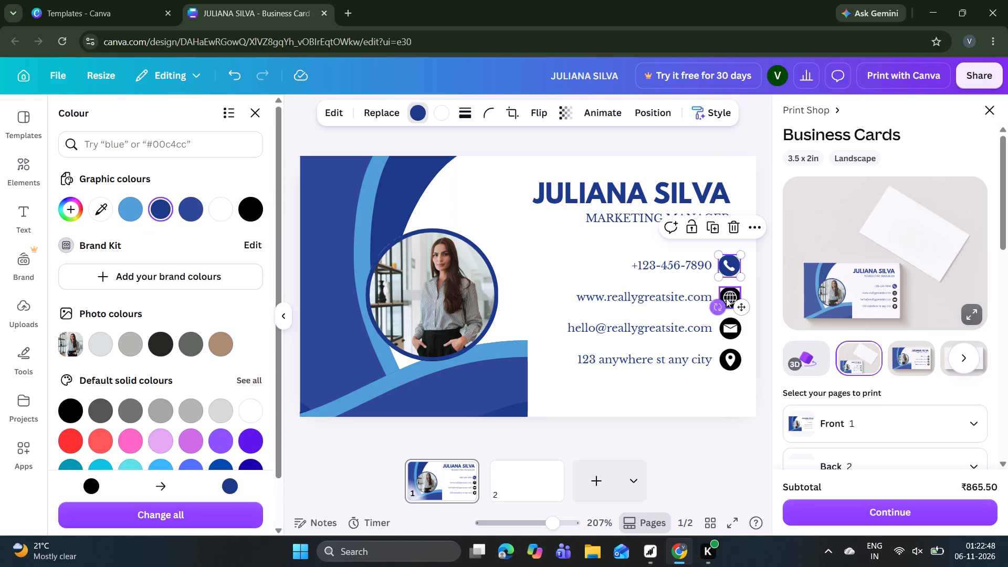
pyautogui.click(727, 298)
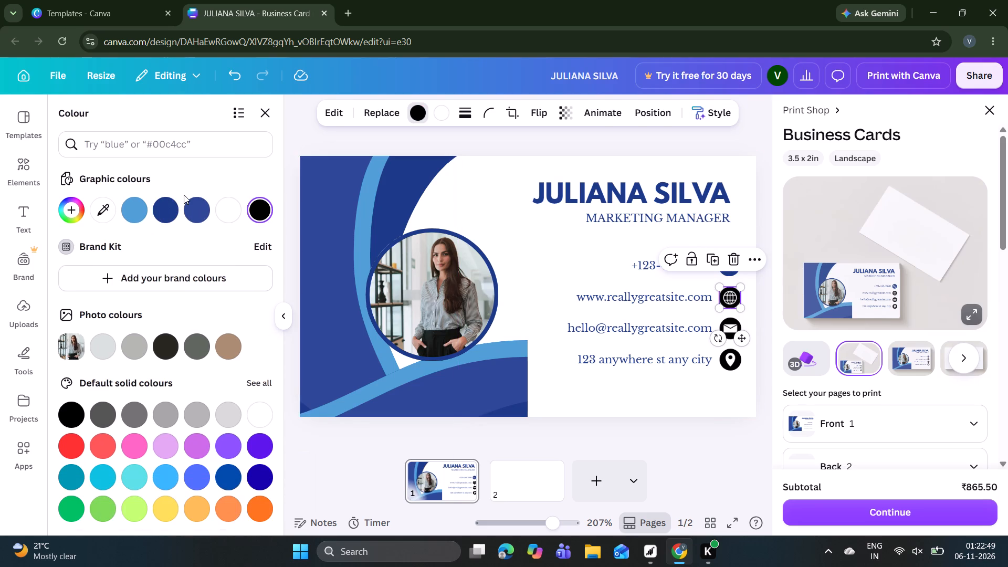
pyautogui.click(196, 208)
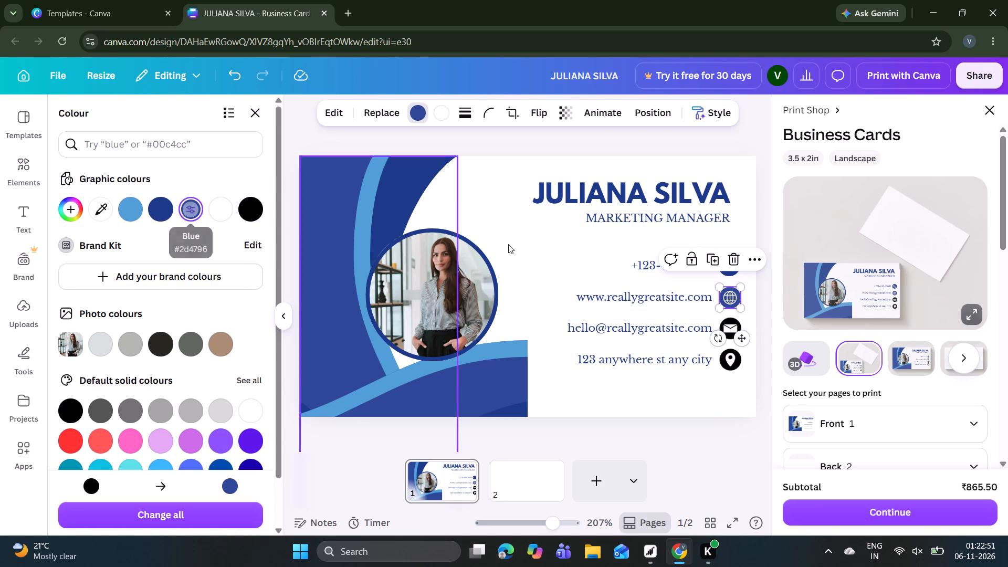
pyautogui.click(724, 328)
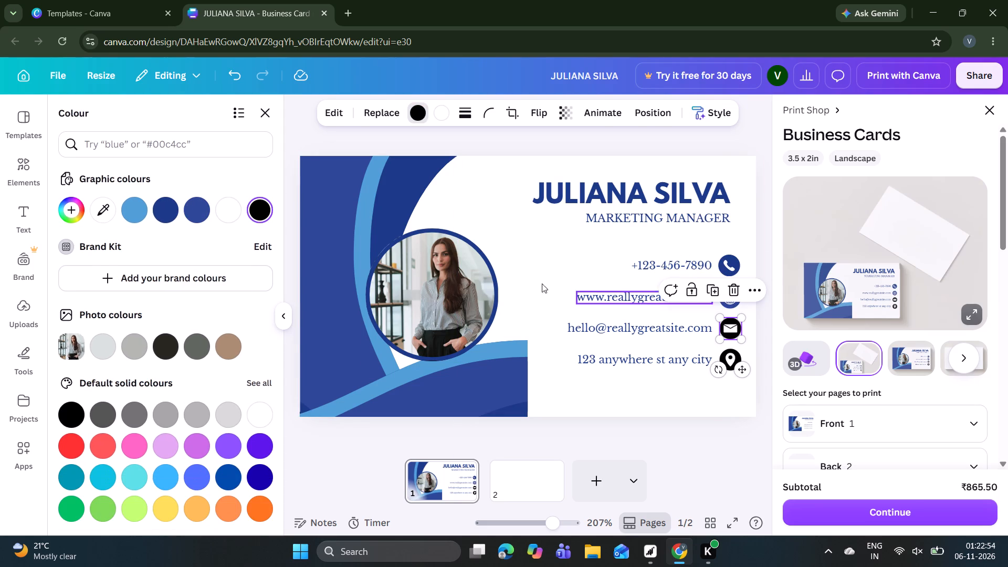
pyautogui.click(198, 210)
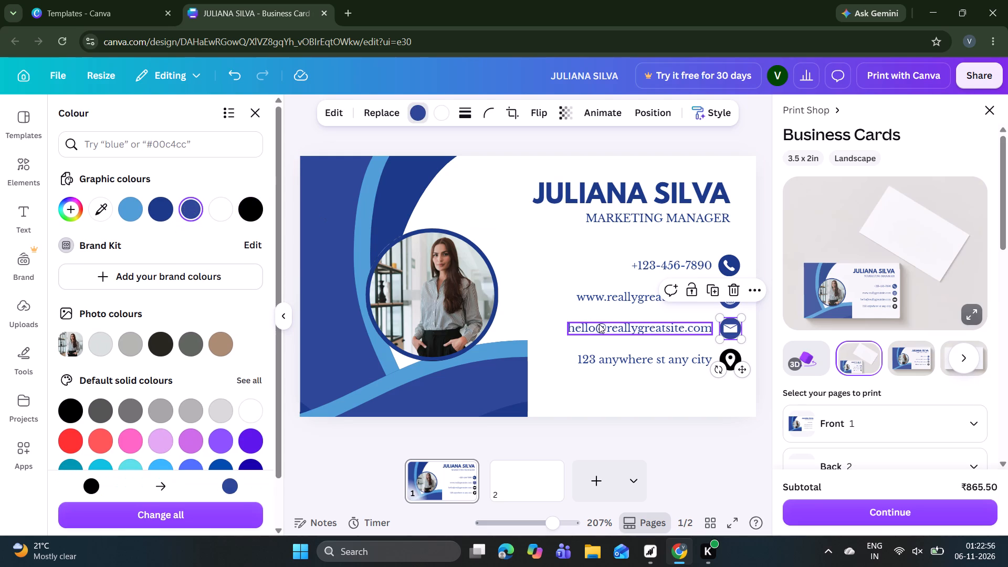
pyautogui.click(729, 362)
pyautogui.click(196, 212)
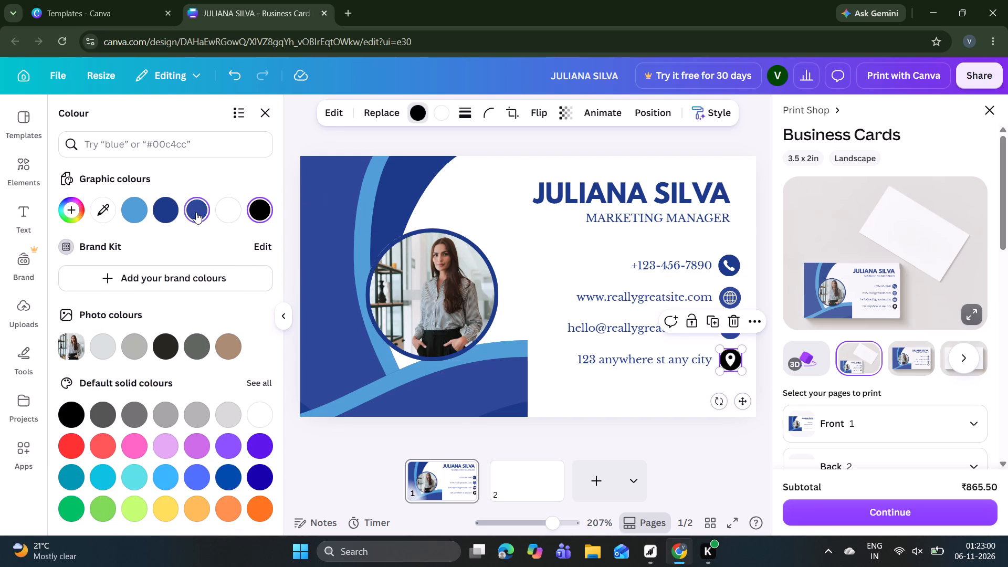
pyautogui.click(722, 265)
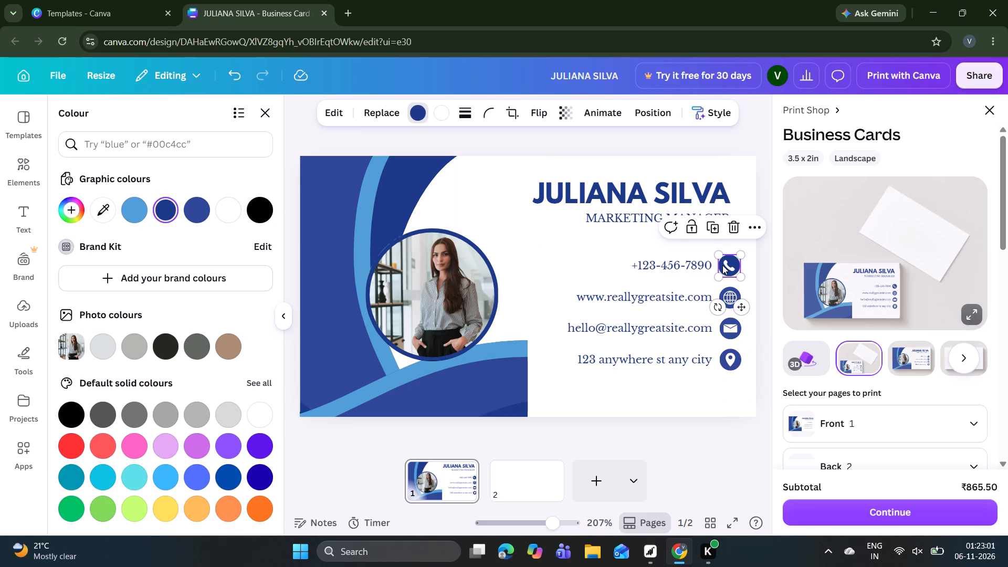
pyautogui.click(198, 202)
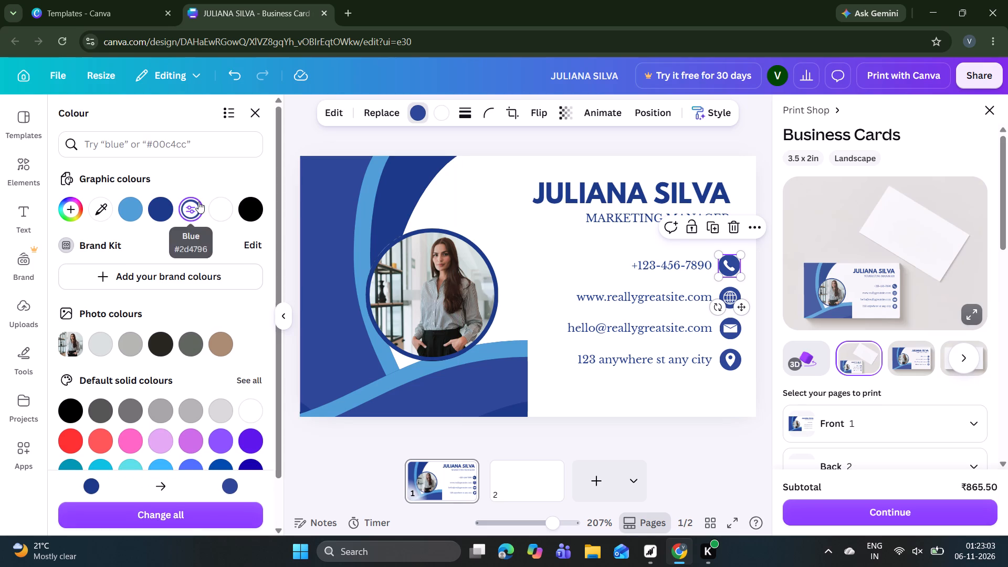
pyautogui.click(668, 459)
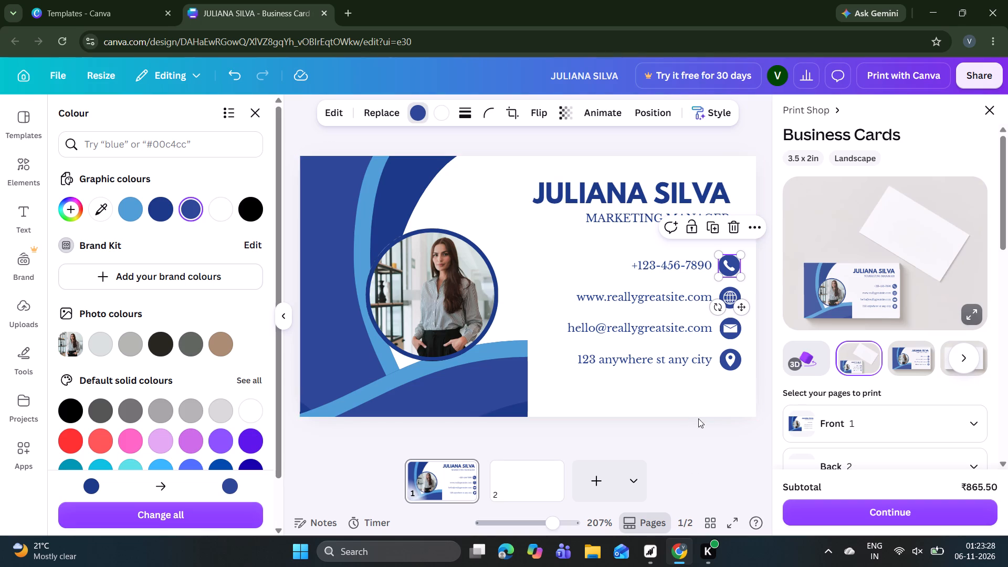
pyautogui.click(711, 427)
pyautogui.click(711, 427)
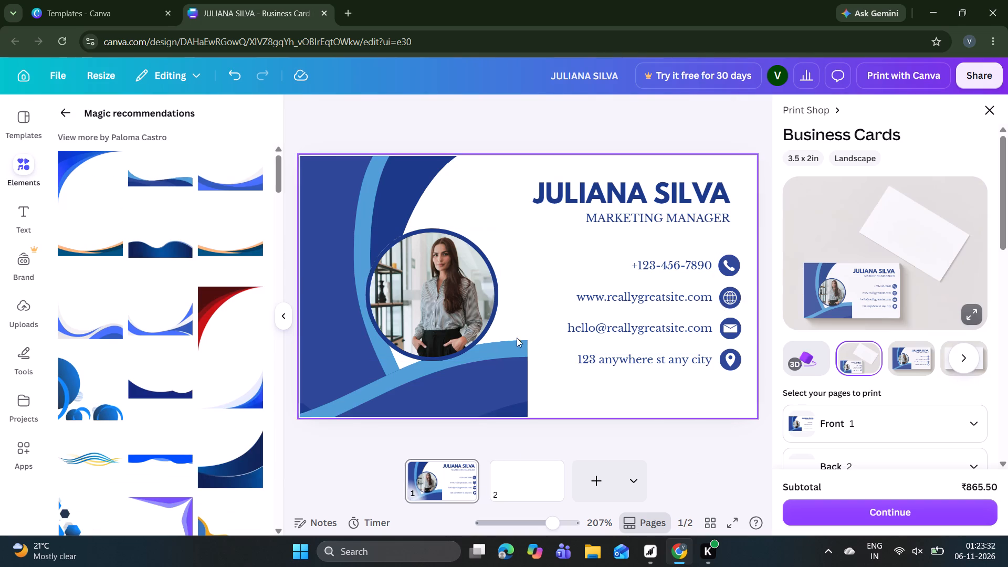
# Move the blue bottom wave across the card so it spans behind the contact details to the card's right edge.
pyautogui.click(526, 357)
pyautogui.moveTo(469, 371); pyautogui.dragTo(592, 310)
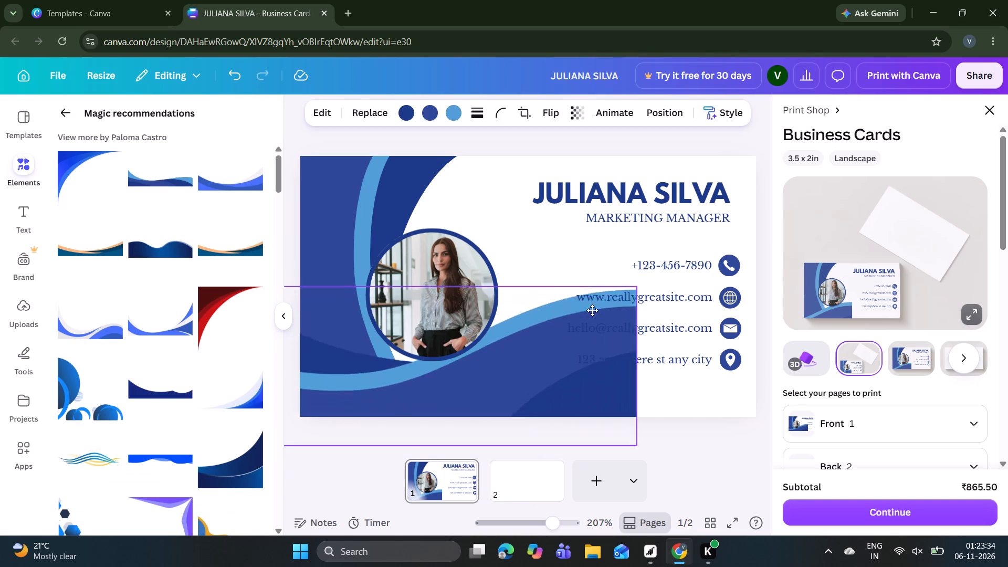
pyautogui.moveTo(592, 310); pyautogui.dragTo(705, 302)
pyautogui.moveTo(628, 342); pyautogui.dragTo(654, 388)
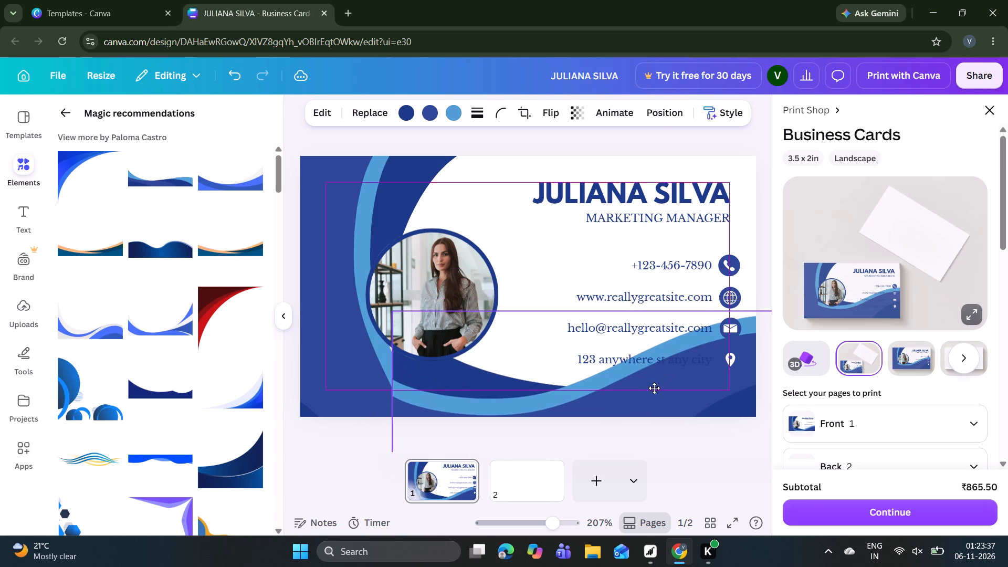
pyautogui.moveTo(654, 388); pyautogui.dragTo(636, 398)
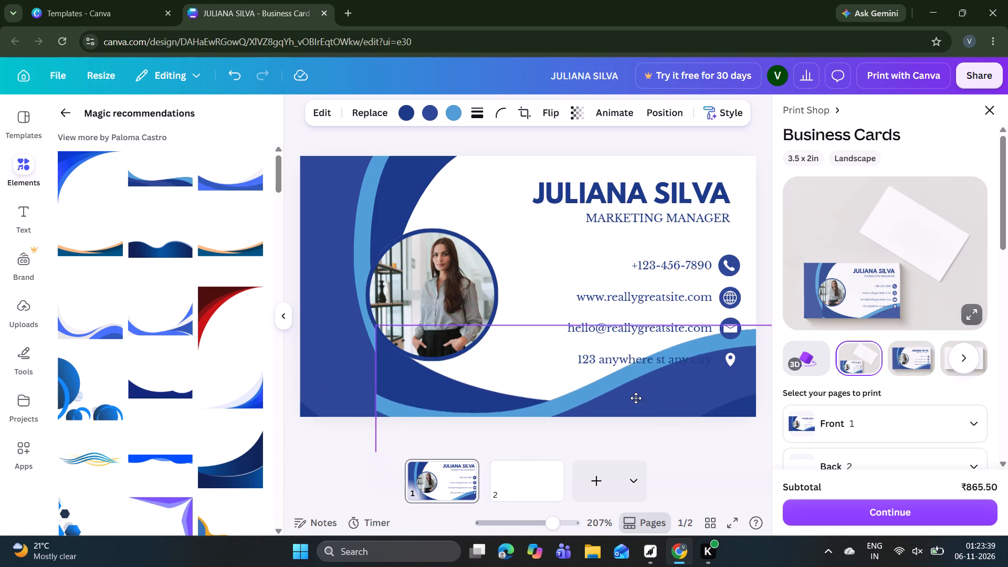
pyautogui.moveTo(636, 398); pyautogui.dragTo(625, 365)
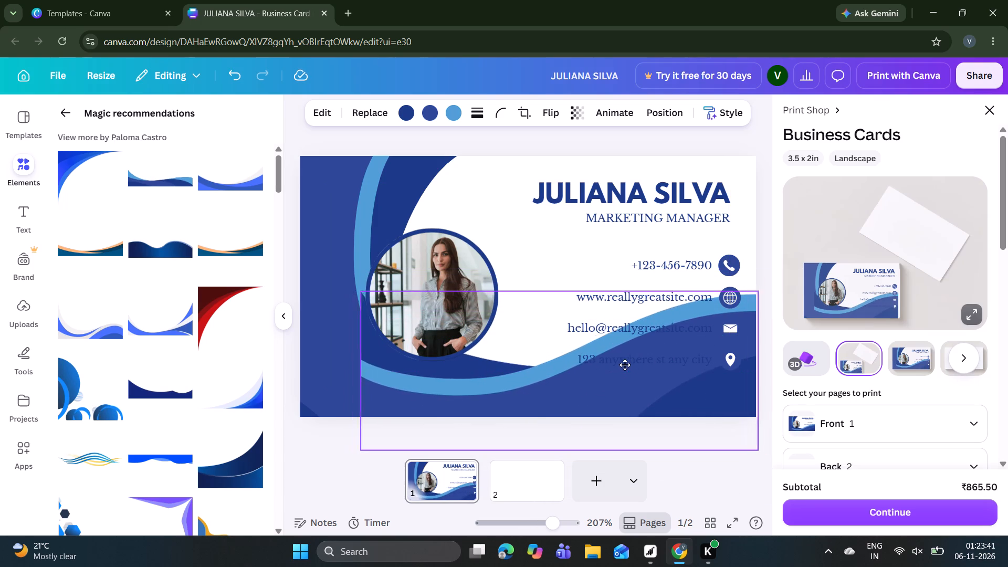
pyautogui.moveTo(625, 365); pyautogui.dragTo(629, 367)
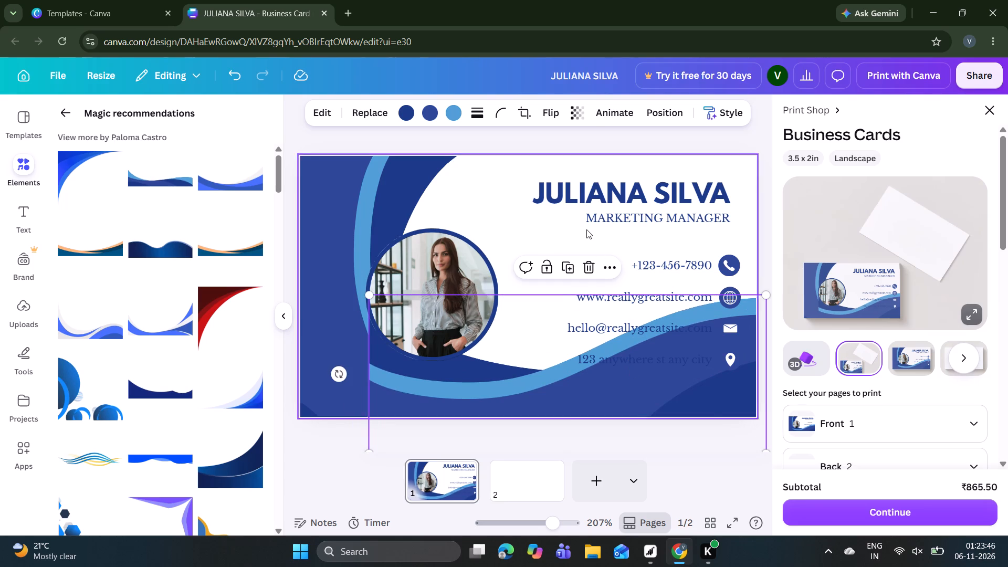
# Flip the blue bottom wave horizontally.
pyautogui.click(546, 114)
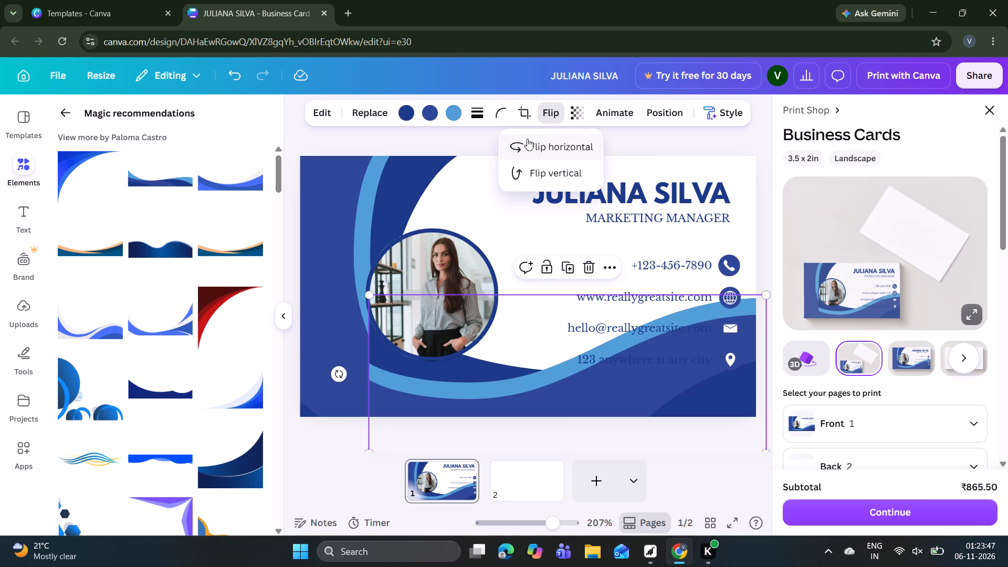
pyautogui.click(538, 166)
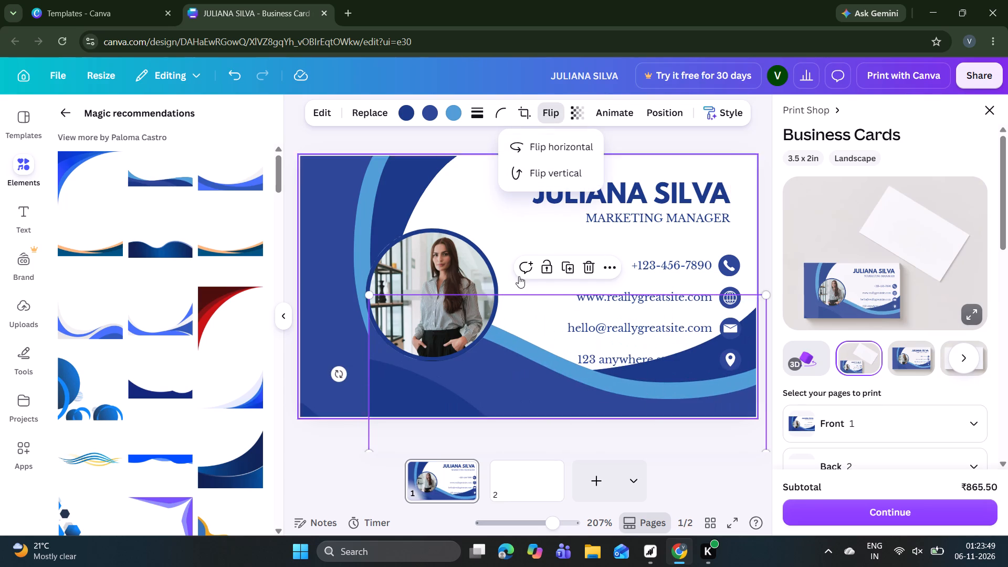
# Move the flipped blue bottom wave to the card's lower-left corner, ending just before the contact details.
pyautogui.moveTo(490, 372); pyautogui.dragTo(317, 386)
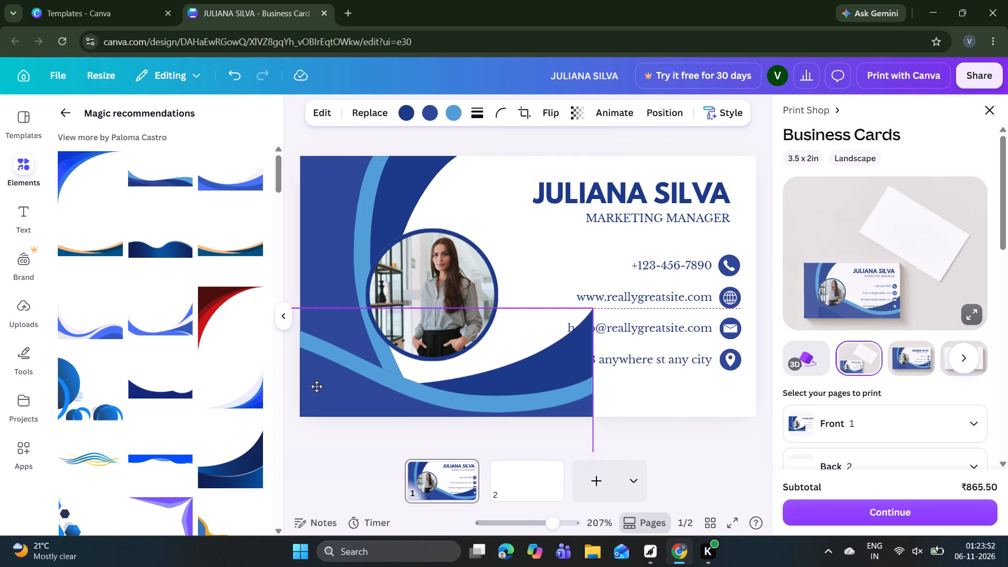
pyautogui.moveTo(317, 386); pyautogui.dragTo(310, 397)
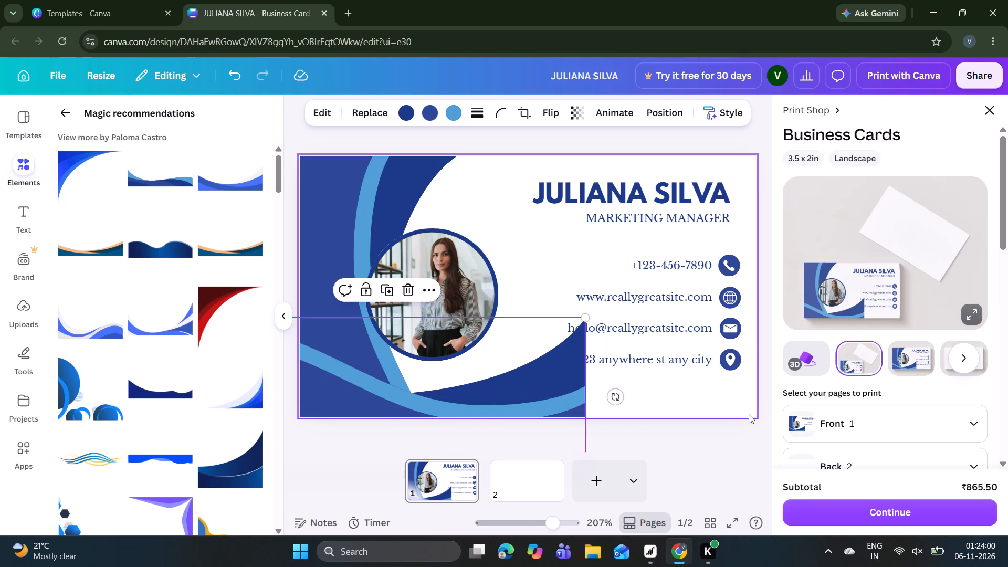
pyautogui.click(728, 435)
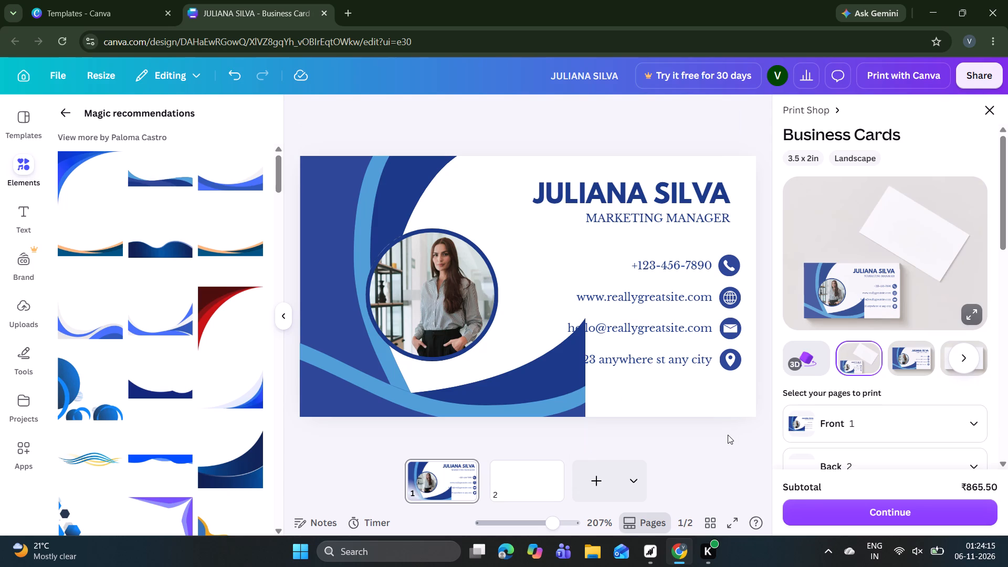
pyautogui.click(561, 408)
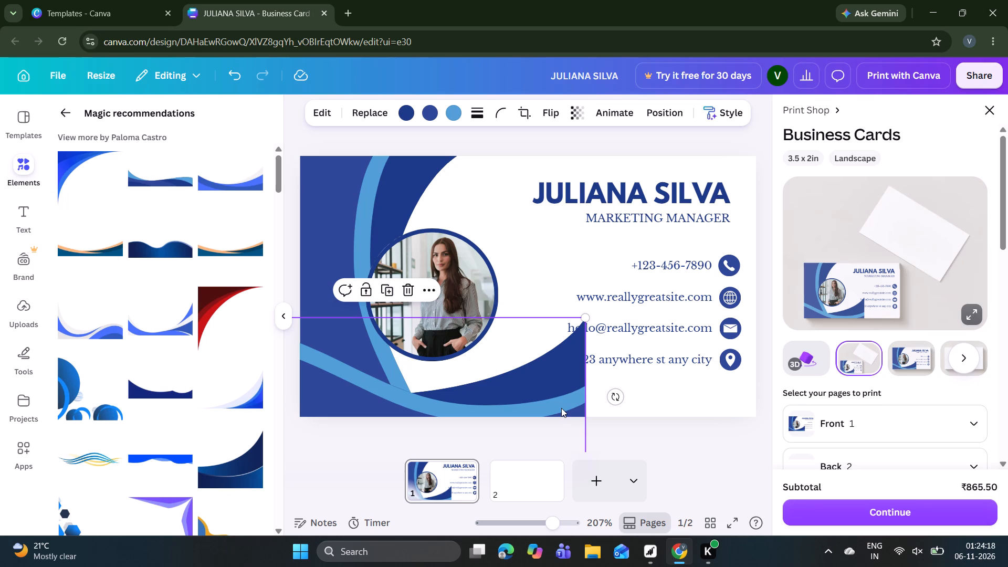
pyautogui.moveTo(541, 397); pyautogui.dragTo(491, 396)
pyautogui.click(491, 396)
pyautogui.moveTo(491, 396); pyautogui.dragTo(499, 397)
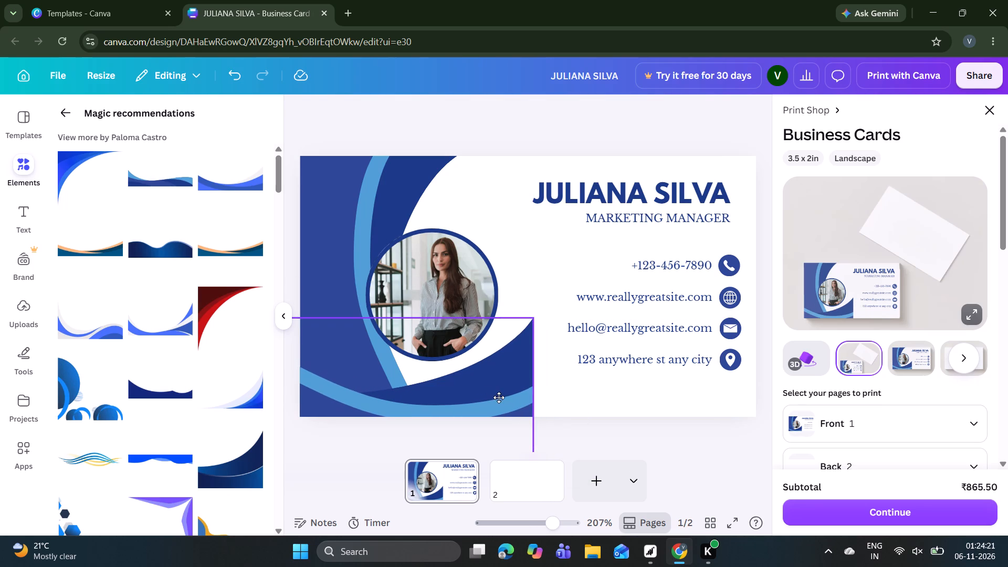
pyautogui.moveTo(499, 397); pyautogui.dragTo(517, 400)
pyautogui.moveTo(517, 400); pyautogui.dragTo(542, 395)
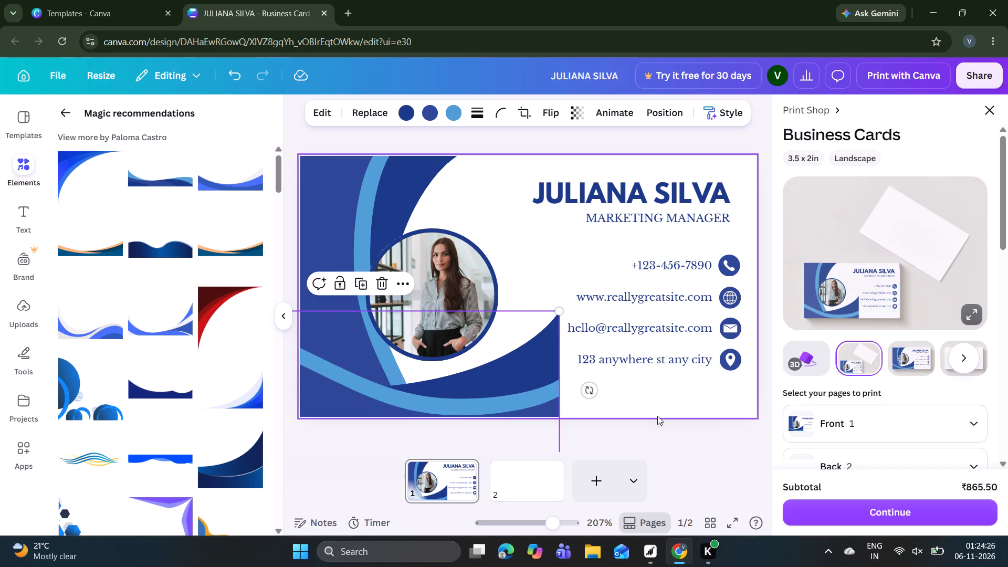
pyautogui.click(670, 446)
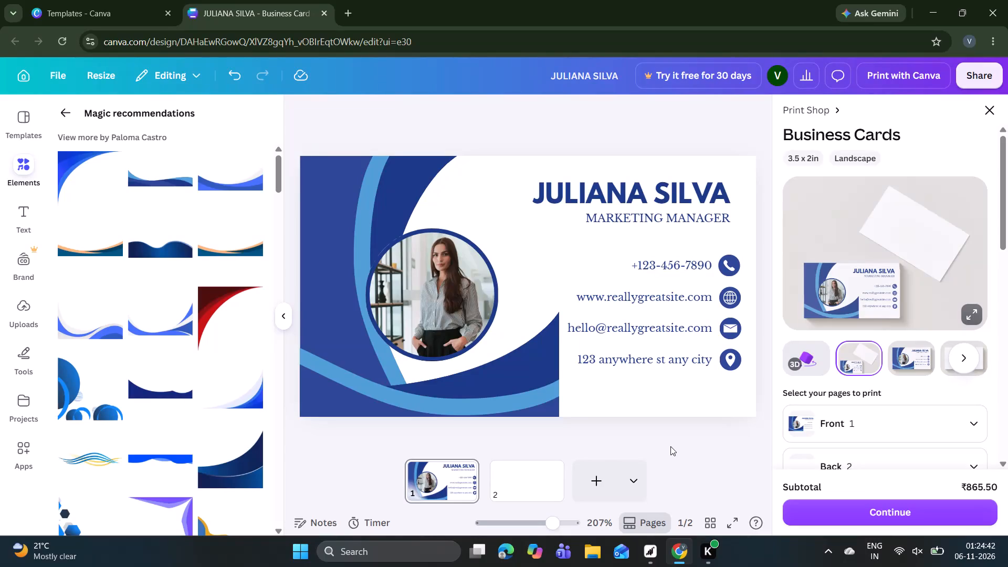
# Rotate the blue bottom wave a quarter turn so that it stands upright.
pyautogui.click(534, 374)
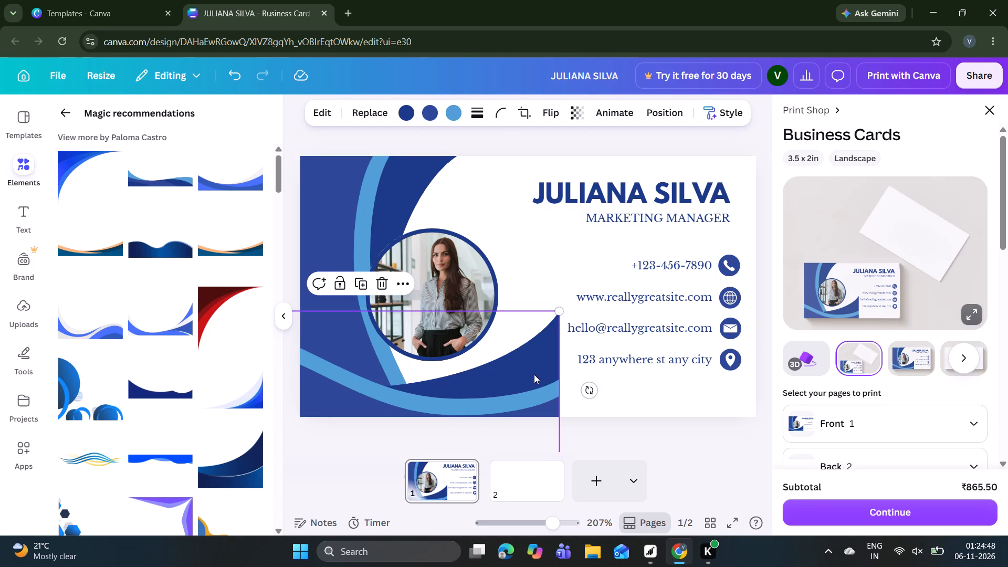
pyautogui.moveTo(586, 391); pyautogui.dragTo(390, 420)
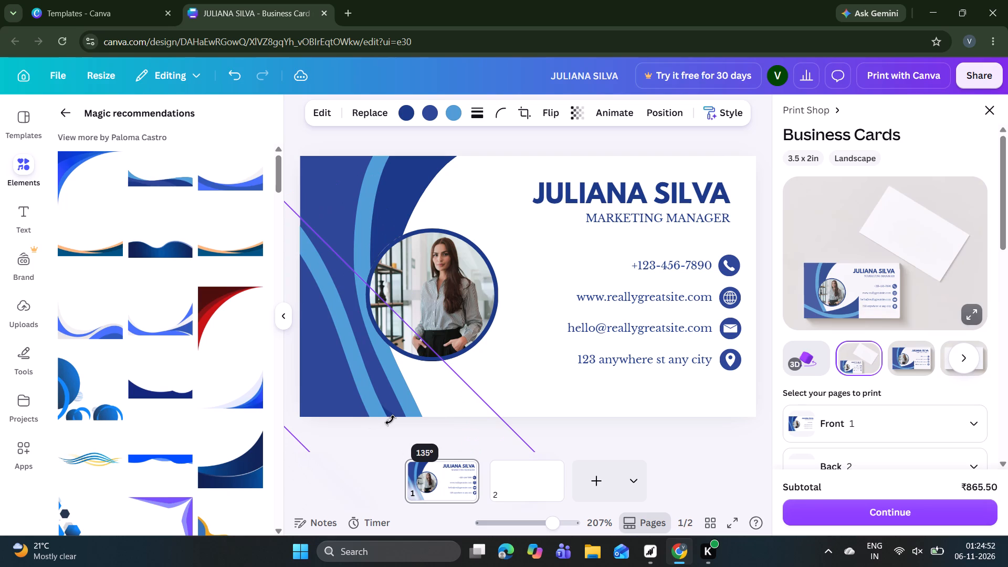
pyautogui.moveTo(390, 420); pyautogui.dragTo(408, 397)
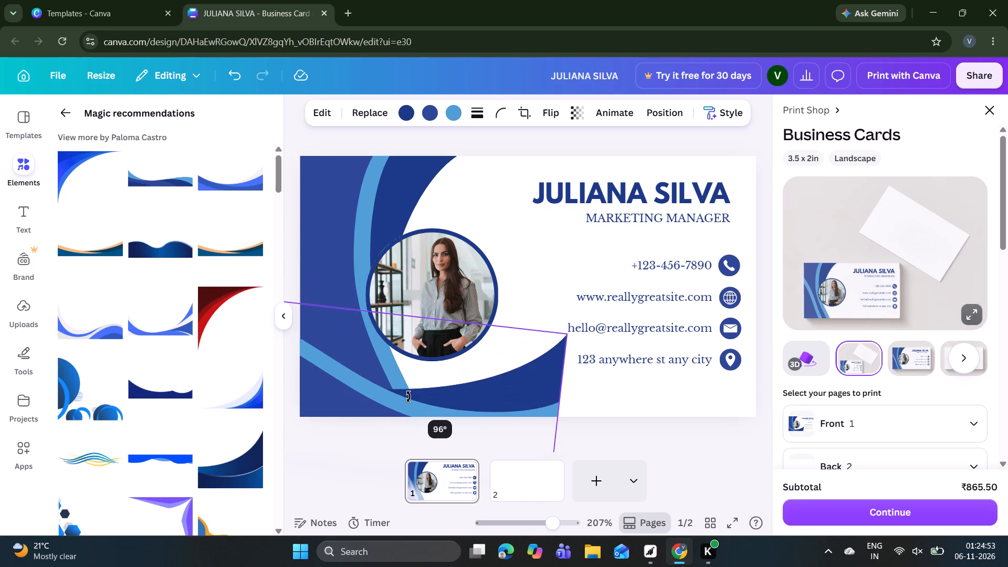
pyautogui.moveTo(408, 397); pyautogui.dragTo(450, 394)
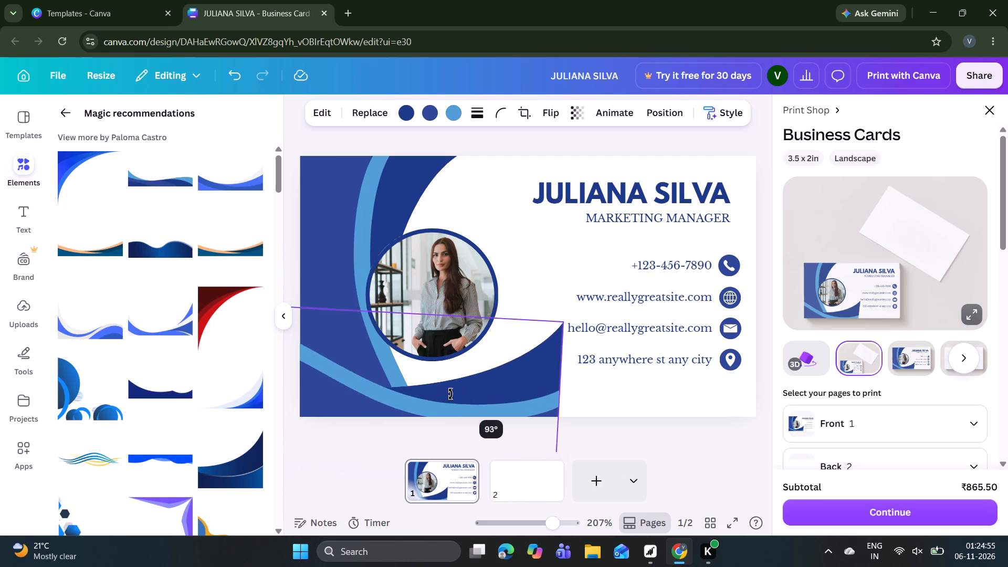
pyautogui.moveTo(450, 394); pyautogui.dragTo(355, 263)
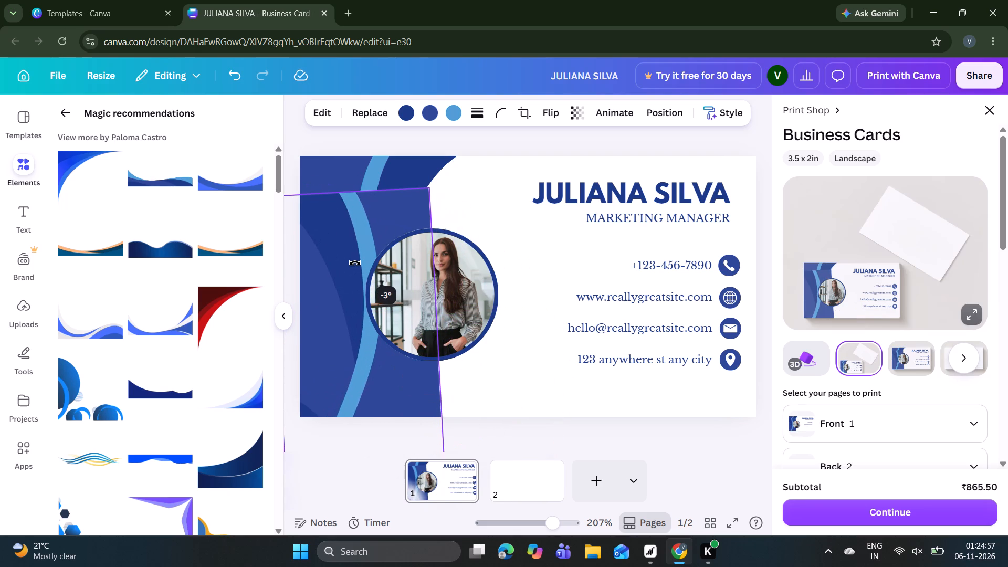
pyautogui.moveTo(355, 263); pyautogui.dragTo(366, 269)
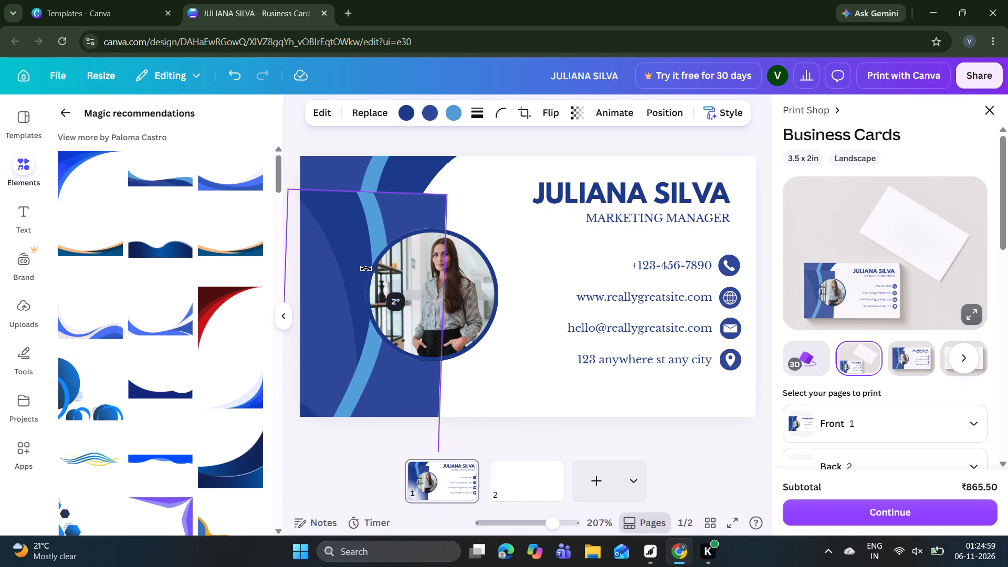
pyautogui.moveTo(366, 269); pyautogui.dragTo(362, 268)
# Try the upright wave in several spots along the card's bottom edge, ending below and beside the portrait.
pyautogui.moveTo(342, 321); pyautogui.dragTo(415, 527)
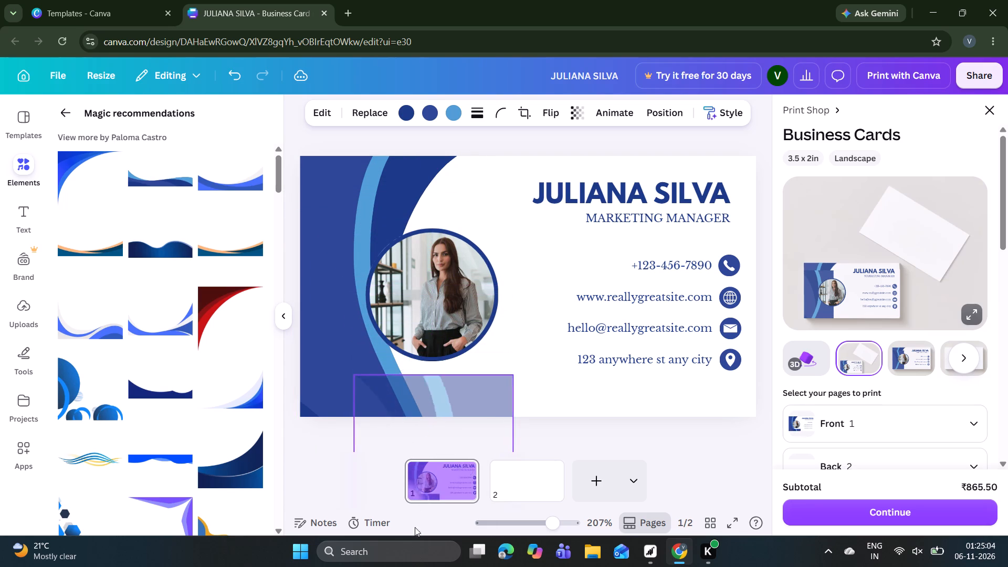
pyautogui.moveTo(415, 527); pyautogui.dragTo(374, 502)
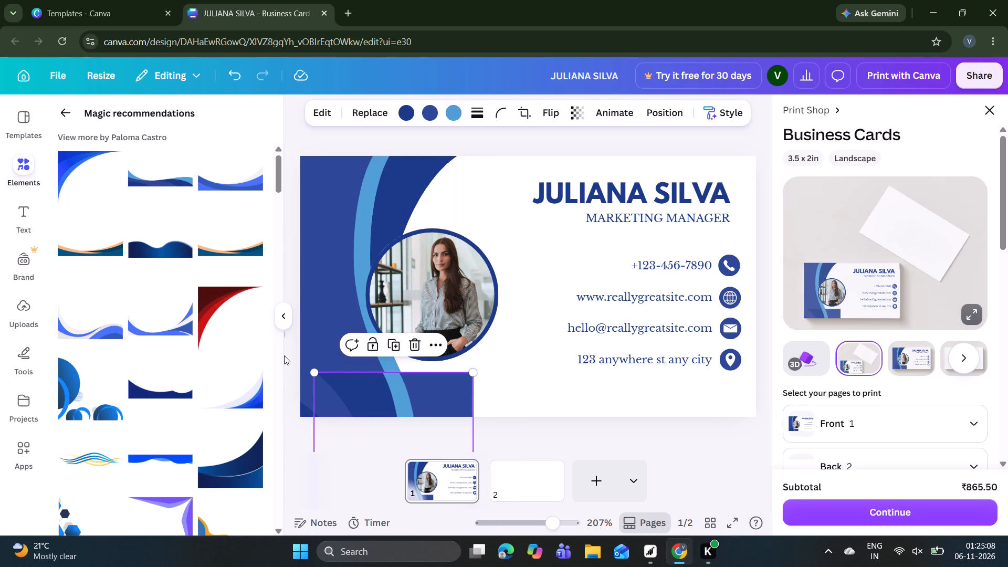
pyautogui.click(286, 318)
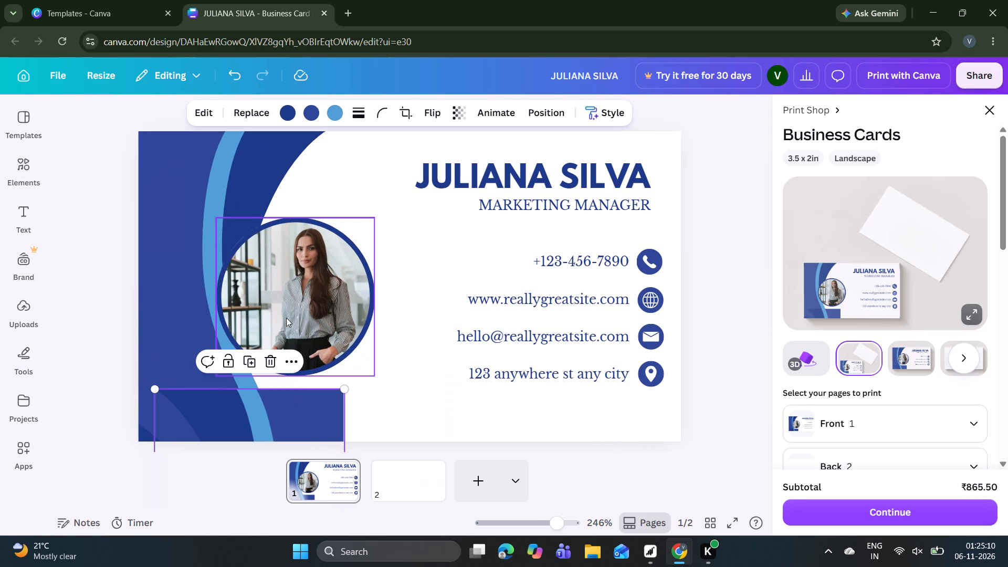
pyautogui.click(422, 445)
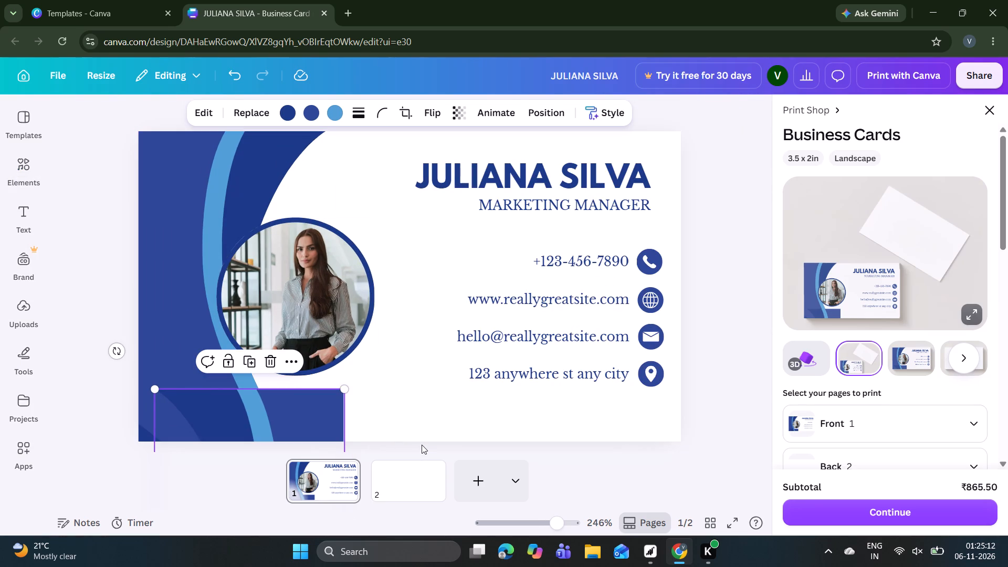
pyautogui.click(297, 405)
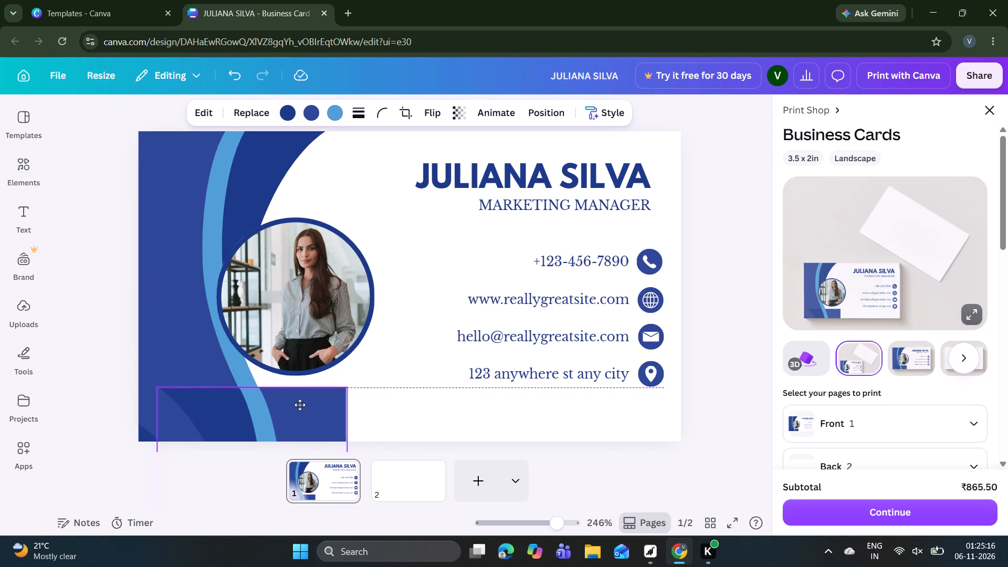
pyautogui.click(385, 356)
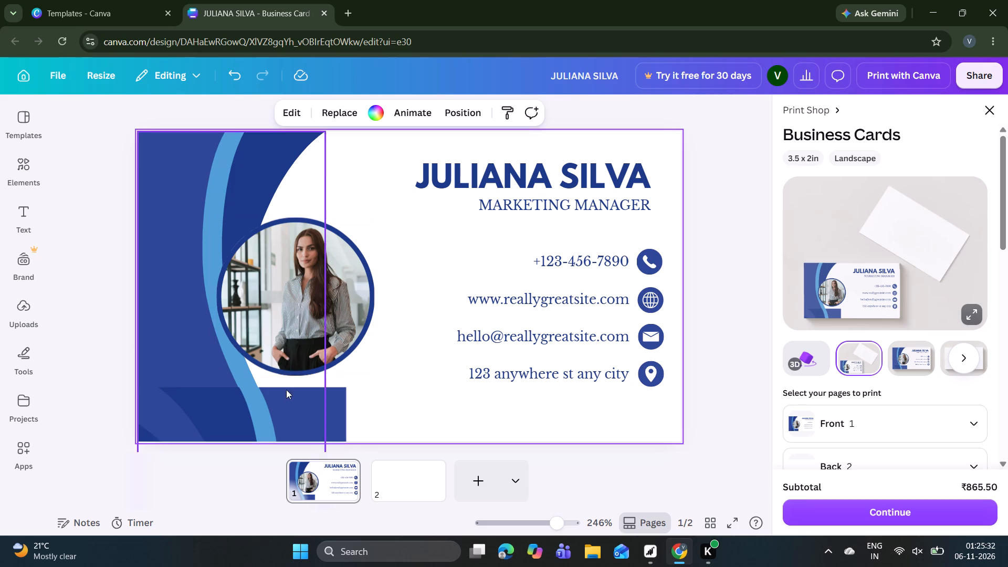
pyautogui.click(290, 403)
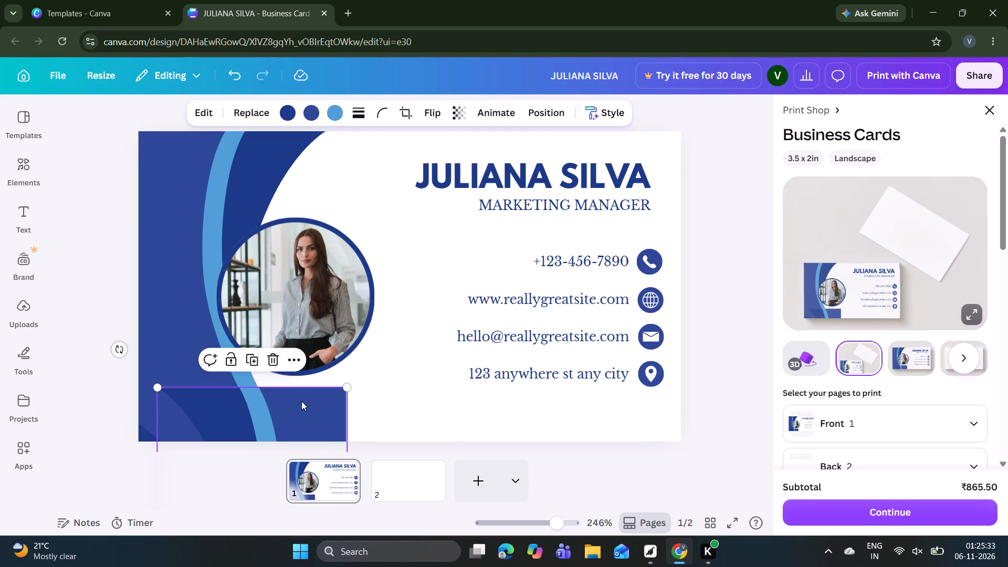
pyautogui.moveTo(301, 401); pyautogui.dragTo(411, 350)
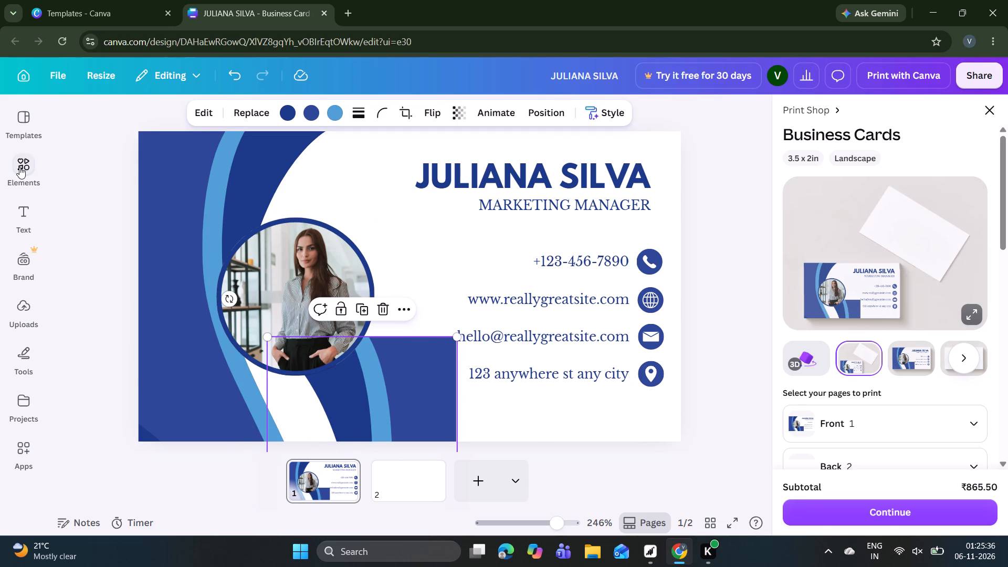
# Add the wide two-tone blue wave from the Magic recommendations and place it along the card's lower-left edge.
pyautogui.click(19, 167)
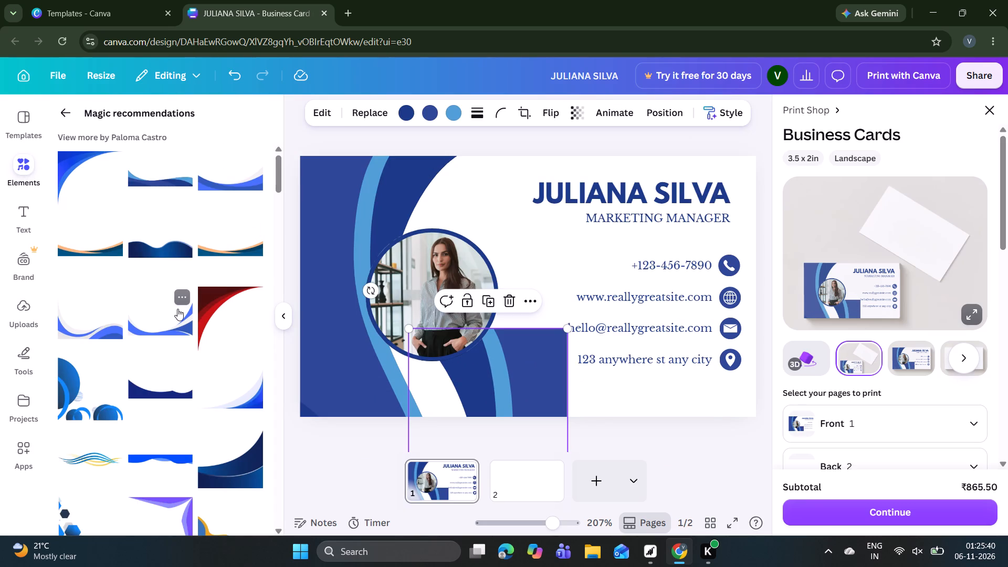
pyautogui.click(161, 179)
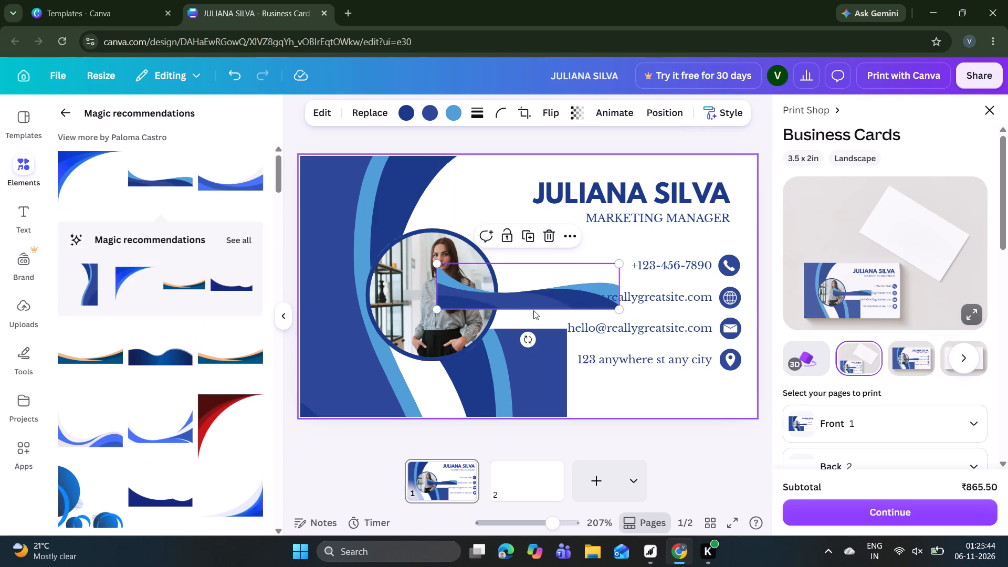
pyautogui.moveTo(533, 292); pyautogui.dragTo(407, 400)
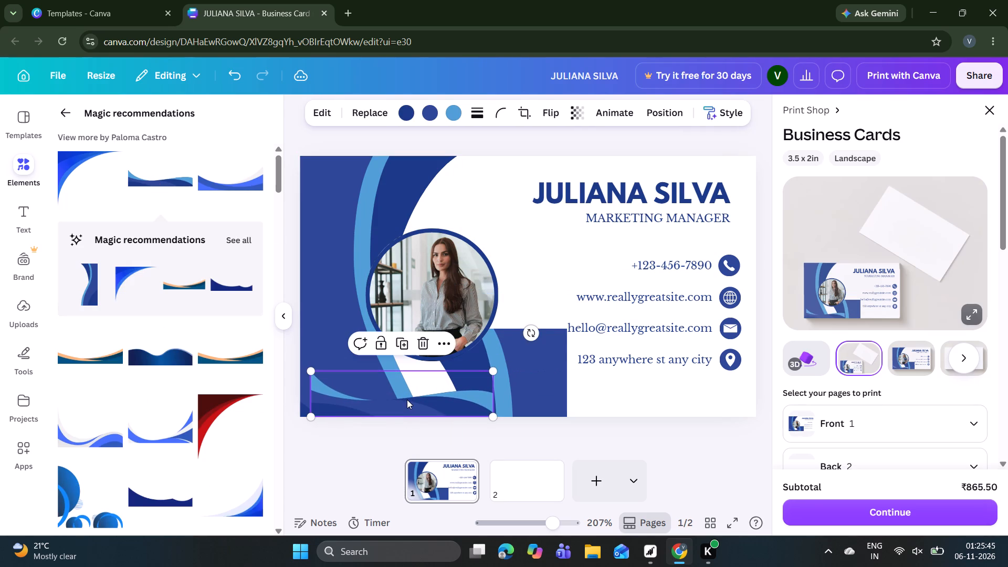
# Move the older upright wave up over the card's name area, clear of the bottom edge.
pyautogui.moveTo(544, 381); pyautogui.dragTo(627, 146)
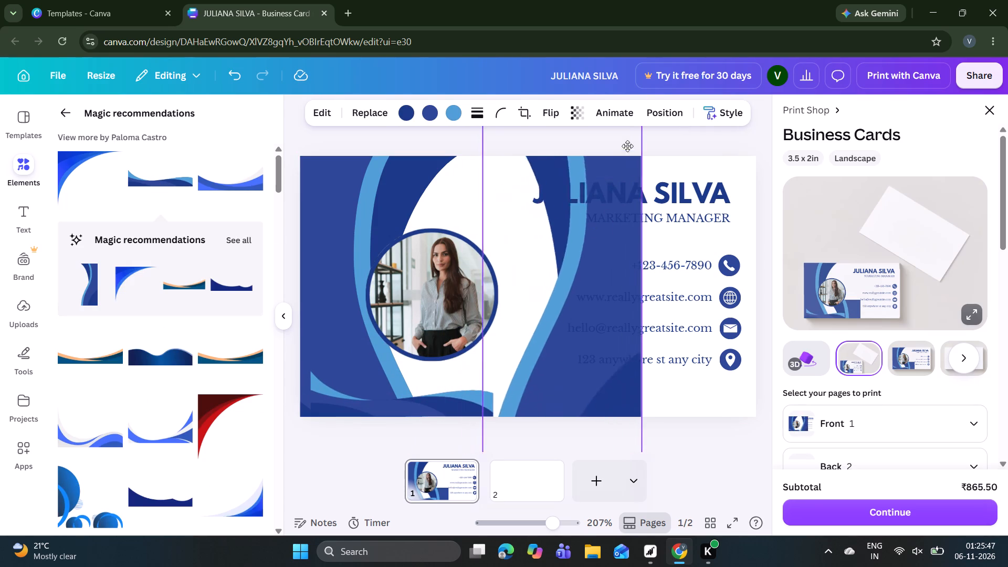
pyautogui.moveTo(627, 146); pyautogui.dragTo(670, 110)
pyautogui.moveTo(653, 249); pyautogui.dragTo(613, 123)
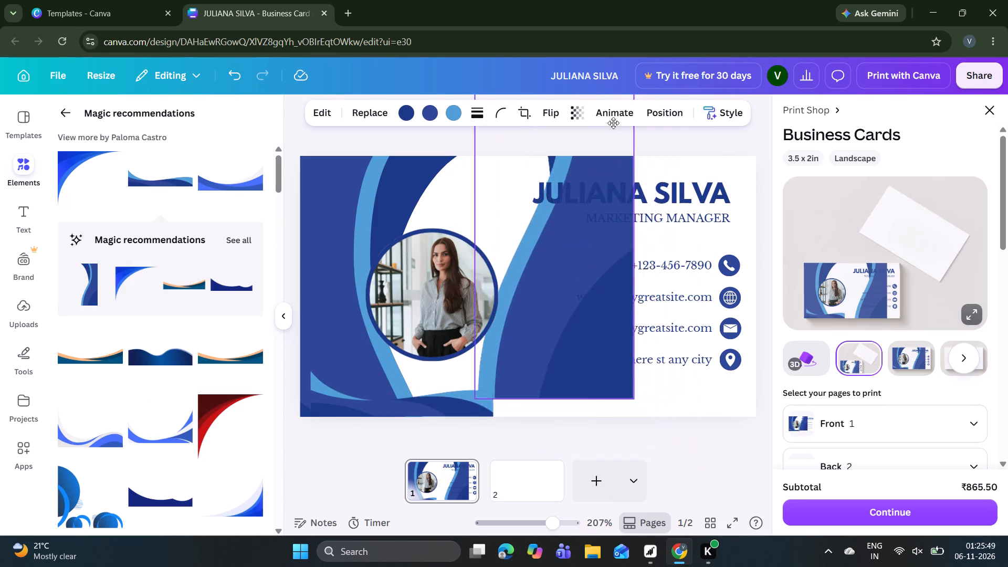
pyautogui.moveTo(613, 123); pyautogui.dragTo(625, 107)
# Raise the new wide wave slightly and enlarge it to about 3.7 by 0.9 in, spanning the card's width.
pyautogui.moveTo(400, 408); pyautogui.dragTo(443, 376)
pyautogui.moveTo(352, 337); pyautogui.dragTo(308, 244)
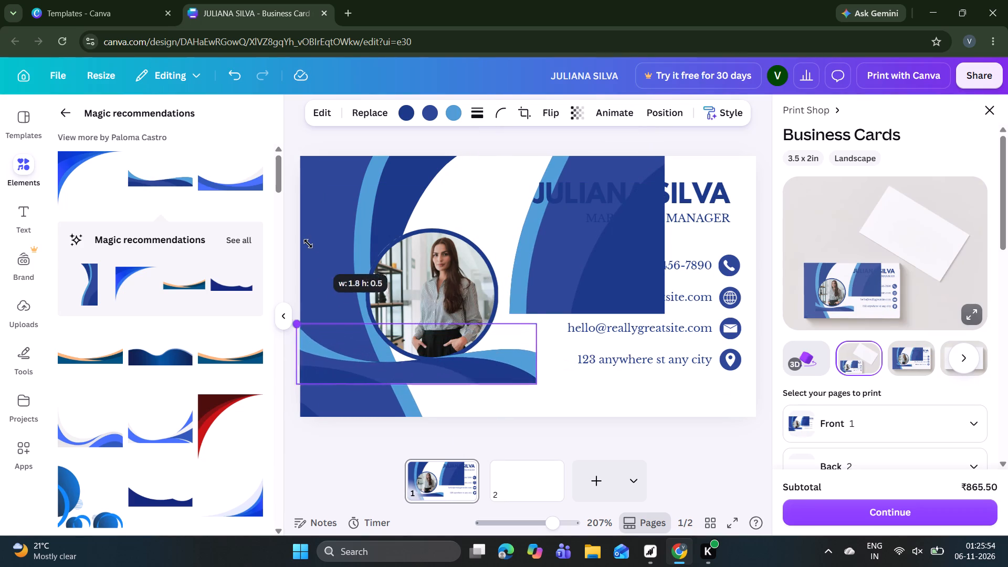
pyautogui.moveTo(308, 244); pyautogui.dragTo(309, 243)
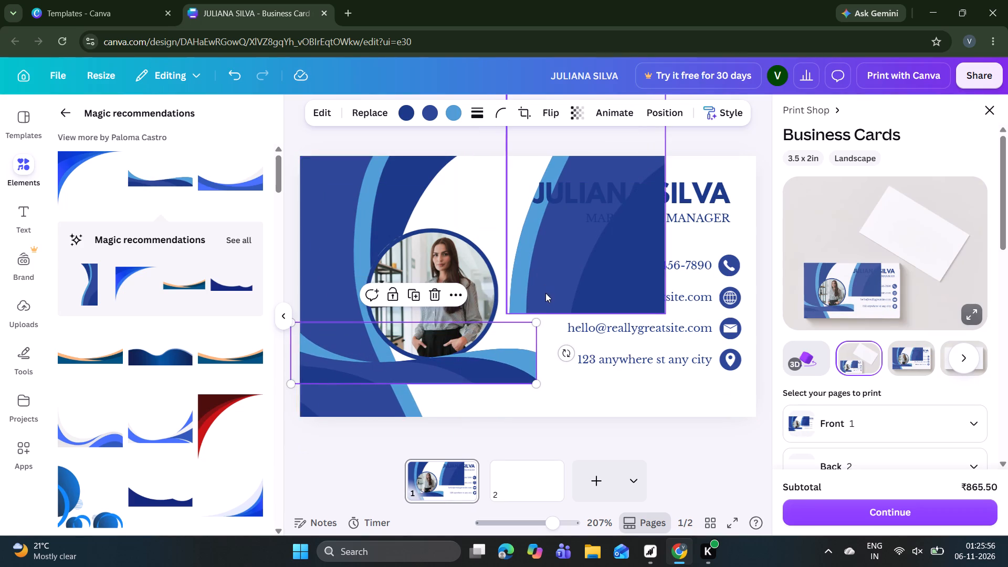
pyautogui.moveTo(539, 320); pyautogui.dragTo(770, 209)
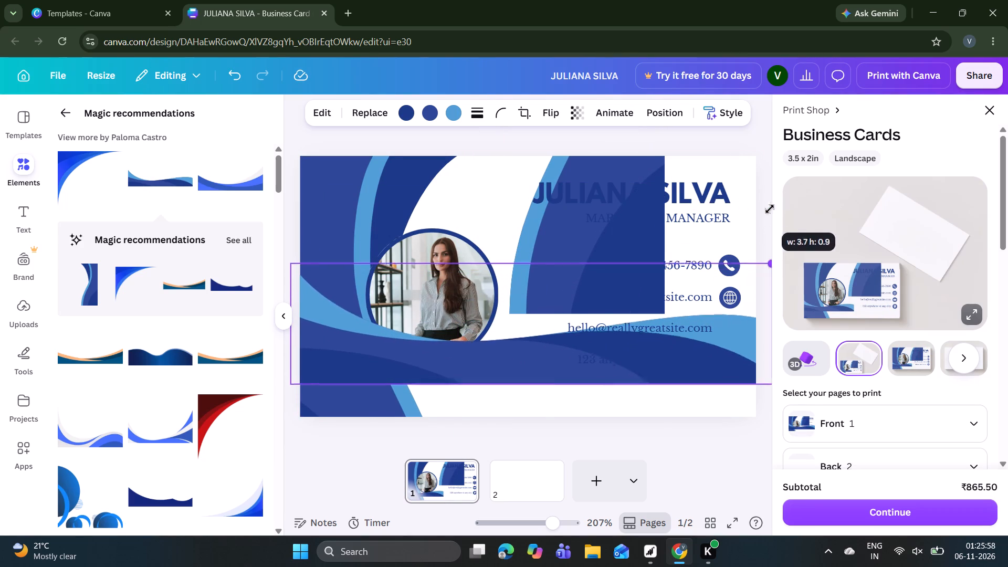
pyautogui.moveTo(770, 209); pyautogui.dragTo(773, 209)
# Position the enlarged wave in the card's lower-left corner, with its crest beneath the portrait and its end before the address.
pyautogui.moveTo(445, 364); pyautogui.dragTo(465, 447)
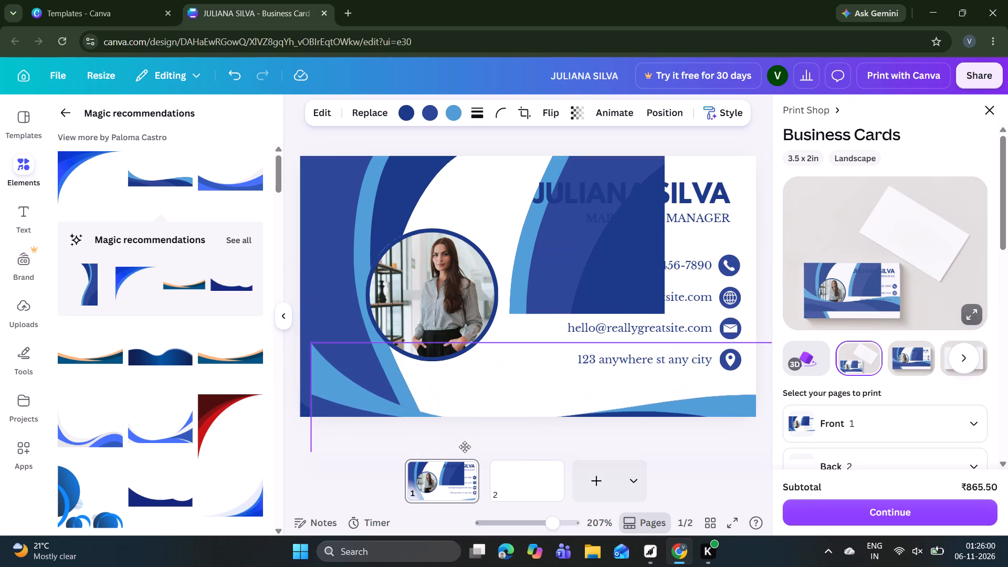
pyautogui.moveTo(465, 447); pyautogui.dragTo(270, 406)
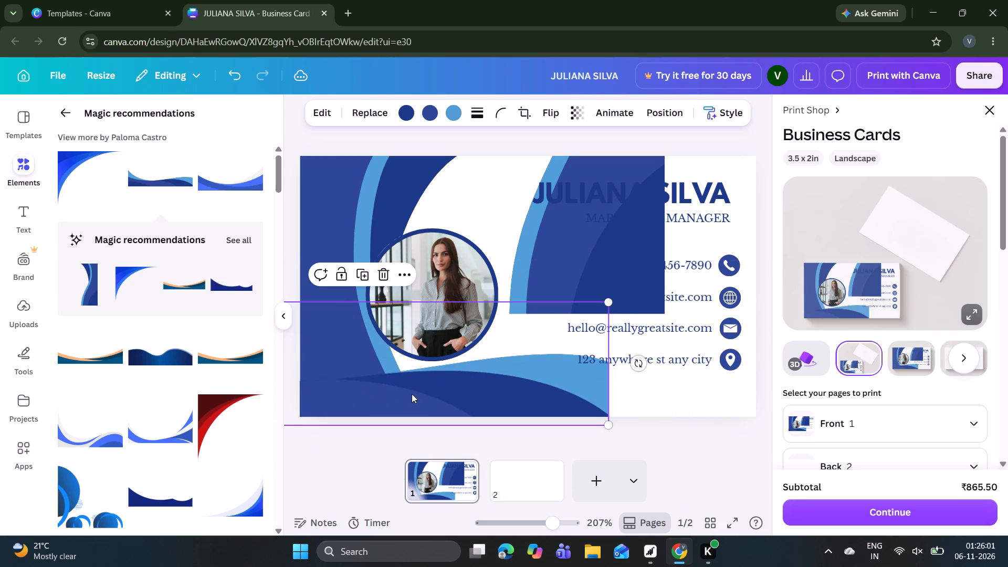
pyautogui.moveTo(412, 394); pyautogui.dragTo(332, 416)
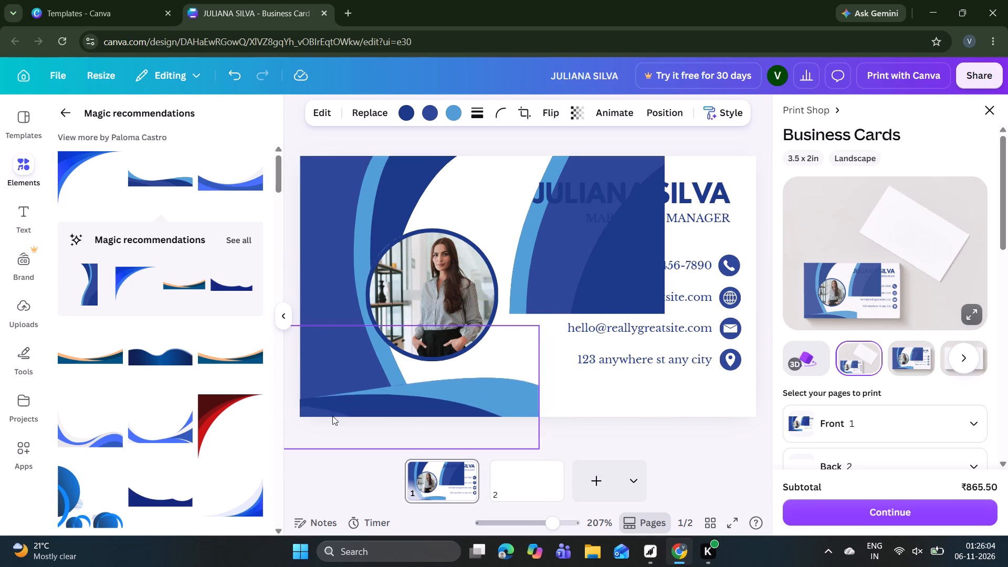
pyautogui.moveTo(332, 416); pyautogui.dragTo(307, 404)
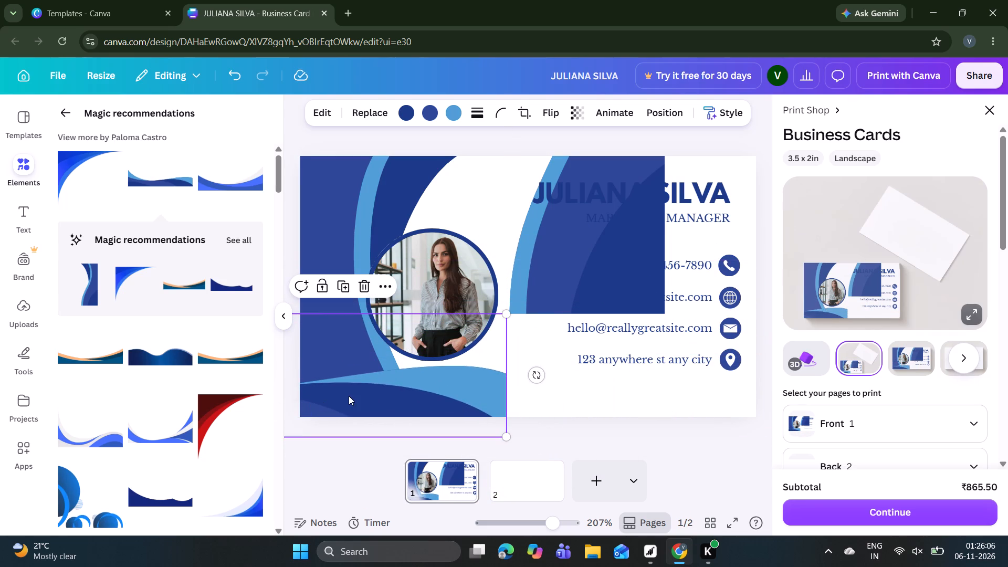
pyautogui.moveTo(349, 396); pyautogui.dragTo(374, 381)
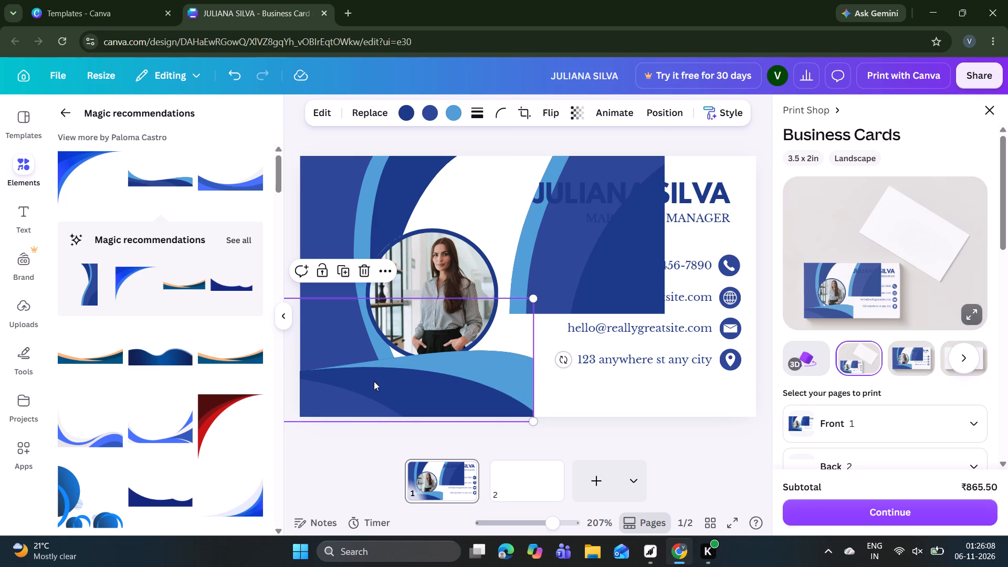
pyautogui.click(549, 446)
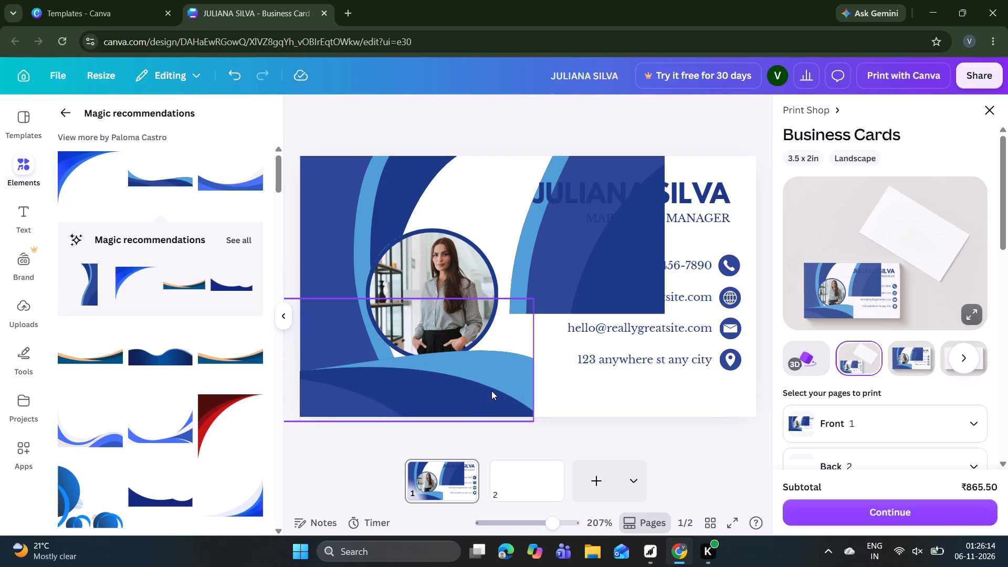
# Delete the wide two-tone blue wave that runs along the bottom of the card.
pyautogui.moveTo(491, 391); pyautogui.dragTo(614, 371)
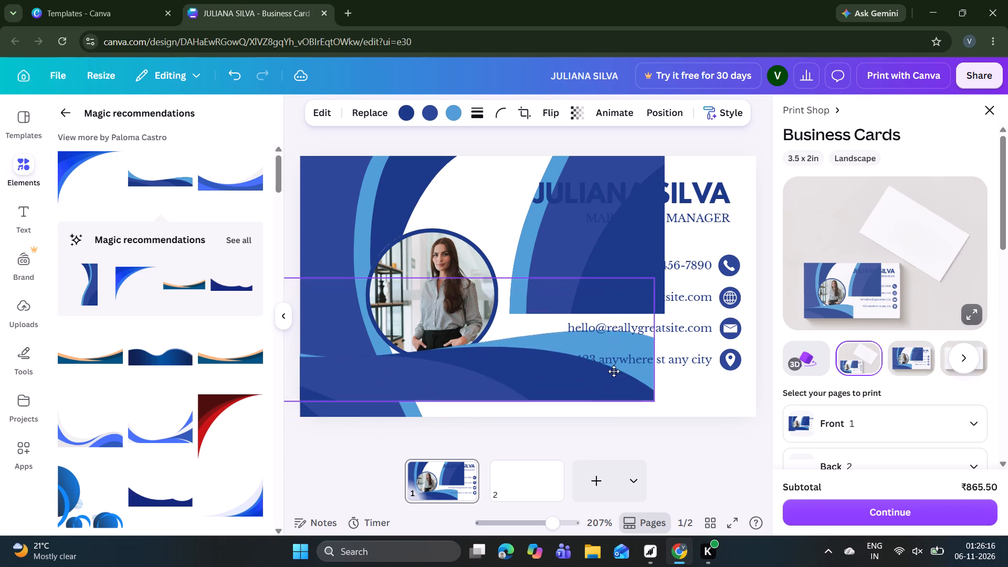
pyautogui.moveTo(614, 371); pyautogui.dragTo(760, 369)
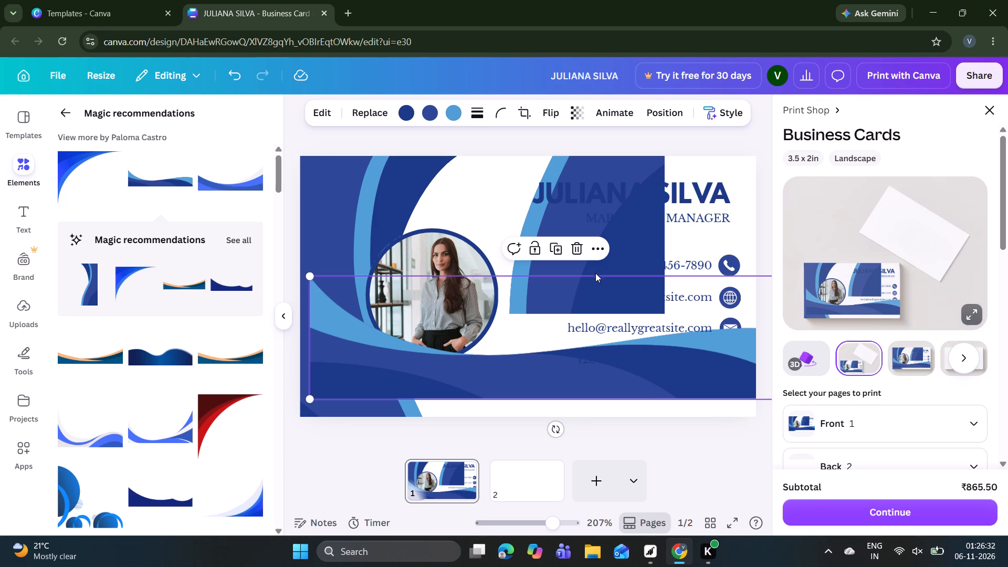
pyautogui.click(580, 251)
# Move the older upright wave down over the card's middle and rotate it to lie horizontally behind the portrait and contact lines.
pyautogui.moveTo(595, 246); pyautogui.dragTo(570, 289)
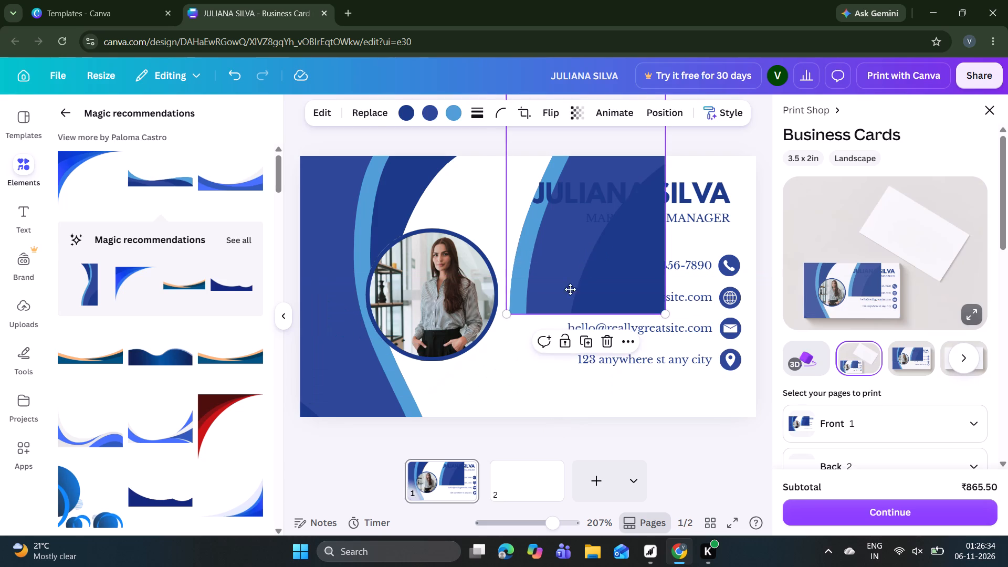
pyautogui.moveTo(570, 289); pyautogui.dragTo(537, 363)
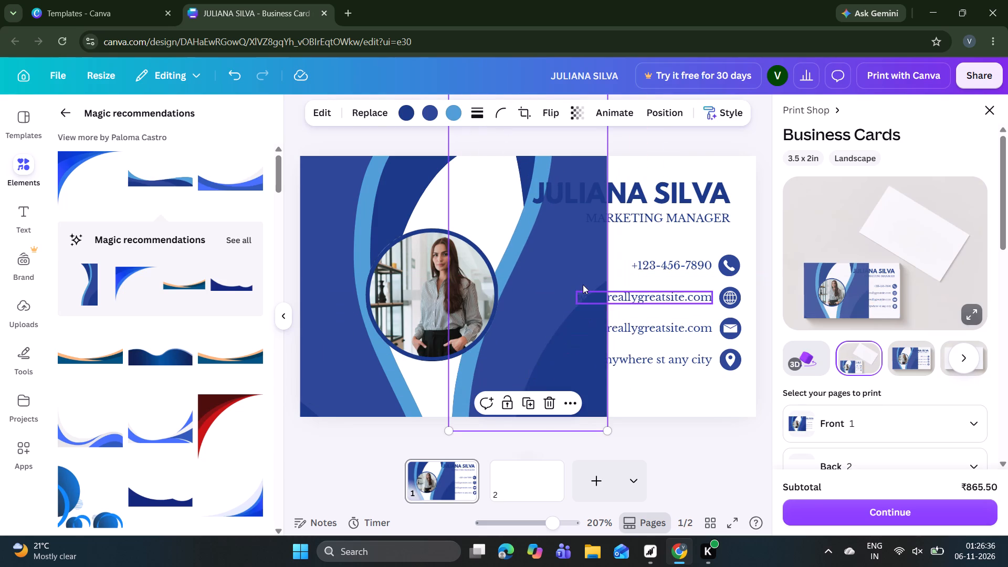
pyautogui.moveTo(510, 325); pyautogui.dragTo(510, 418)
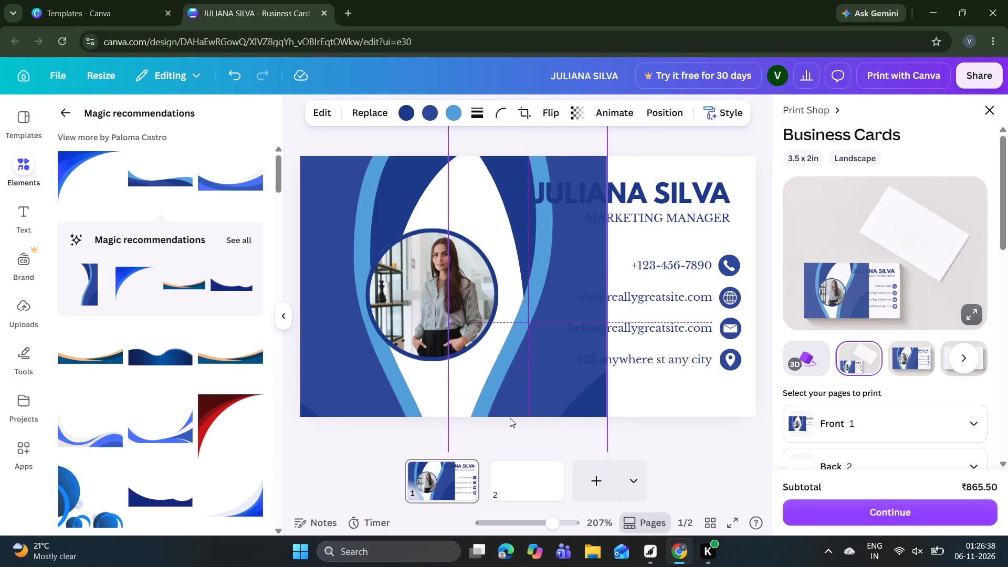
pyautogui.moveTo(636, 321); pyautogui.dragTo(625, 323)
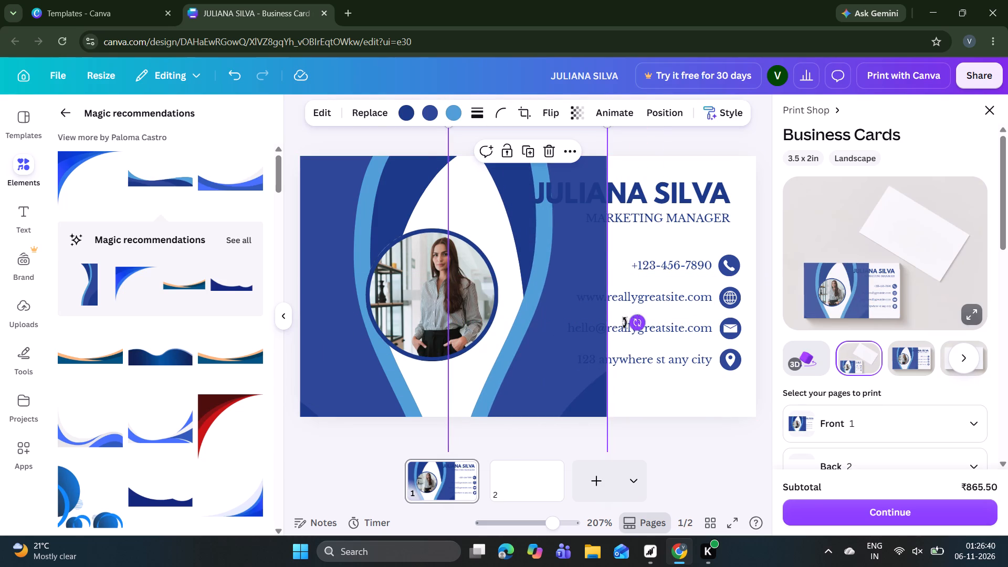
pyautogui.moveTo(625, 323); pyautogui.dragTo(437, 421)
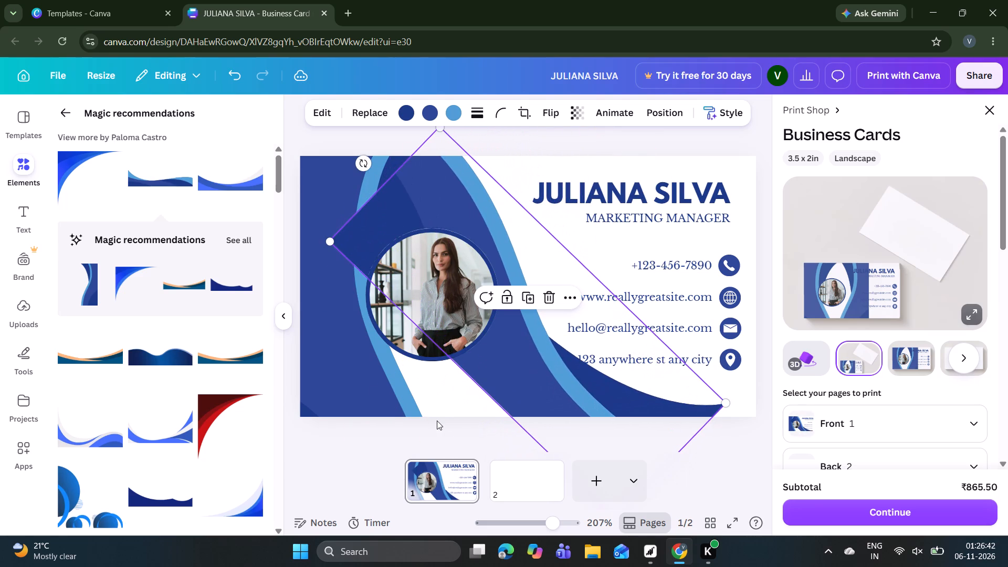
pyautogui.moveTo(362, 170); pyautogui.dragTo(355, 183)
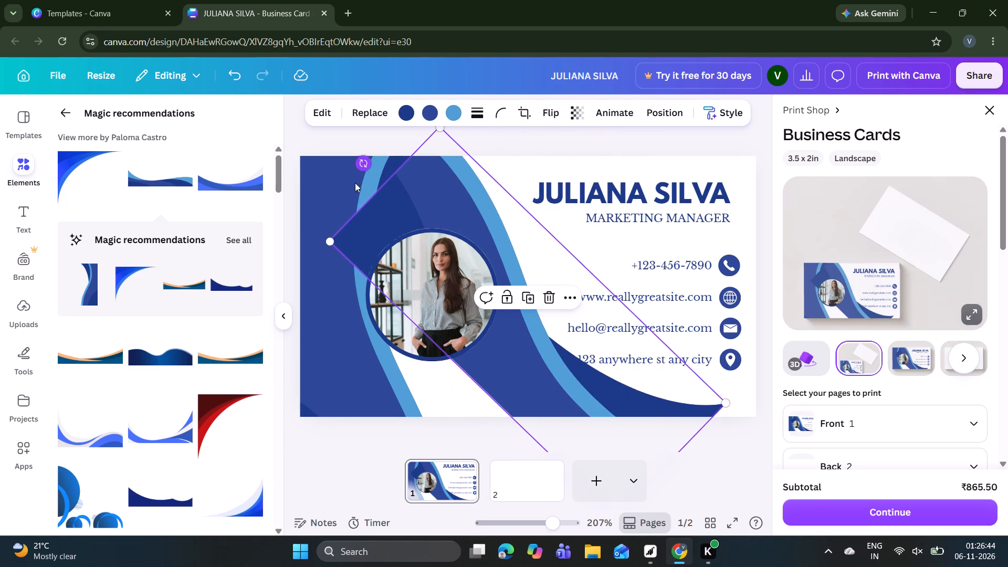
pyautogui.moveTo(355, 183); pyautogui.dragTo(339, 322)
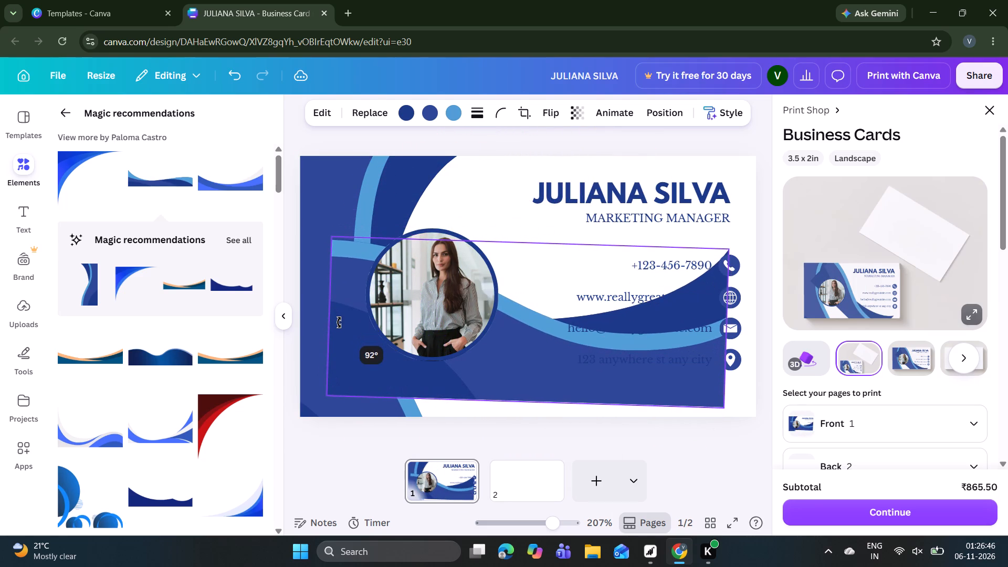
pyautogui.moveTo(339, 322); pyautogui.dragTo(341, 328)
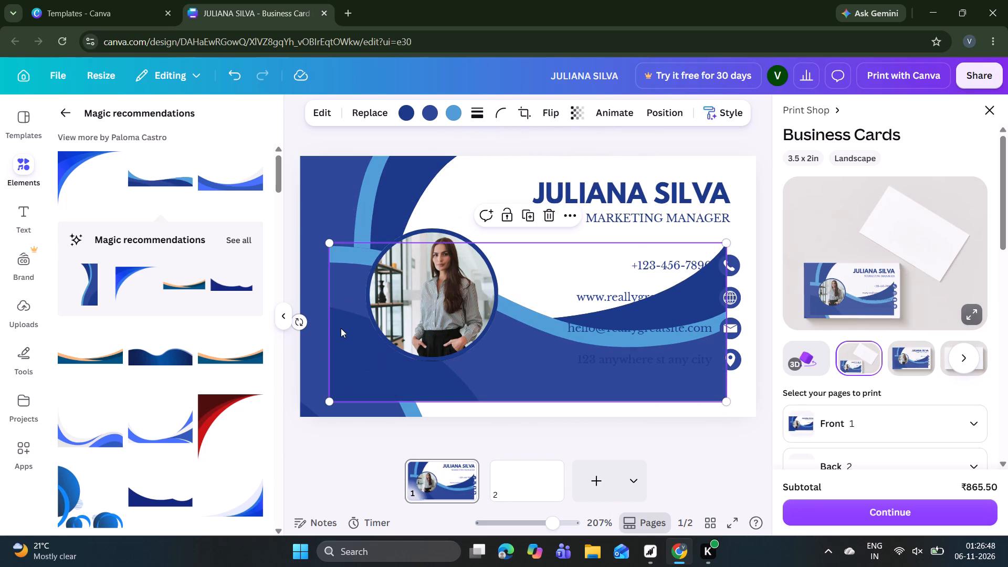
# Align the rotated wave with the card's left edge near the bottom and enlarge it past the card's right edge.
pyautogui.moveTo(513, 396); pyautogui.dragTo(528, 437)
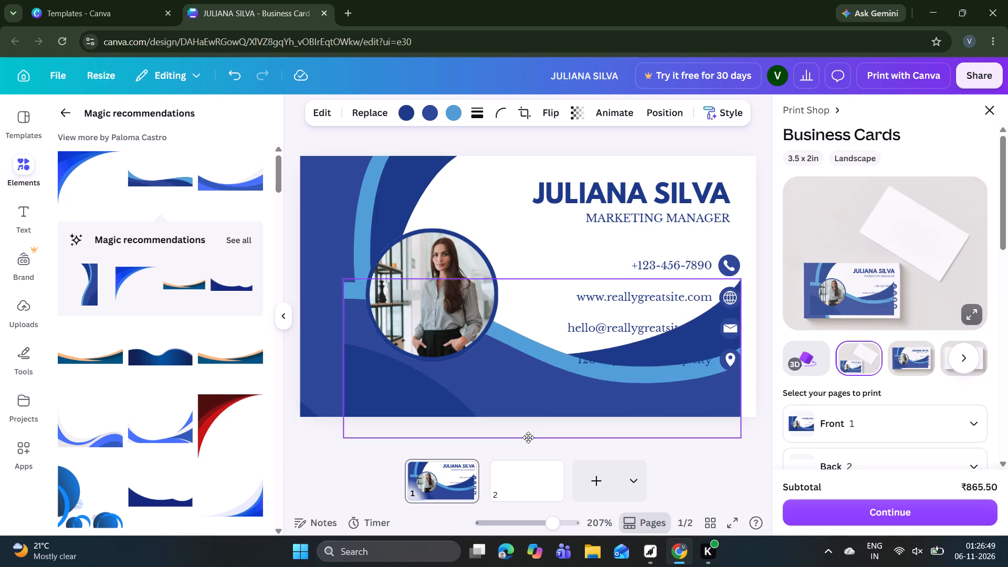
pyautogui.moveTo(528, 437); pyautogui.dragTo(485, 435)
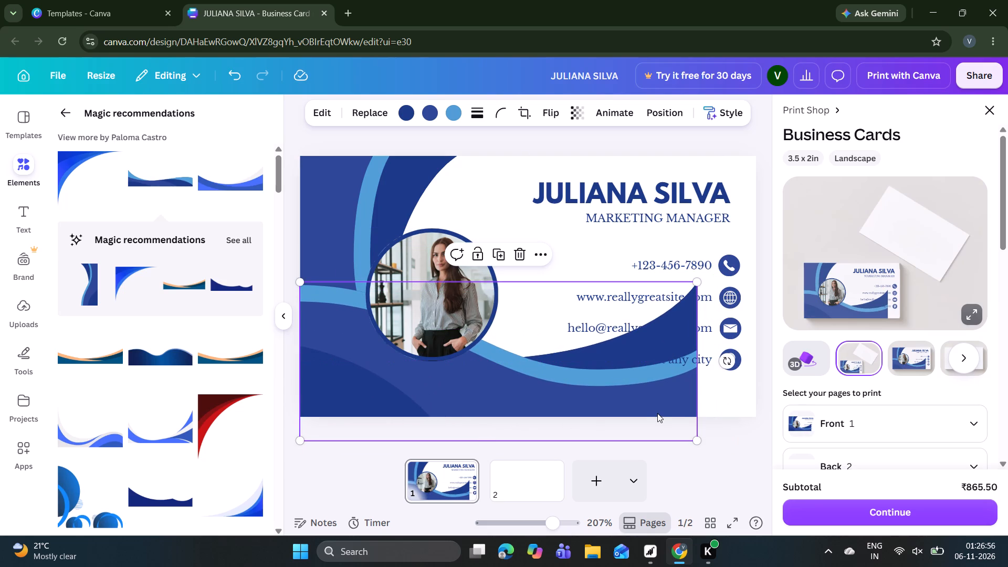
pyautogui.moveTo(697, 282); pyautogui.dragTo(750, 263)
pyautogui.moveTo(750, 263); pyautogui.dragTo(899, 243)
# Lower the enlarged wave into the front card's lower-left corner, with its light-blue band passing beneath the portrait and clear of the address.
pyautogui.moveTo(509, 359); pyautogui.dragTo(508, 382)
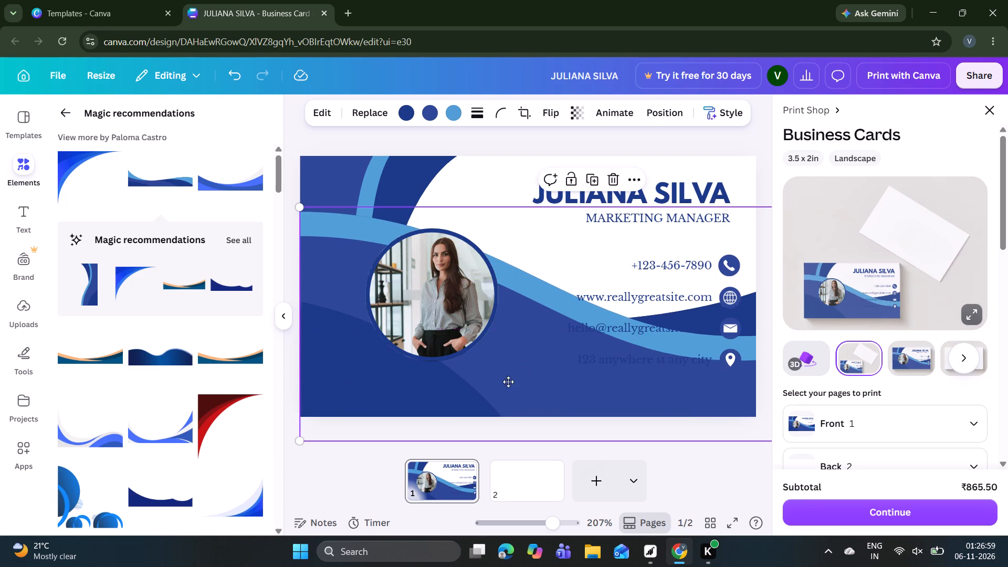
pyautogui.moveTo(508, 382); pyautogui.dragTo(497, 478)
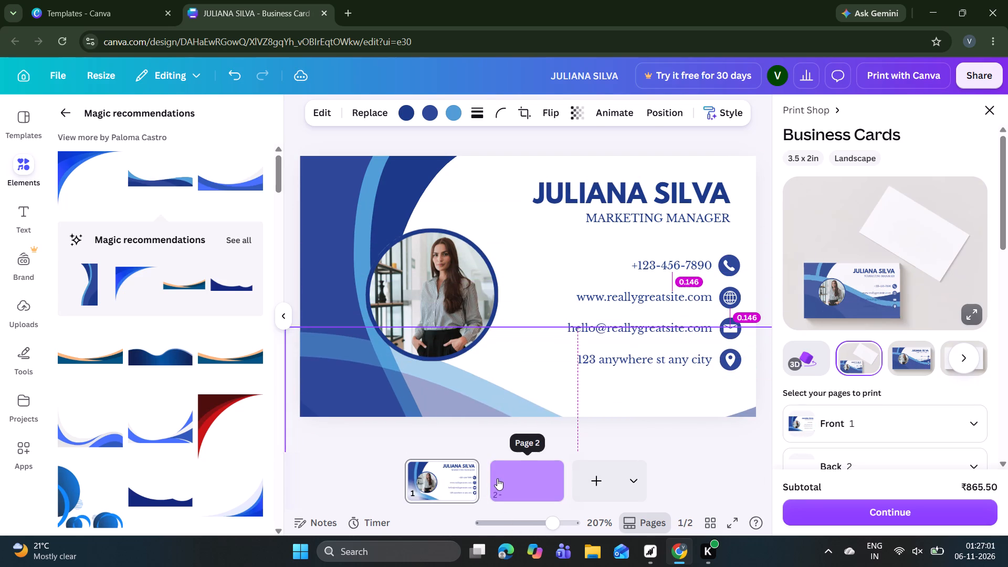
pyautogui.moveTo(497, 478); pyautogui.dragTo(499, 445)
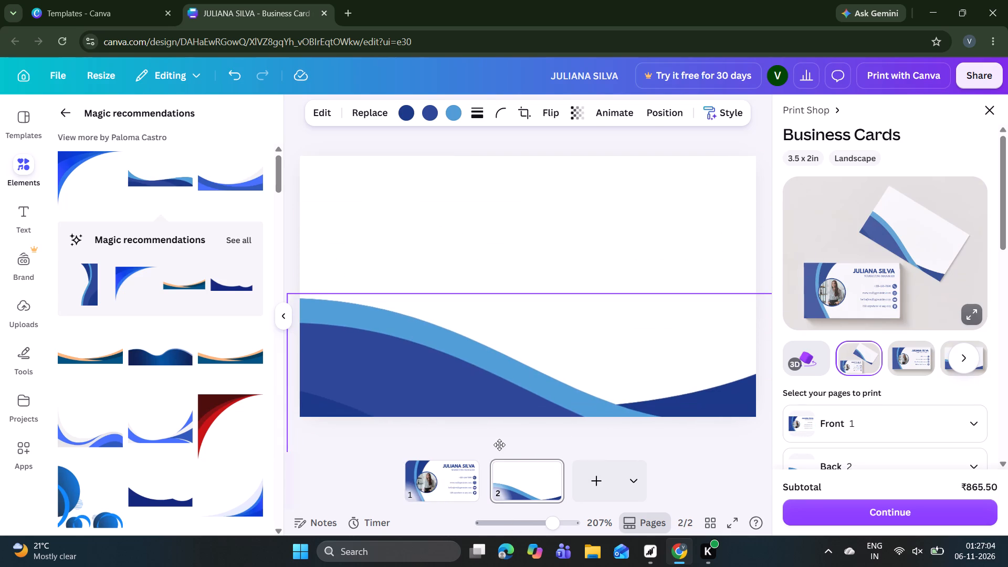
pyautogui.moveTo(499, 445); pyautogui.dragTo(443, 492)
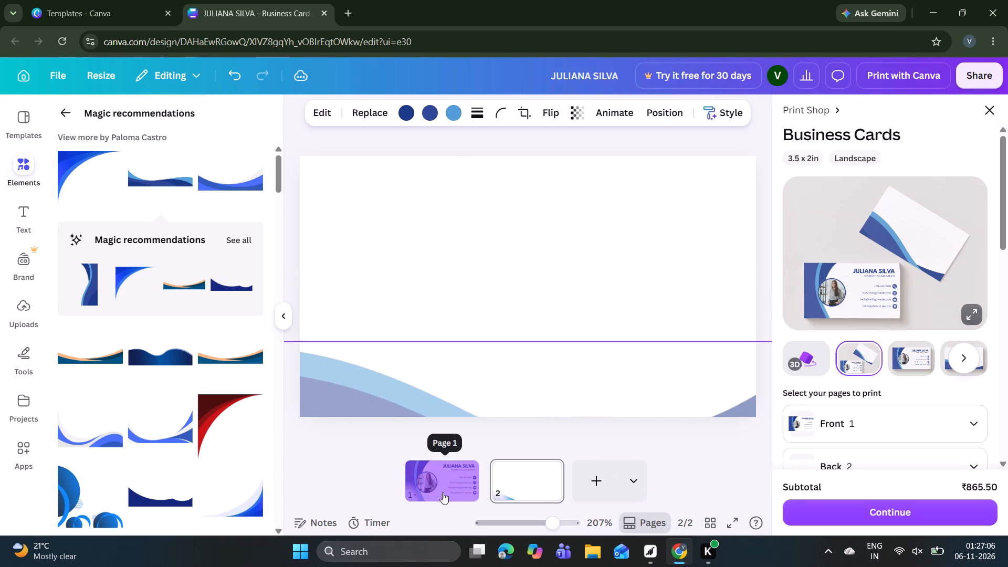
pyautogui.moveTo(437, 383); pyautogui.dragTo(435, 426)
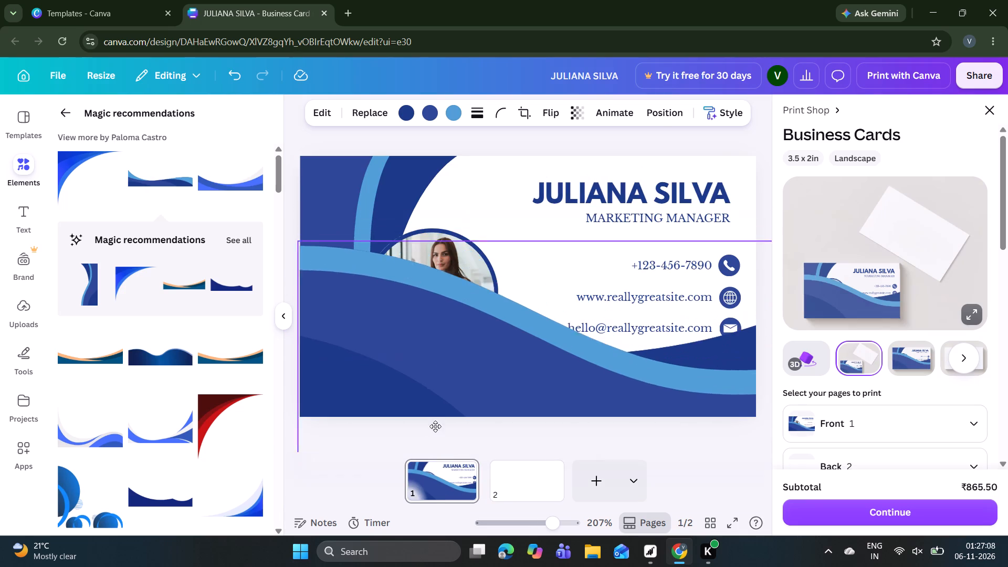
pyautogui.moveTo(435, 426); pyautogui.dragTo(422, 429)
pyautogui.moveTo(422, 331); pyautogui.dragTo(429, 380)
pyautogui.moveTo(404, 364); pyautogui.dragTo(453, 386)
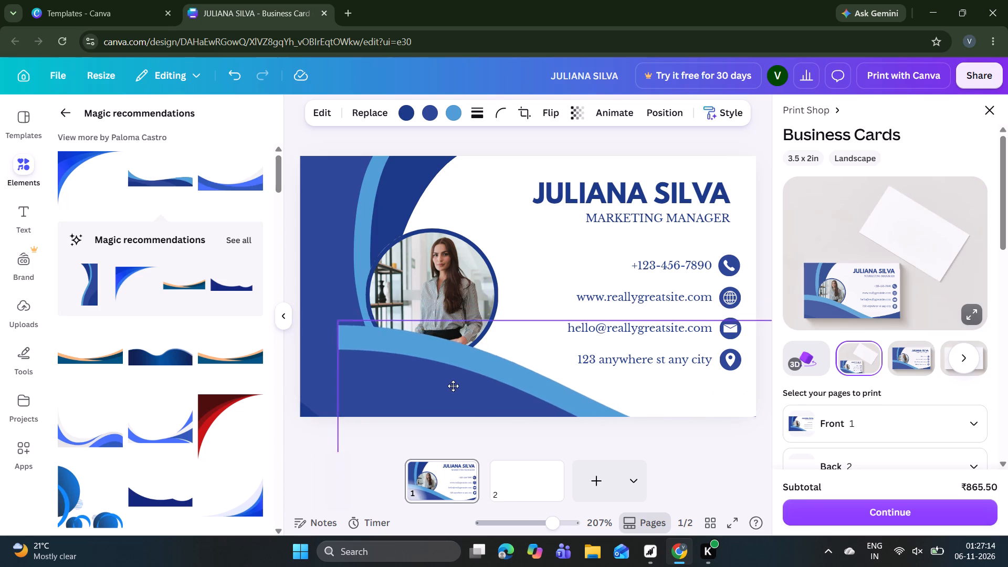
pyautogui.moveTo(453, 386); pyautogui.dragTo(485, 413)
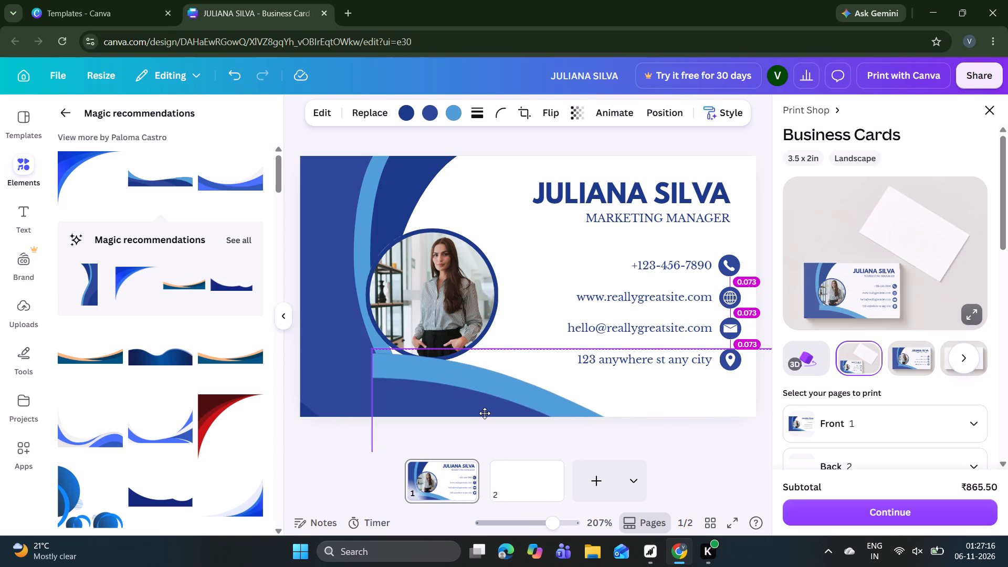
pyautogui.moveTo(485, 413); pyautogui.dragTo(451, 397)
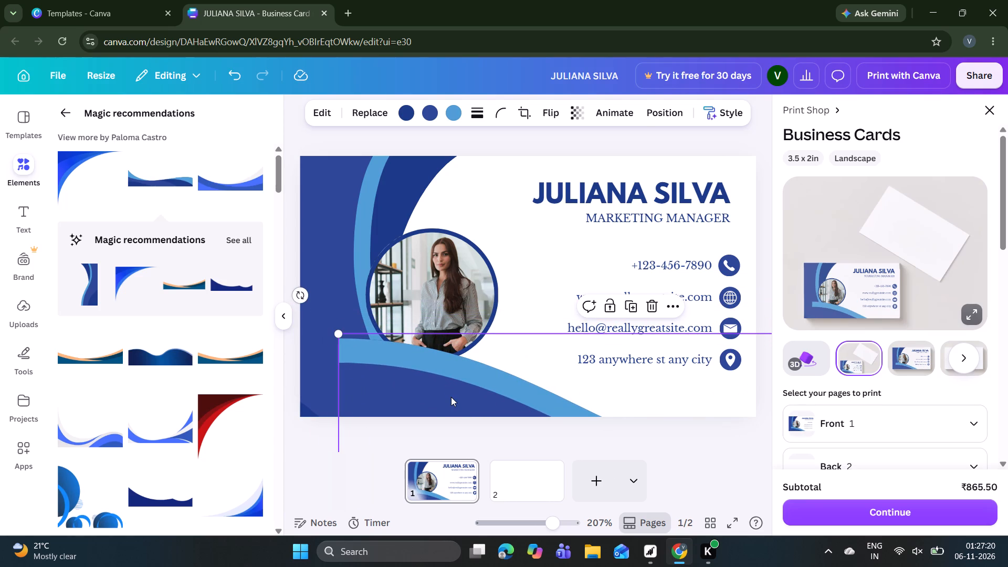
pyautogui.moveTo(410, 383); pyautogui.dragTo(387, 386)
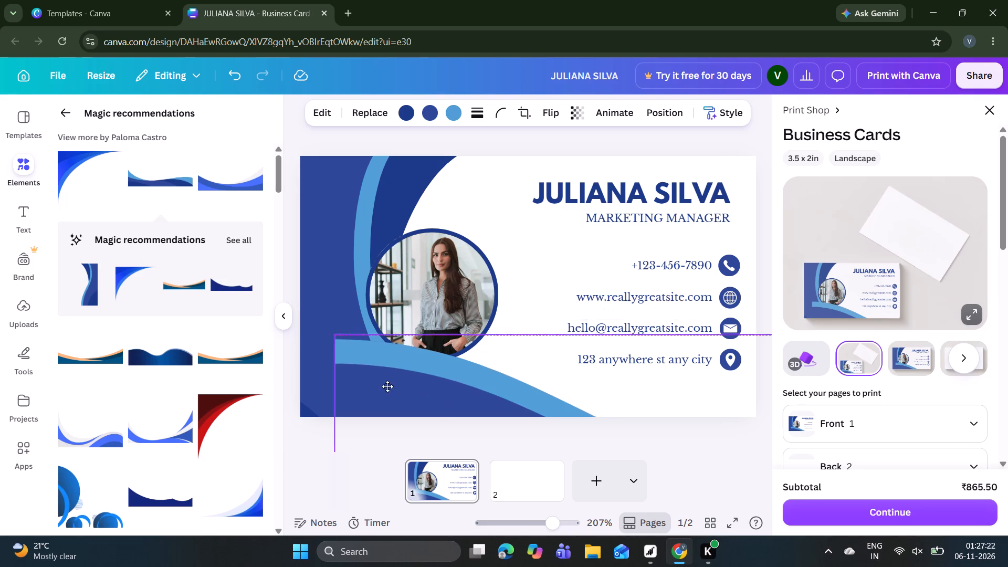
pyautogui.moveTo(387, 386); pyautogui.dragTo(371, 387)
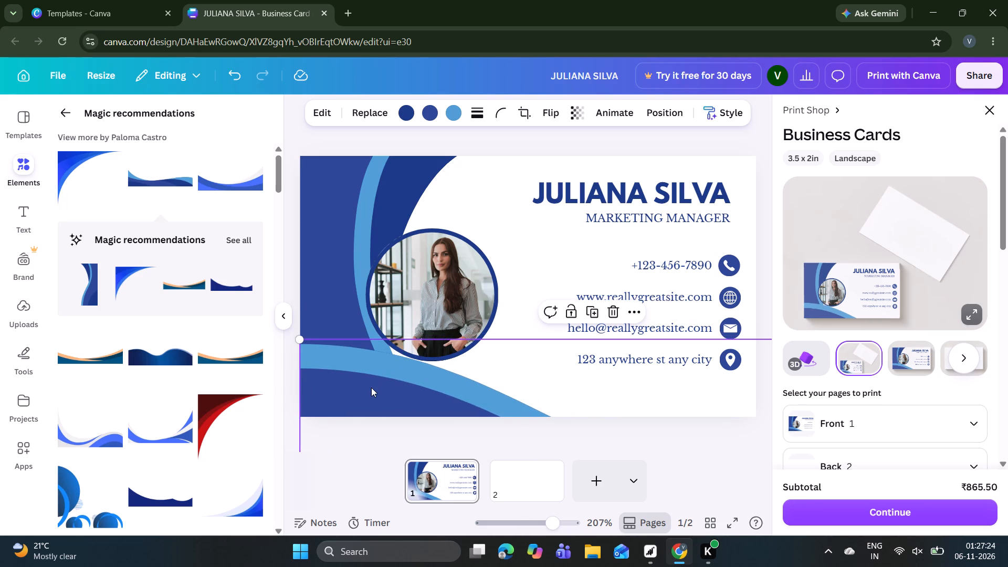
pyautogui.click(640, 433)
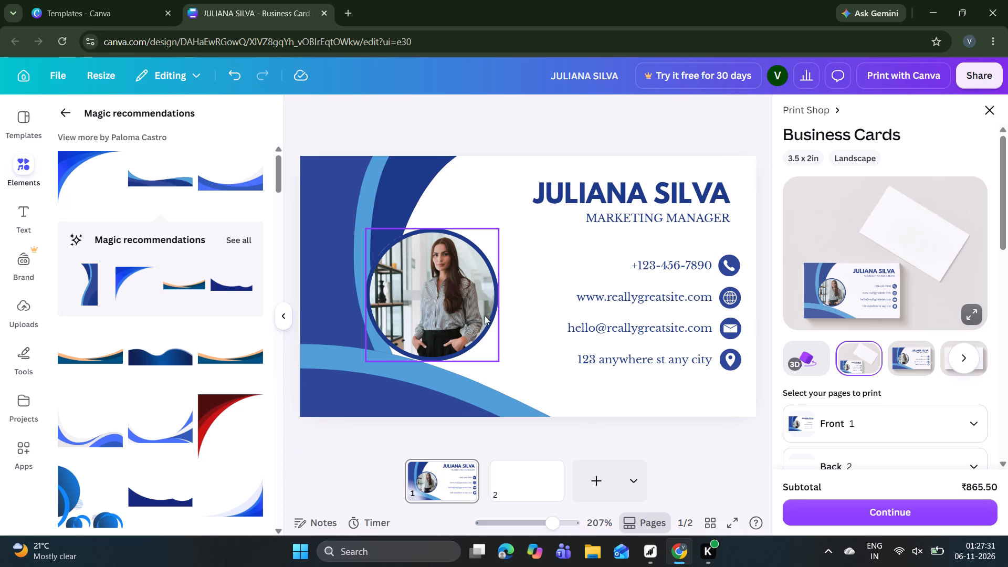
# Raise the bottom wave slightly so its light-blue band touches the portrait's lower edge, keeping it flush with the card's left edge.
pyautogui.moveTo(439, 370); pyautogui.dragTo(449, 367)
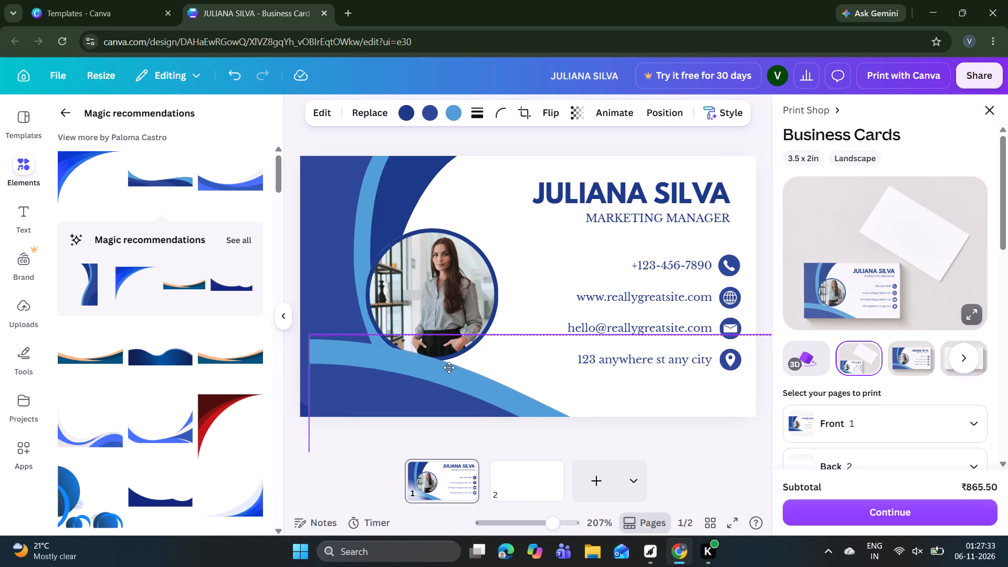
pyautogui.moveTo(449, 367); pyautogui.dragTo(439, 359)
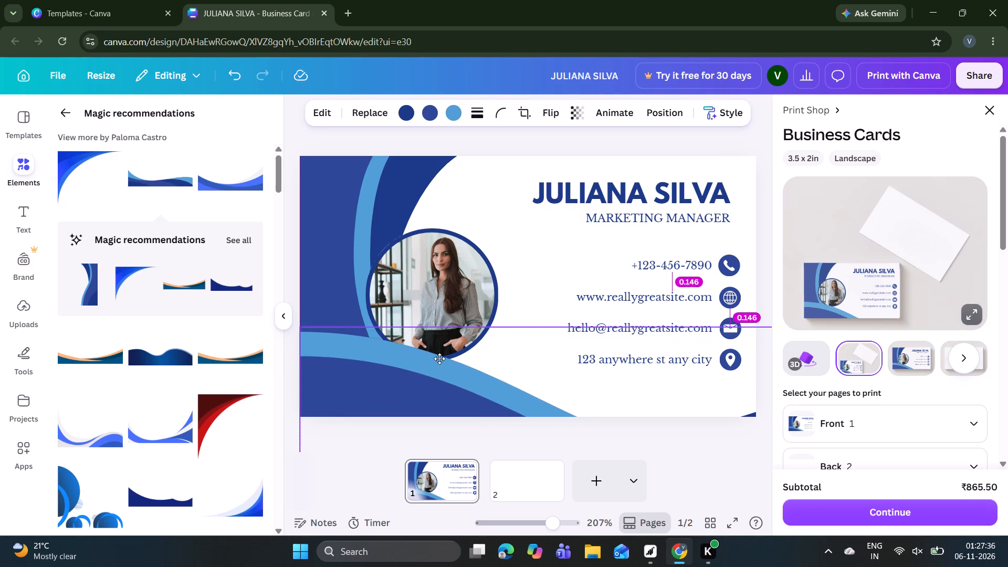
pyautogui.moveTo(439, 359); pyautogui.dragTo(440, 358)
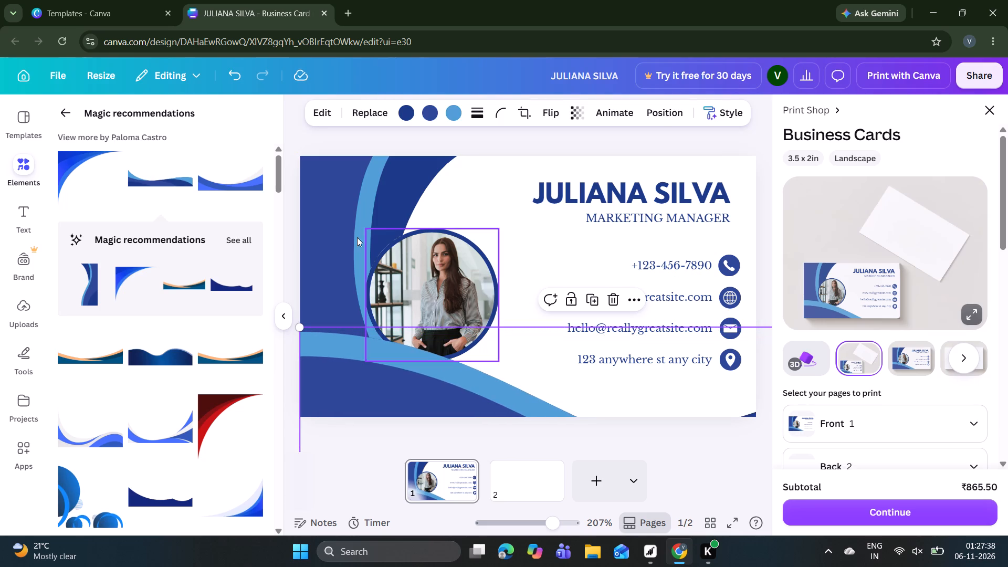
pyautogui.click(304, 129)
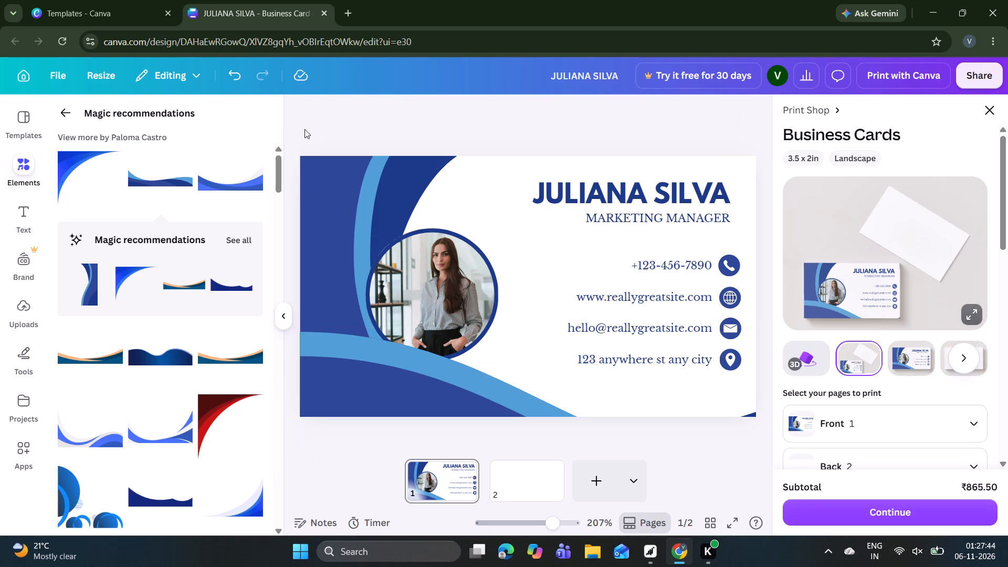
# Shrink the front card's bottom wave slightly and reposition it near the left edge, with its light-blue band against the portrait's lower edge.
pyautogui.click(323, 350)
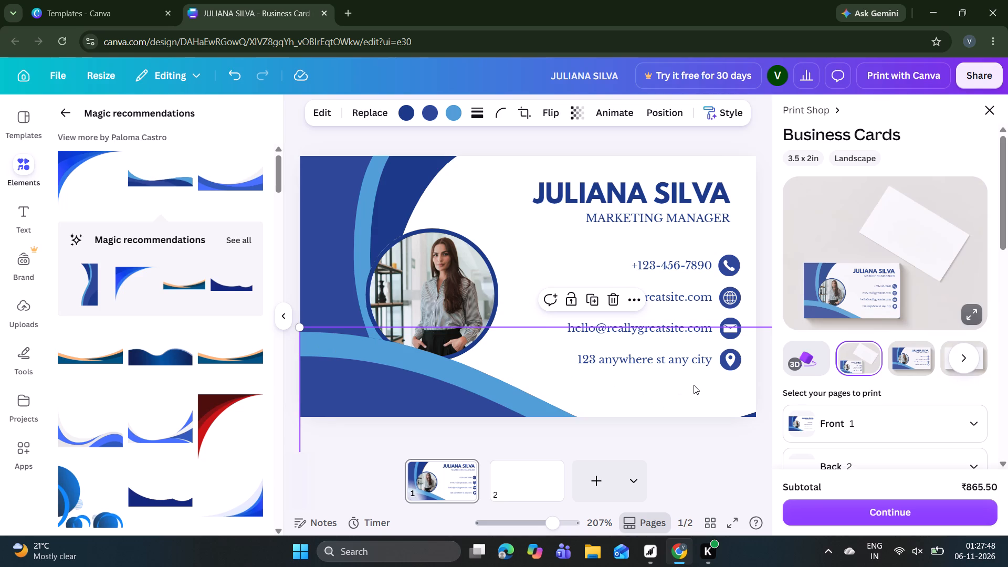
pyautogui.moveTo(301, 327); pyautogui.dragTo(312, 339)
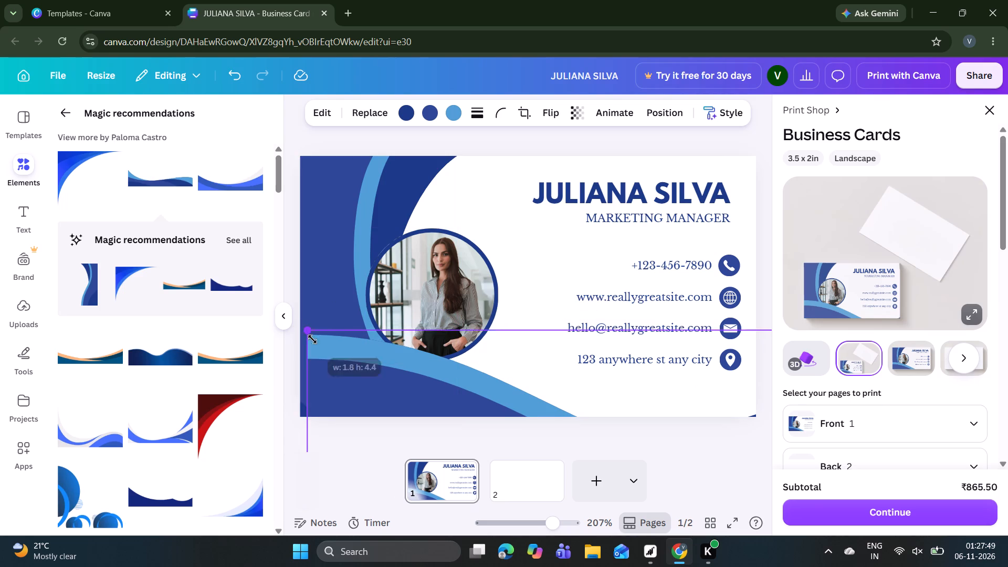
pyautogui.moveTo(312, 339); pyautogui.dragTo(355, 373)
pyautogui.moveTo(439, 376); pyautogui.dragTo(370, 363)
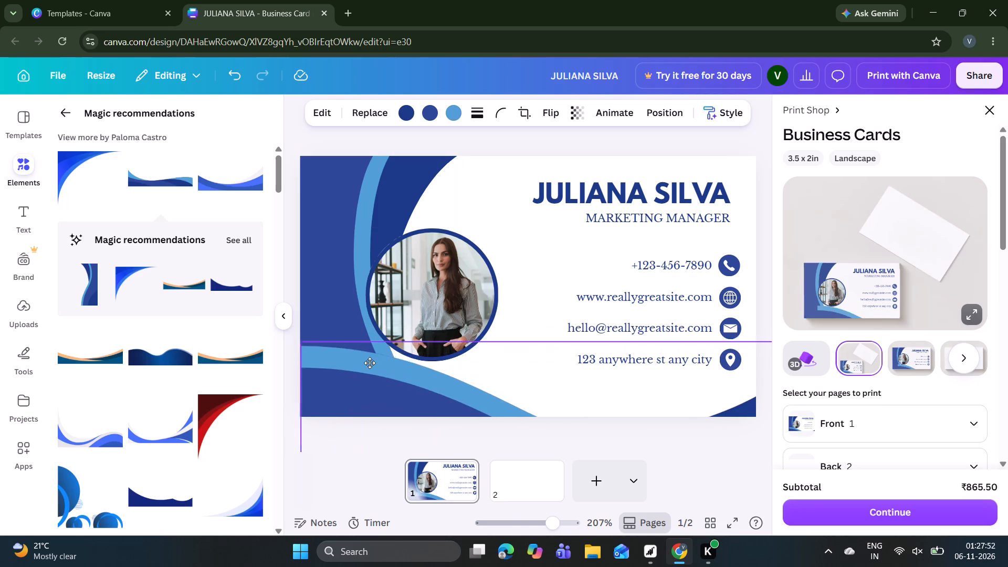
pyautogui.moveTo(370, 363); pyautogui.dragTo(367, 362)
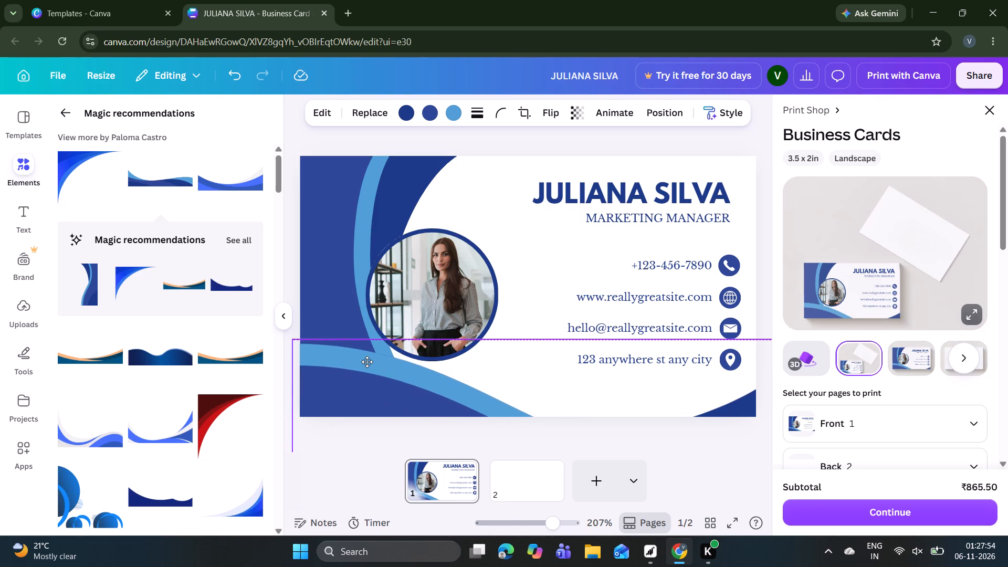
pyautogui.moveTo(367, 362); pyautogui.dragTo(379, 378)
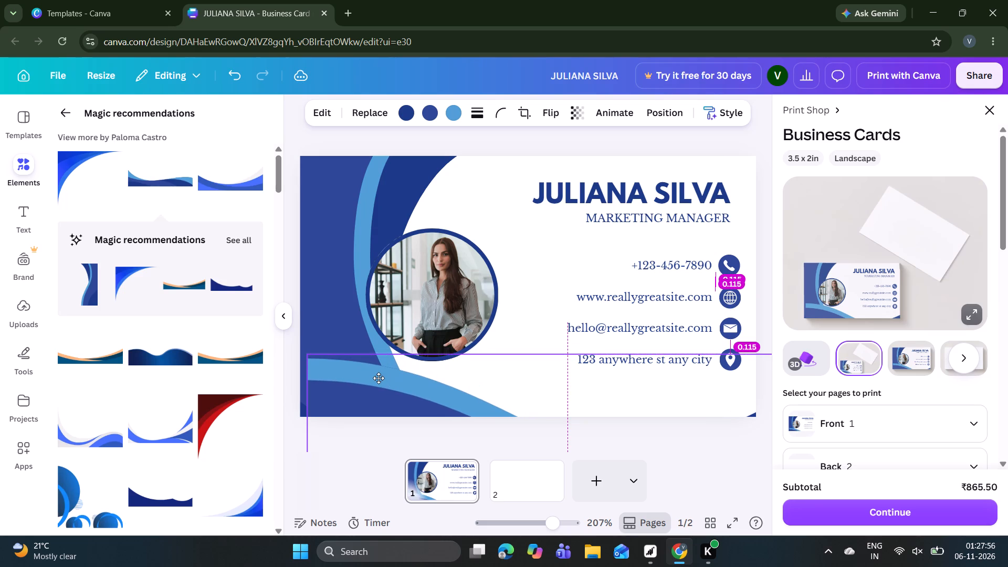
pyautogui.moveTo(379, 378); pyautogui.dragTo(378, 368)
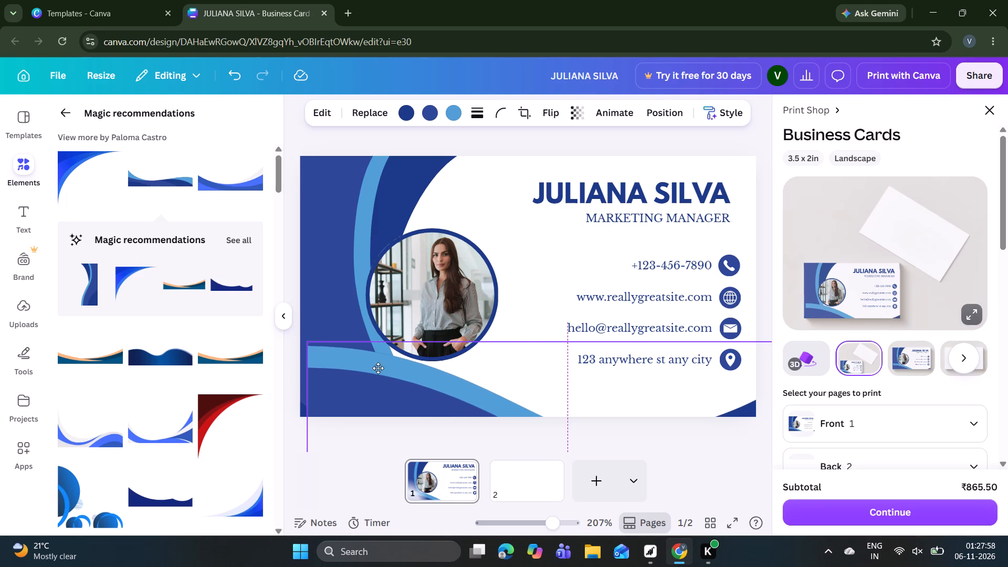
pyautogui.moveTo(378, 368); pyautogui.dragTo(382, 350)
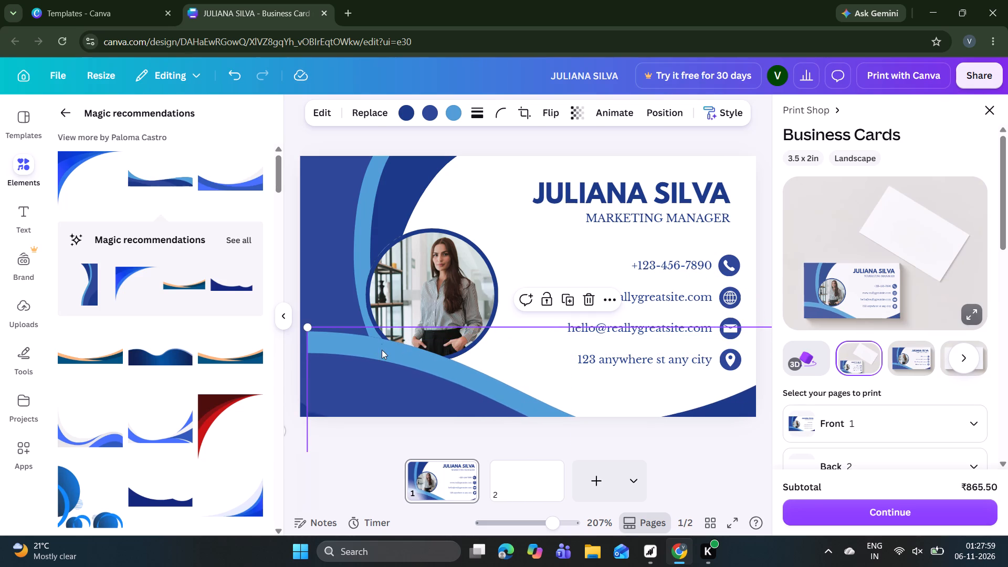
# Enlarge the bottom wave from its upper-left corner until it extends past the front card's left edge.
pyautogui.click(304, 320)
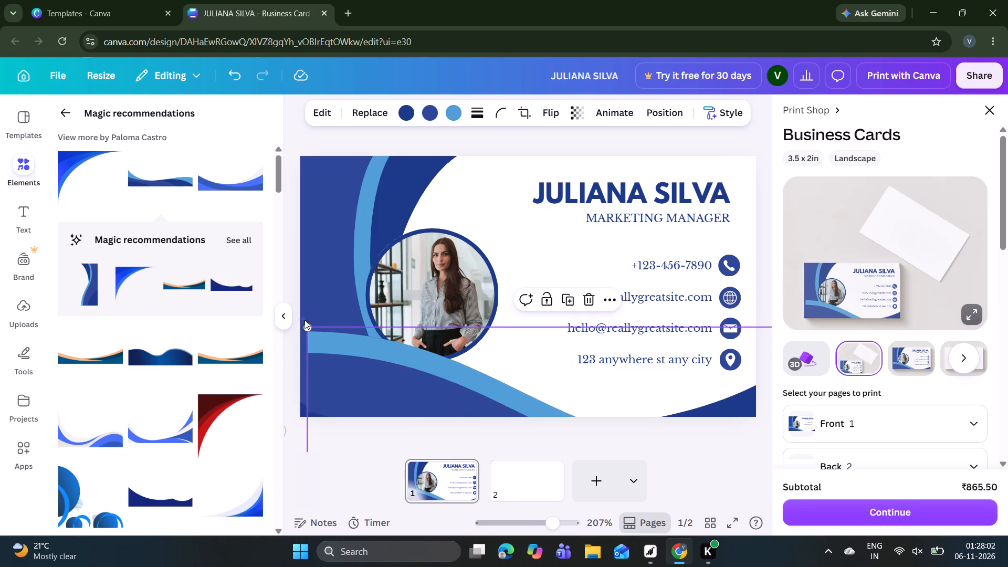
pyautogui.moveTo(308, 322); pyautogui.dragTo(312, 327)
pyautogui.click(312, 327)
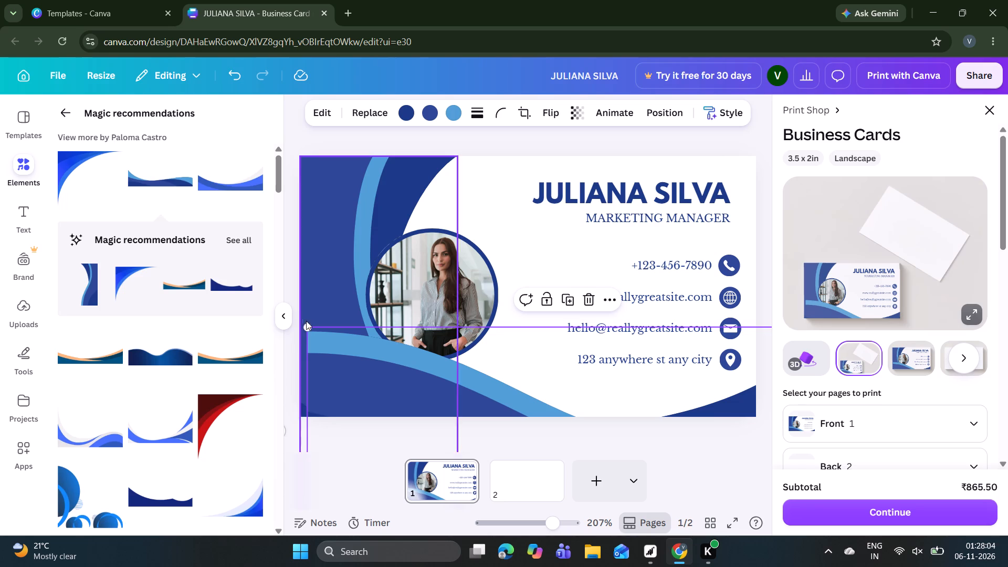
pyautogui.moveTo(309, 324); pyautogui.dragTo(302, 316)
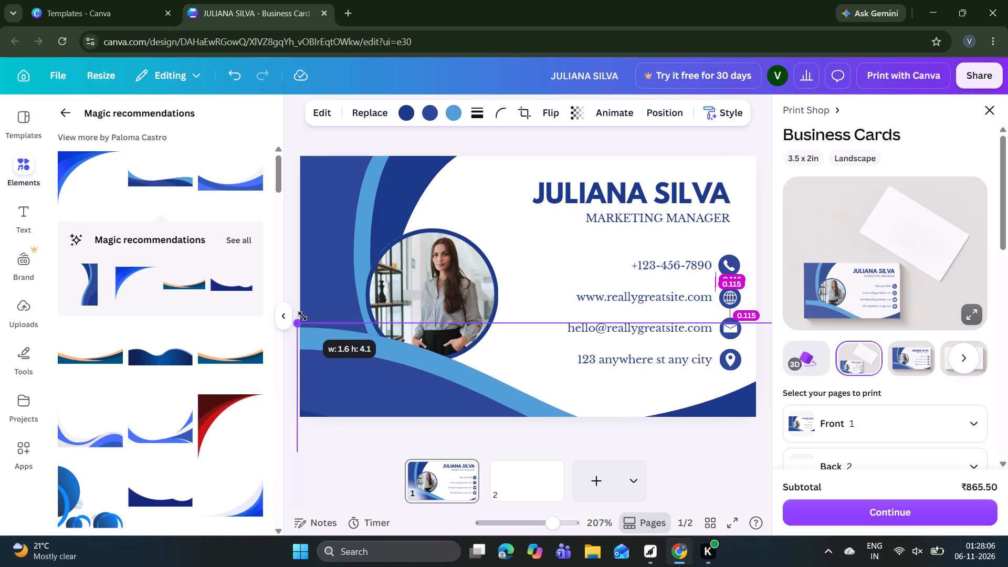
pyautogui.moveTo(302, 316); pyautogui.dragTo(303, 316)
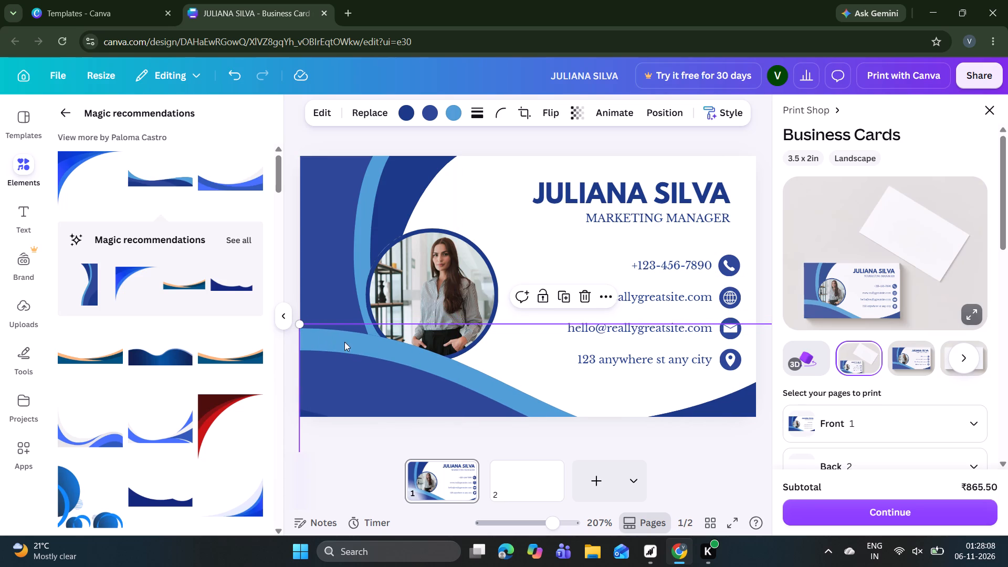
pyautogui.moveTo(299, 325); pyautogui.dragTo(260, 294)
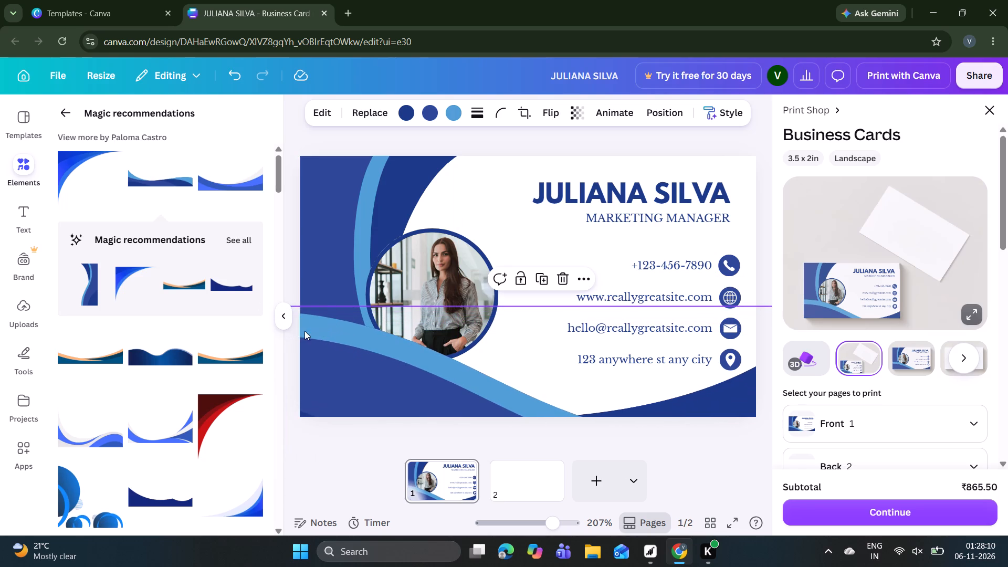
# Lower the bottom wave flush with the card's left edge, its light-blue band under the portrait and its dark far end off the card.
pyautogui.moveTo(348, 359); pyautogui.dragTo(385, 382)
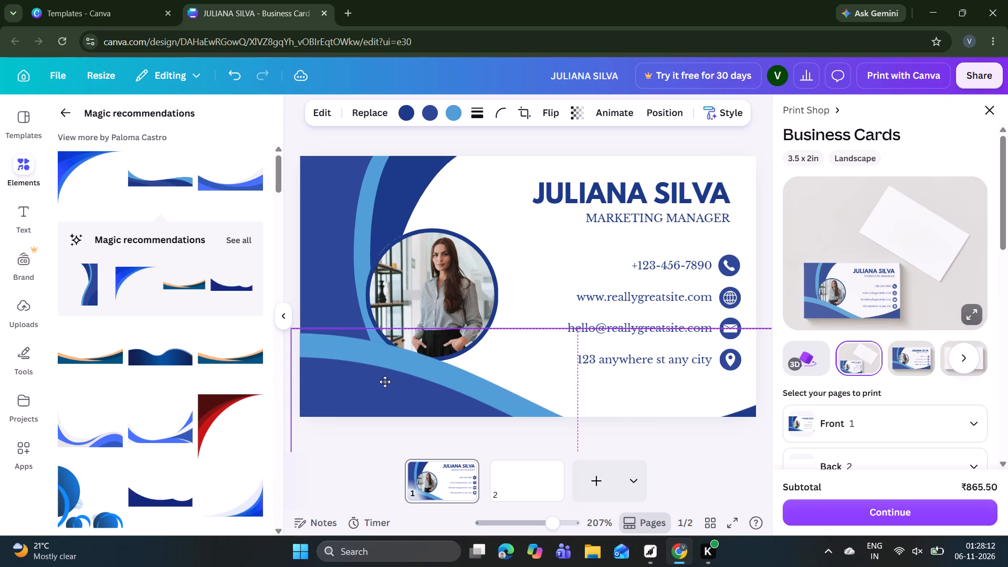
pyautogui.moveTo(385, 382); pyautogui.dragTo(406, 376)
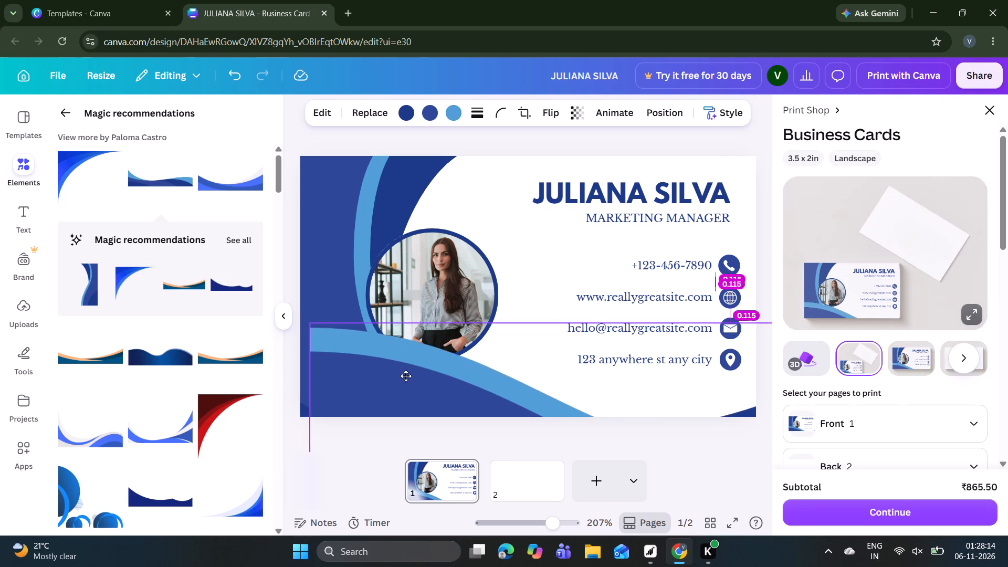
pyautogui.moveTo(406, 376); pyautogui.dragTo(431, 375)
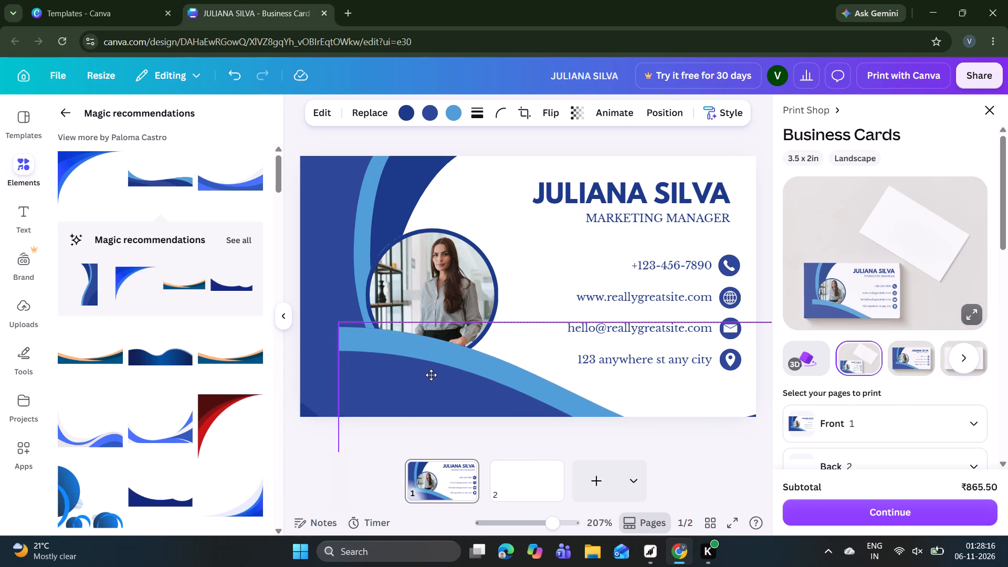
pyautogui.moveTo(431, 375); pyautogui.dragTo(396, 372)
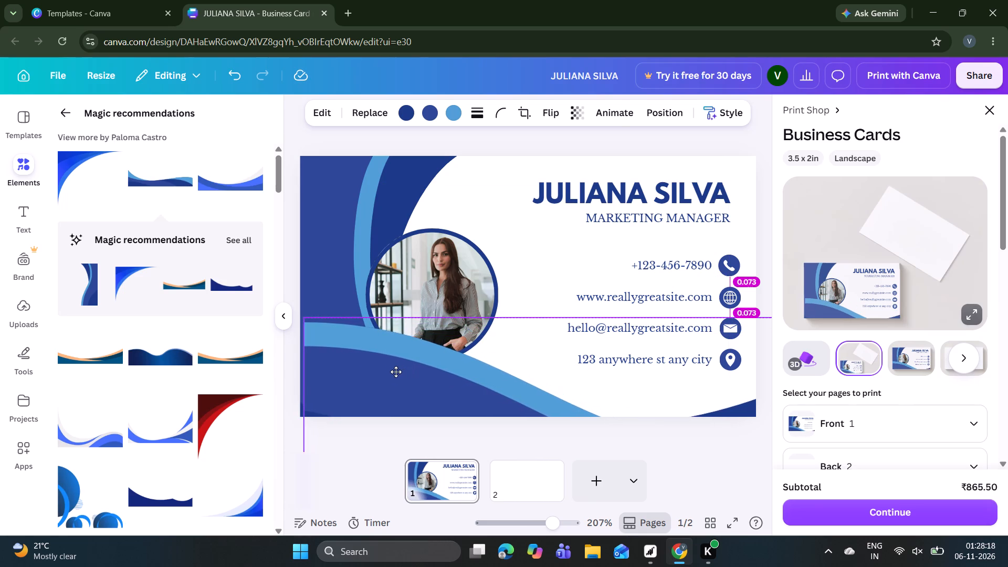
pyautogui.moveTo(396, 372); pyautogui.dragTo(390, 392)
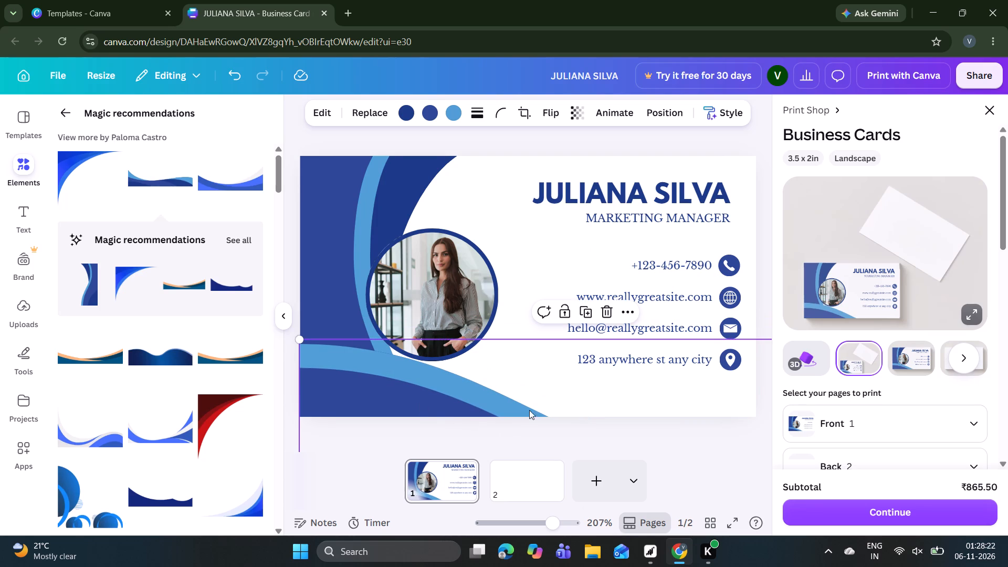
pyautogui.click(691, 429)
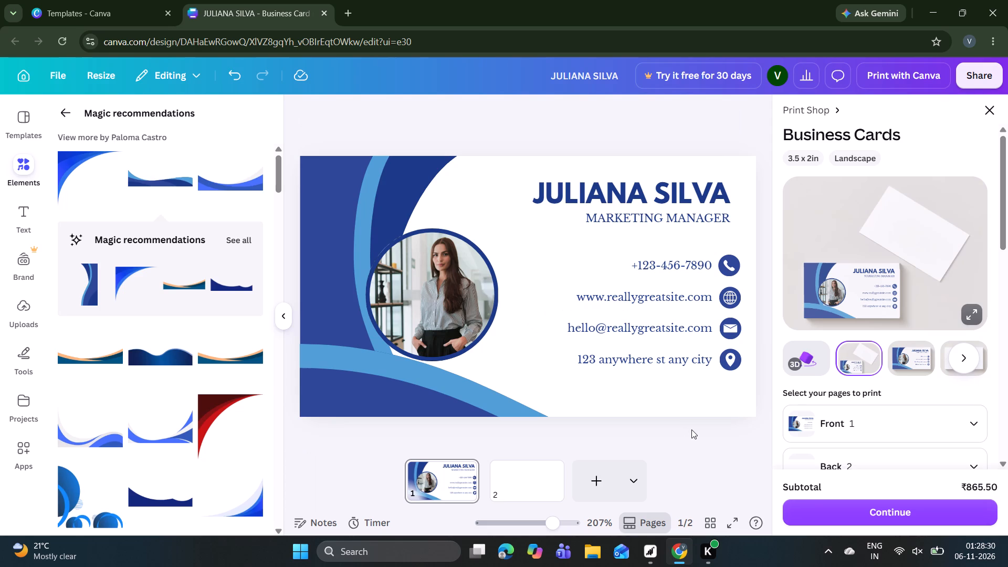
# Add the upright blue wave graphic to the blank back page and enlarge it to the card's full height.
pyautogui.click(520, 491)
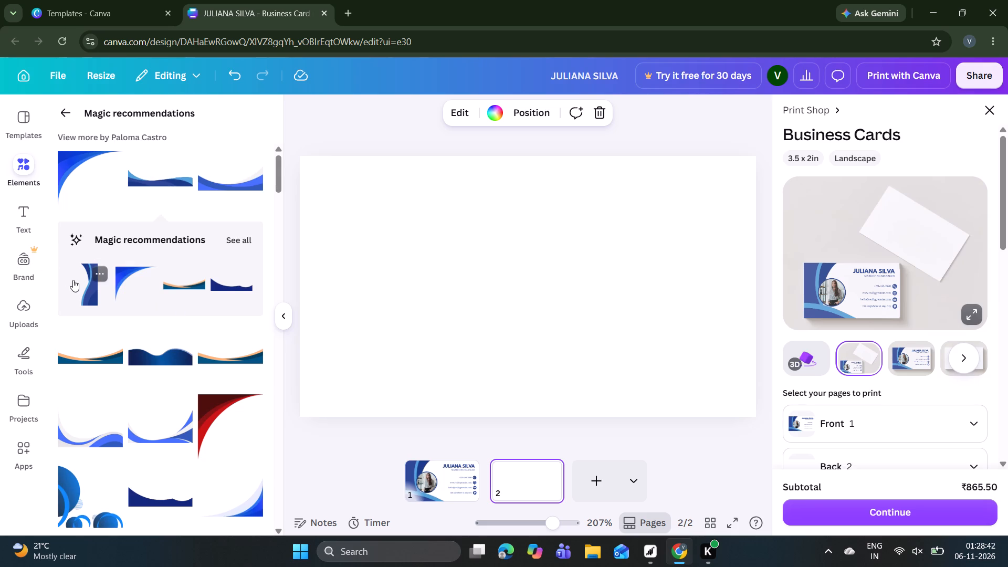
pyautogui.scroll(4, 119, 297)
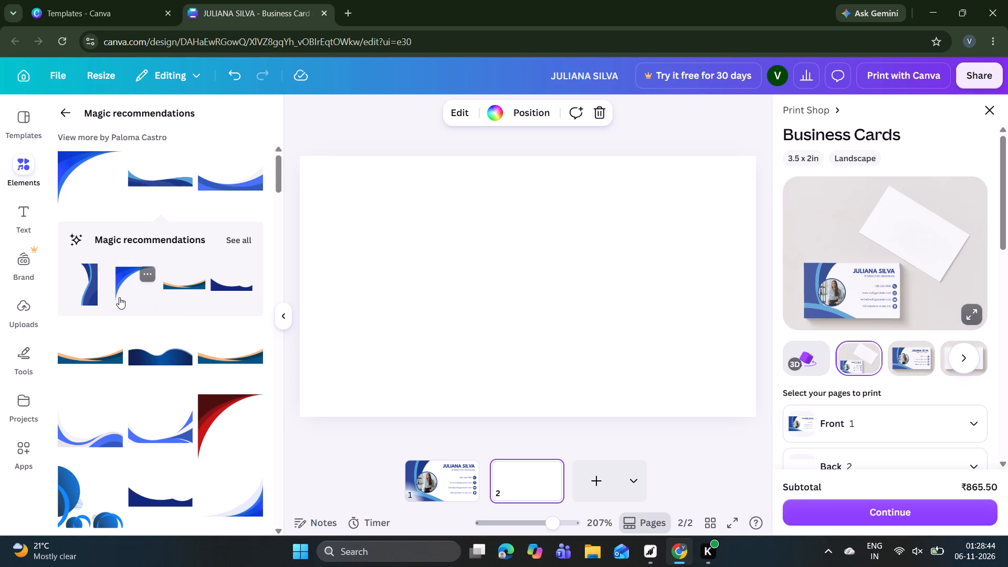
pyautogui.scroll(3, 119, 297)
pyautogui.click(92, 288)
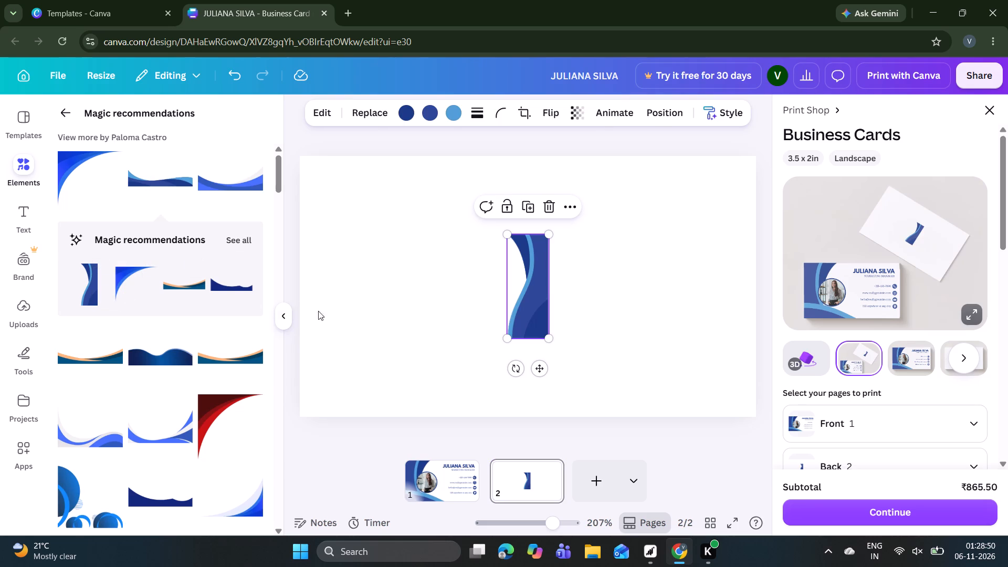
pyautogui.moveTo(506, 336); pyautogui.dragTo(469, 392)
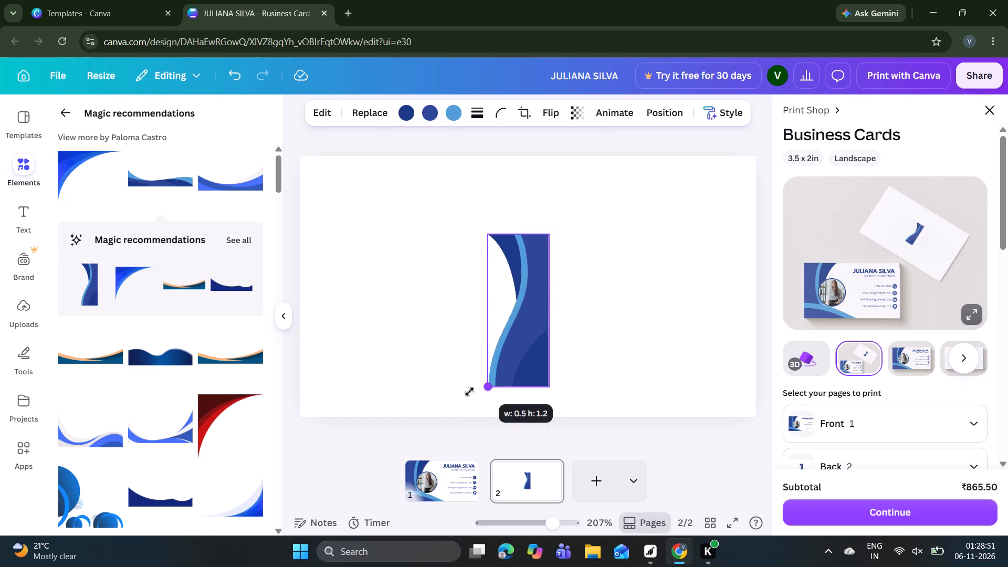
pyautogui.moveTo(469, 392); pyautogui.dragTo(454, 406)
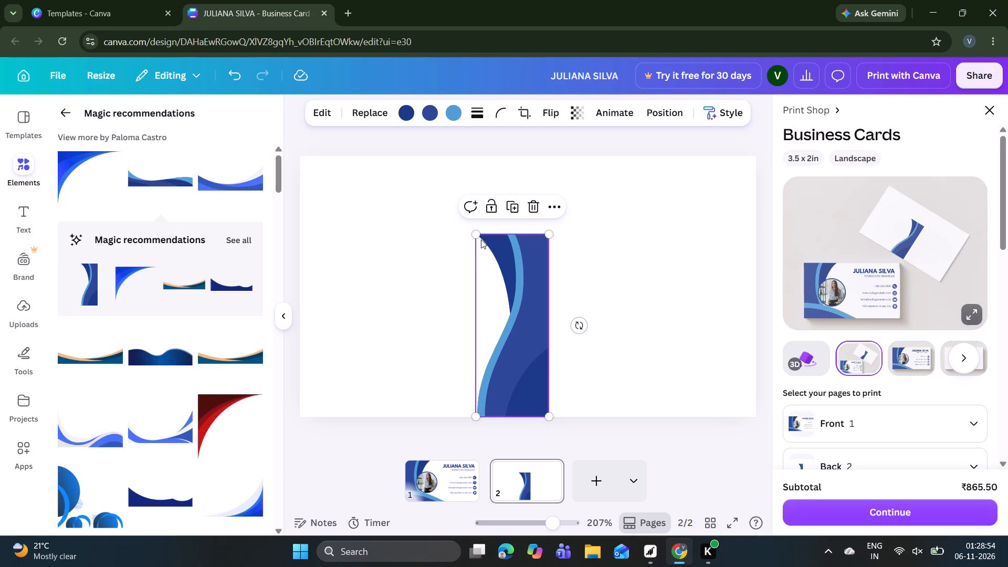
pyautogui.moveTo(476, 238); pyautogui.dragTo(437, 166)
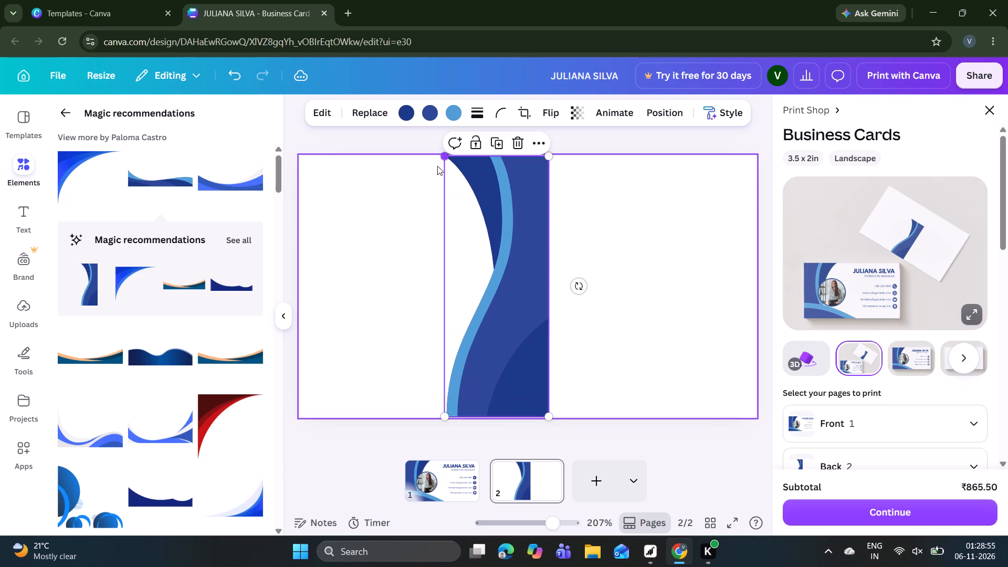
# Enlarge the back card's wave beyond the bottom edge and place it partly past the card's left edge.
pyautogui.moveTo(534, 256); pyautogui.dragTo(380, 259)
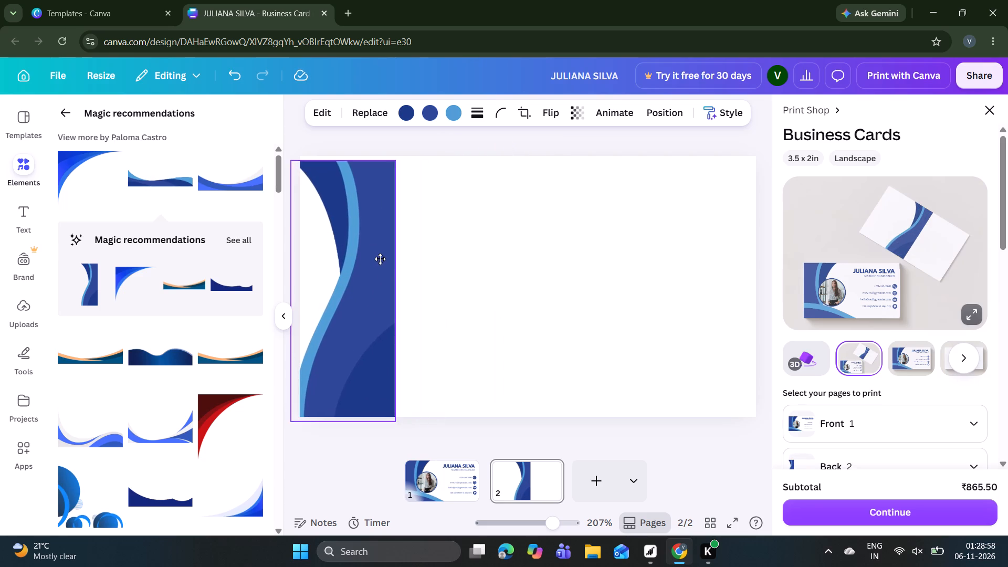
pyautogui.moveTo(380, 259); pyautogui.dragTo(381, 257)
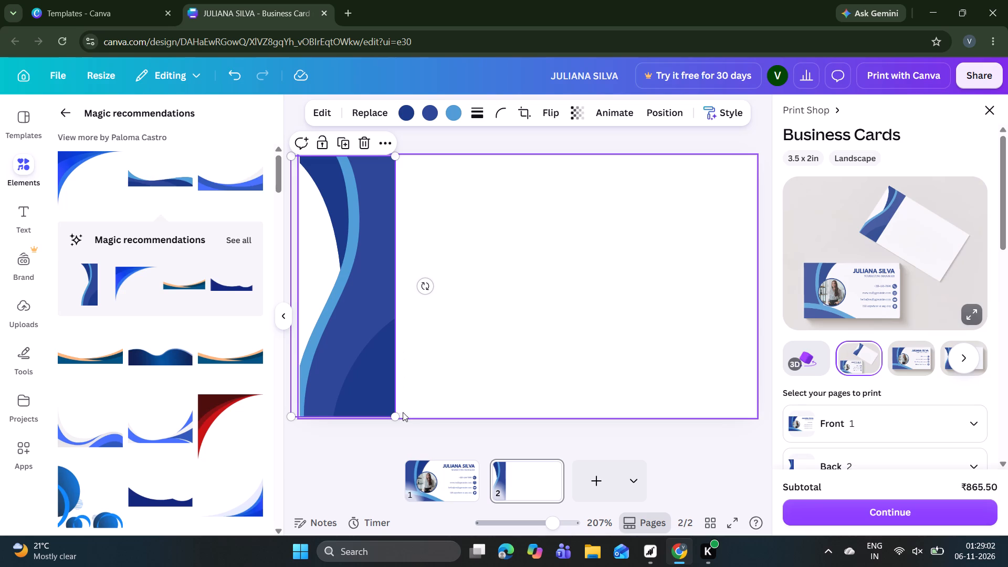
pyautogui.moveTo(397, 412); pyautogui.dragTo(469, 532)
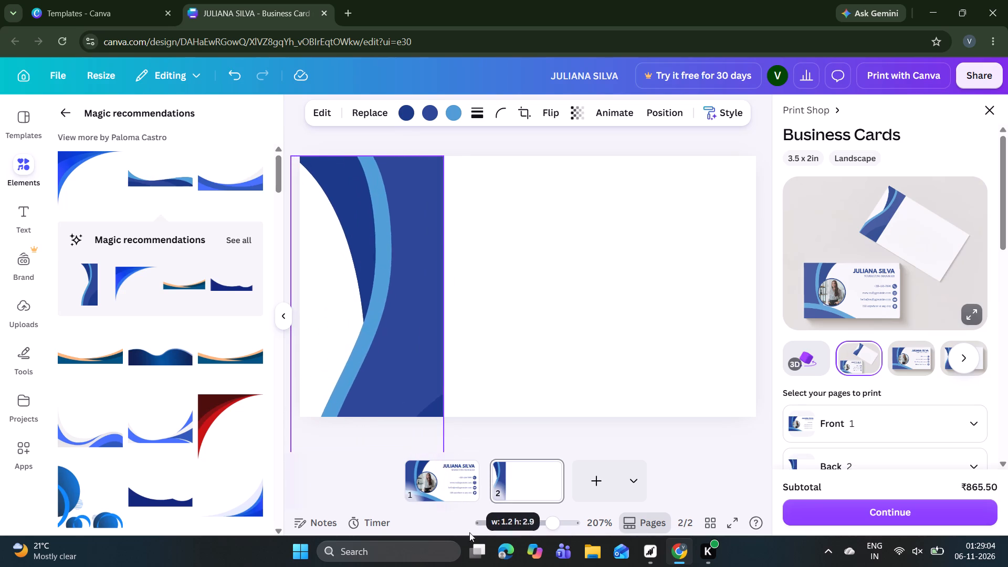
pyautogui.moveTo(469, 532); pyautogui.dragTo(476, 566)
pyautogui.moveTo(386, 459); pyautogui.dragTo(377, 433)
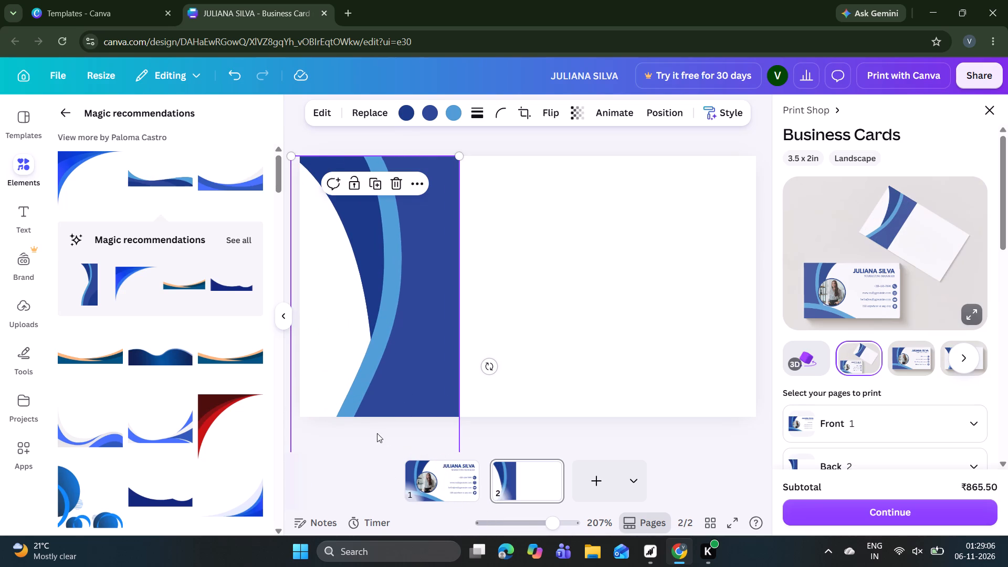
pyautogui.moveTo(377, 433); pyautogui.dragTo(396, 390)
pyautogui.moveTo(396, 390); pyautogui.dragTo(326, 377)
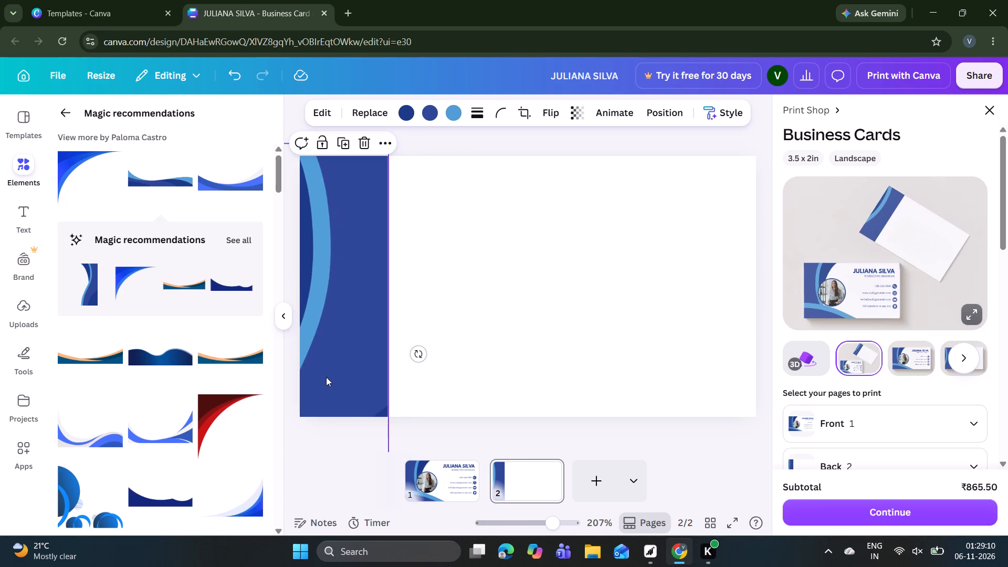
# Flip the back card's wave horizontally and shift it inward so its whole light-blue band shows along the left edge.
pyautogui.click(554, 118)
pyautogui.click(545, 148)
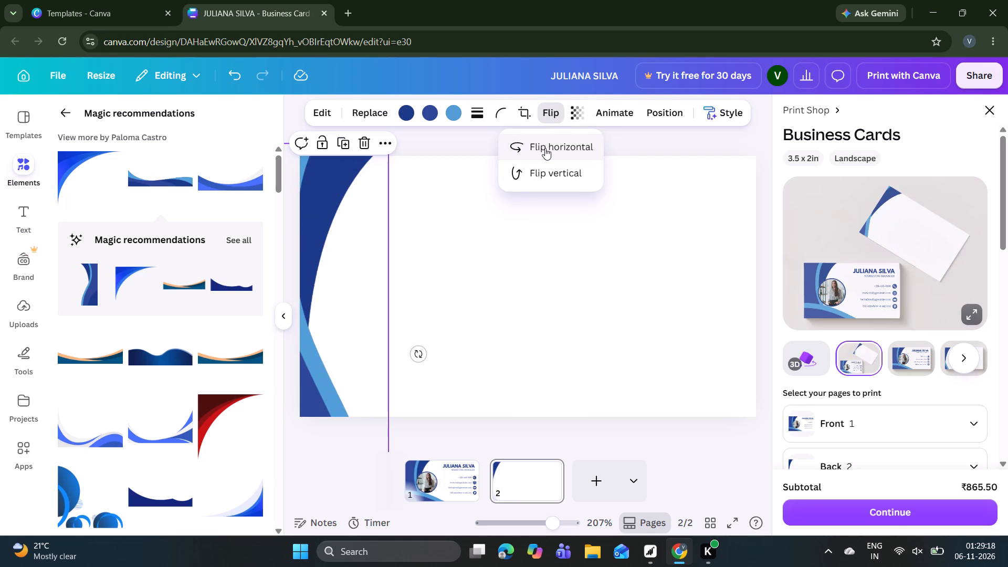
pyautogui.click(685, 437)
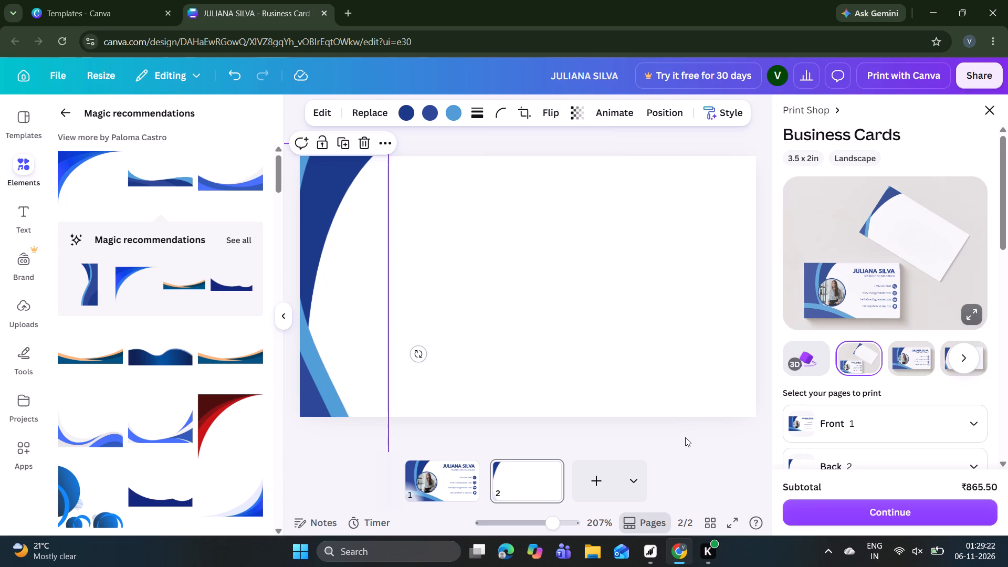
pyautogui.moveTo(300, 275); pyautogui.dragTo(329, 281)
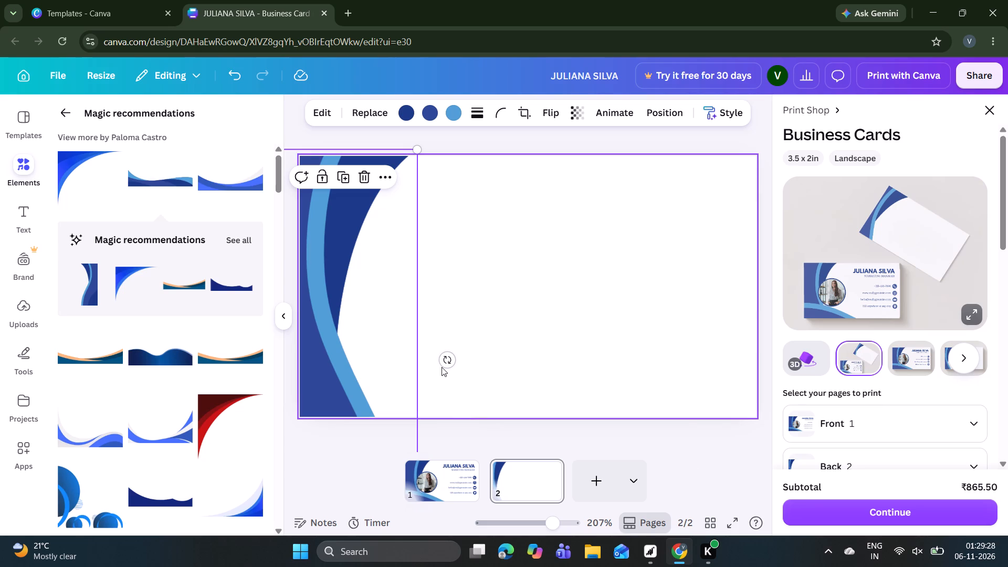
# Rotate the flipped wave at the back card's left edge.
pyautogui.moveTo(442, 367); pyautogui.dragTo(444, 362)
pyautogui.moveTo(444, 362); pyautogui.dragTo(405, 368)
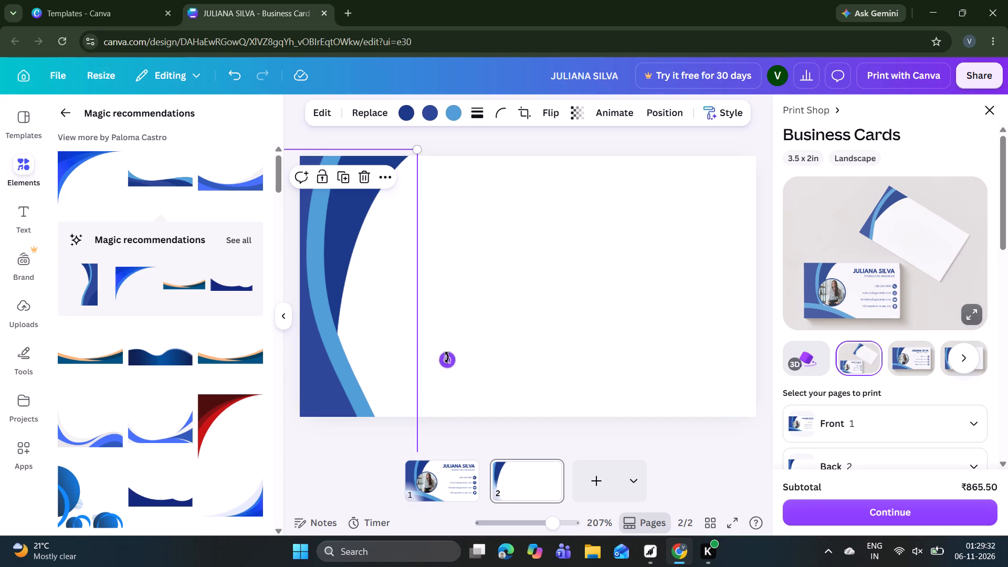
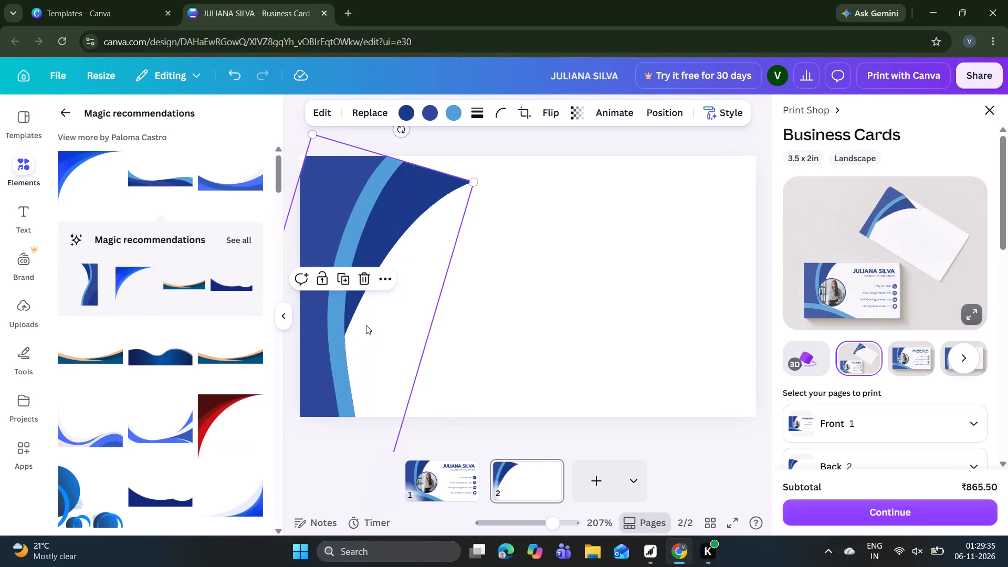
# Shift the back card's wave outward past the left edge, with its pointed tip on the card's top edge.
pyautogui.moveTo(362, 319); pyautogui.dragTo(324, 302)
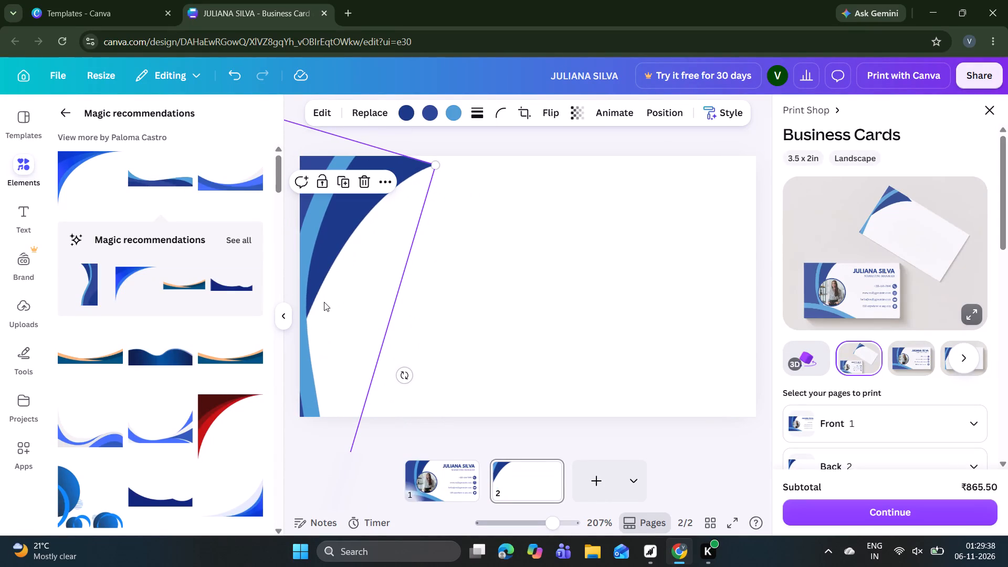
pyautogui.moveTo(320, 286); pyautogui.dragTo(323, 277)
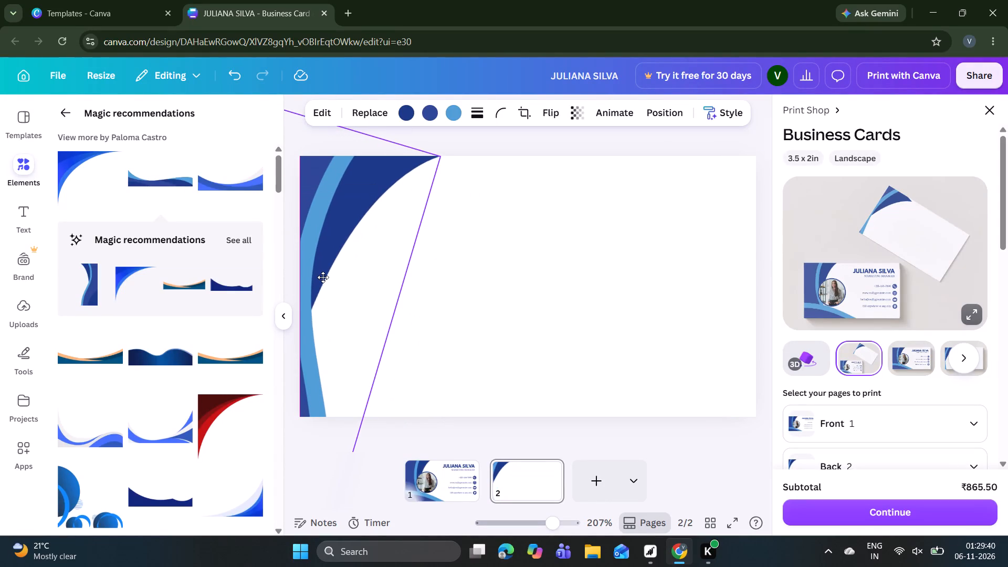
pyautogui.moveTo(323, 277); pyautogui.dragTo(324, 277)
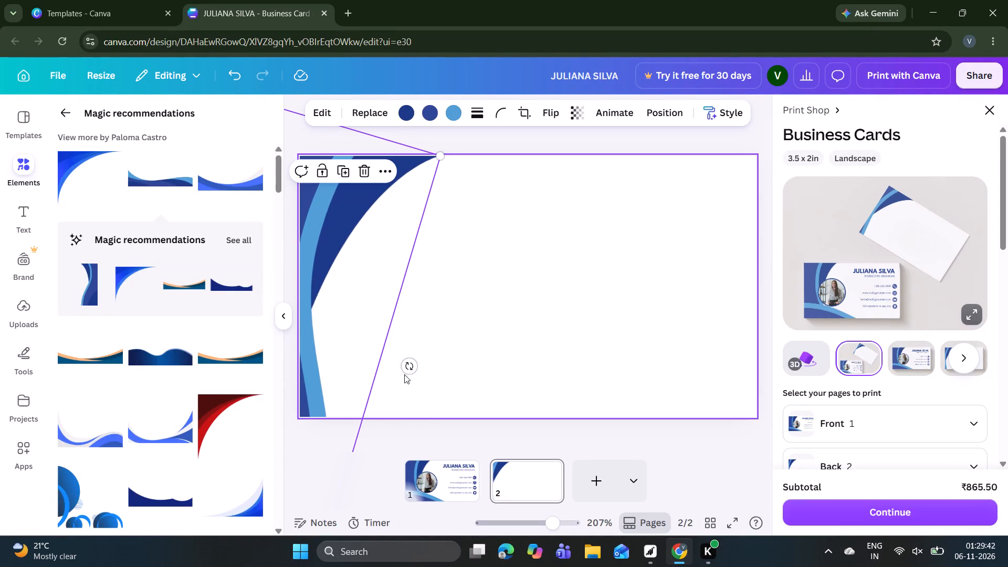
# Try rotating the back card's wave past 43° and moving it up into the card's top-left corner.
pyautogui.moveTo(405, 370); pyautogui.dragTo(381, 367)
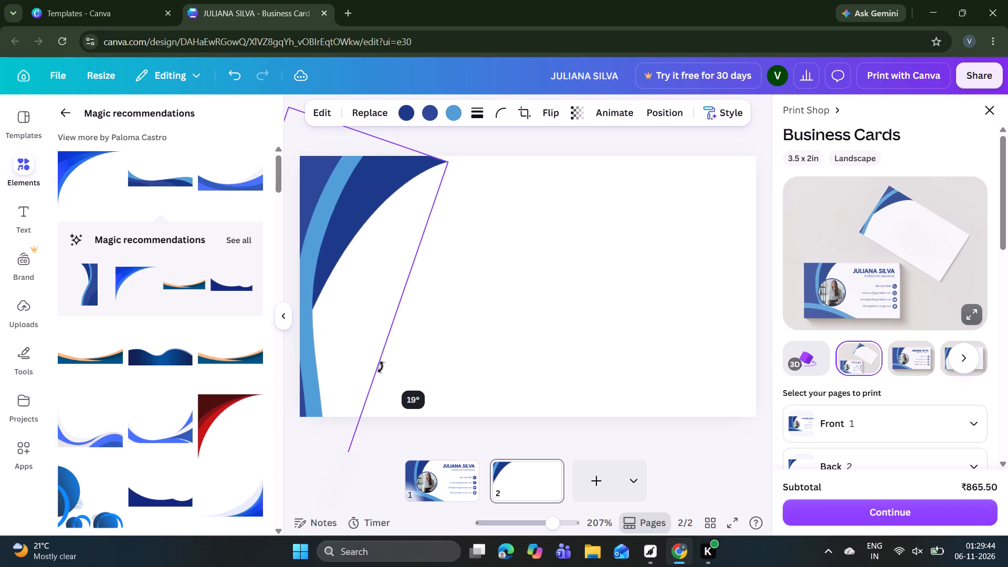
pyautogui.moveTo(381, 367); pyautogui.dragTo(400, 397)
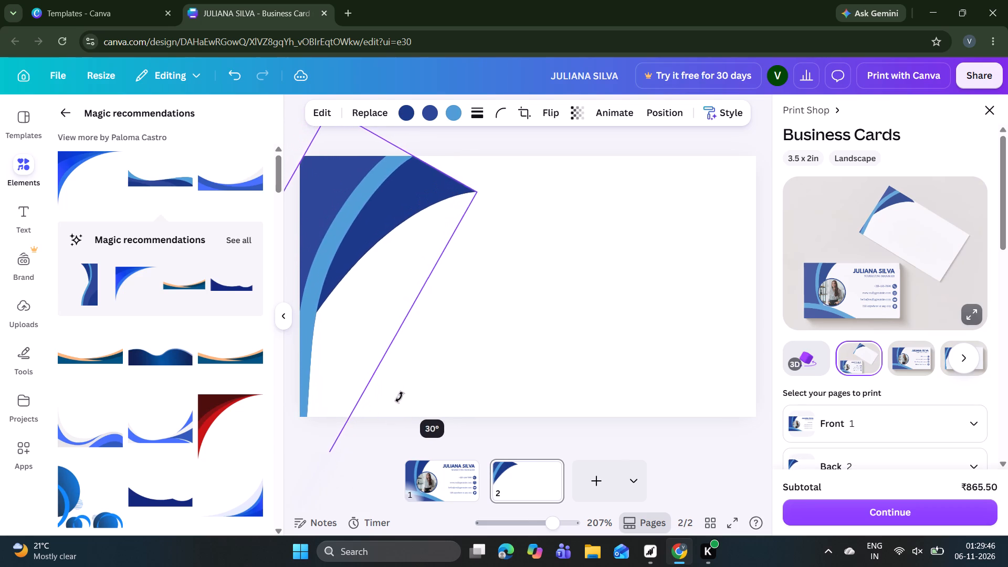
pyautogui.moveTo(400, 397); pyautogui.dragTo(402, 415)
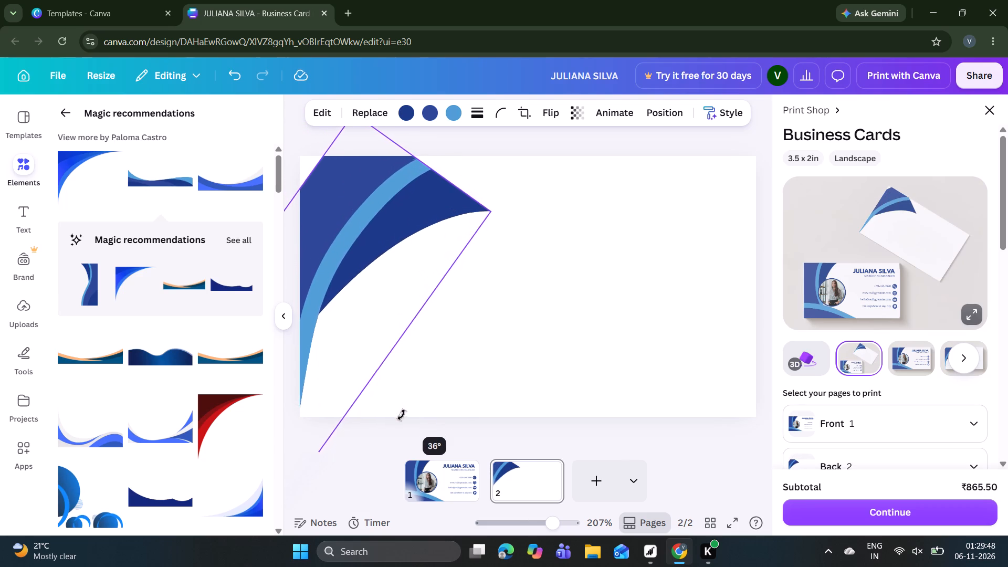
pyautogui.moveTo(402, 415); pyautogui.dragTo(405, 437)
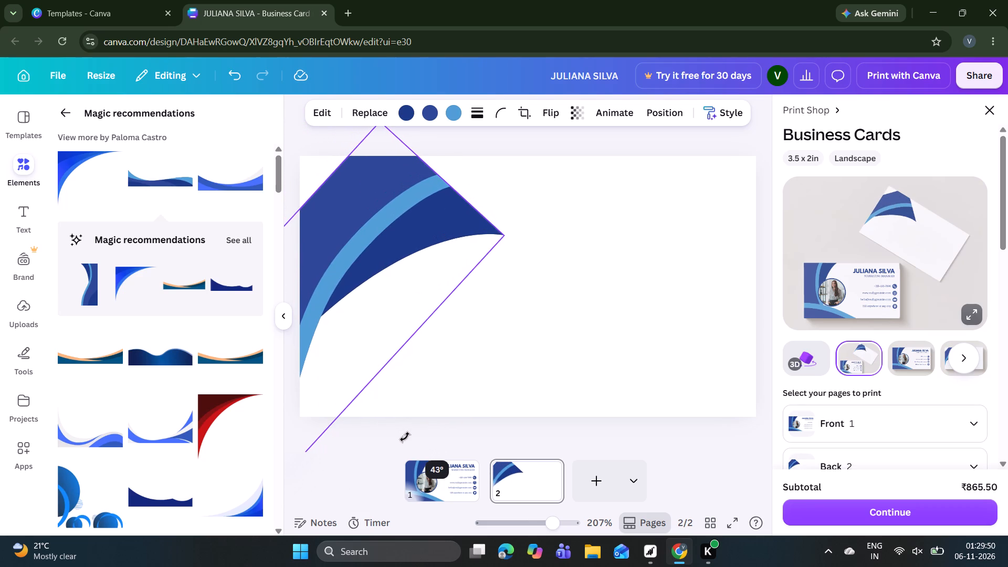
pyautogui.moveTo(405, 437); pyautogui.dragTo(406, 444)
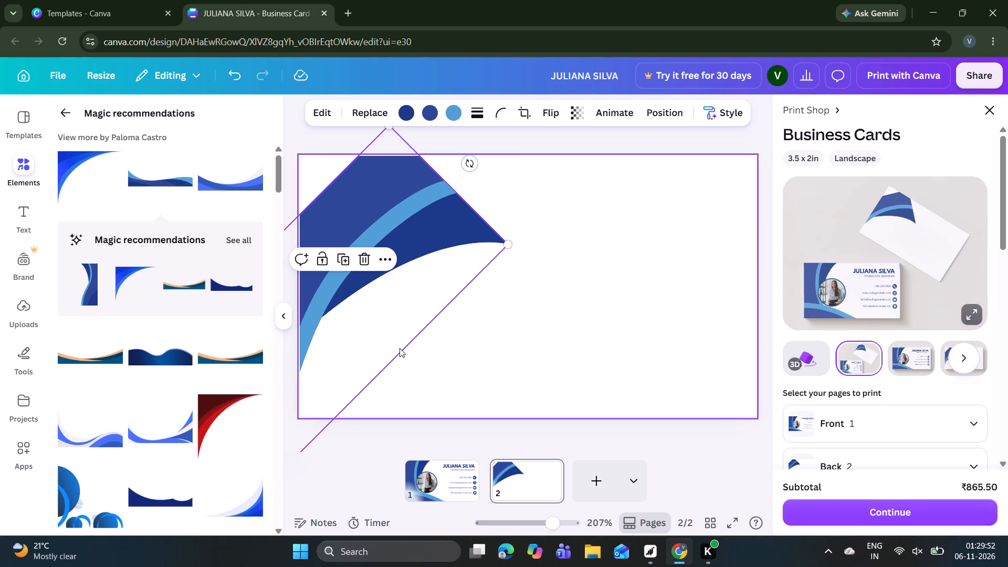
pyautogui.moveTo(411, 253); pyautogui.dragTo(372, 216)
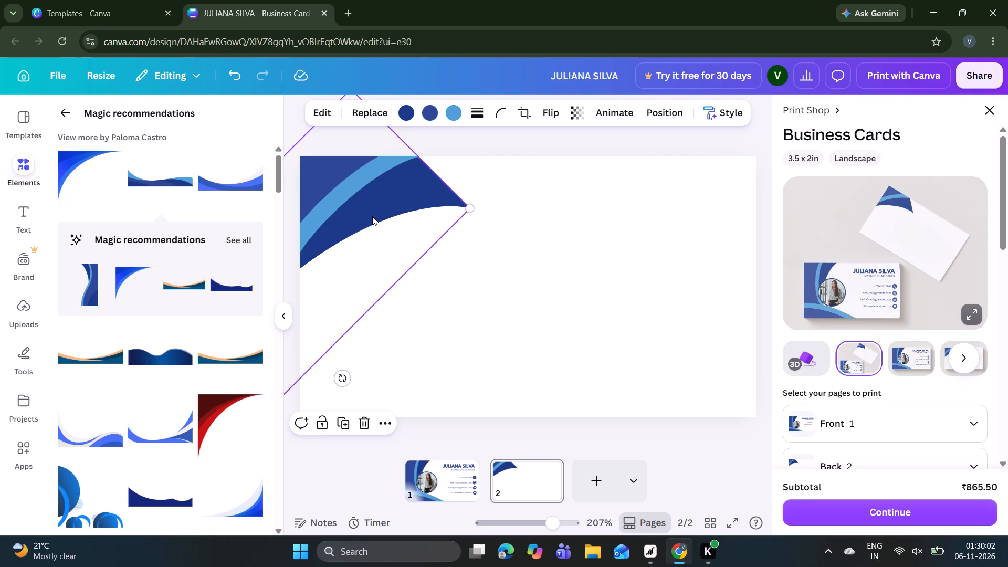
# Rotate the wave back toward upright and place it along the card's left edge, its pointed tip on the top edge.
pyautogui.moveTo(343, 375); pyautogui.dragTo(348, 371)
pyautogui.moveTo(348, 371); pyautogui.dragTo(382, 327)
pyautogui.moveTo(323, 229); pyautogui.dragTo(387, 275)
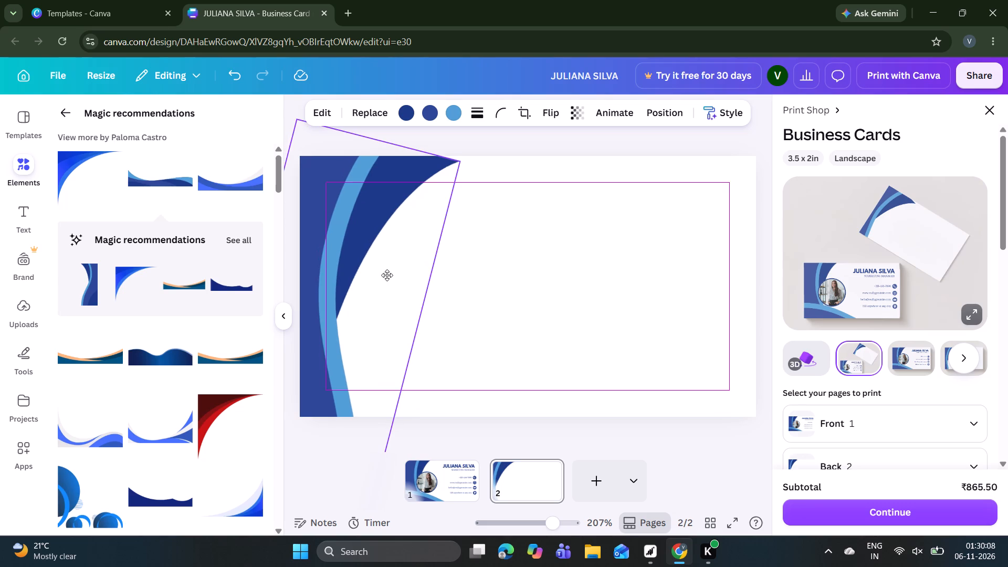
pyautogui.moveTo(387, 275); pyautogui.dragTo(391, 271)
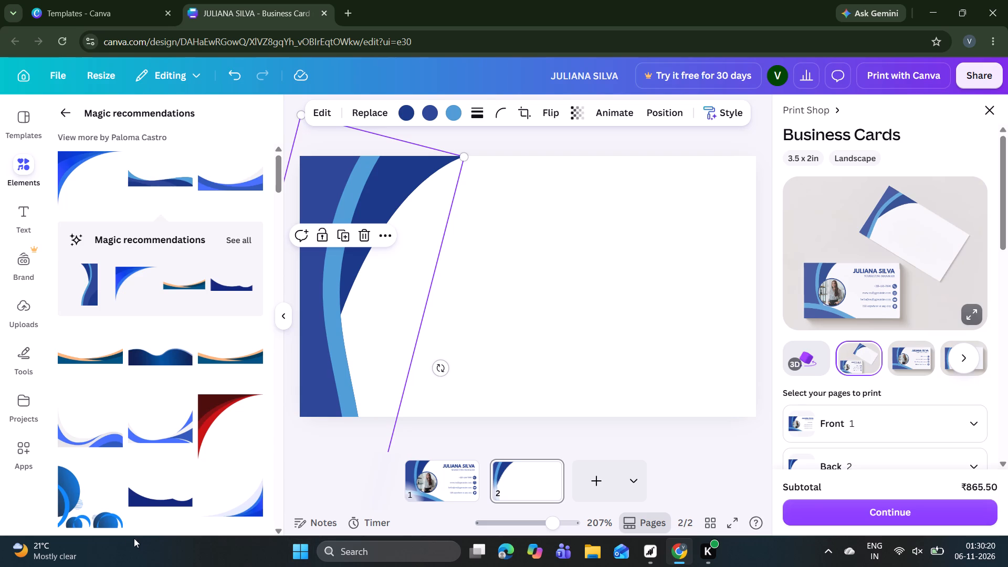
# Add the blue overlapping-circles graphic to the back card and flip it horizontally so its large circle faces right.
pyautogui.click(89, 498)
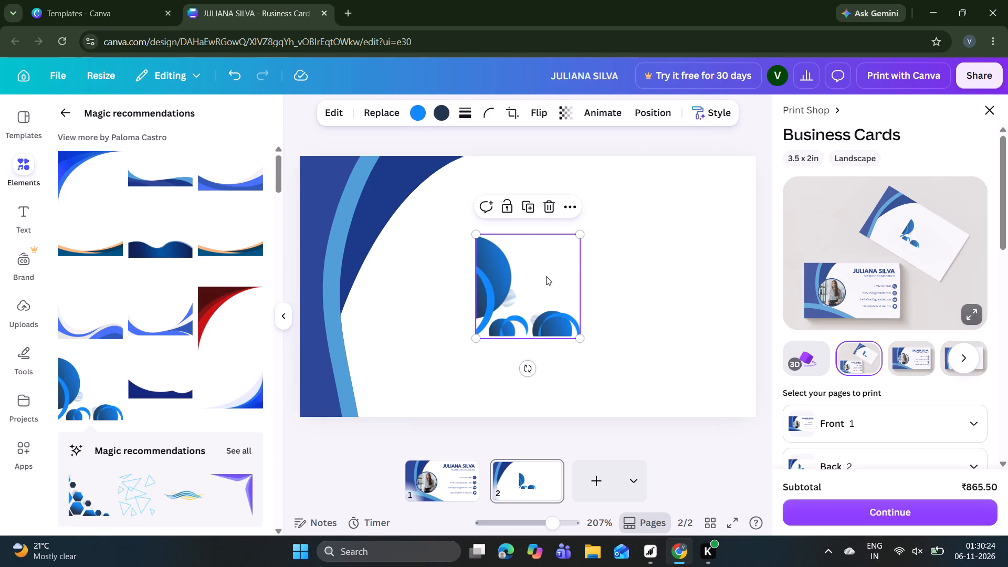
pyautogui.moveTo(546, 276); pyautogui.dragTo(566, 314)
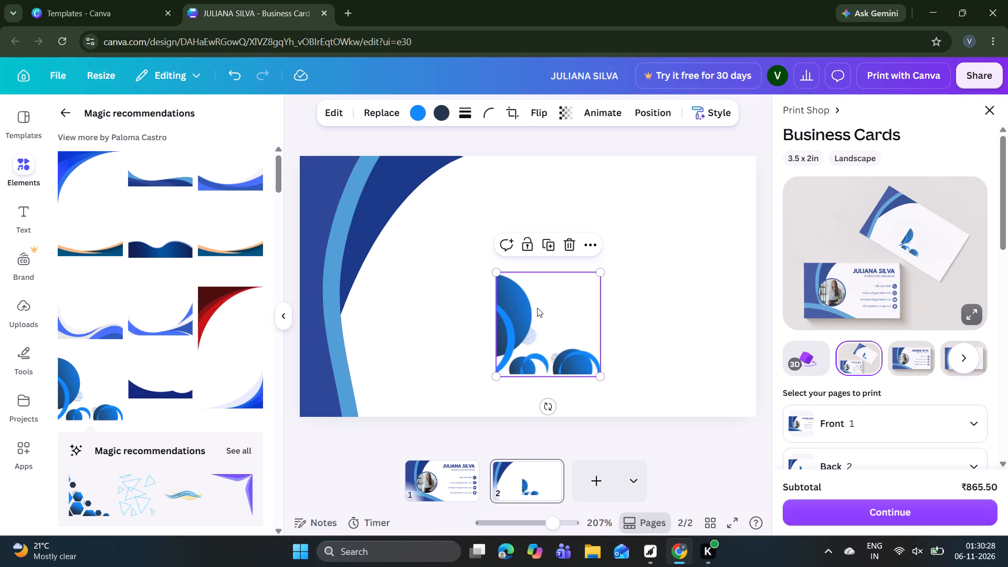
pyautogui.click(373, 206)
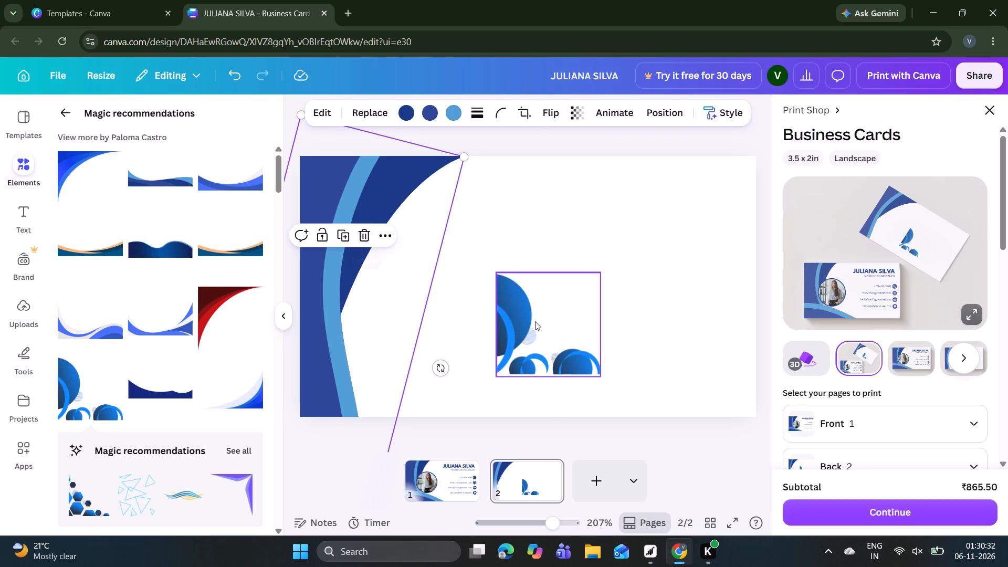
pyautogui.click(535, 321)
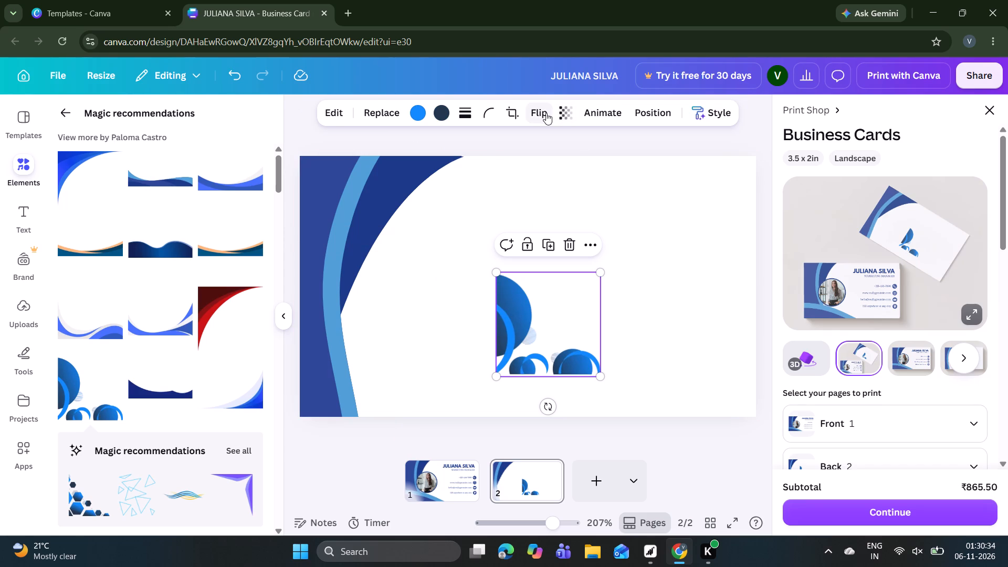
pyautogui.click(546, 113)
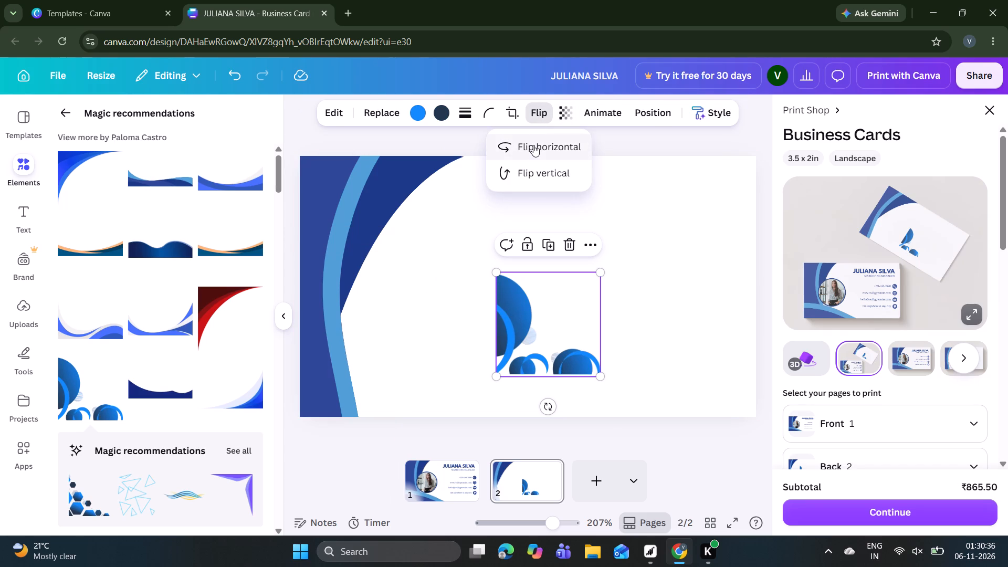
pyautogui.click(540, 169)
pyautogui.click(540, 169)
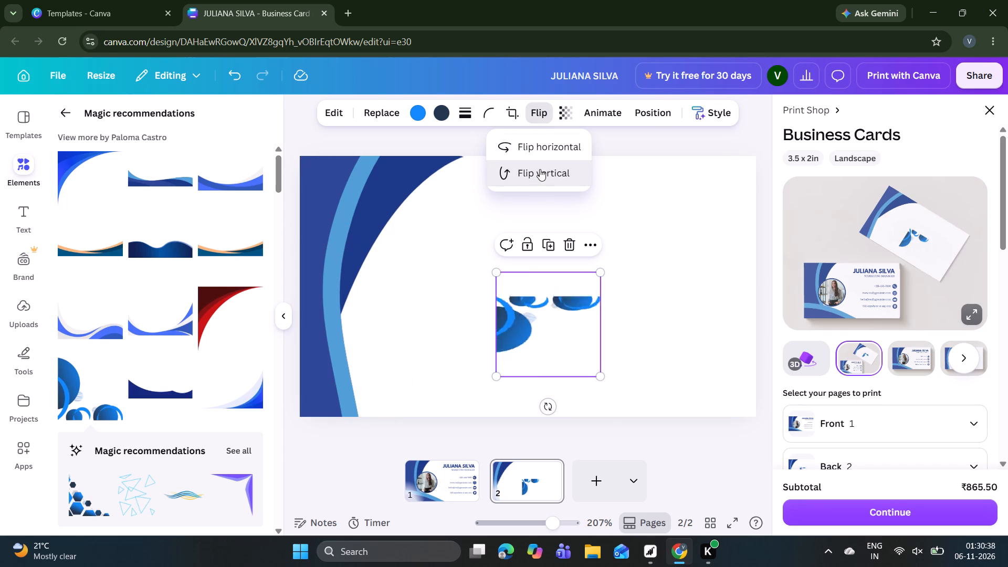
pyautogui.click(537, 153)
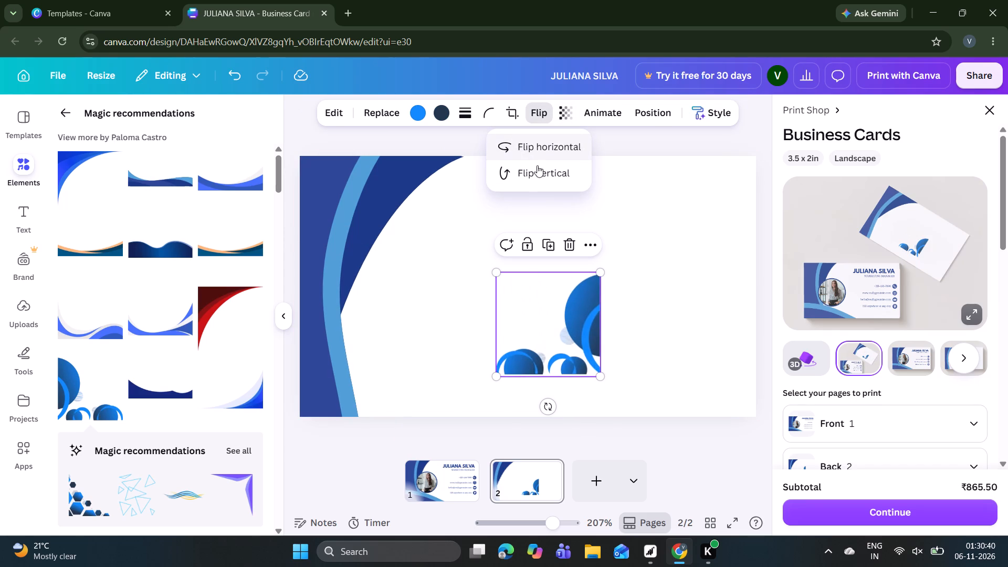
# Enlarge the circles graphic to about the card's full height and align it with the card's right edge.
pyautogui.moveTo(492, 270); pyautogui.dragTo(459, 172)
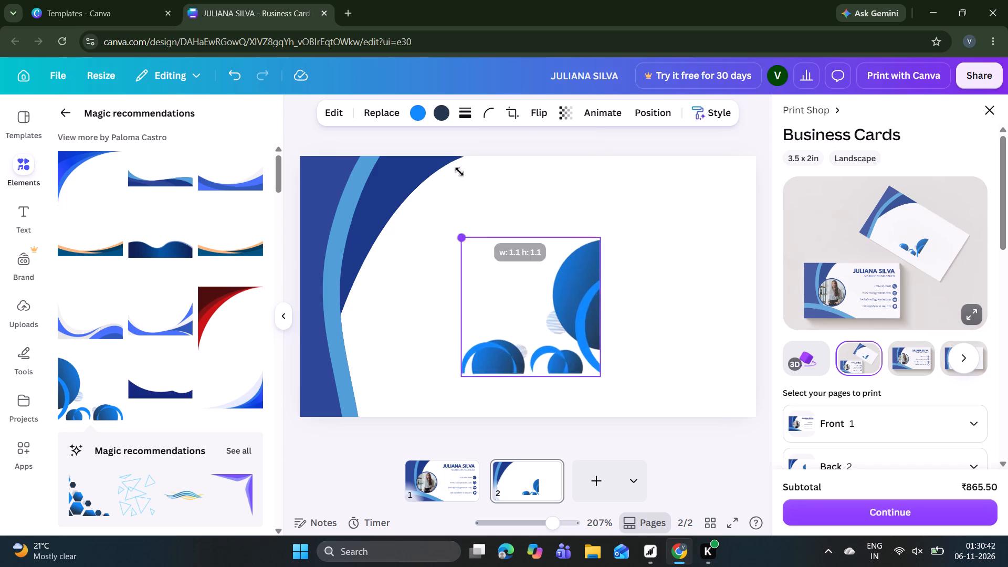
pyautogui.moveTo(459, 172); pyautogui.dragTo(438, 98)
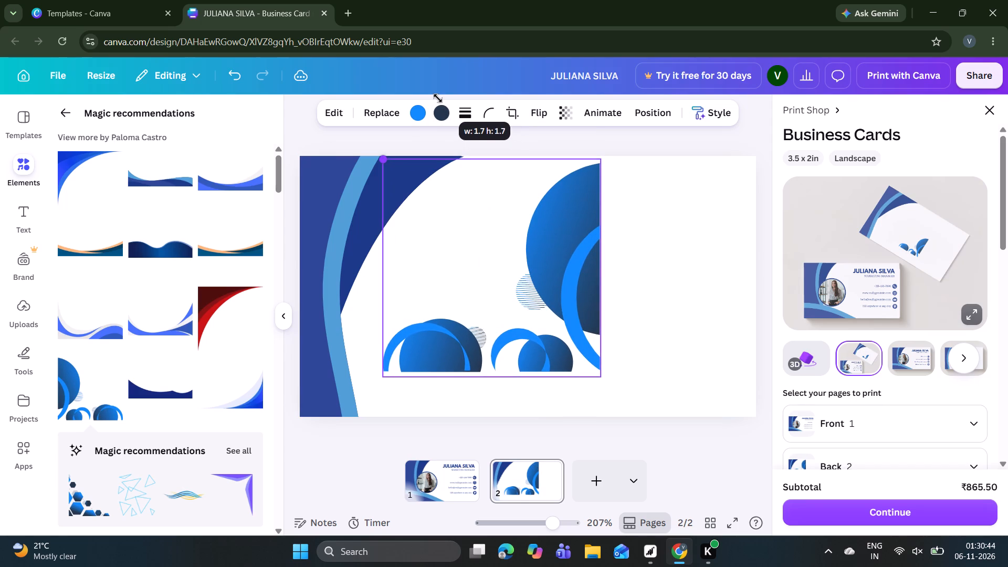
pyautogui.moveTo(438, 98); pyautogui.dragTo(436, 96)
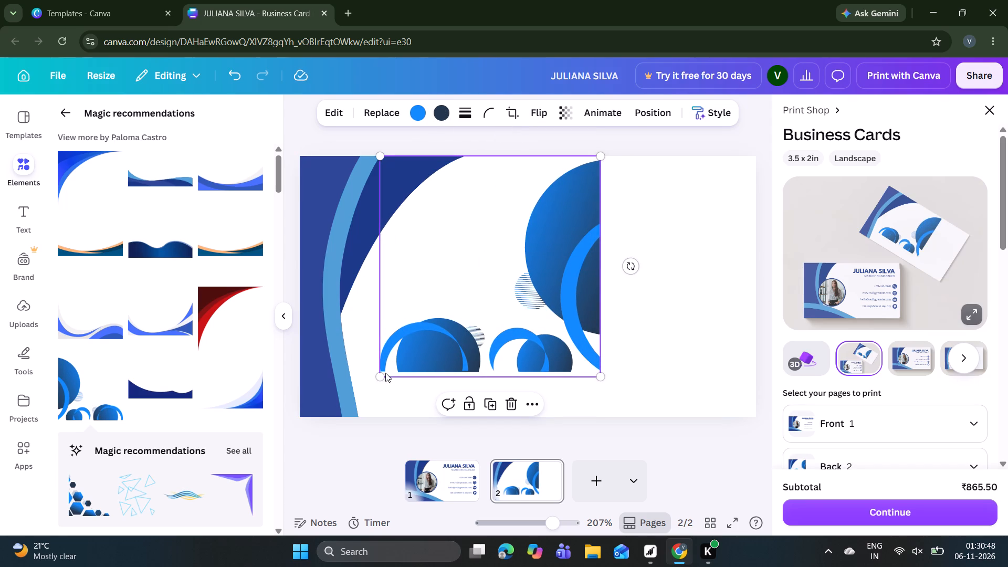
pyautogui.moveTo(381, 380); pyautogui.dragTo(369, 390)
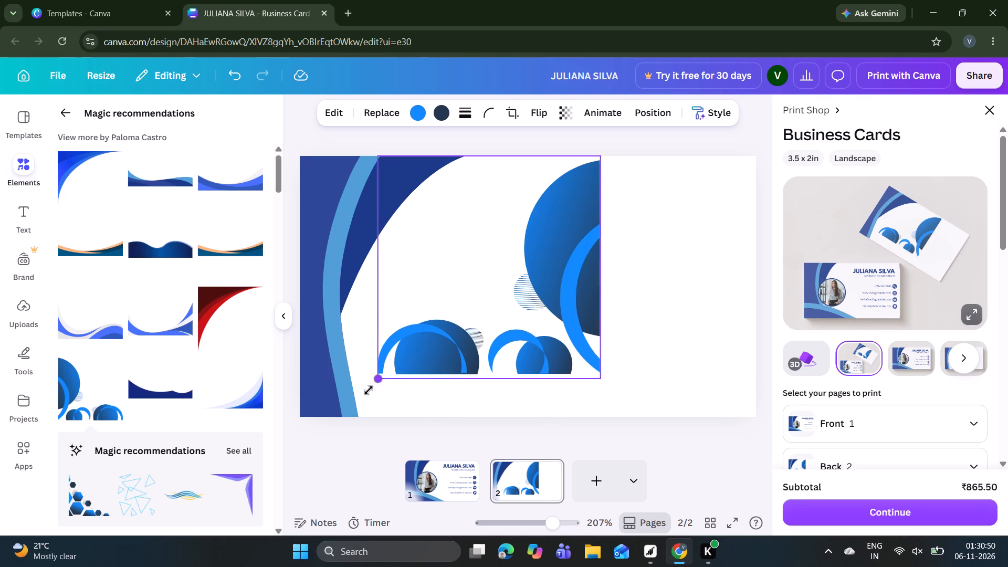
pyautogui.moveTo(369, 390); pyautogui.dragTo(341, 420)
pyautogui.moveTo(475, 316); pyautogui.dragTo(621, 320)
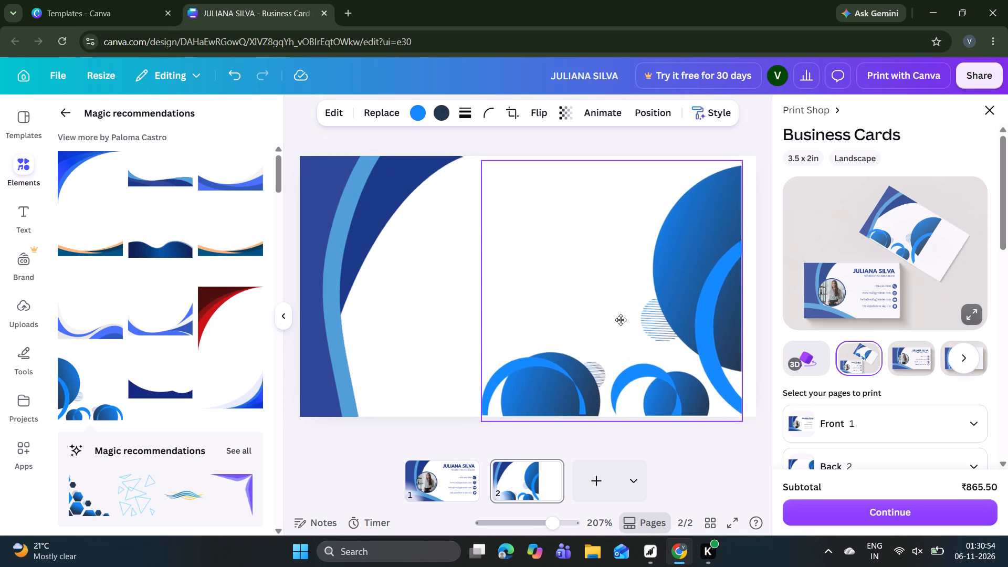
pyautogui.moveTo(621, 320); pyautogui.dragTo(631, 320)
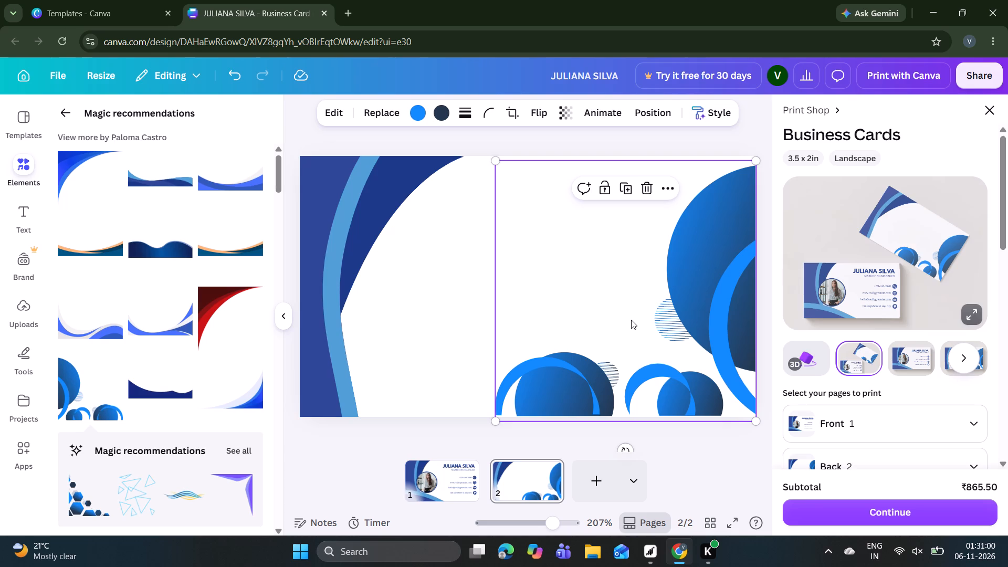
# Enlarge the circles graphic to about 2.7 in square and place it partly past the card's right and bottom edges.
pyautogui.moveTo(631, 320); pyautogui.dragTo(722, 333)
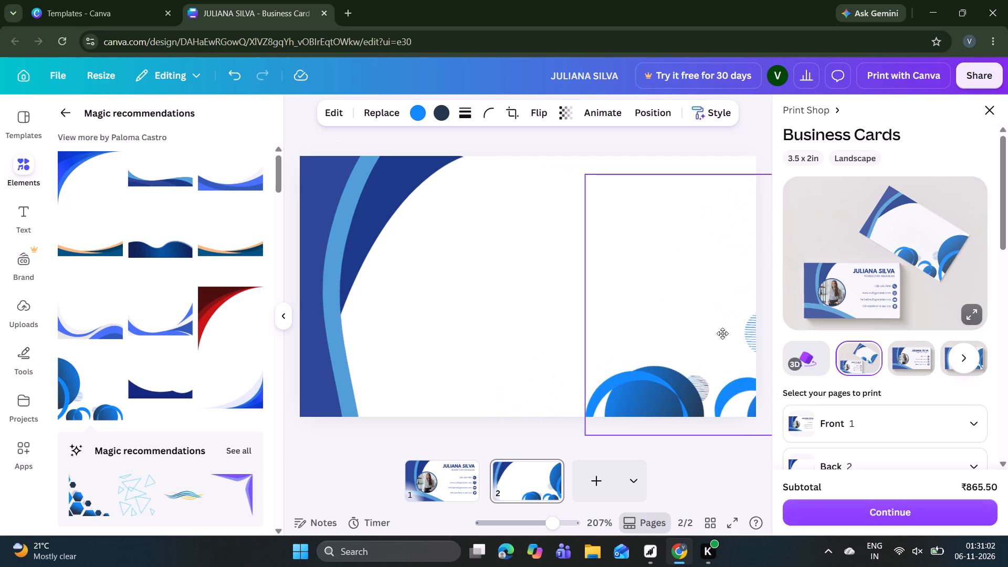
pyautogui.moveTo(722, 333); pyautogui.dragTo(674, 317)
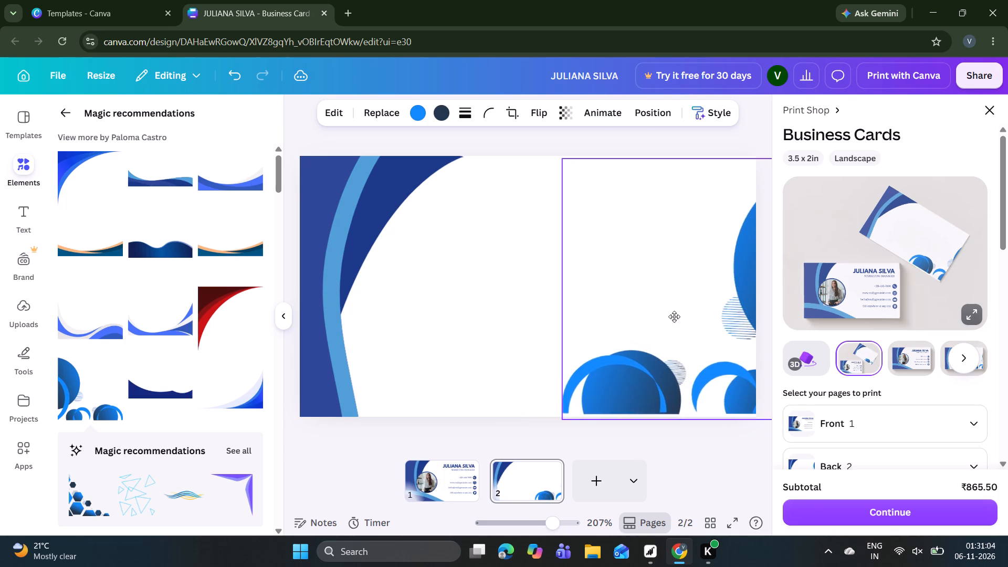
pyautogui.moveTo(674, 317); pyautogui.dragTo(613, 299)
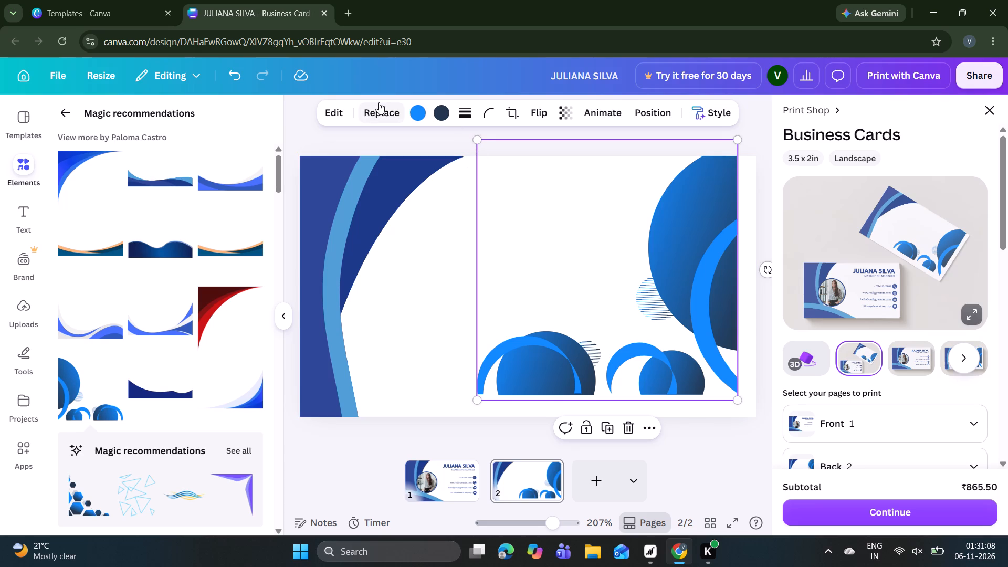
pyautogui.moveTo(477, 137); pyautogui.dragTo(334, 98)
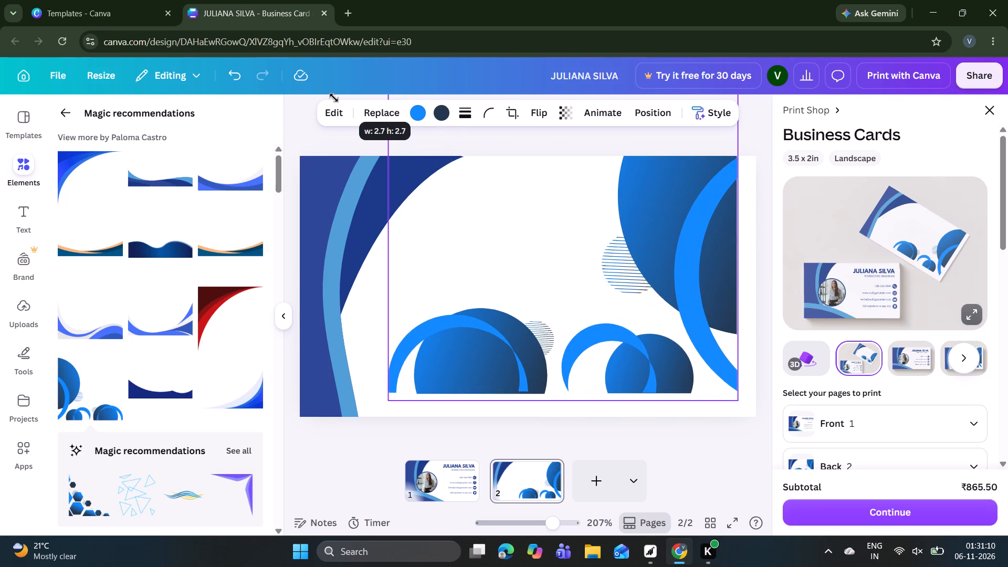
pyautogui.moveTo(602, 264); pyautogui.dragTo(700, 340)
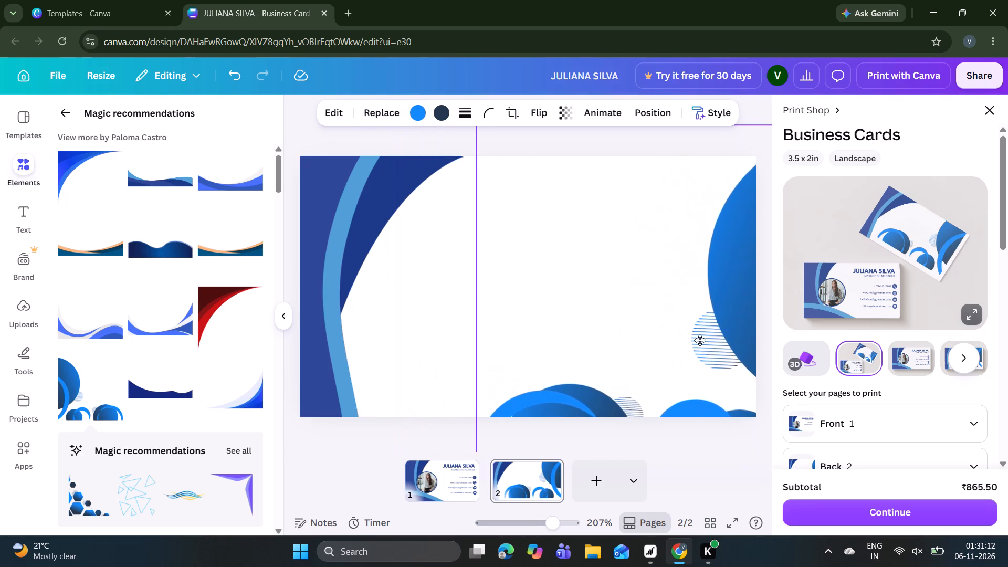
pyautogui.moveTo(700, 340); pyautogui.dragTo(657, 317)
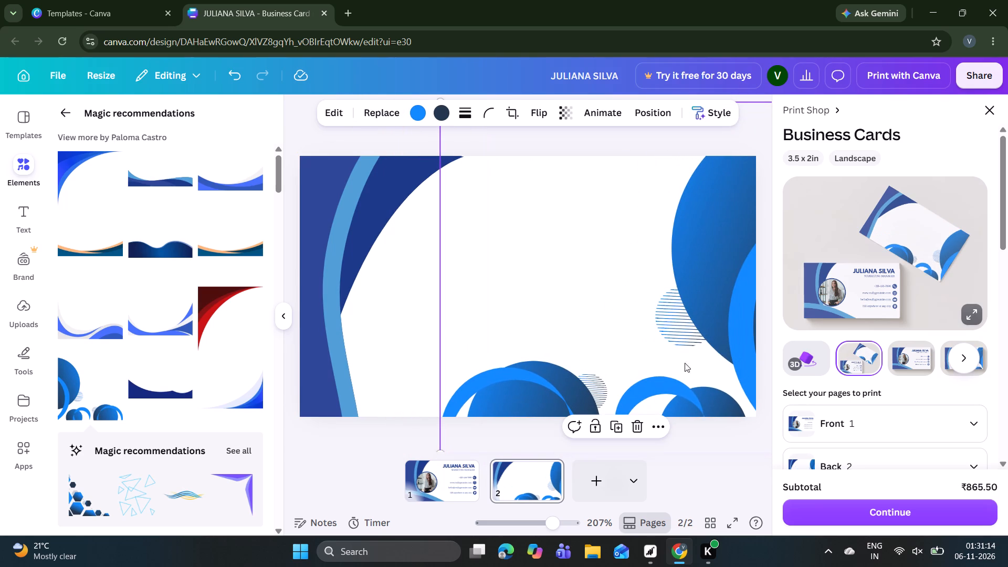
pyautogui.click(739, 450)
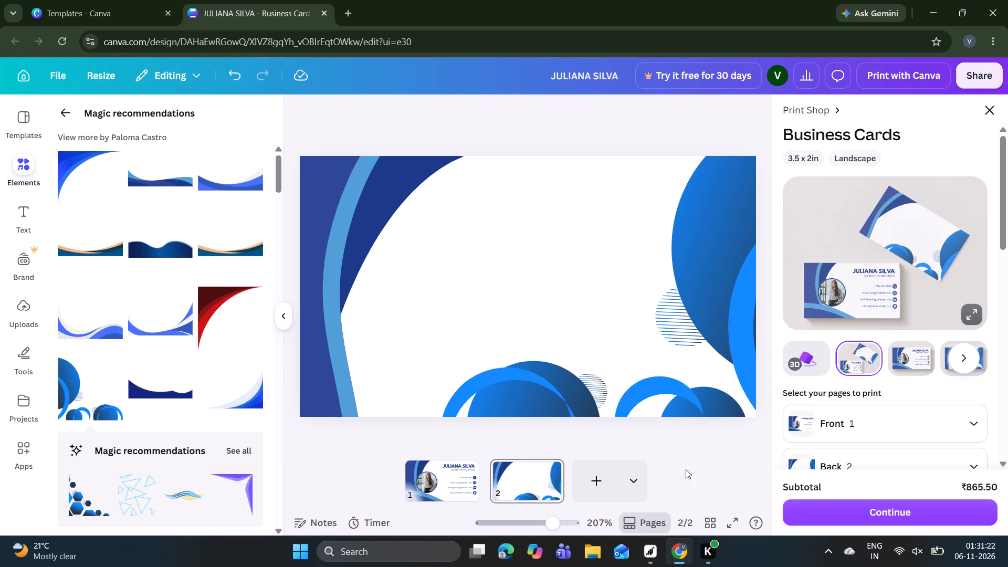
# Move the circles graphic down until its small lower circles are off the card, keeping the large circle at the right edge.
pyautogui.moveTo(709, 339); pyautogui.dragTo(717, 419)
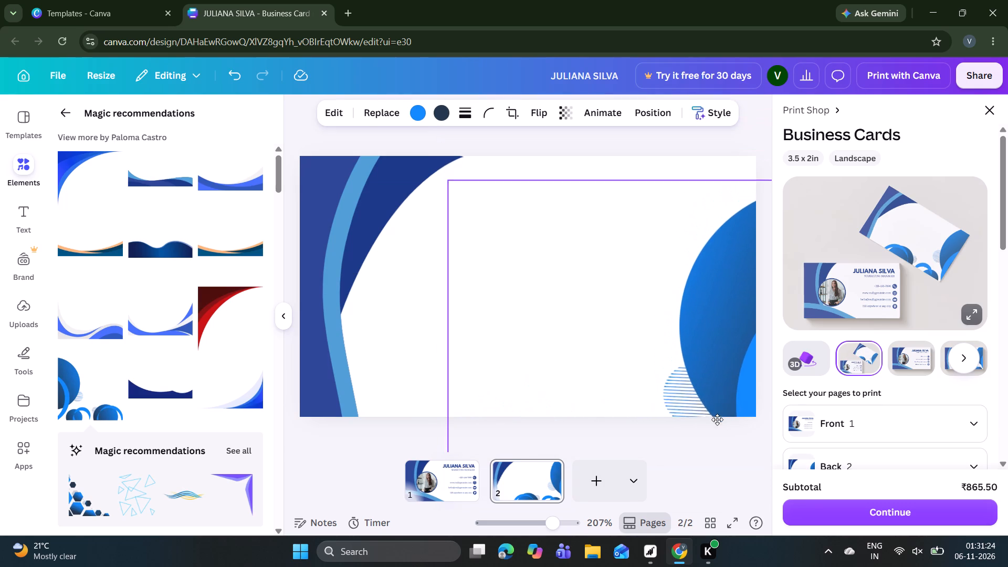
pyautogui.moveTo(717, 419); pyautogui.dragTo(717, 420)
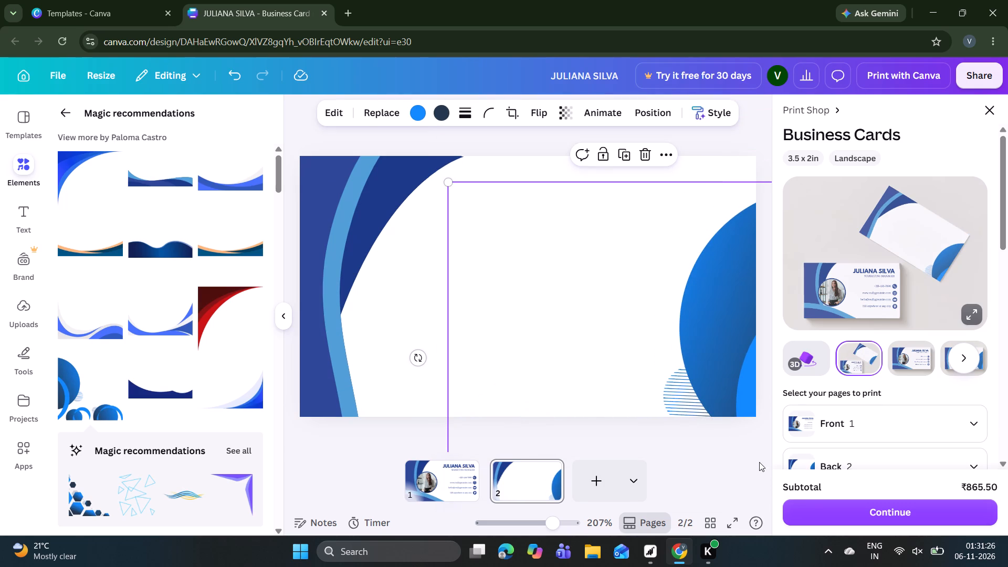
pyautogui.click(768, 465)
# Move the circles graphic lower into the back card's bottom-right corner so only the upper part of its large circle shows.
pyautogui.moveTo(713, 351); pyautogui.dragTo(707, 351)
pyautogui.moveTo(707, 351); pyautogui.dragTo(653, 378)
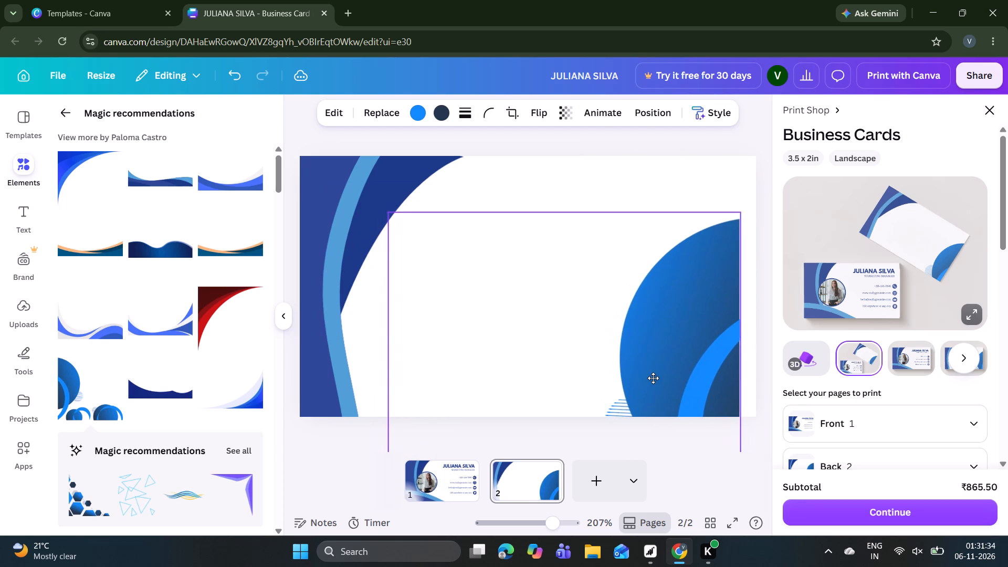
pyautogui.moveTo(653, 378); pyautogui.dragTo(674, 366)
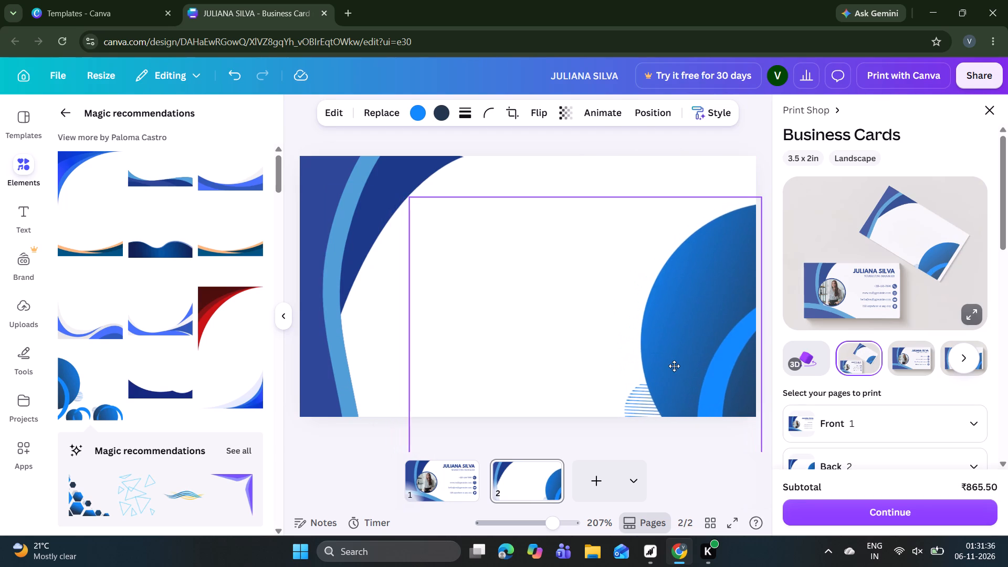
pyautogui.moveTo(674, 366); pyautogui.dragTo(658, 431)
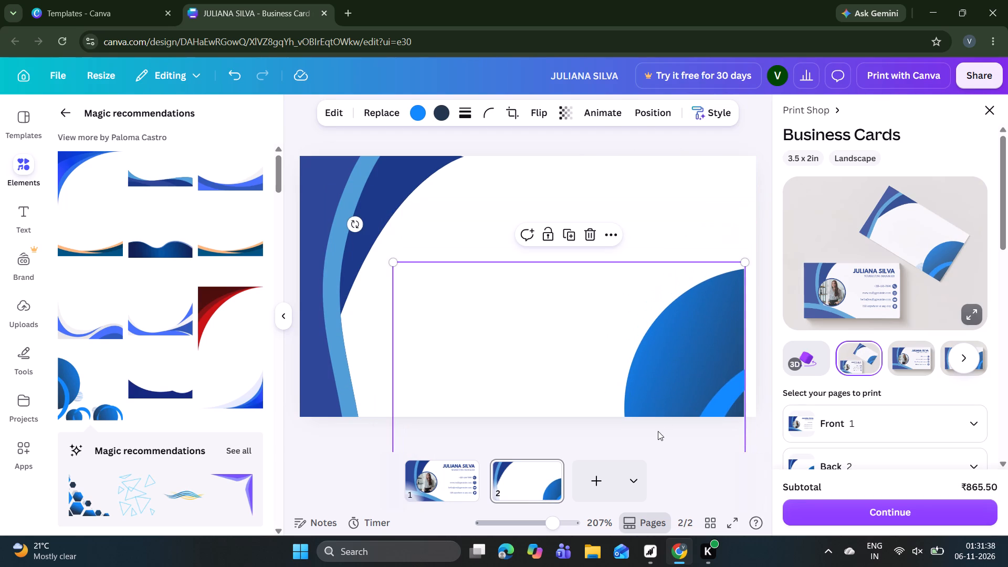
pyautogui.click(737, 457)
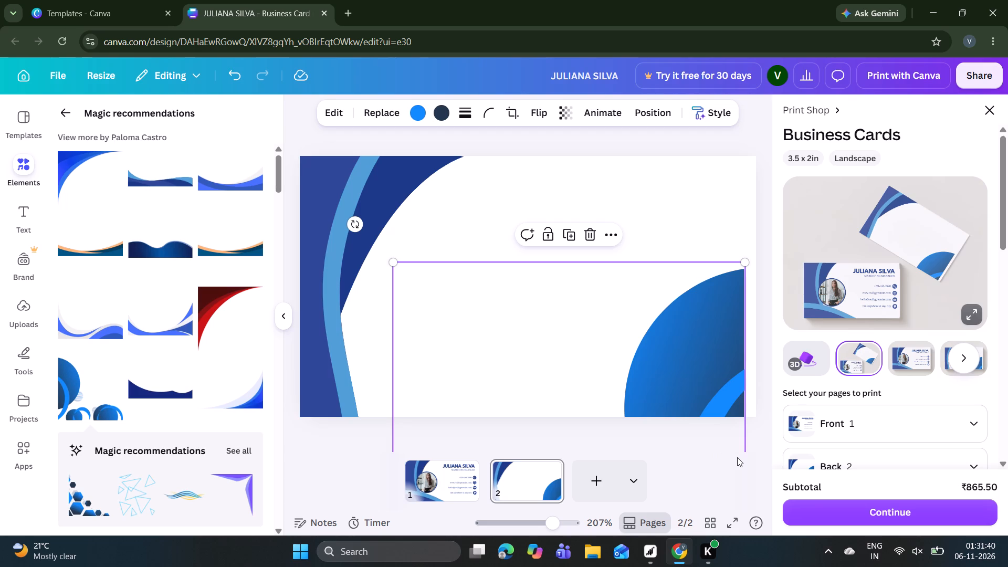
pyautogui.click(710, 230)
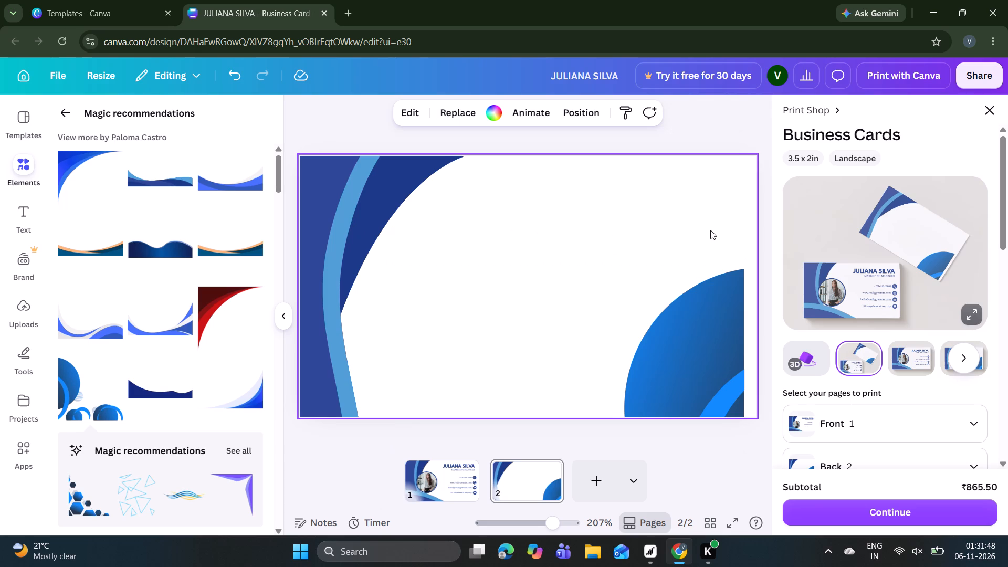
# Delete the blue wave graphic from the left side of the back card.
pyautogui.click(353, 172)
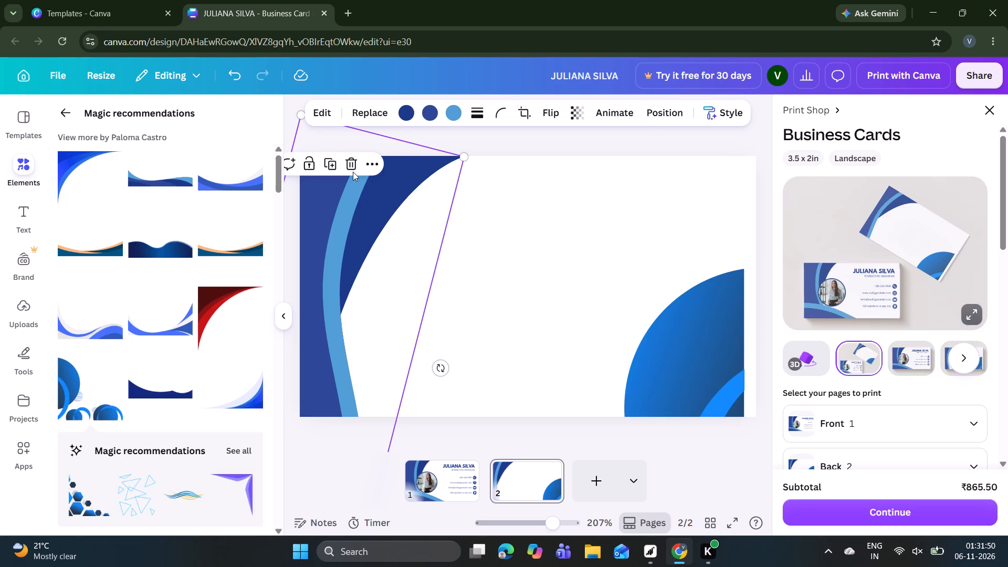
pyautogui.click(355, 228)
pyautogui.click(361, 234)
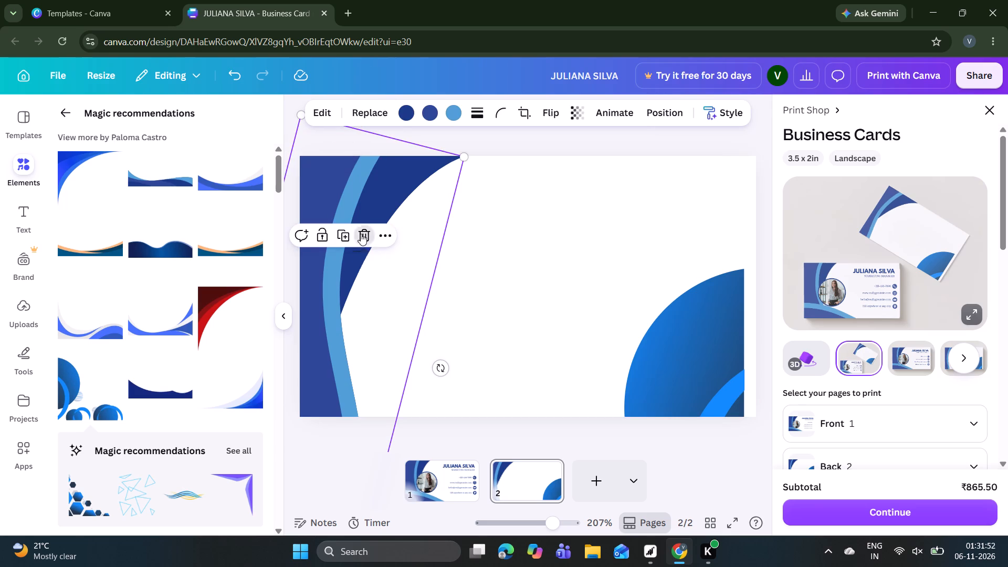
# Duplicate the circles graphic, move the copy to the card's left half and flip it horizontally.
pyautogui.click(685, 395)
pyautogui.click(570, 235)
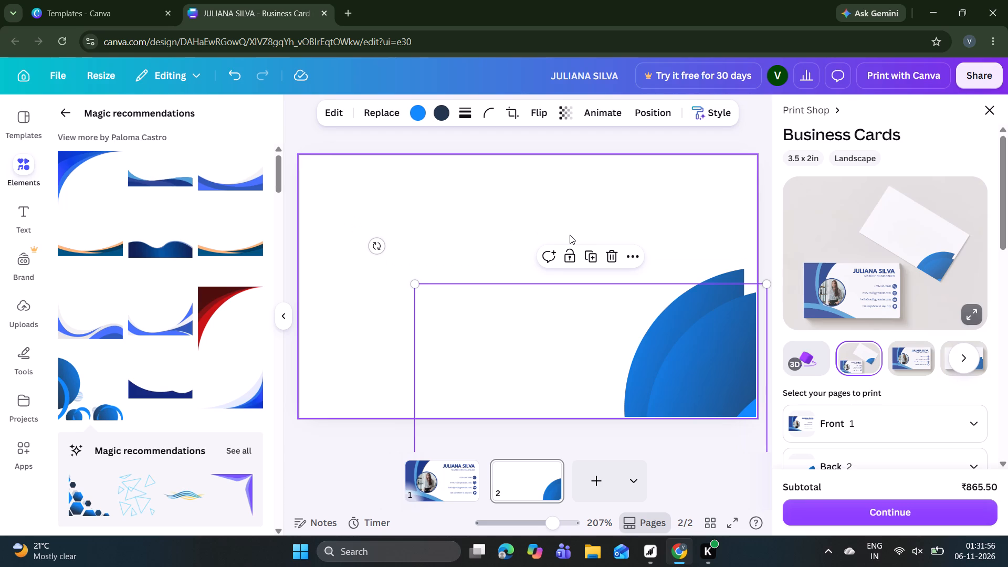
pyautogui.moveTo(726, 341); pyautogui.dragTo(715, 195)
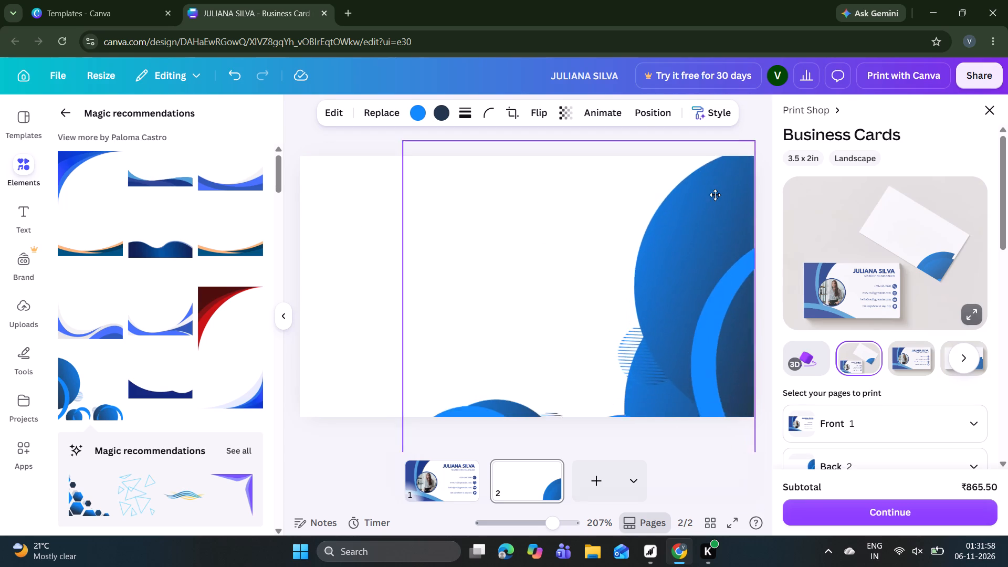
pyautogui.moveTo(715, 195); pyautogui.dragTo(436, 228)
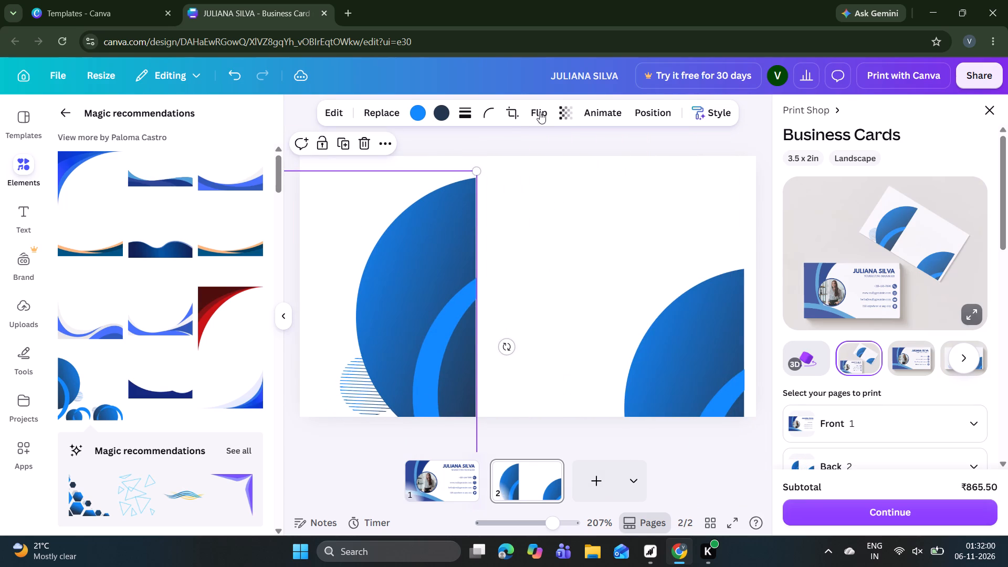
pyautogui.click(535, 110)
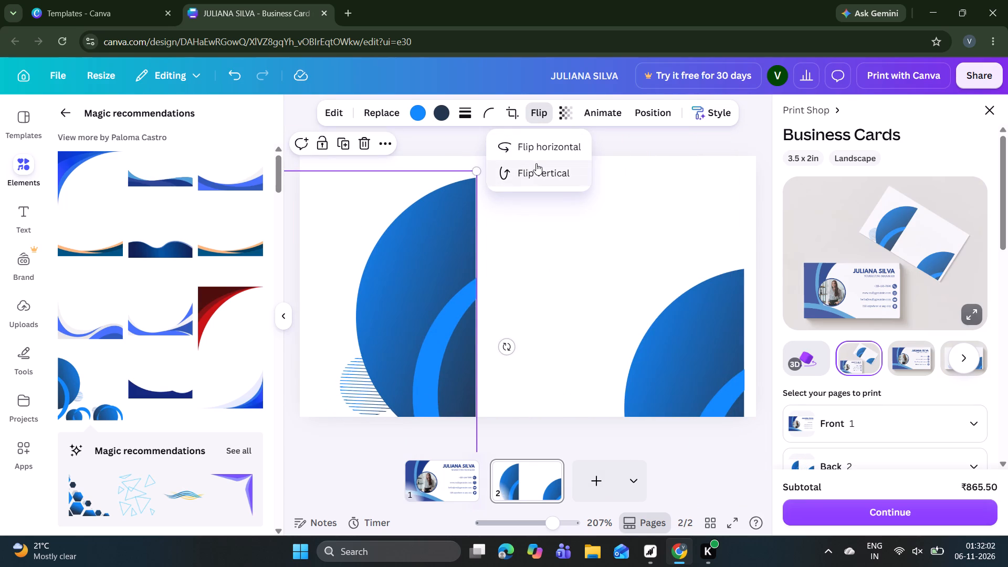
pyautogui.click(537, 163)
pyautogui.click(537, 163)
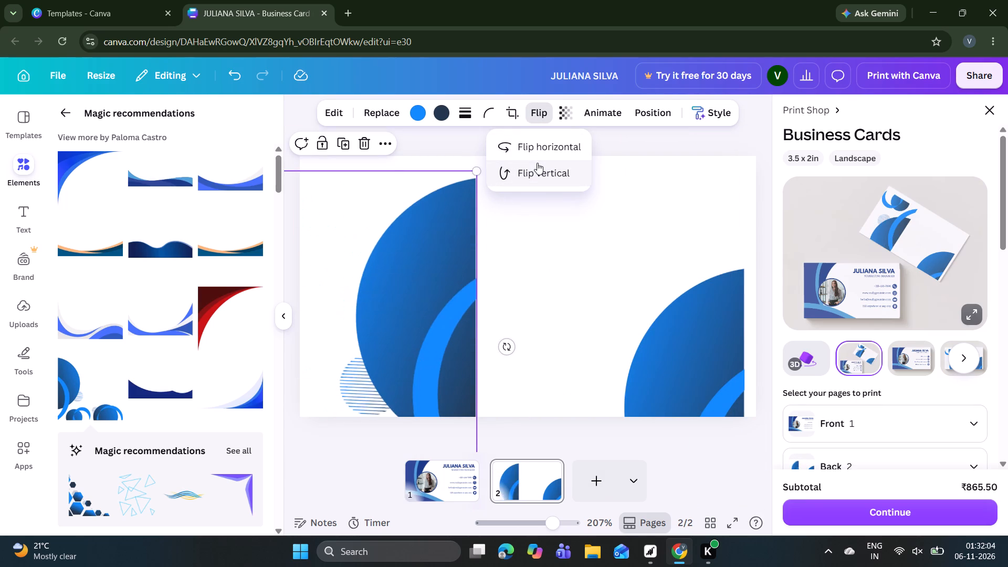
pyautogui.click(565, 151)
# Place the flipped circles copy in the card's bottom-left corner, against the left edge and level with the original.
pyautogui.moveTo(421, 263); pyautogui.dragTo(584, 274)
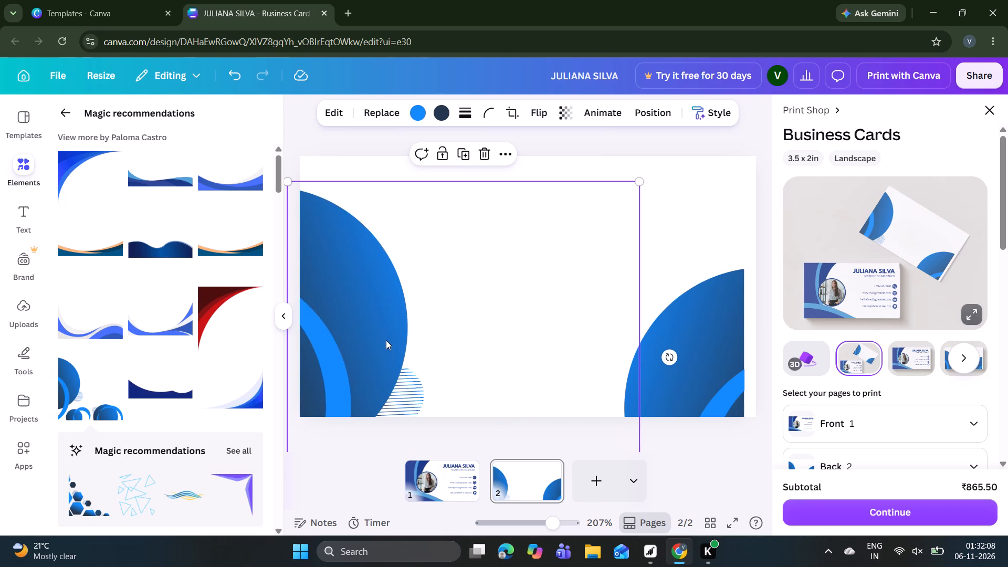
pyautogui.moveTo(386, 340); pyautogui.dragTo(392, 410)
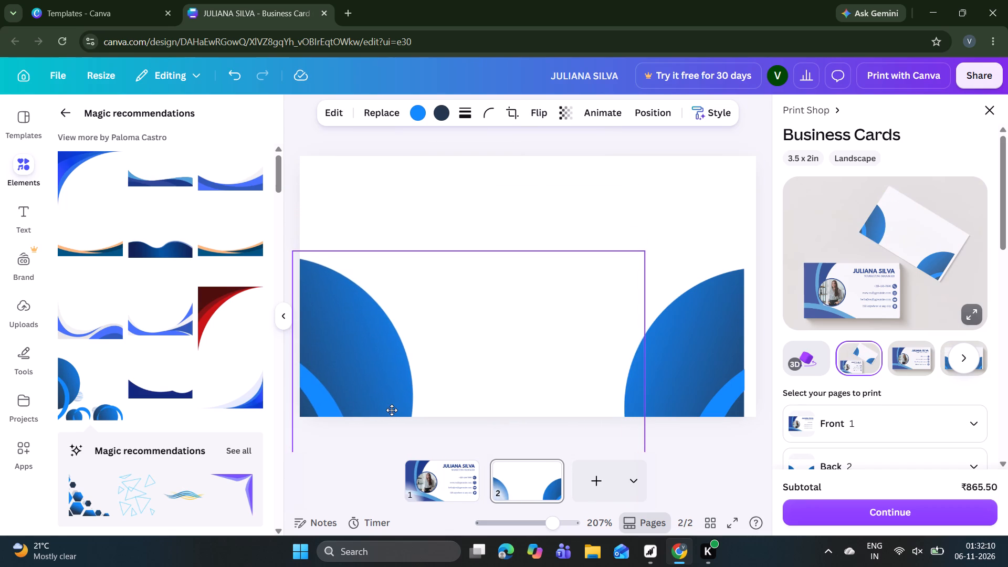
pyautogui.moveTo(392, 410); pyautogui.dragTo(392, 409)
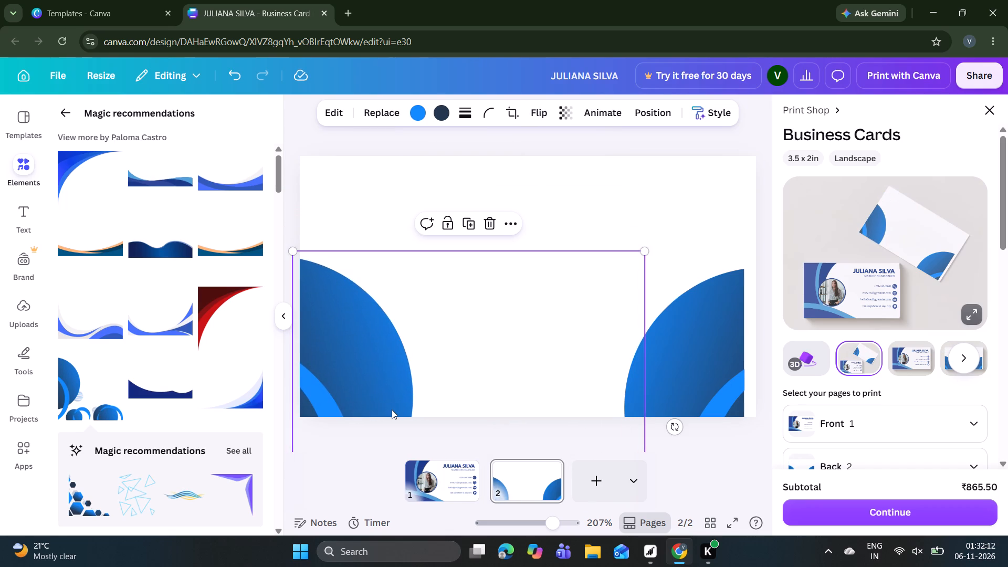
pyautogui.moveTo(386, 359); pyautogui.dragTo(386, 360)
pyautogui.moveTo(386, 360); pyautogui.dragTo(392, 372)
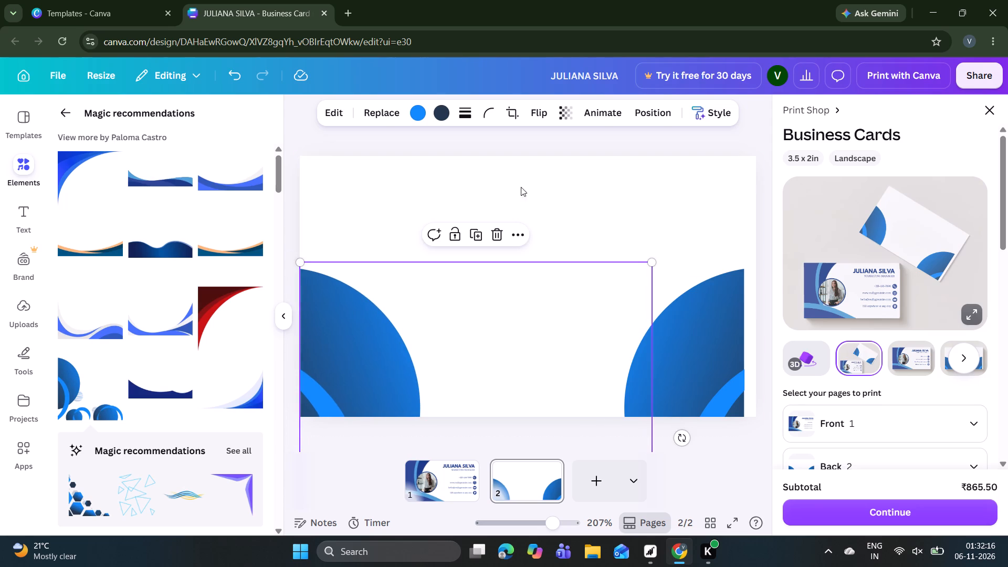
pyautogui.click(541, 179)
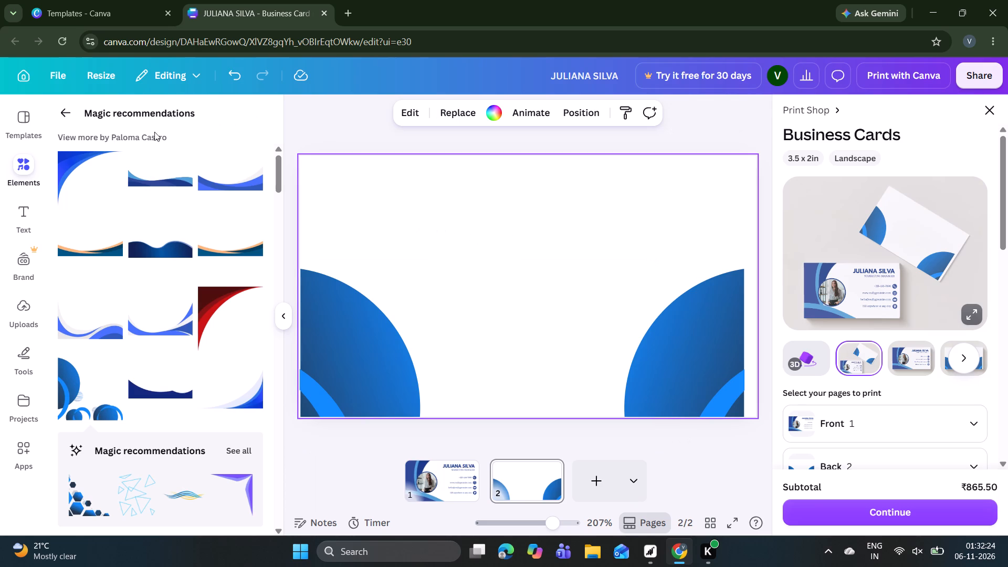
# Add a heading reading "WARNER & SPENCER" to the center of the back card.
pyautogui.click(33, 210)
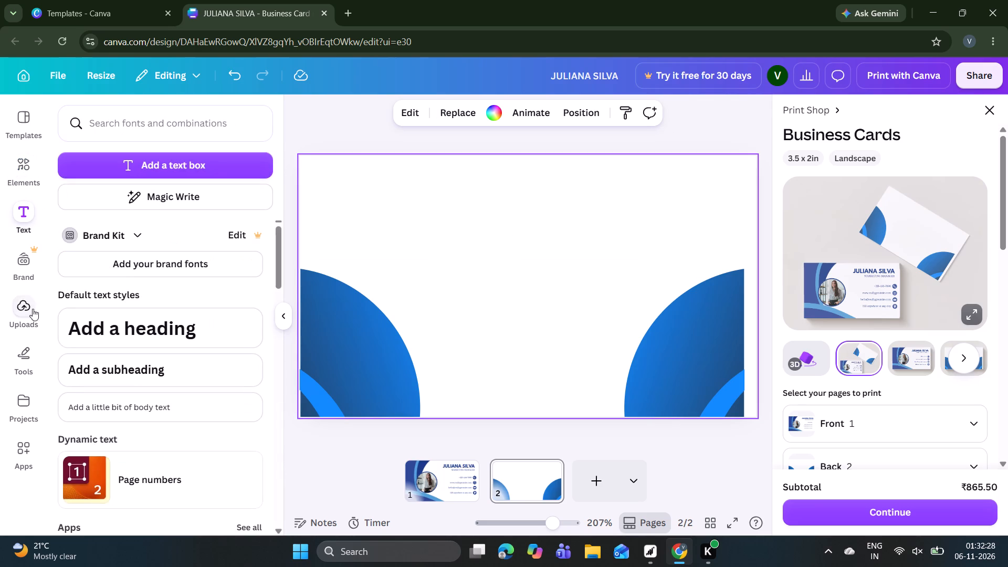
pyautogui.click(92, 325)
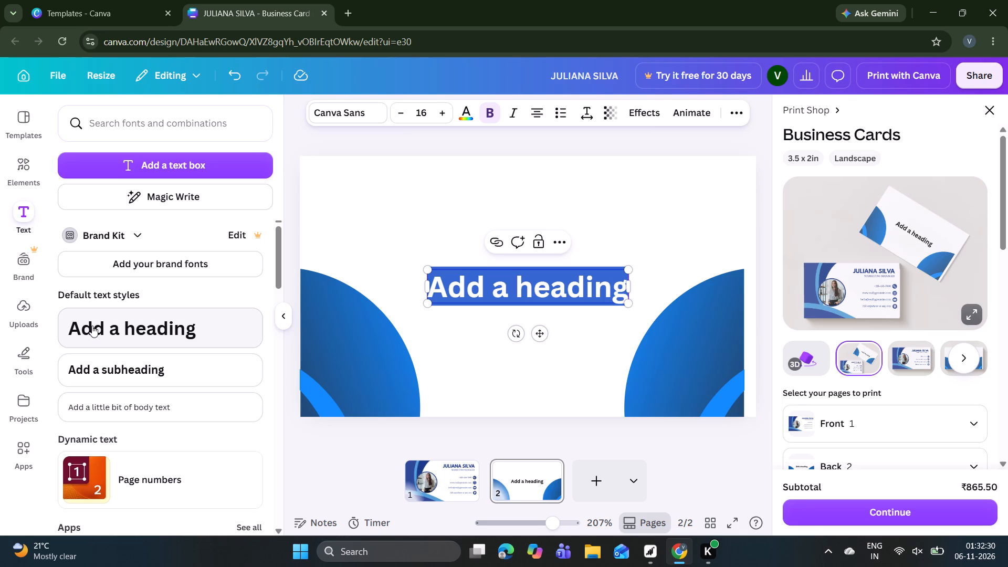
pyautogui.press('BackSpace')
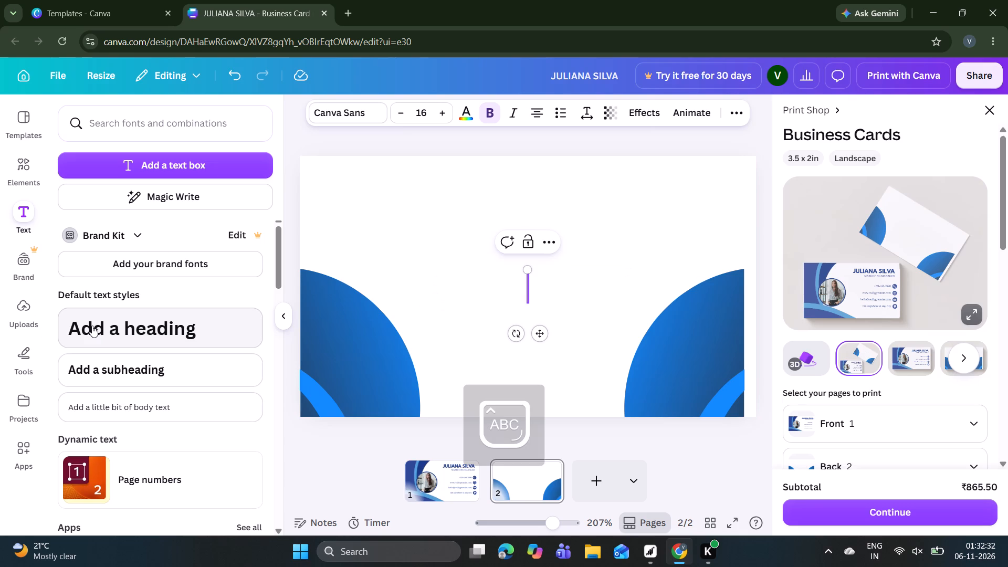
pyautogui.press('w')
pyautogui.press('a')
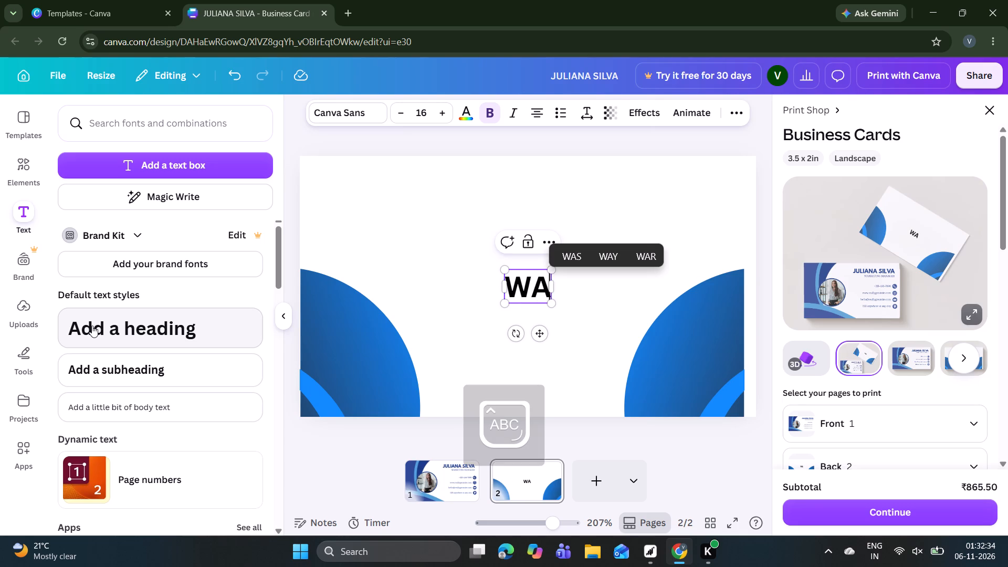
pyautogui.press('e')
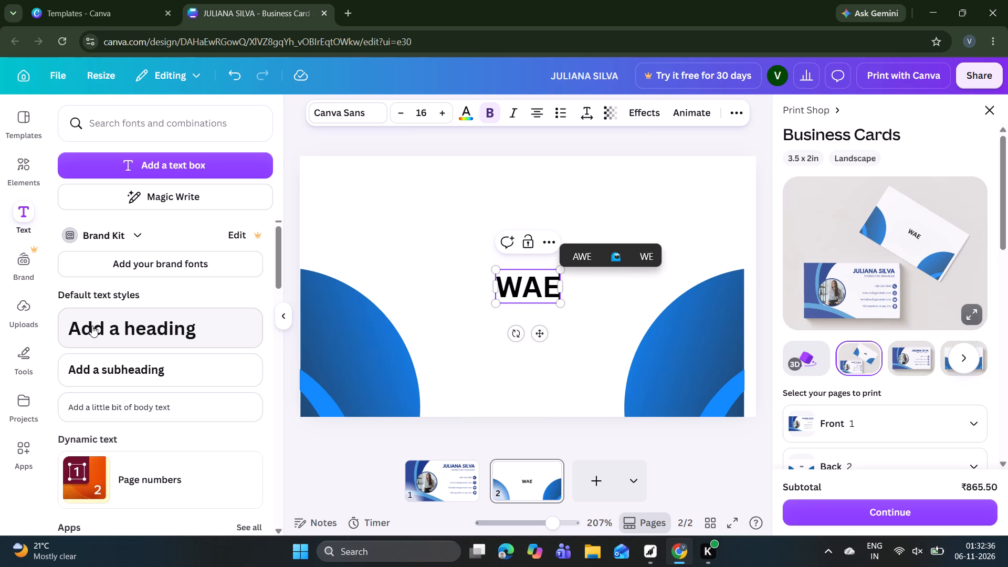
pyautogui.press('BackSpace')
pyautogui.press('r')
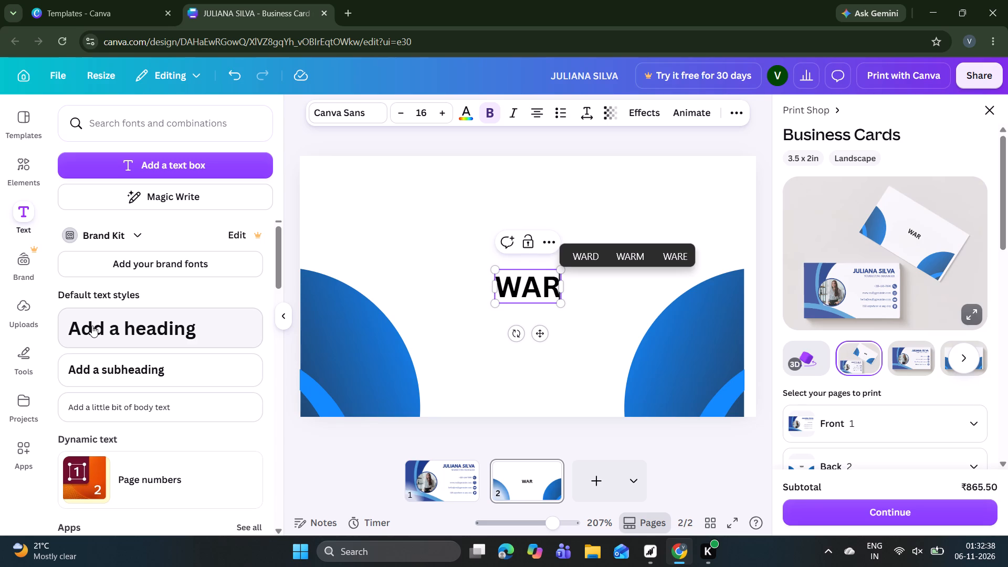
pyautogui.write('NER')
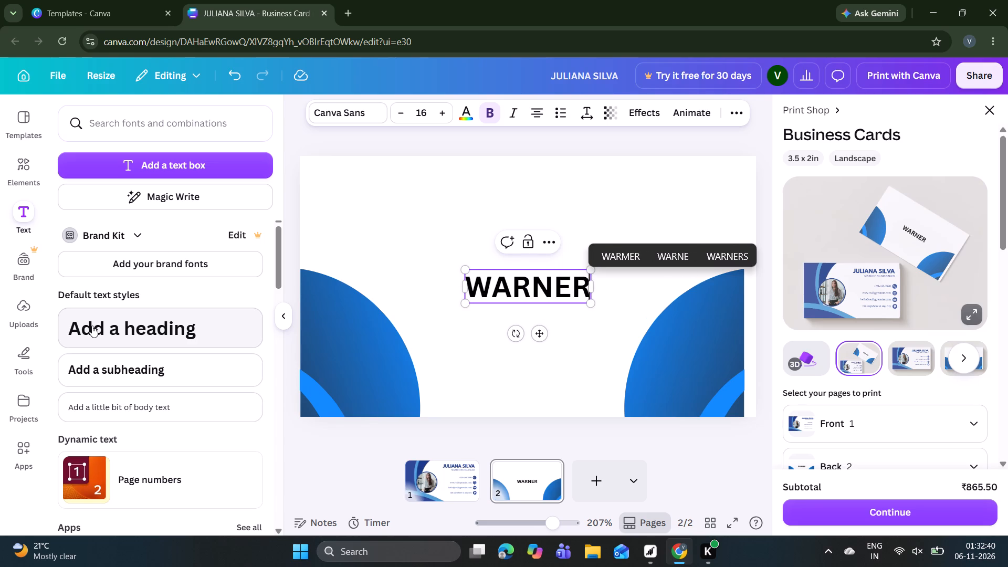
pyautogui.press('space')
pyautogui.hotkey('shift', '&')
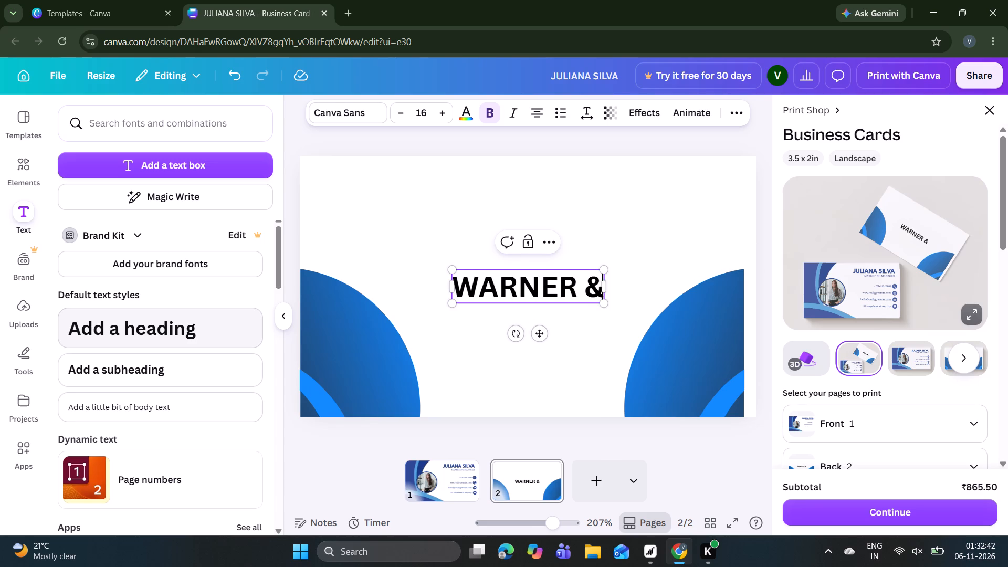
pyautogui.press('space')
pyautogui.write('SP')
pyautogui.press('e')
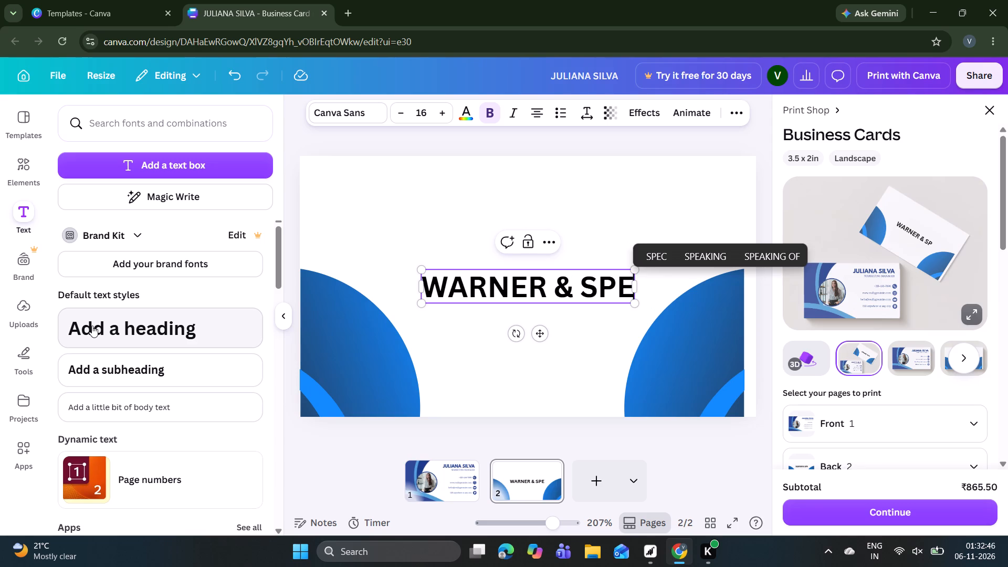
pyautogui.press('n')
pyautogui.write('CER')
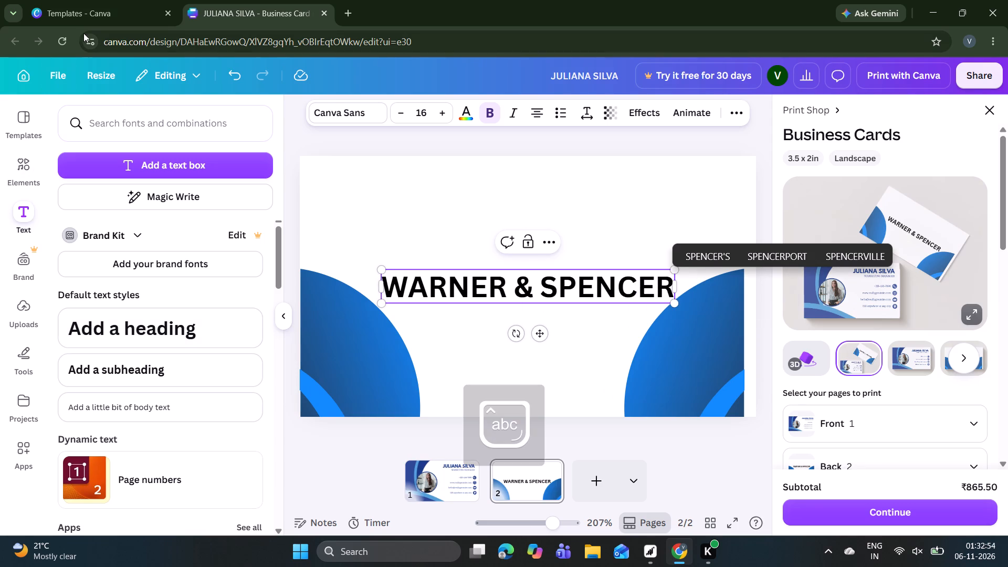
# Set the WARNER & SPENCER heading to the League Spartan font at size 10.
pyautogui.click(322, 109)
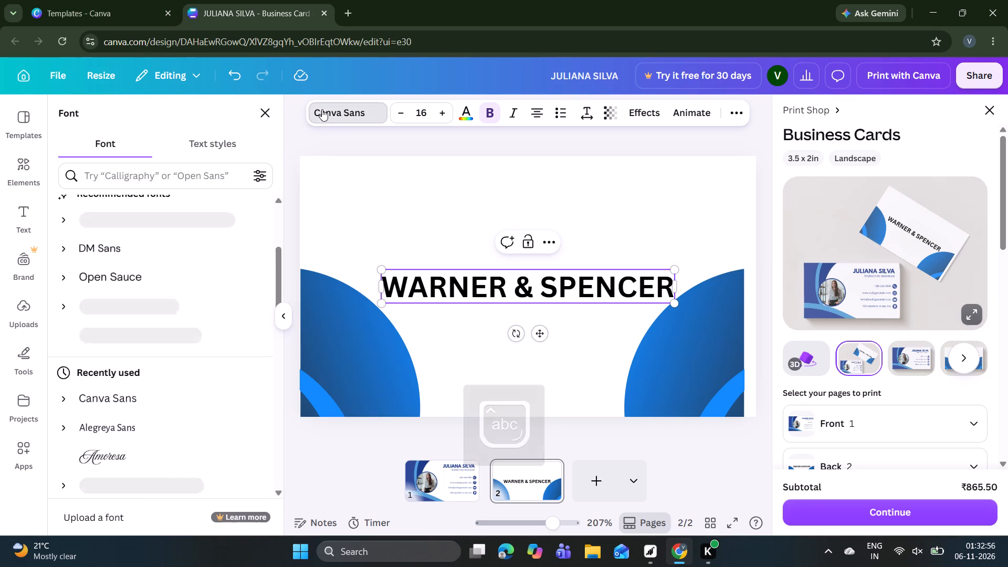
pyautogui.scroll(6, 124, 287)
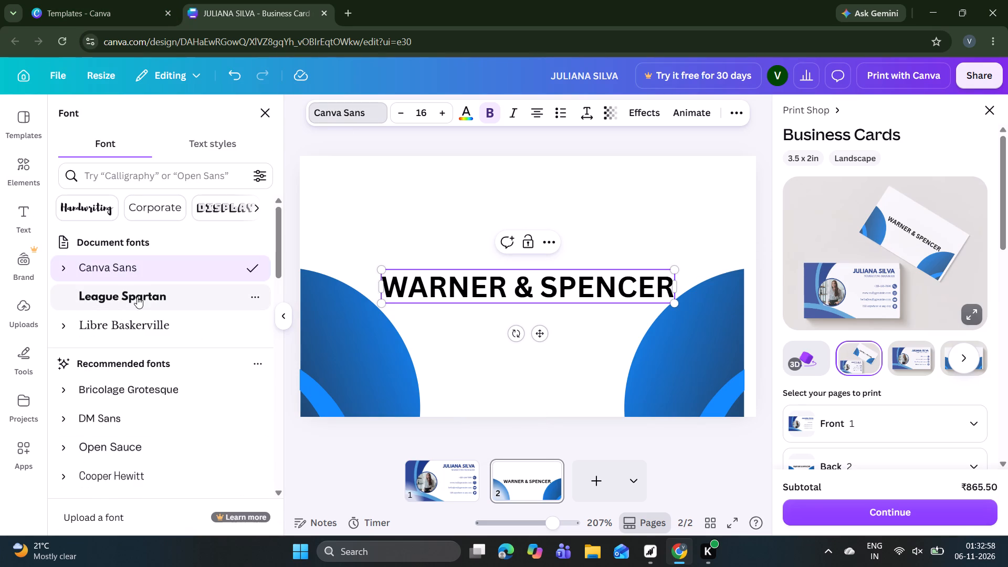
pyautogui.click(139, 298)
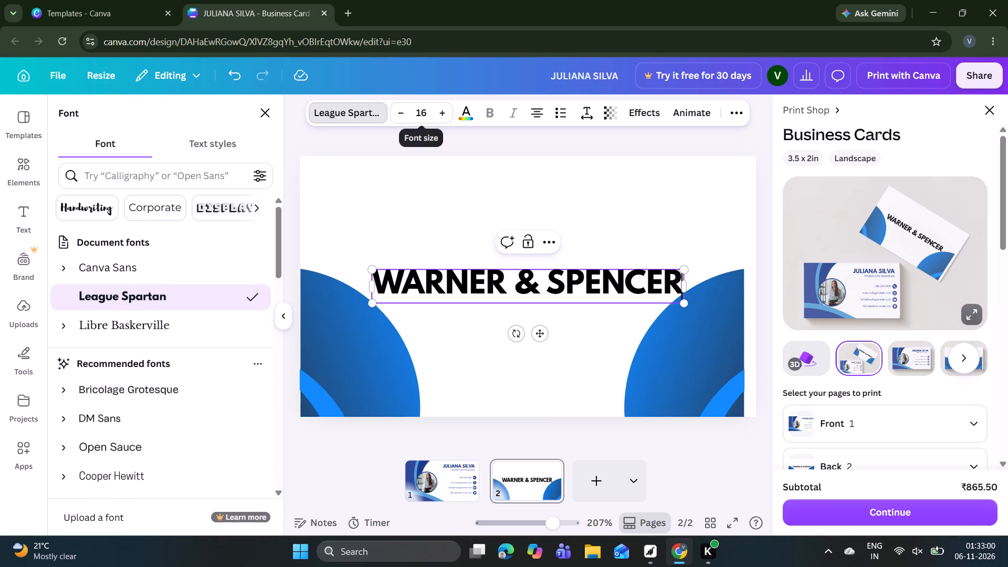
pyautogui.tripleClick(401, 113)
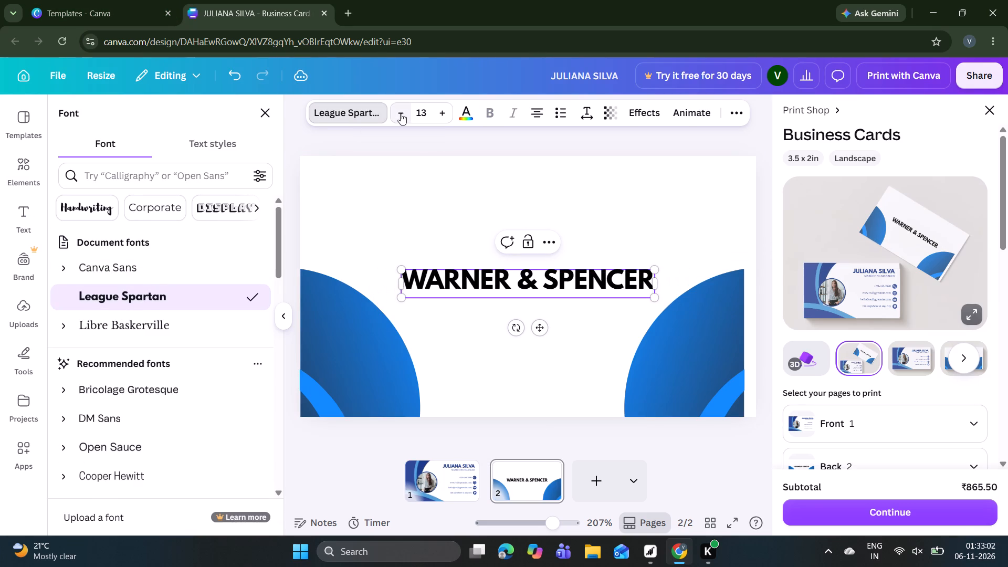
pyautogui.click(401, 113)
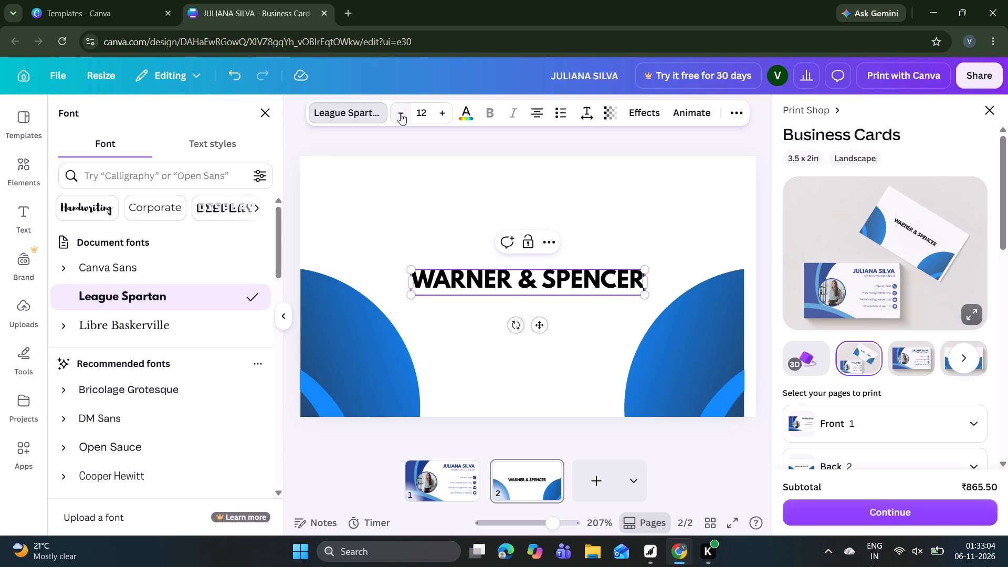
pyautogui.doubleClick(401, 113)
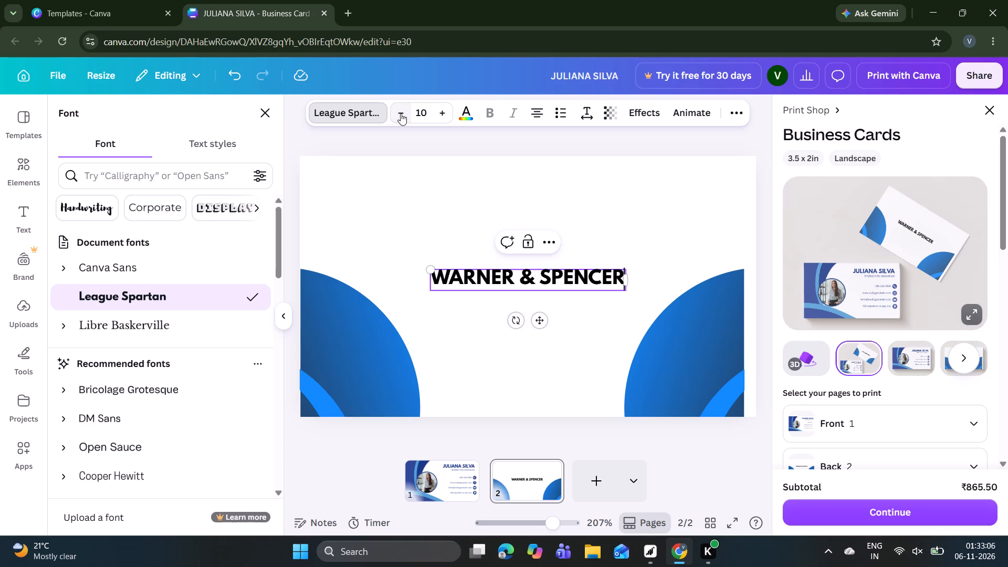
# Set the WARNER & SPENCER heading's font size to 11.
pyautogui.click(440, 112)
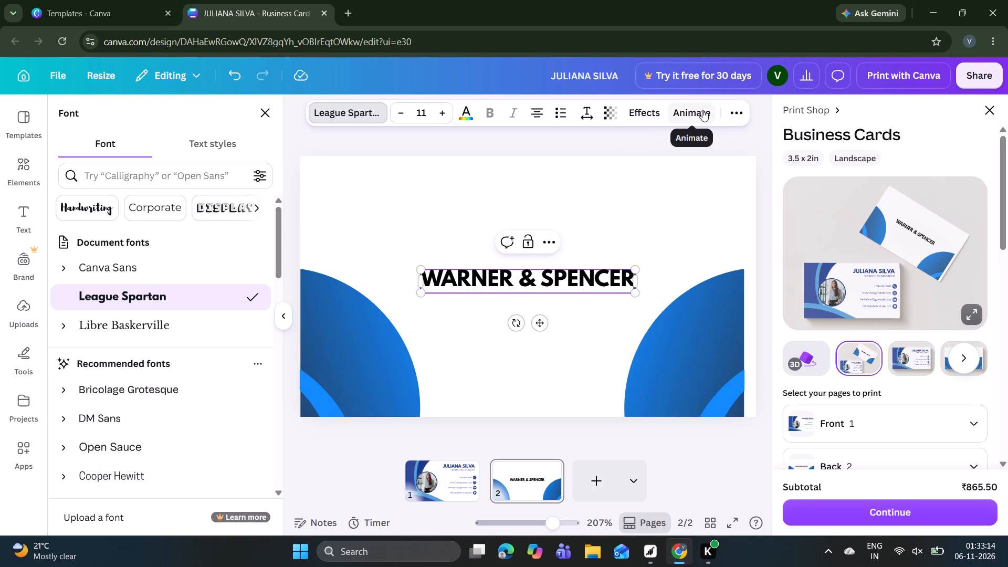
# Align the WARNER & SPENCER heading to the vertical middle of the back page.
pyautogui.click(734, 113)
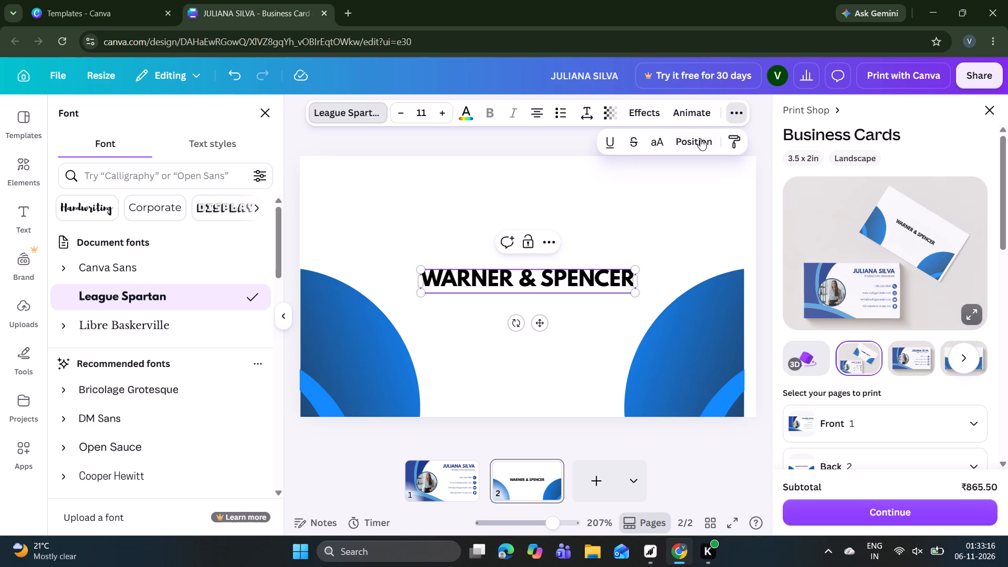
pyautogui.click(697, 142)
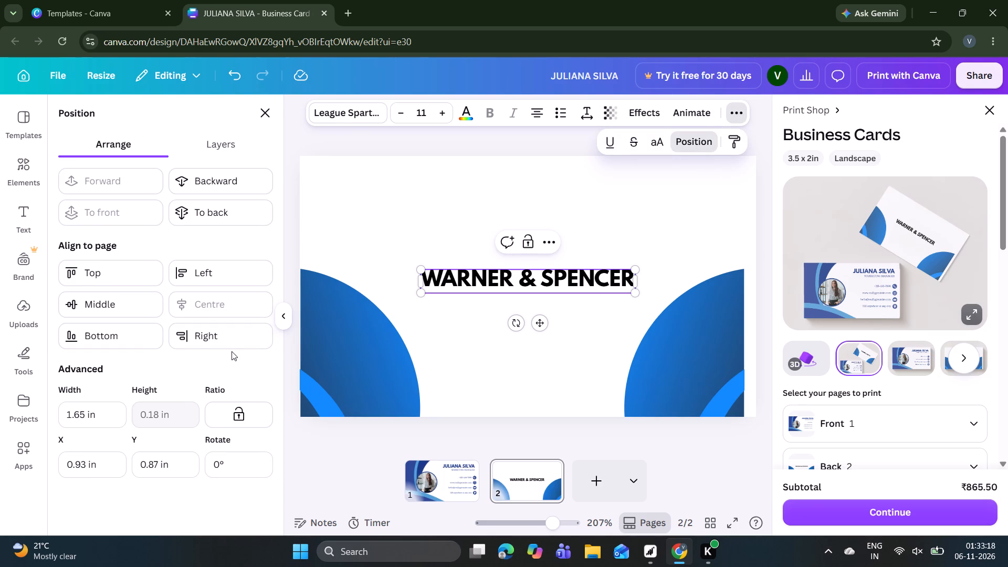
pyautogui.click(130, 300)
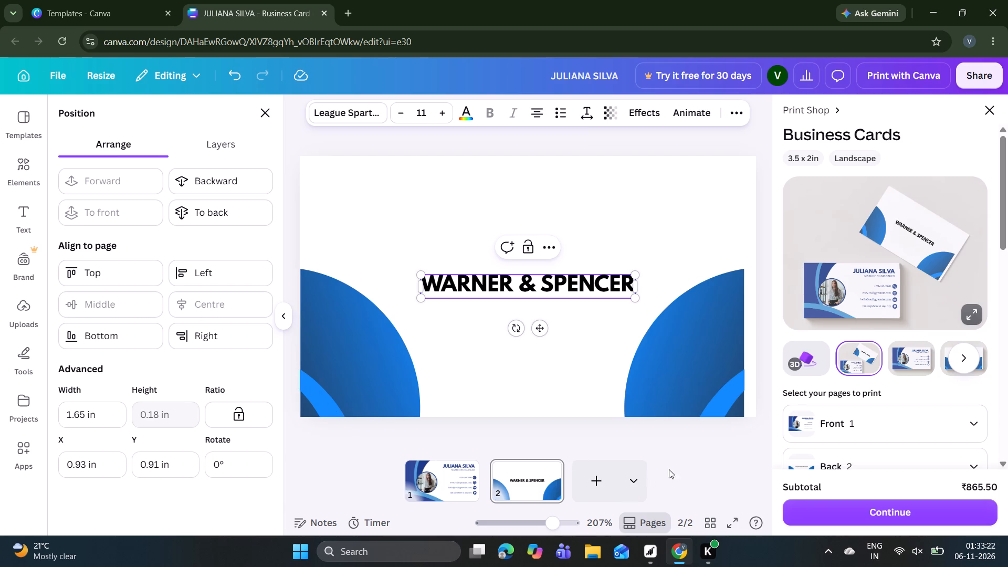
pyautogui.click(713, 457)
pyautogui.click(267, 114)
# Search the elements library for "logo" and show all the matching graphics.
pyautogui.click(24, 174)
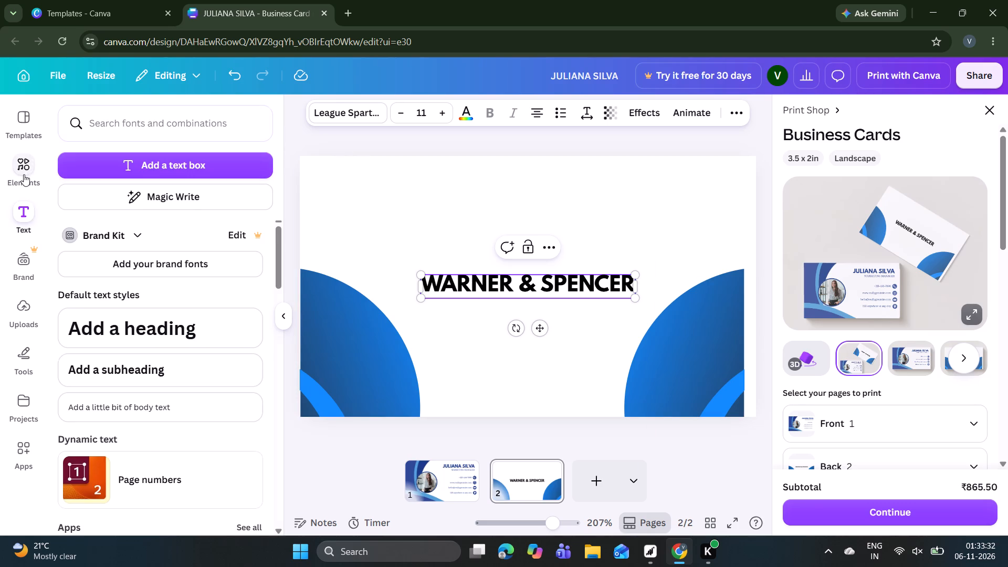
pyautogui.click(69, 123)
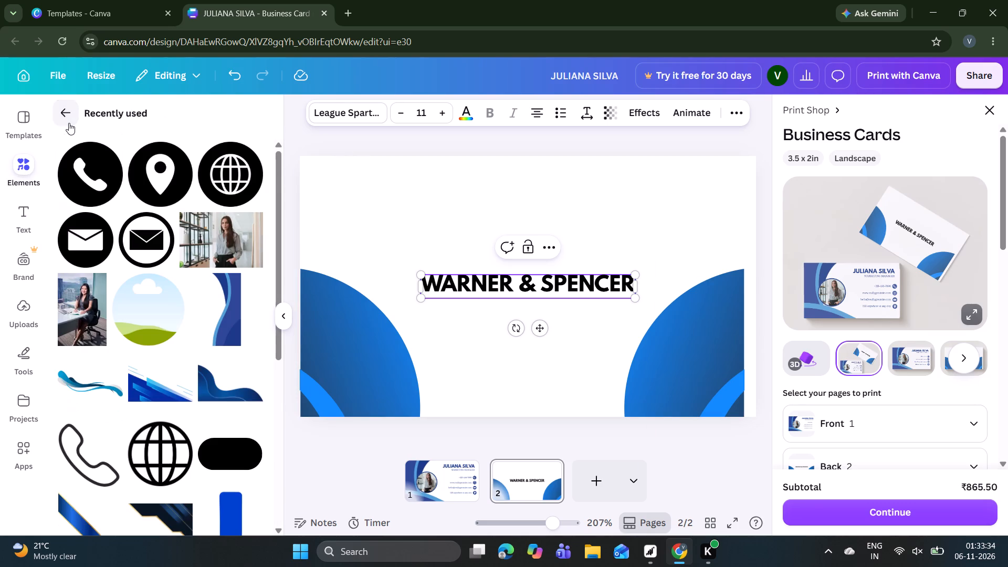
pyautogui.click(66, 121)
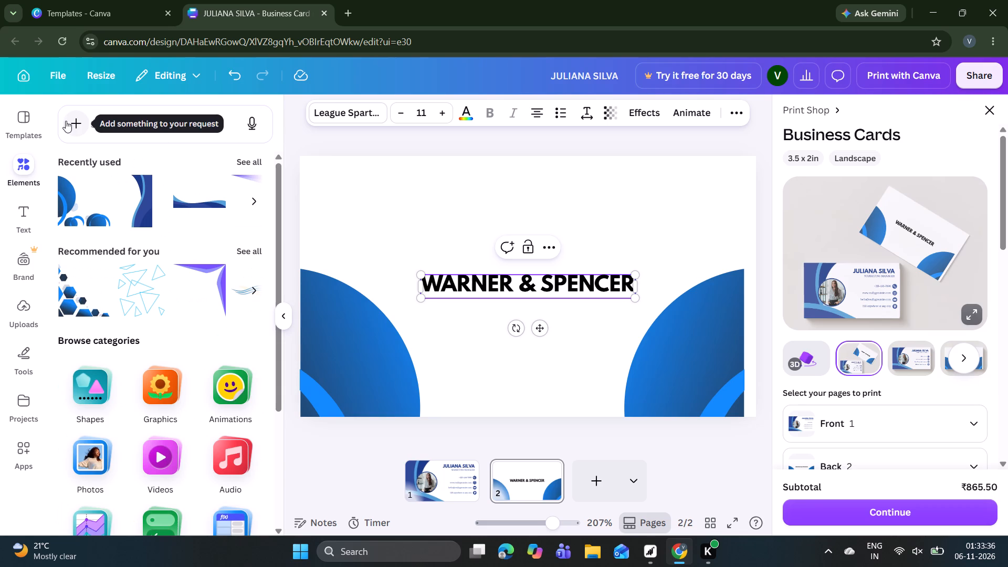
pyautogui.click(143, 117)
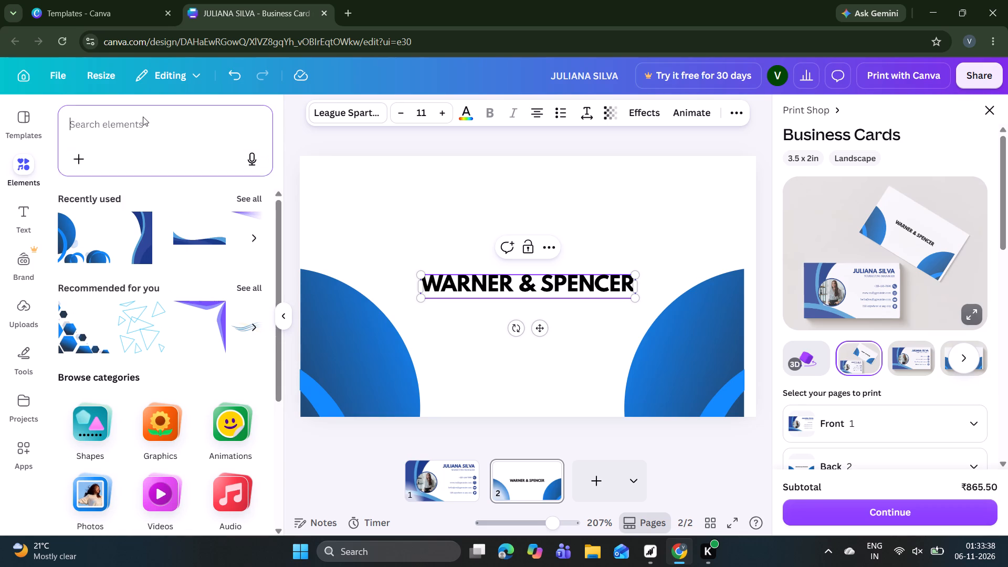
pyautogui.press('l')
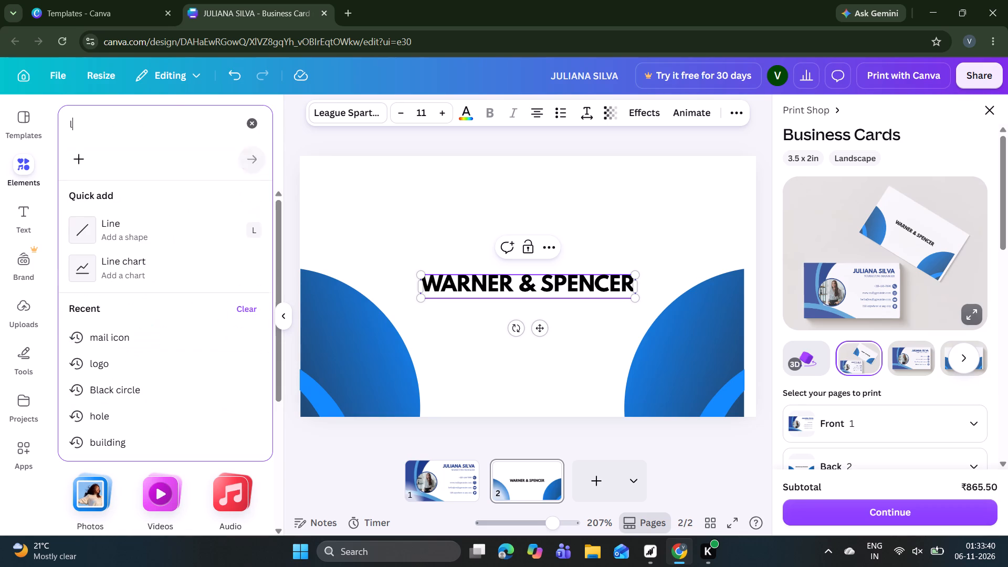
pyautogui.click(139, 363)
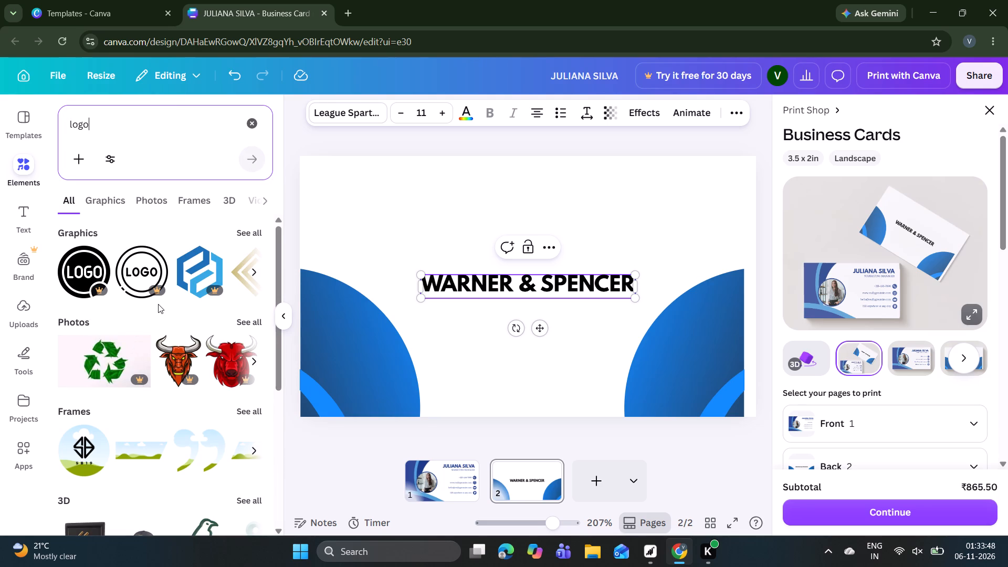
pyautogui.scroll(-3, 194, 206)
pyautogui.click(237, 229)
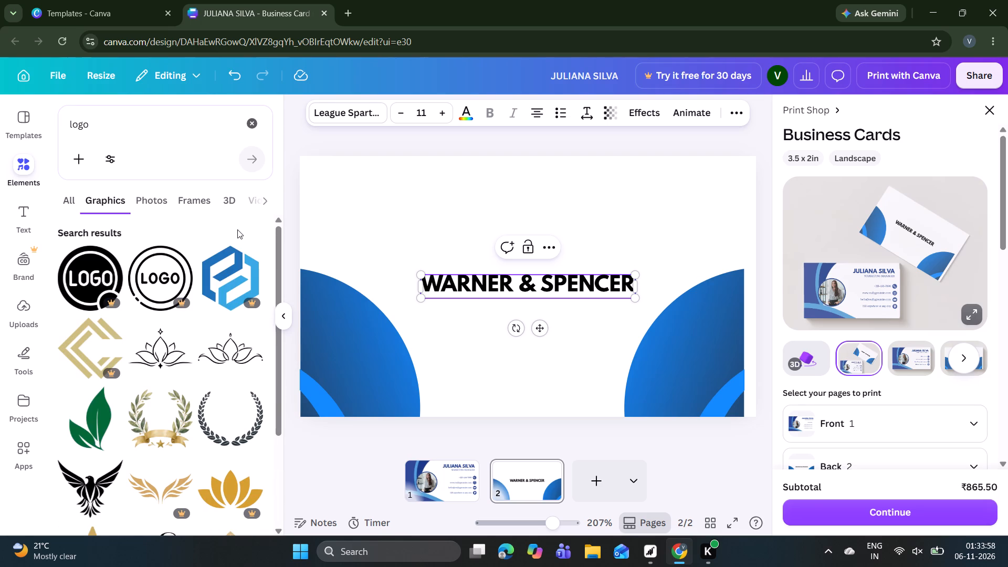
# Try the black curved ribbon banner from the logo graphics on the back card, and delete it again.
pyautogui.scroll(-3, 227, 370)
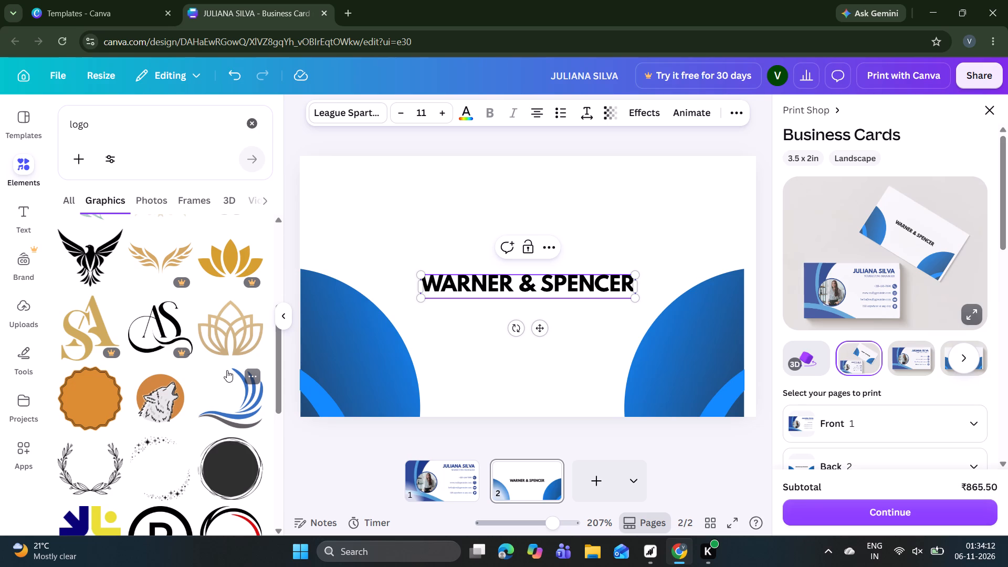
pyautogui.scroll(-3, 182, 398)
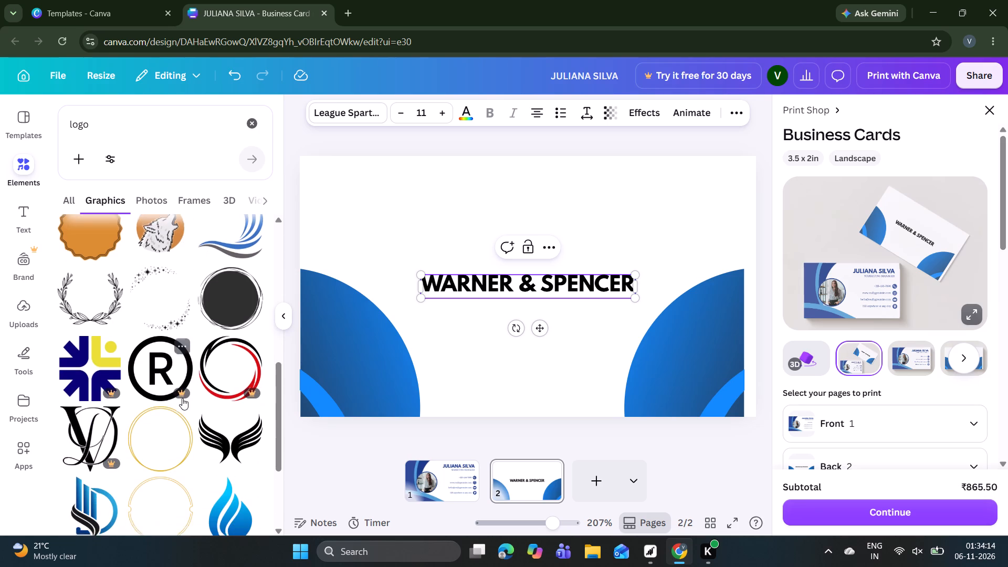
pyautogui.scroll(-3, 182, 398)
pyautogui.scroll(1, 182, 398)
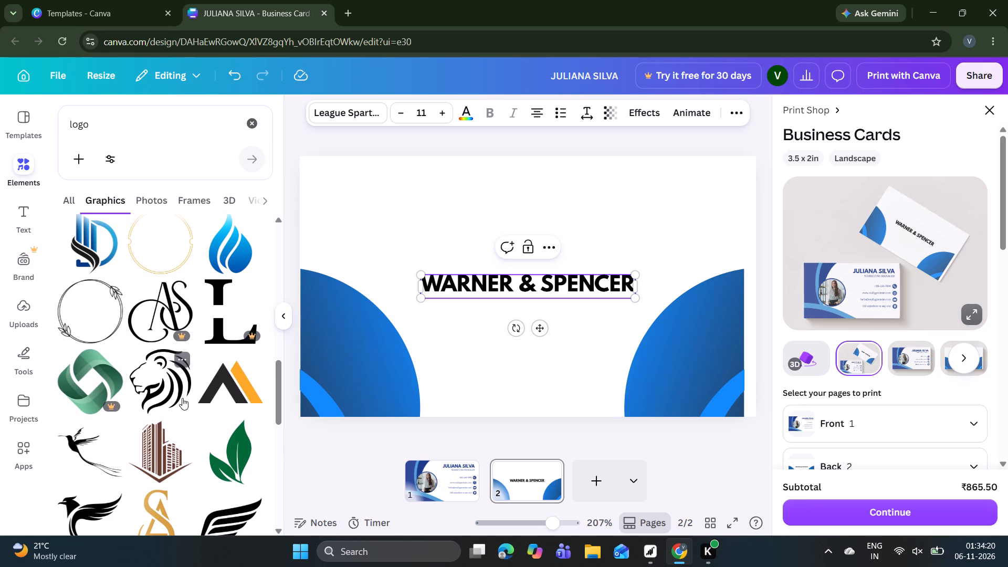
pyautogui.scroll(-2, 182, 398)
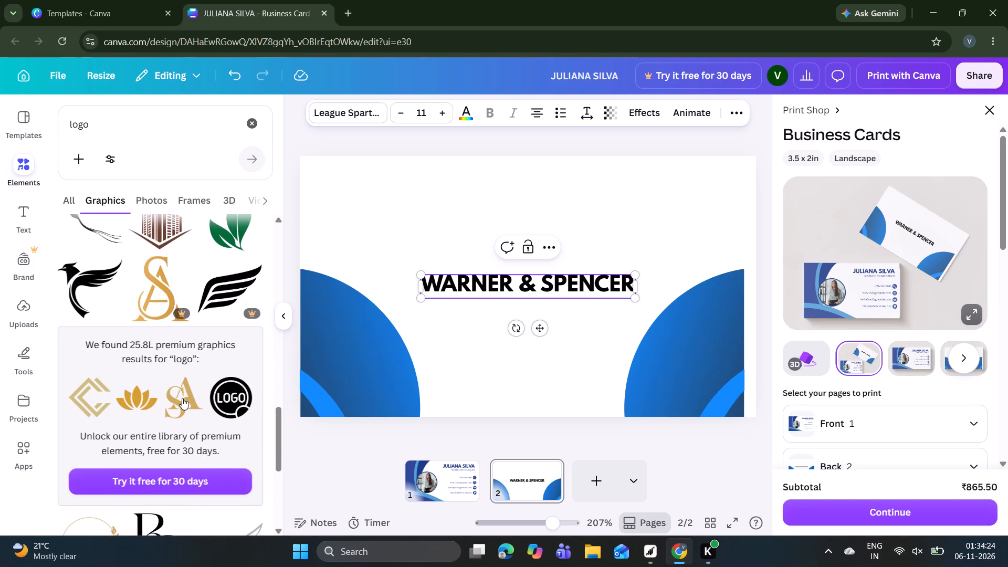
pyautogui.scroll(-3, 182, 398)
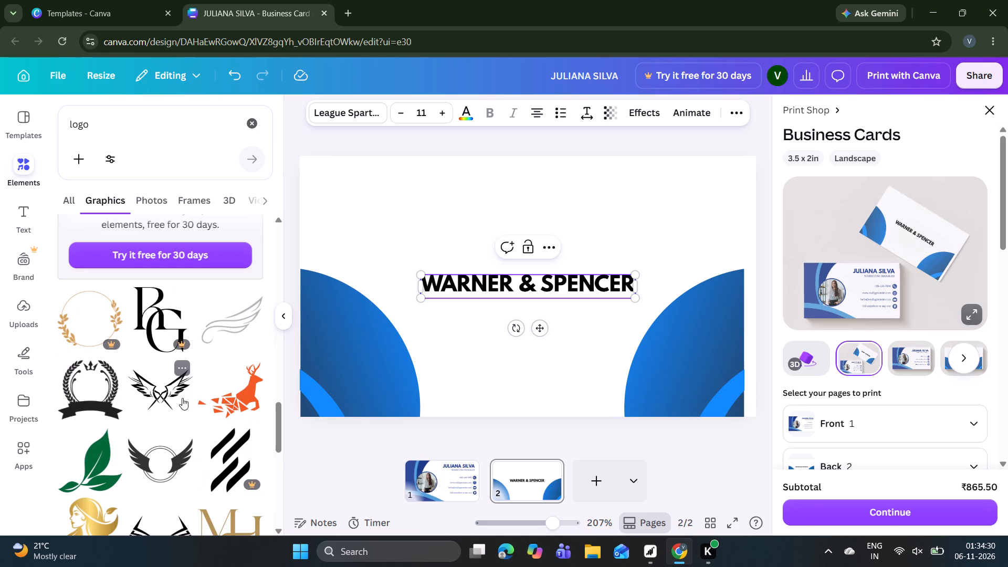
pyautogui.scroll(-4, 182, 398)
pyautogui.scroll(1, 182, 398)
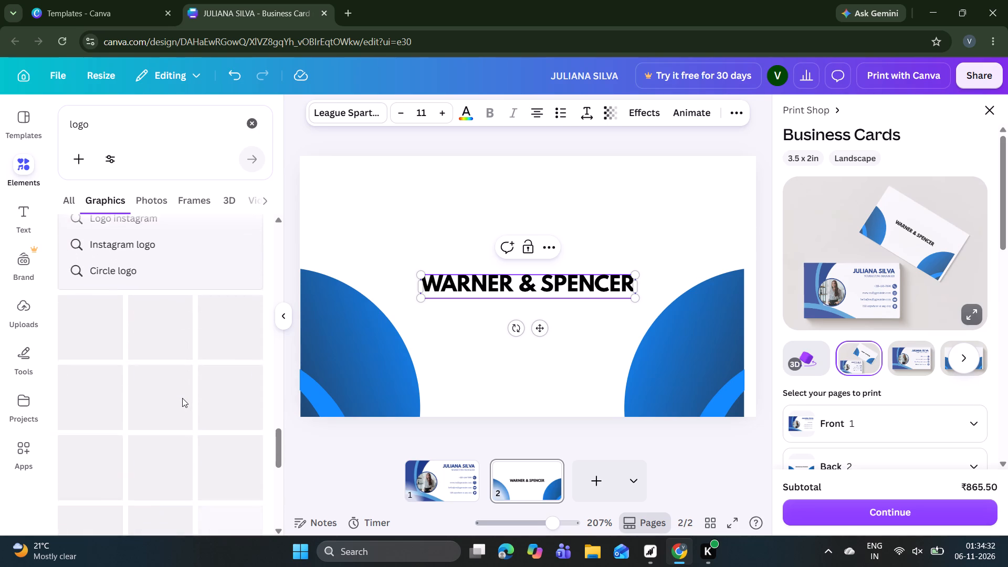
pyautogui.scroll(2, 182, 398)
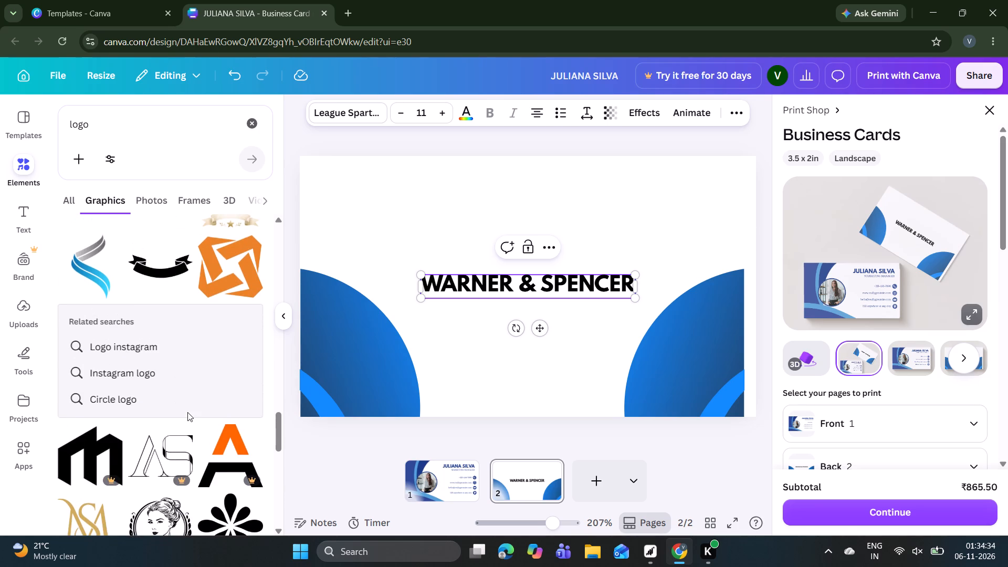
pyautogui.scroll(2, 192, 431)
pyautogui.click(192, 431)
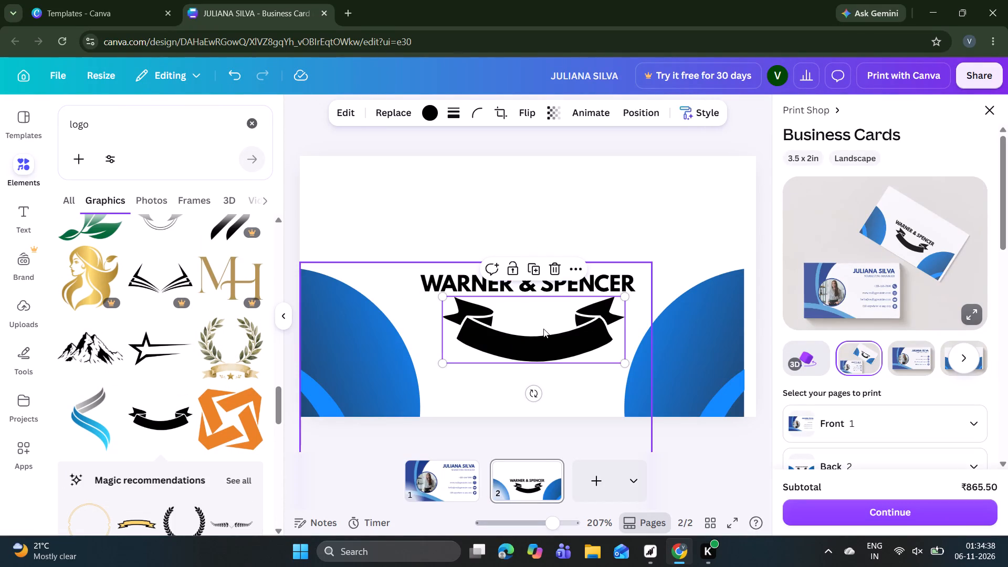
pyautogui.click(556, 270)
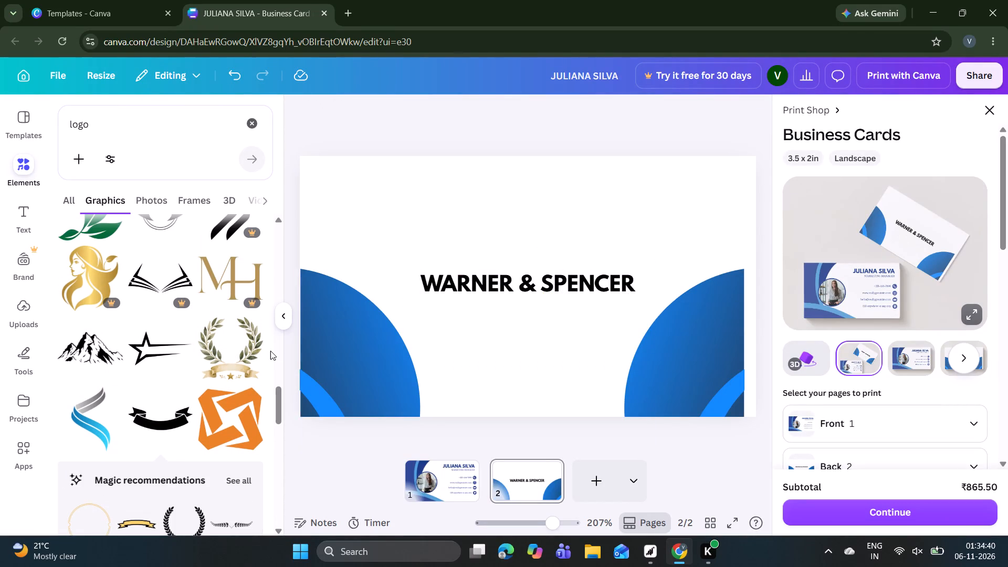
# Find the teal interlaced W mark among the "logo" graphics and add it to the back card.
pyautogui.scroll(2, 143, 370)
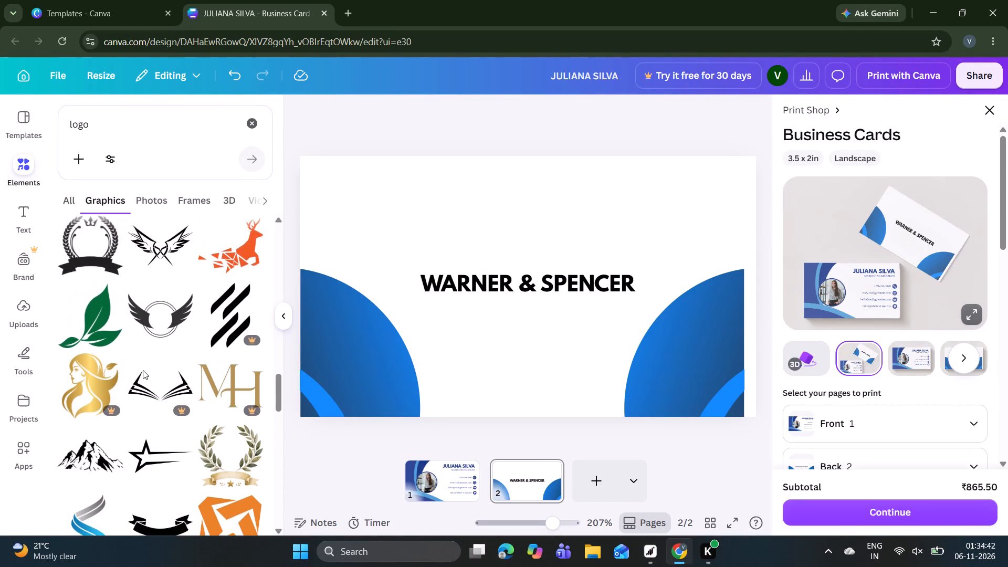
pyautogui.scroll(-2, 143, 370)
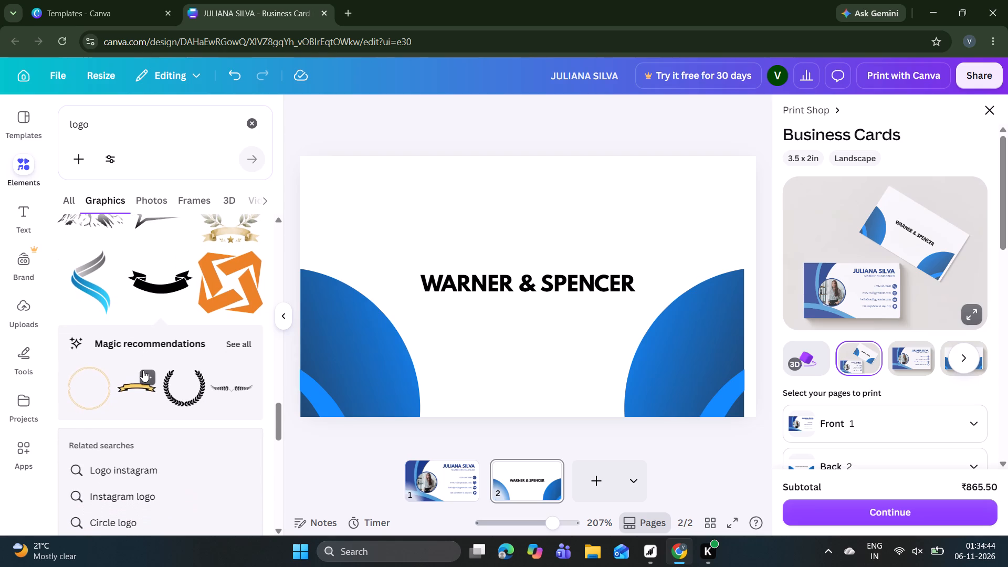
pyautogui.scroll(-3, 143, 370)
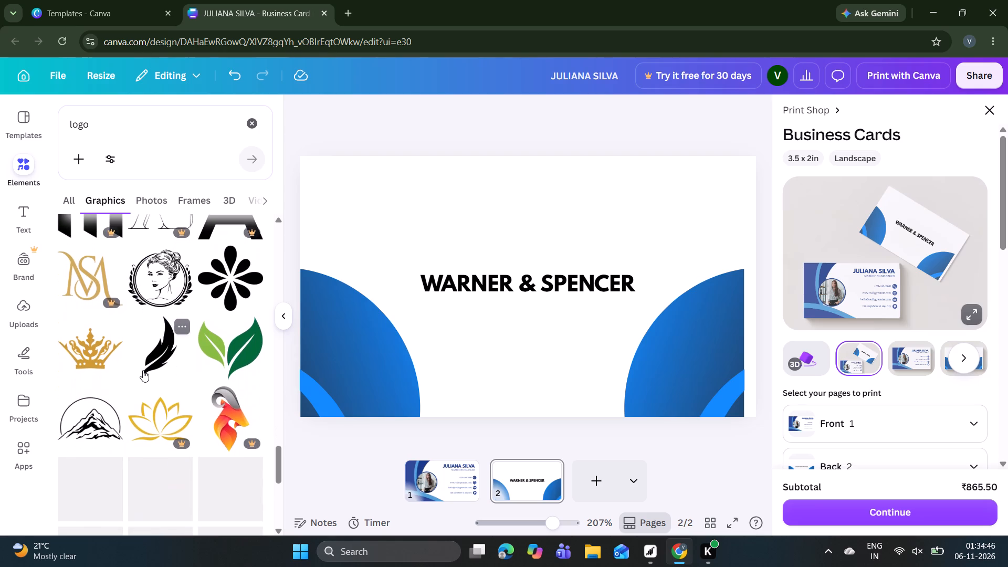
pyautogui.scroll(-1, 143, 370)
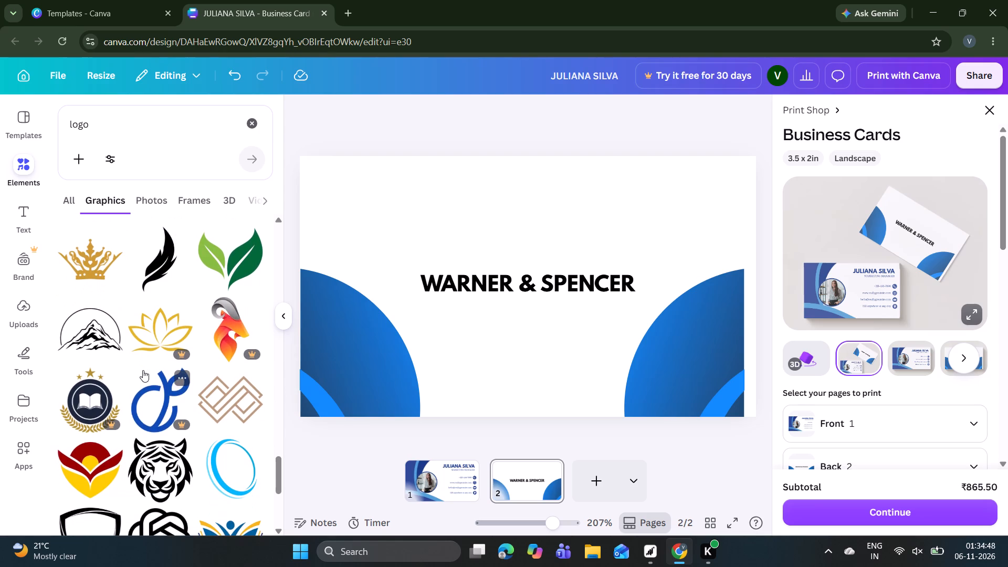
pyautogui.scroll(-2, 143, 370)
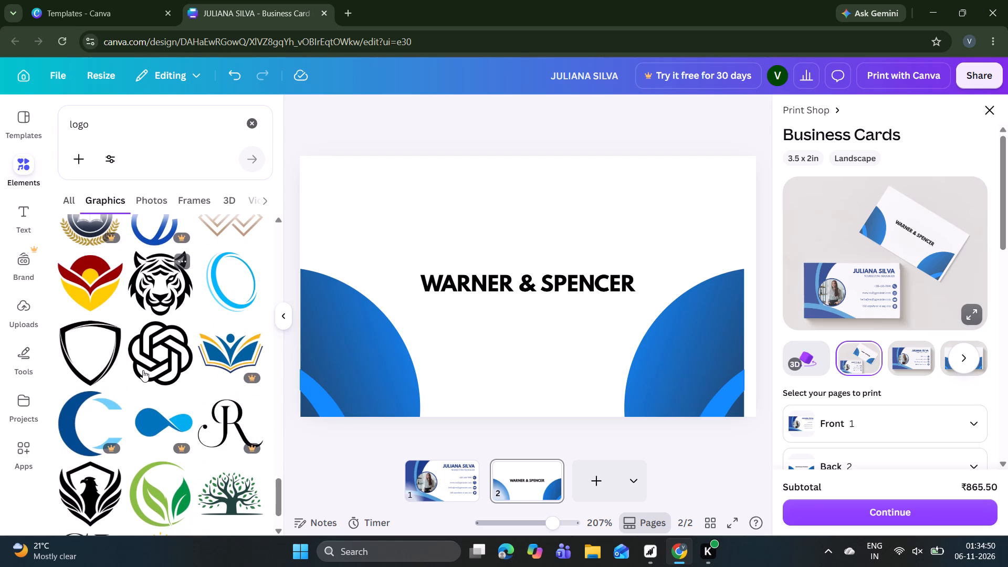
pyautogui.scroll(-3, 143, 370)
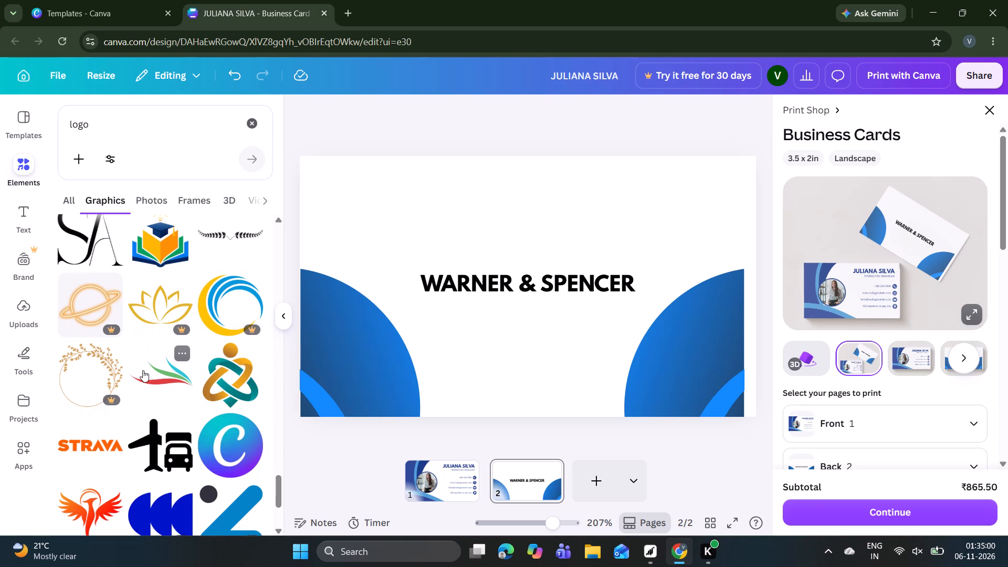
pyautogui.scroll(-1, 143, 370)
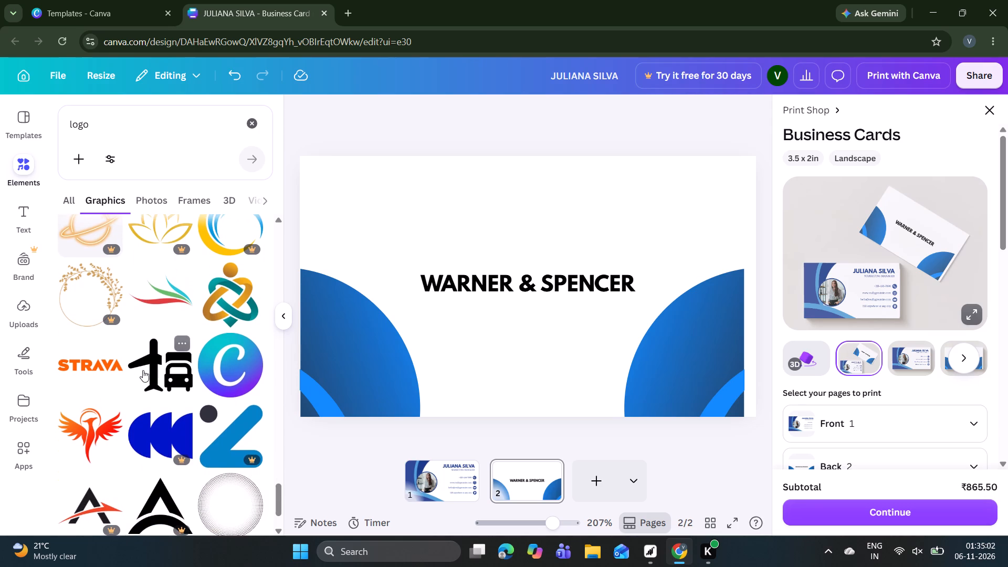
pyautogui.scroll(-3, 143, 370)
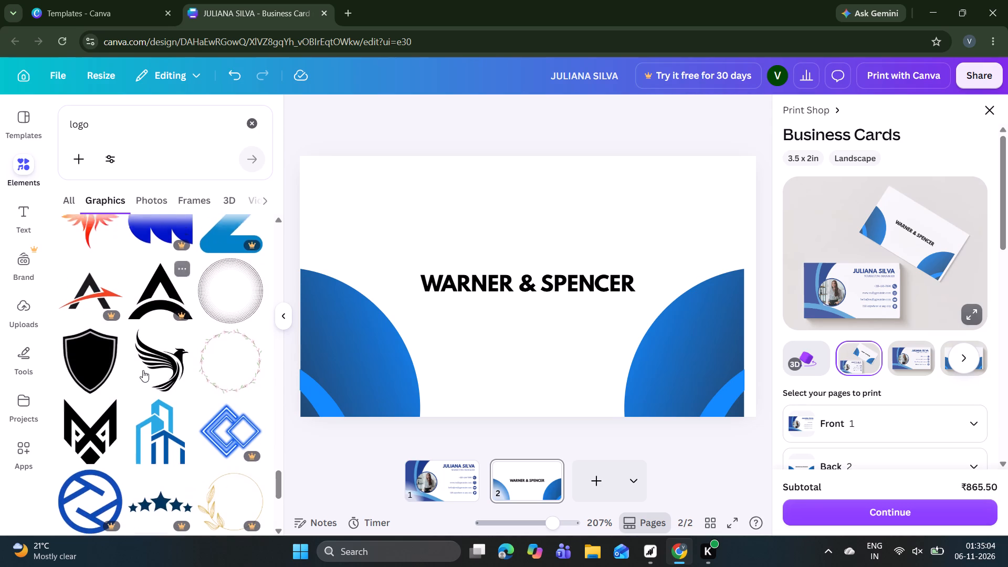
pyautogui.scroll(-2, 143, 370)
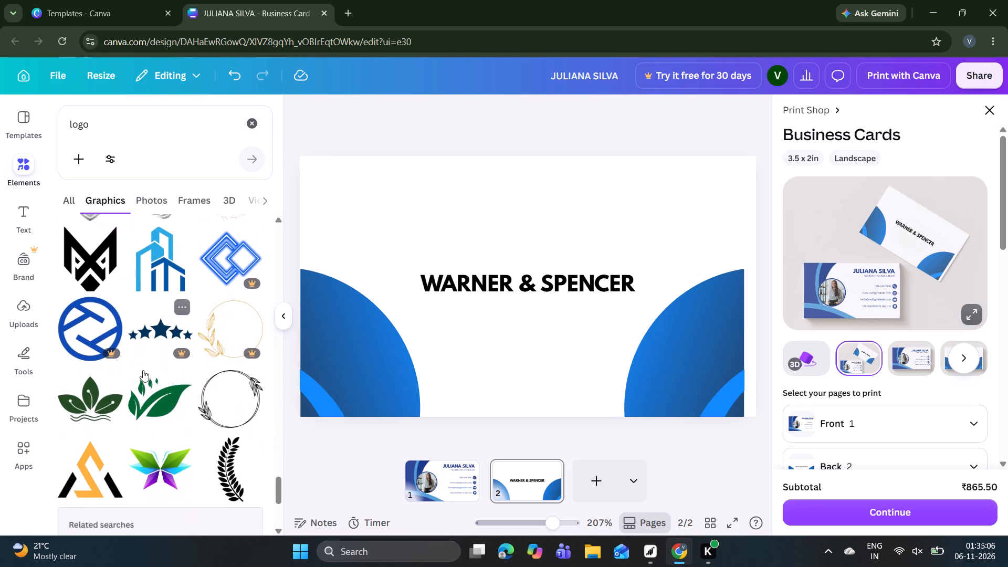
pyautogui.scroll(-1, 143, 370)
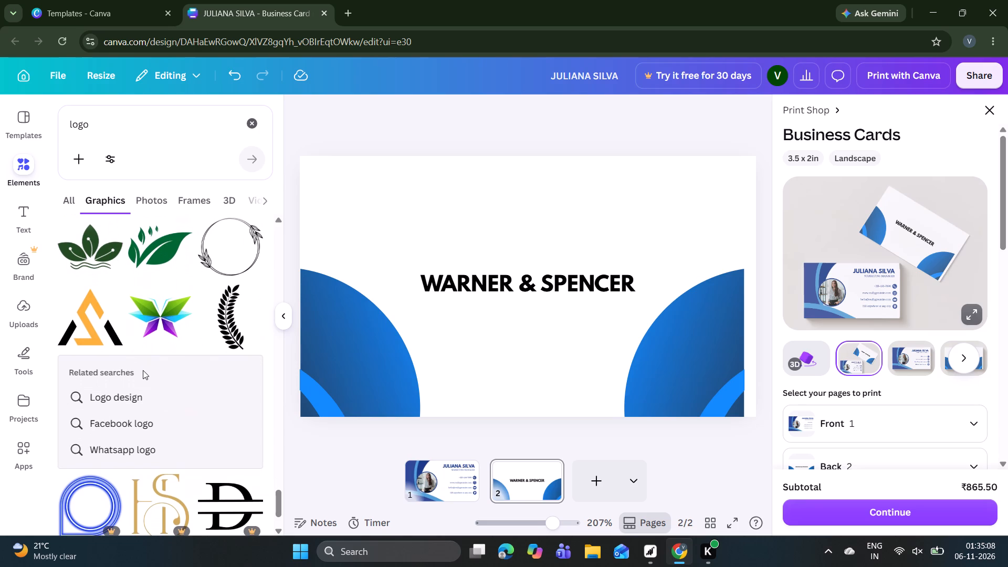
pyautogui.scroll(-2, 143, 370)
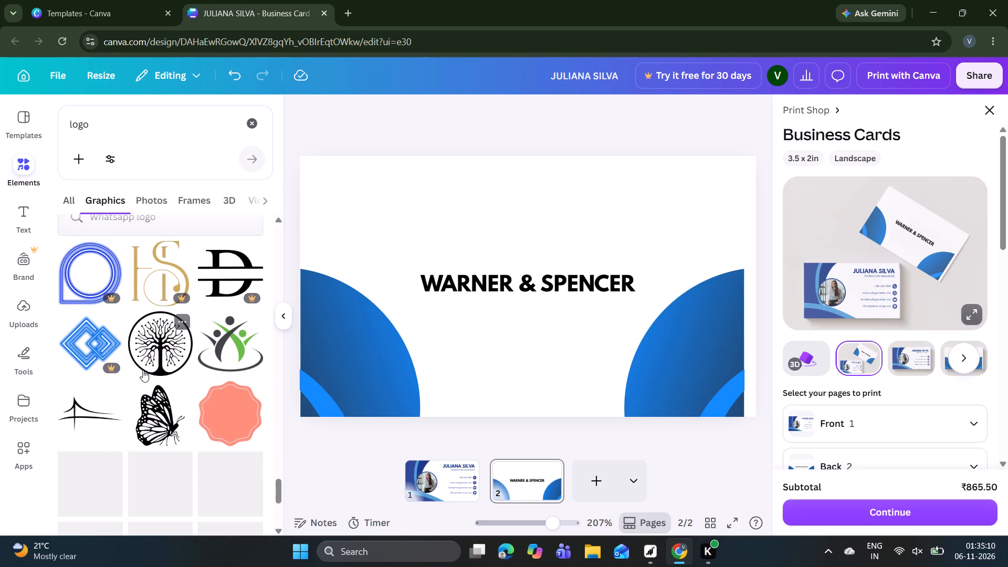
pyautogui.scroll(-2, 143, 370)
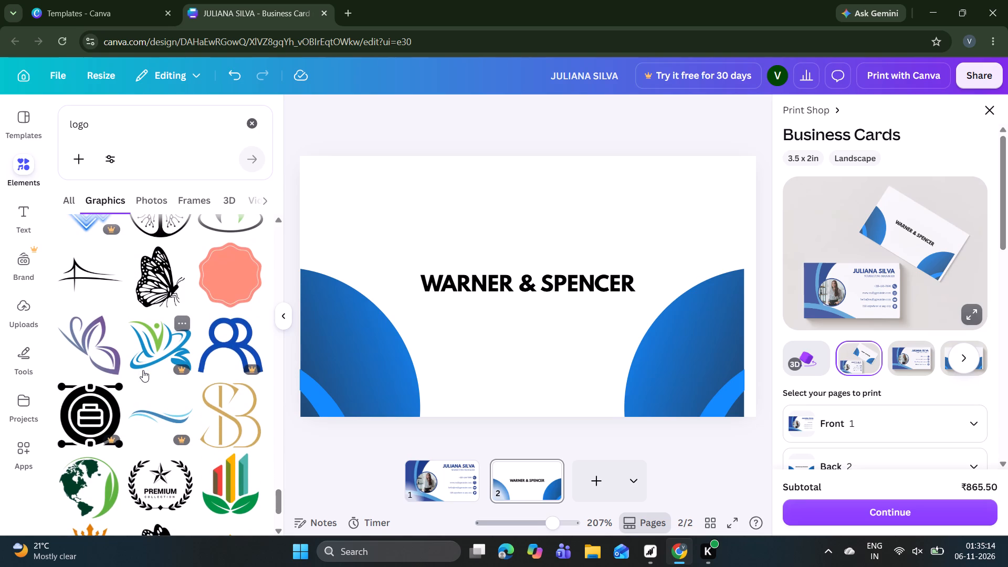
pyautogui.scroll(-2, 143, 370)
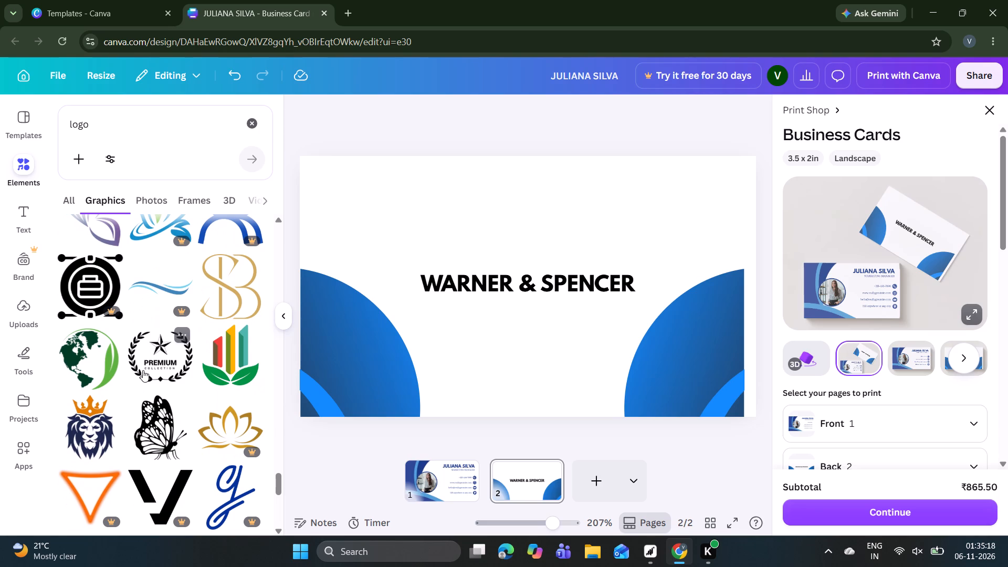
pyautogui.scroll(-2, 143, 370)
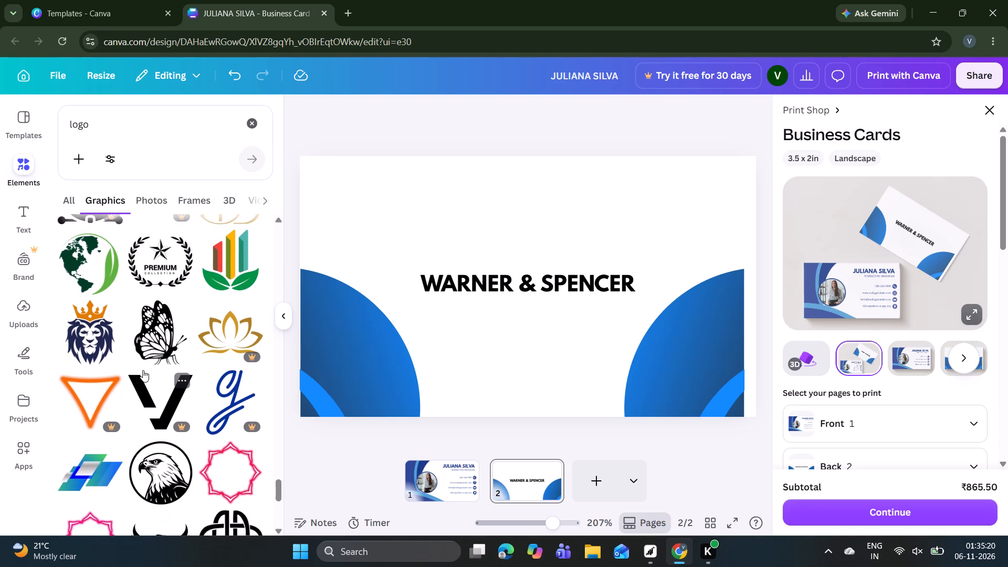
pyautogui.scroll(-1, 143, 370)
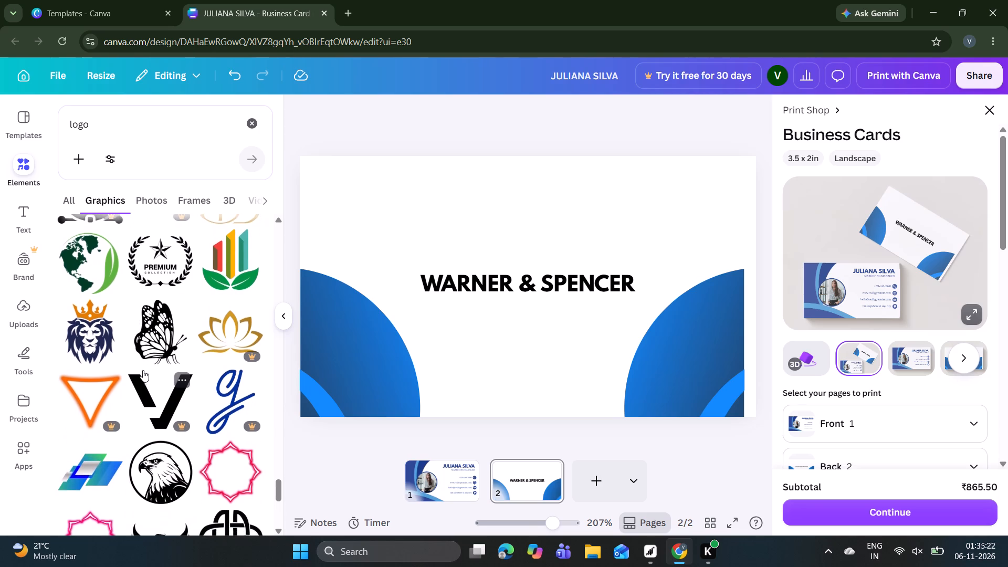
pyautogui.scroll(-3, 143, 370)
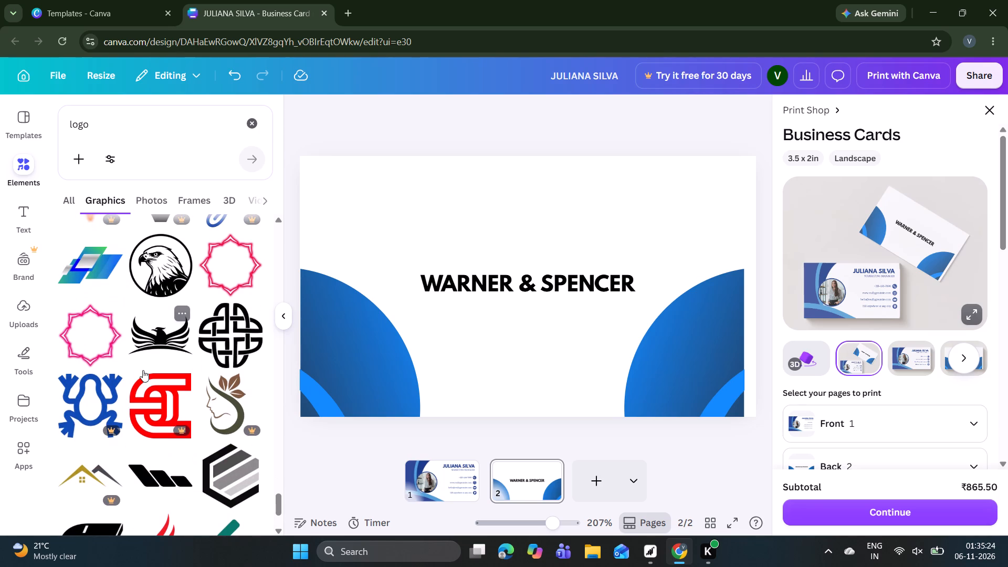
pyautogui.scroll(-2, 143, 370)
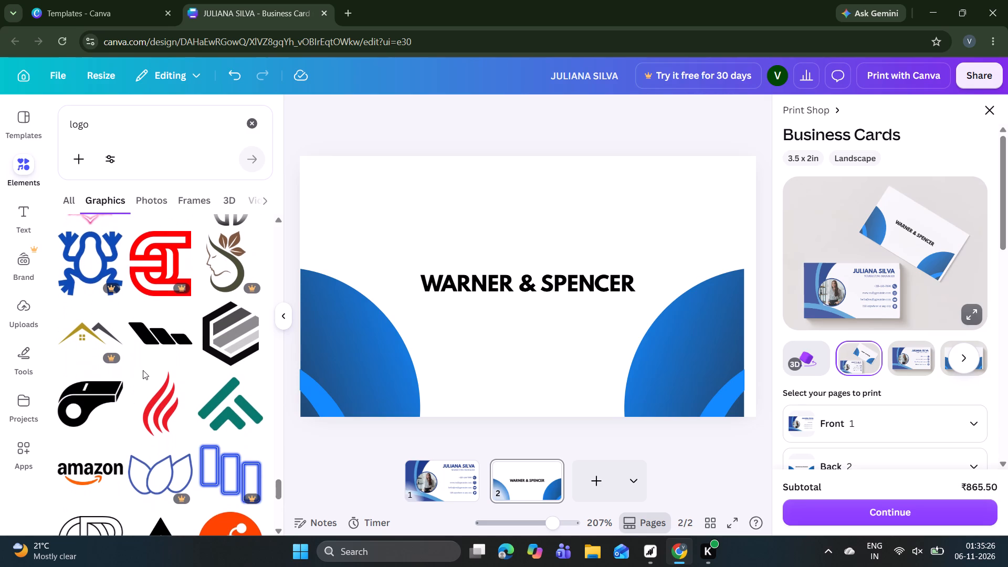
pyautogui.scroll(-2, 143, 370)
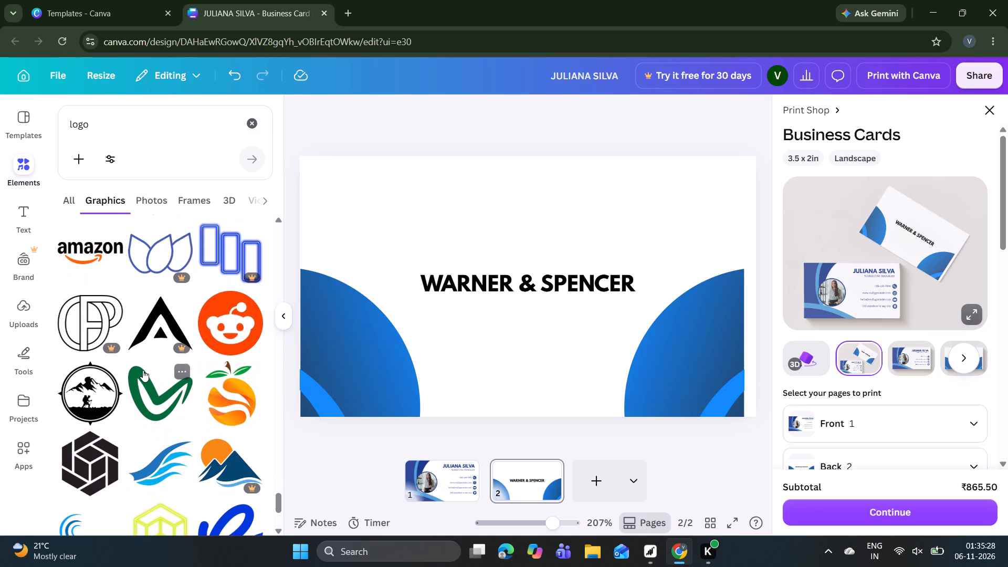
pyautogui.scroll(-1, 143, 370)
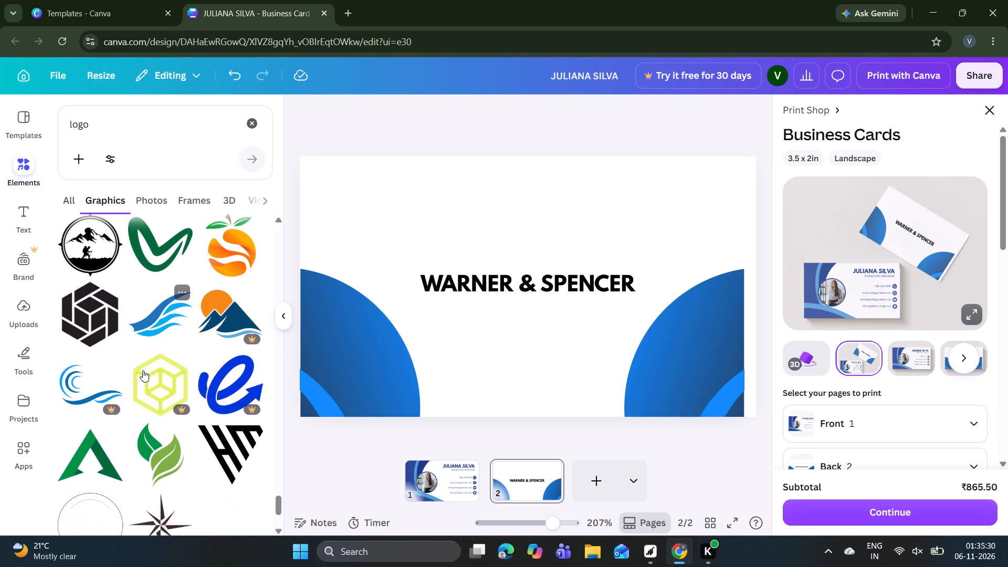
pyautogui.scroll(-1, 143, 370)
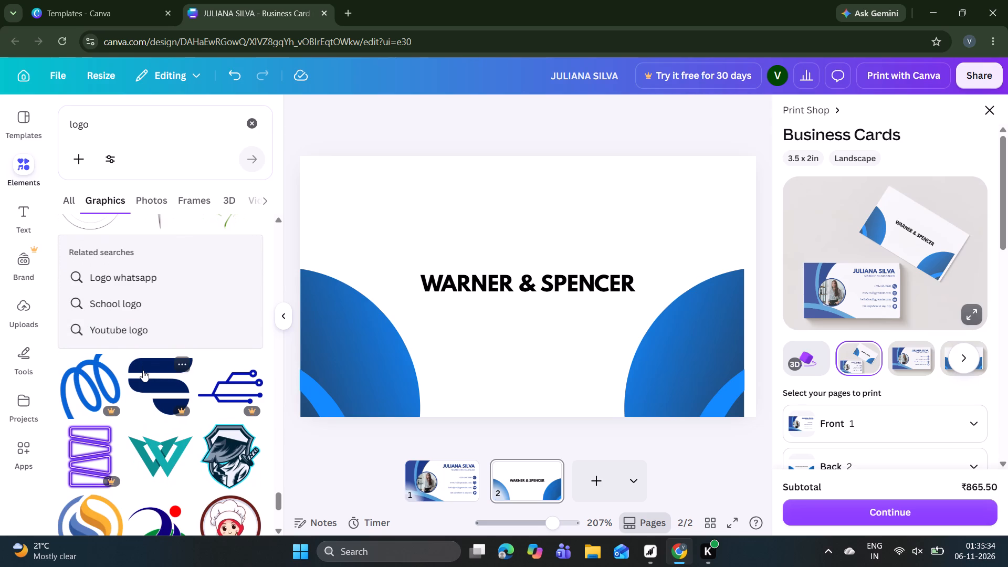
pyautogui.scroll(2, 143, 370)
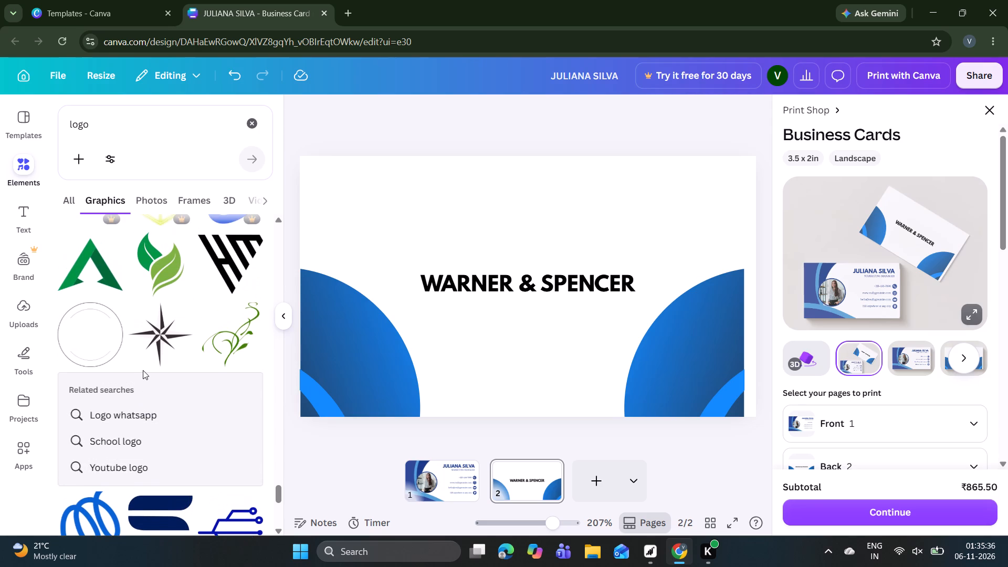
pyautogui.scroll(-3, 143, 370)
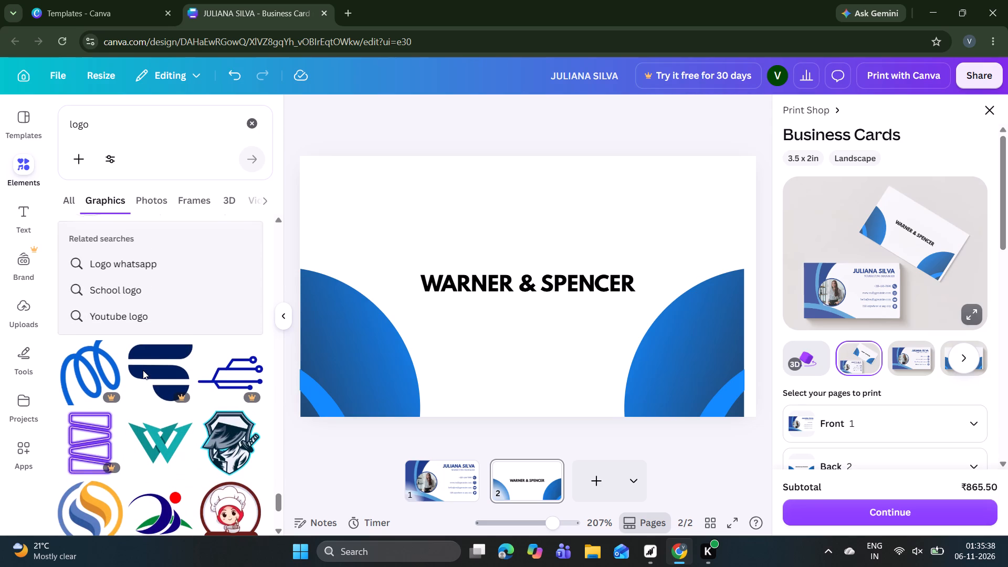
pyautogui.scroll(-1, 143, 370)
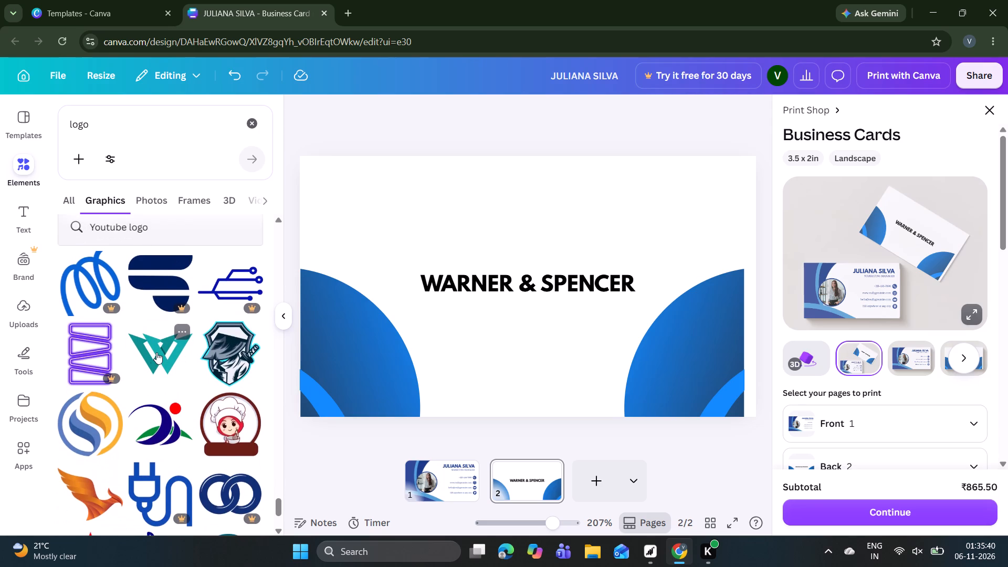
pyautogui.click(156, 352)
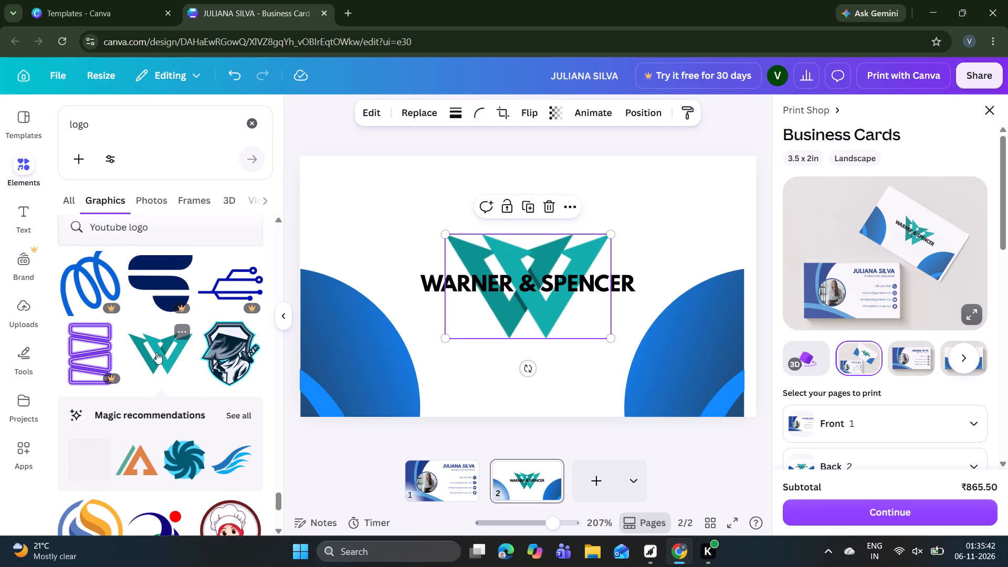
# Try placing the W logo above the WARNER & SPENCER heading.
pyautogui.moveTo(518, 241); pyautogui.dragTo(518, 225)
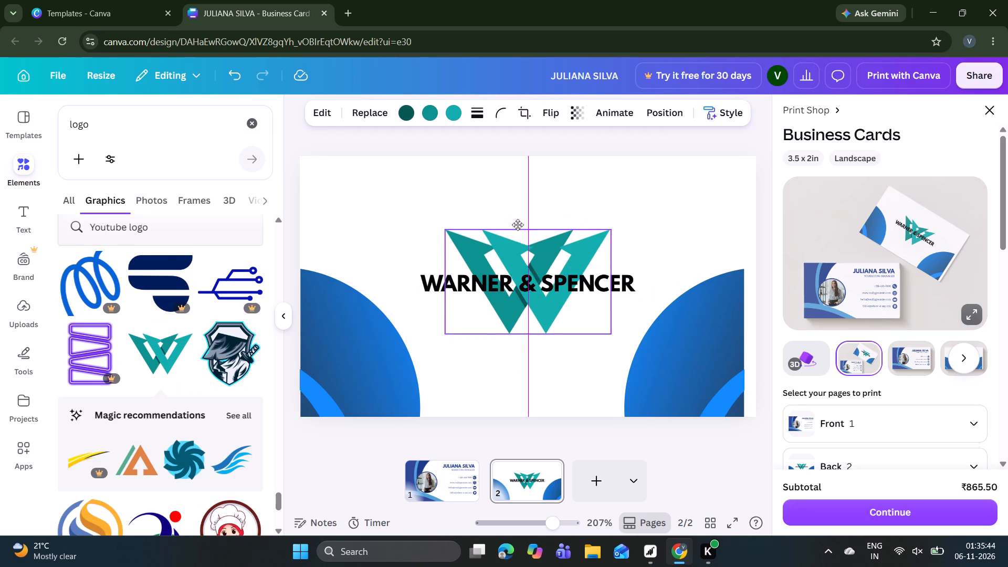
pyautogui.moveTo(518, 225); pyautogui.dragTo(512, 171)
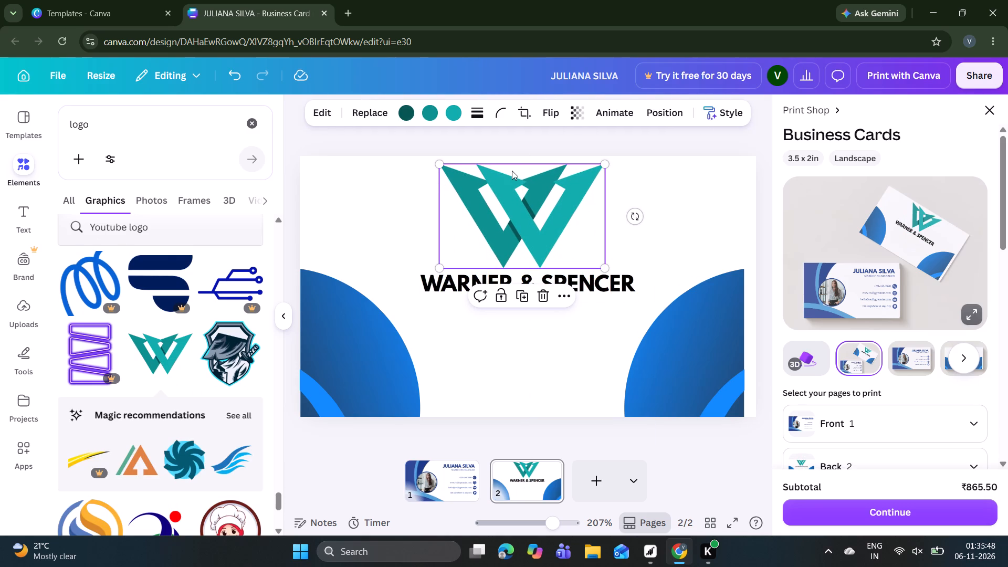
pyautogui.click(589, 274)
# Move the WARNER & SPENCER heading into the upper part of the back card and centre the W logo beneath it.
pyautogui.moveTo(523, 204); pyautogui.dragTo(526, 330)
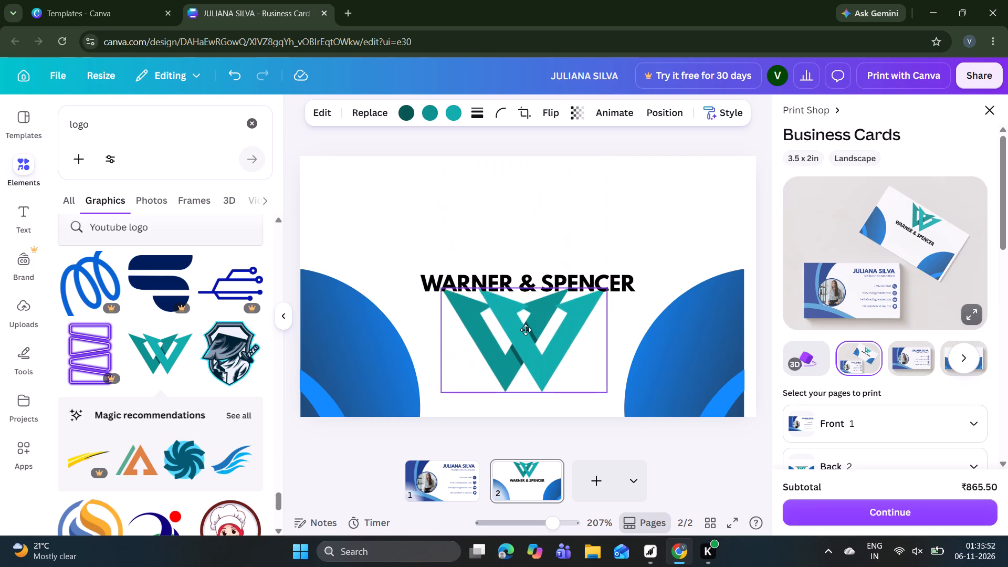
pyautogui.moveTo(526, 330); pyautogui.dragTo(526, 330)
pyautogui.click(590, 277)
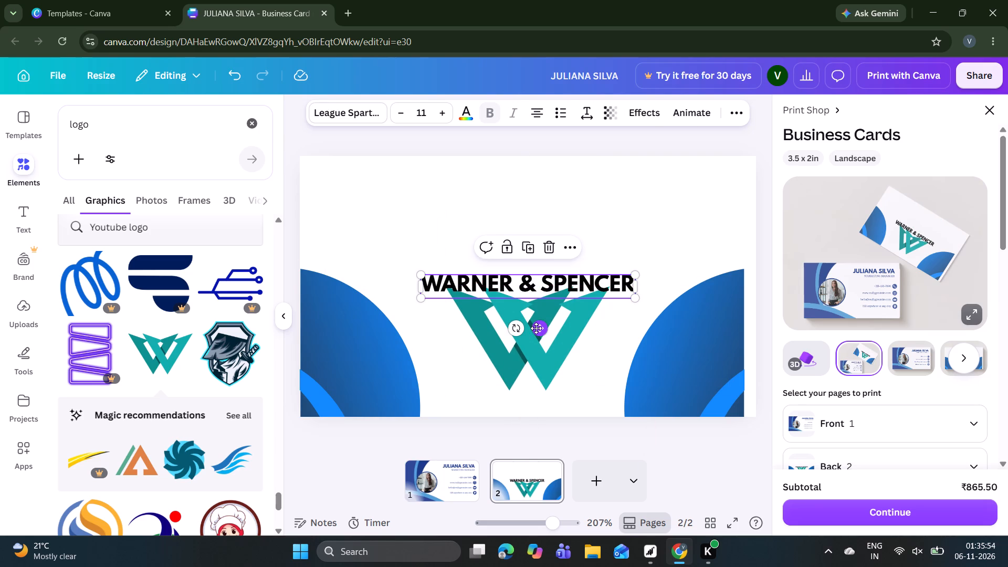
pyautogui.moveTo(536, 328); pyautogui.dragTo(537, 262)
pyautogui.click(551, 323)
pyautogui.moveTo(551, 323); pyautogui.dragTo(548, 283)
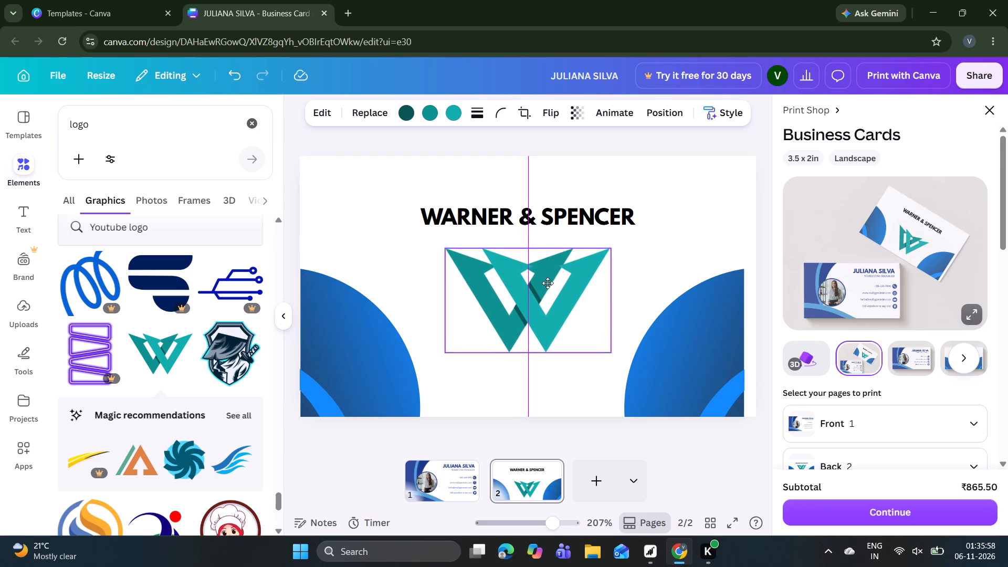
pyautogui.moveTo(548, 283); pyautogui.dragTo(550, 277)
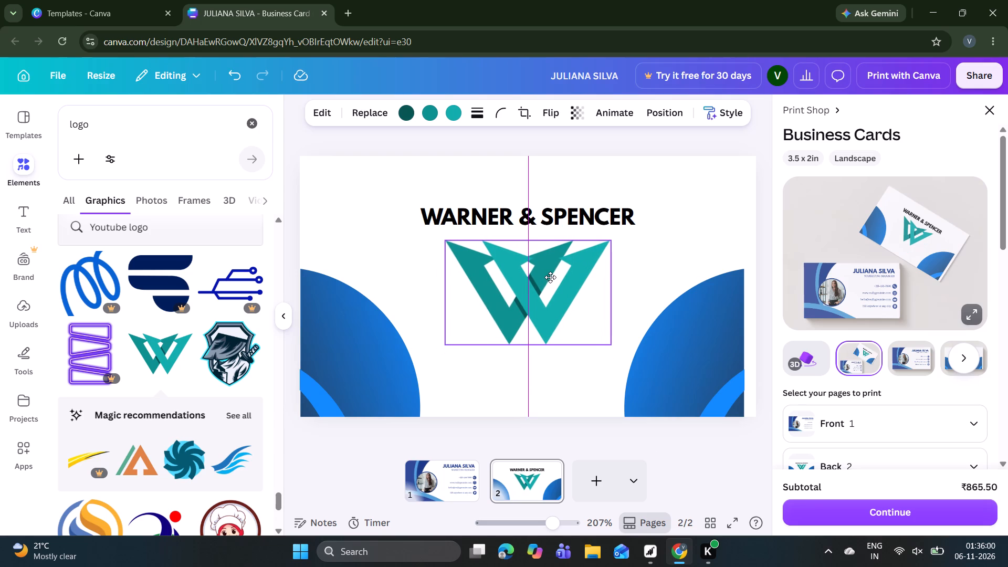
pyautogui.moveTo(550, 277); pyautogui.dragTo(550, 277)
# Shrink the W logo to about 1.1 x 0.7 in and centre it horizontally, close beneath the WARNER & SPENCER heading.
pyautogui.moveTo(611, 348); pyautogui.dragTo(591, 329)
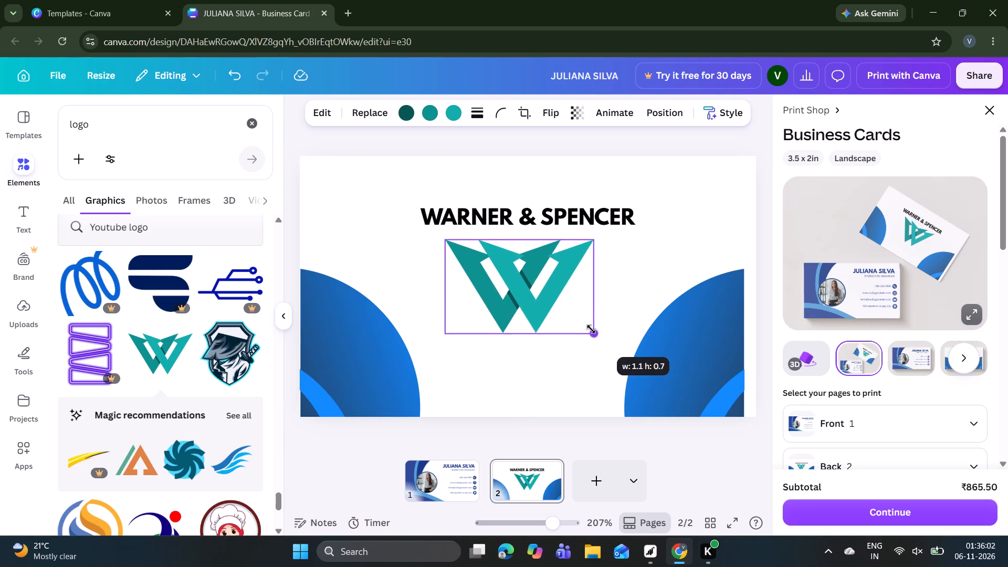
pyautogui.moveTo(591, 329); pyautogui.dragTo(590, 328)
pyautogui.moveTo(516, 286); pyautogui.dragTo(526, 285)
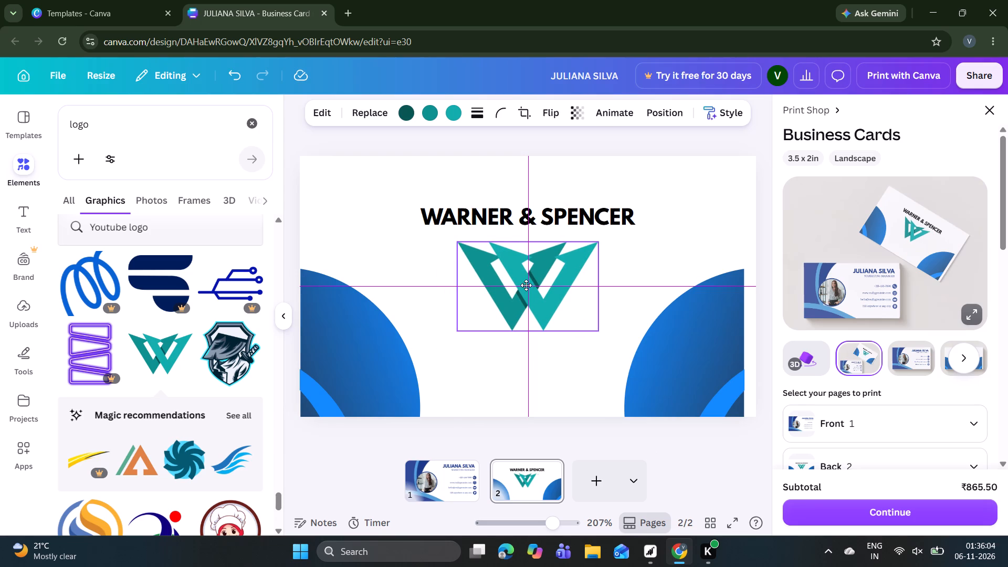
pyautogui.moveTo(526, 285); pyautogui.dragTo(526, 284)
pyautogui.moveTo(526, 284); pyautogui.dragTo(526, 278)
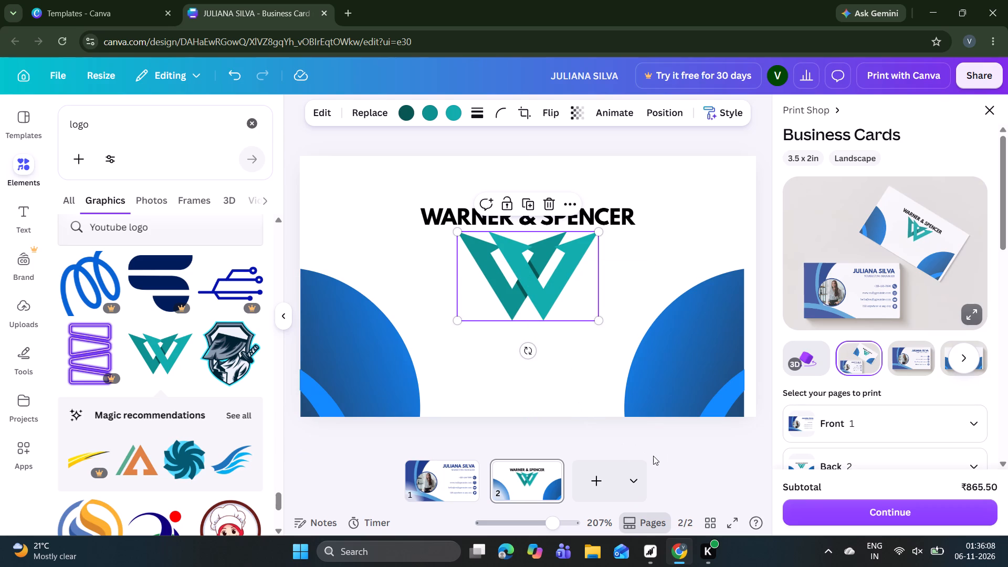
pyautogui.click(653, 456)
# Centre the W logo vertically on the back card by aligning it to the middle of the page.
pyautogui.moveTo(662, 130); pyautogui.dragTo(657, 108)
pyautogui.click(657, 108)
pyautogui.click(528, 302)
pyautogui.click(647, 120)
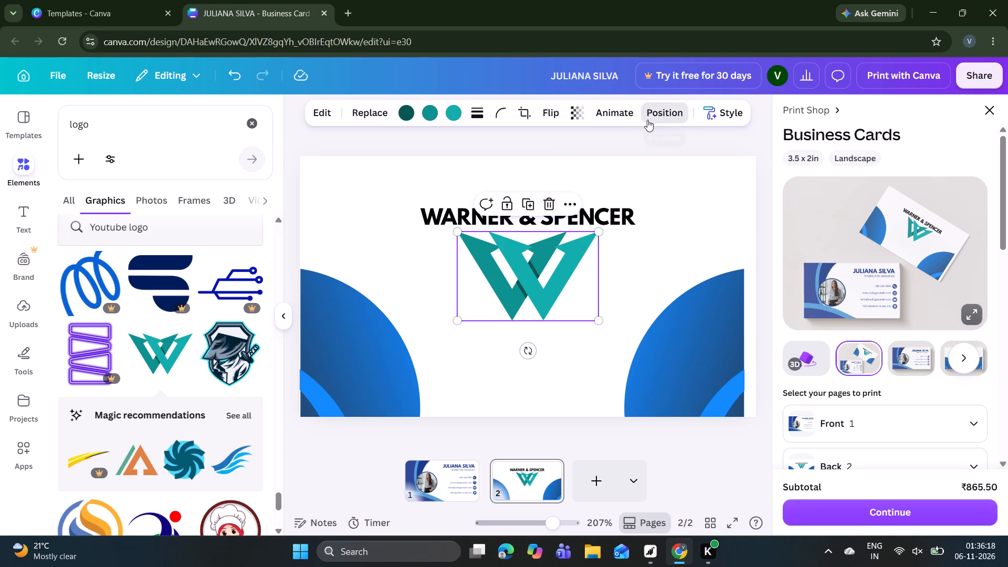
pyautogui.click(111, 308)
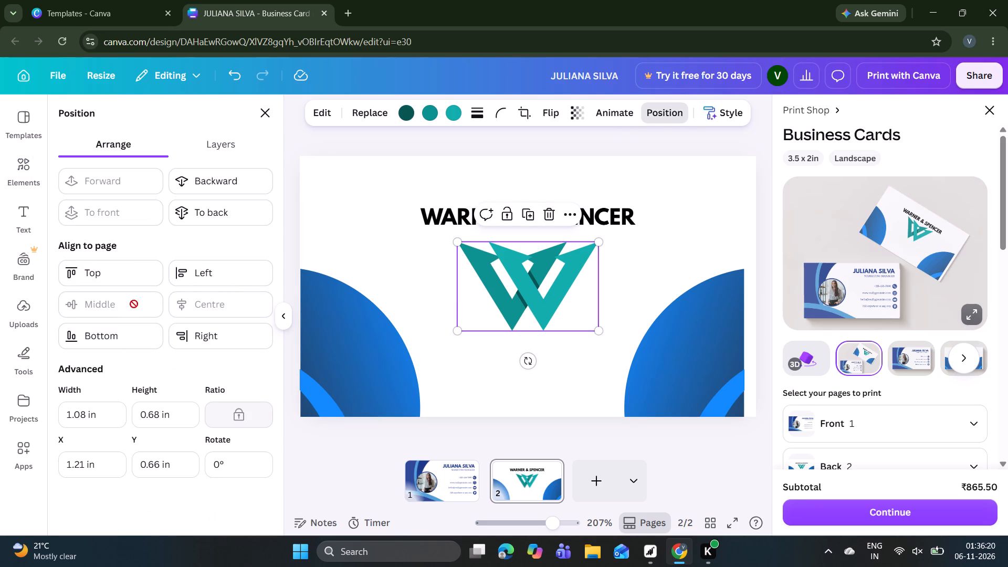
pyautogui.click(689, 431)
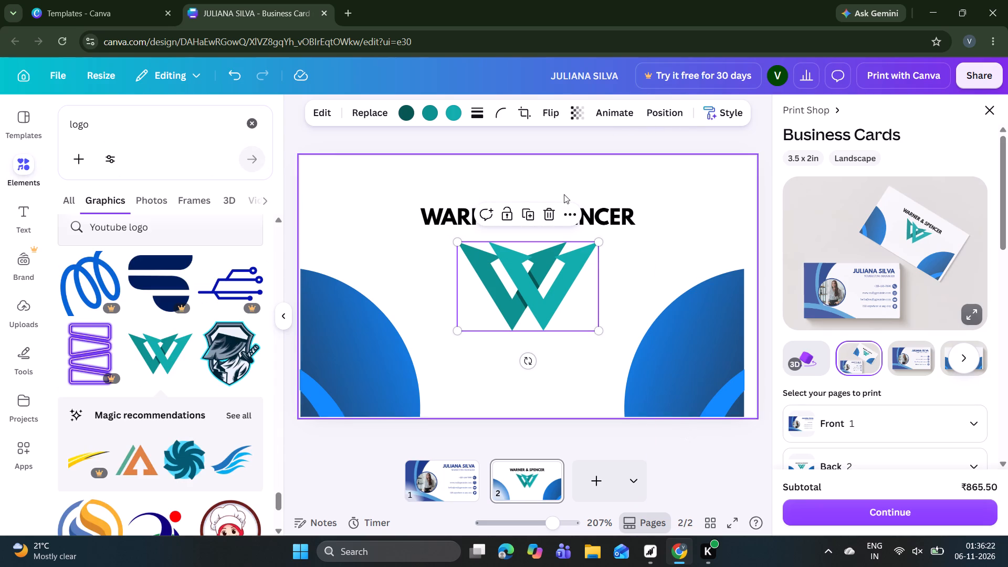
# Move the WARNER & SPENCER heading down so it sits directly above the W logo, keeping it horizontally centred.
pyautogui.click(579, 215)
pyautogui.click(601, 215)
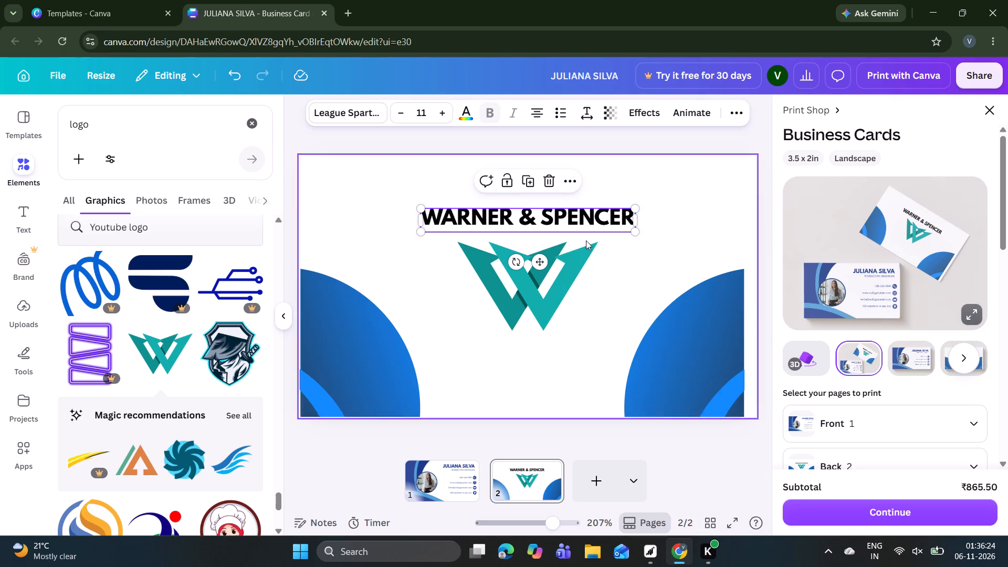
pyautogui.moveTo(541, 262); pyautogui.dragTo(541, 267)
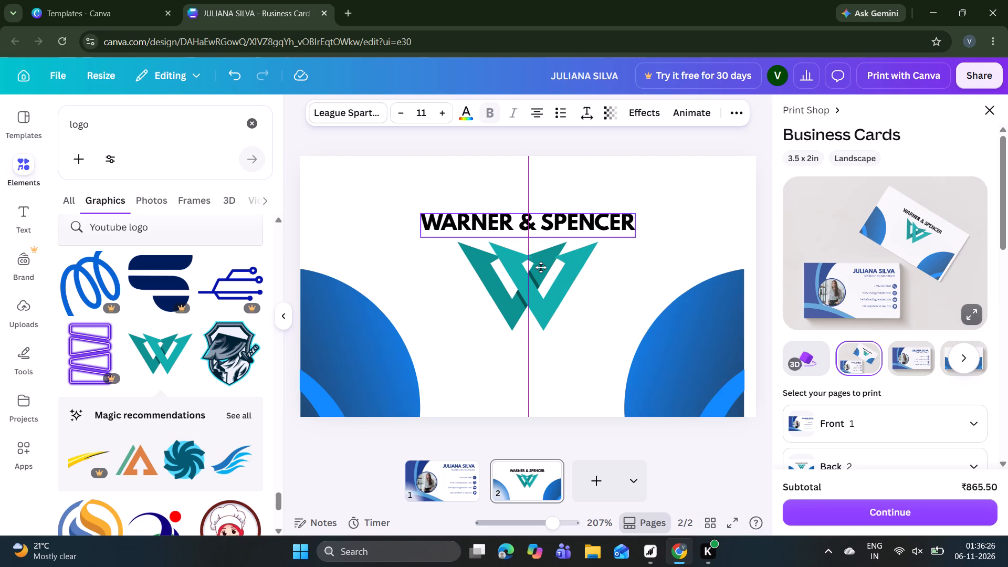
pyautogui.moveTo(541, 267); pyautogui.dragTo(542, 270)
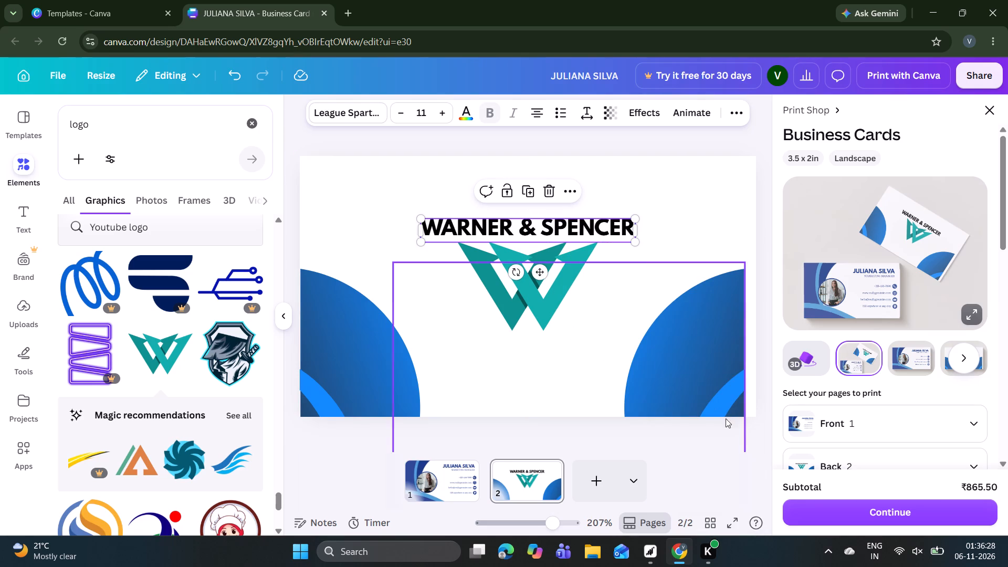
pyautogui.click(684, 224)
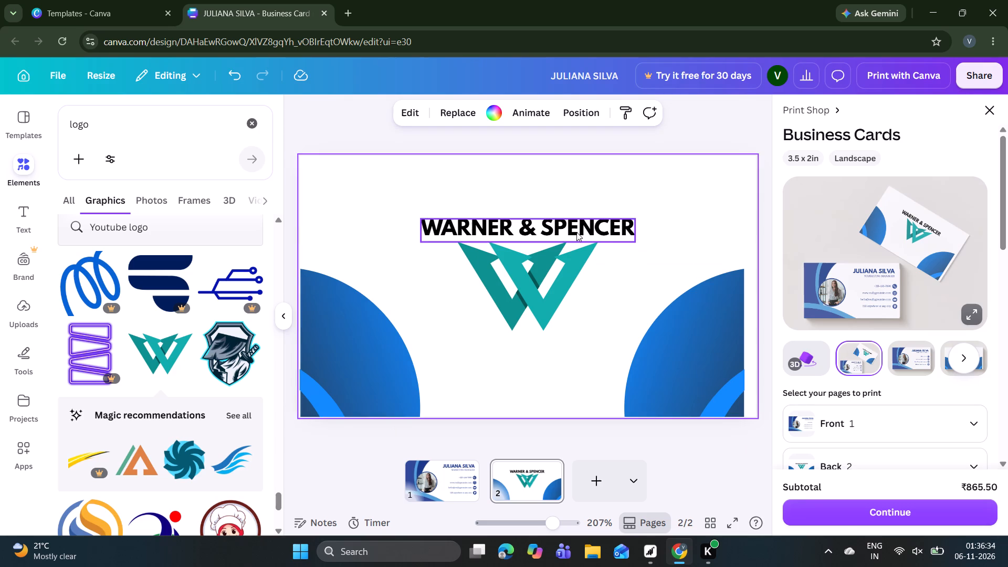
# Recolour the W logo's two teal shapes: the front one azure #509fd6 and the one behind it the design's bright vivid azure.
pyautogui.click(549, 264)
pyautogui.click(449, 104)
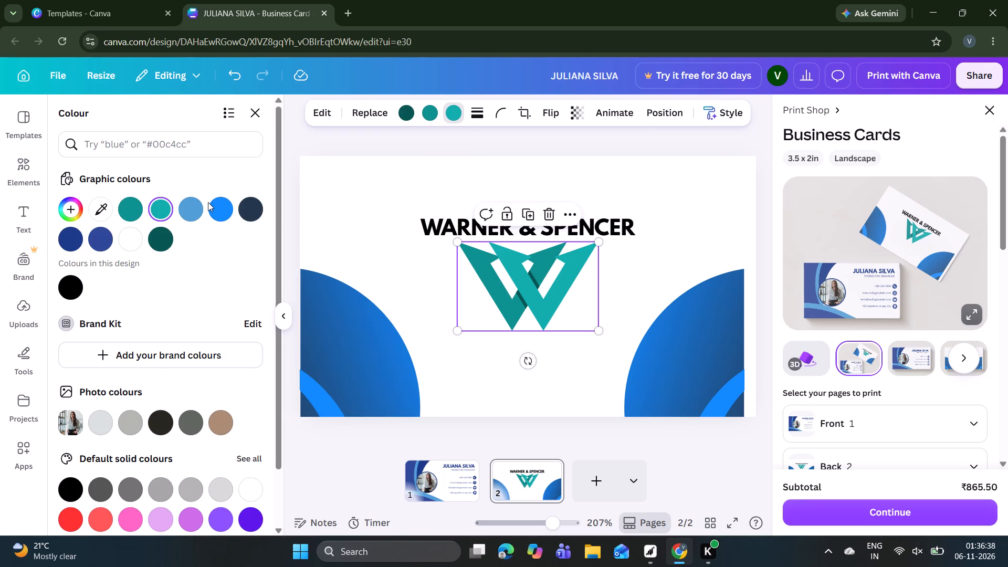
pyautogui.click(208, 202)
pyautogui.click(217, 207)
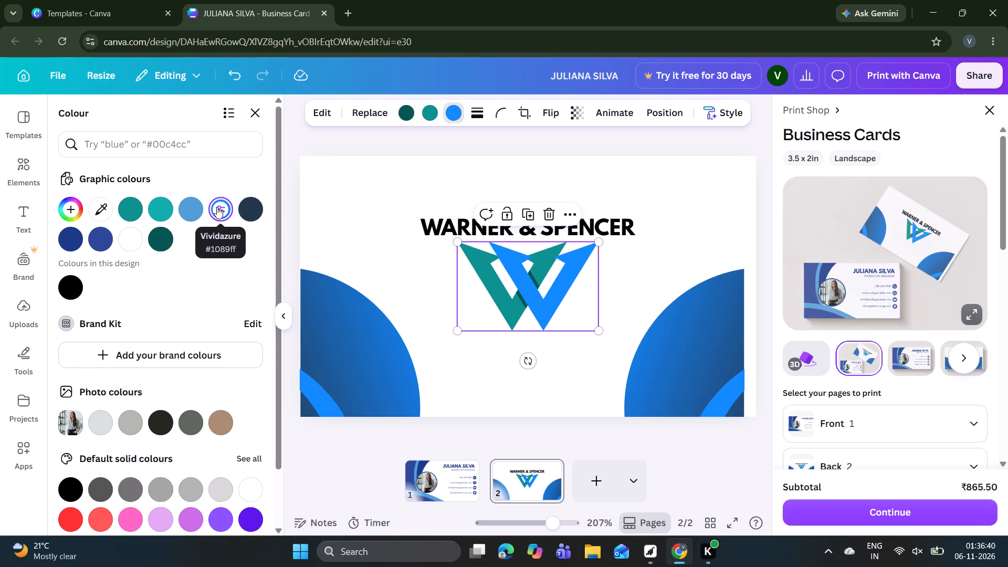
pyautogui.click(428, 104)
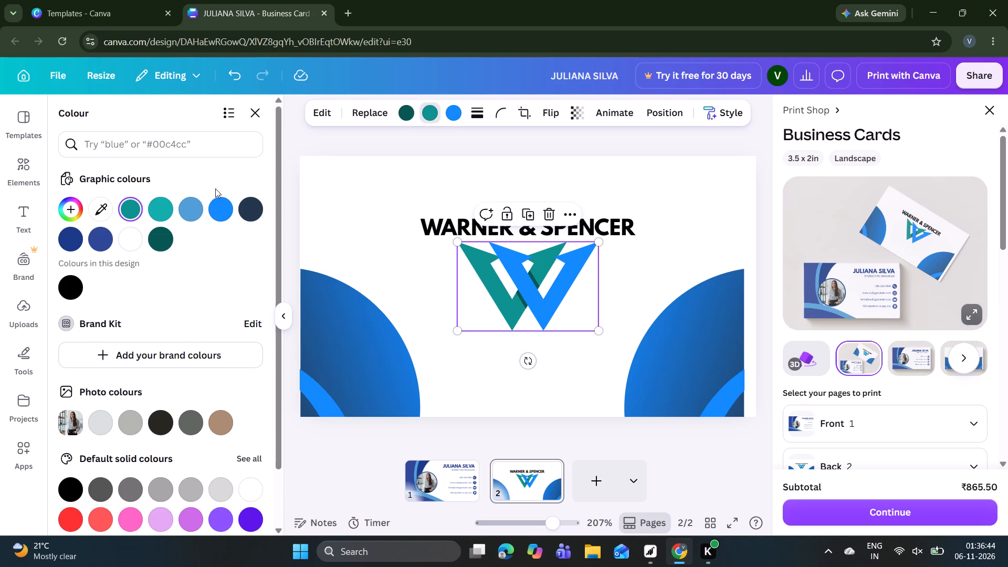
pyautogui.click(193, 216)
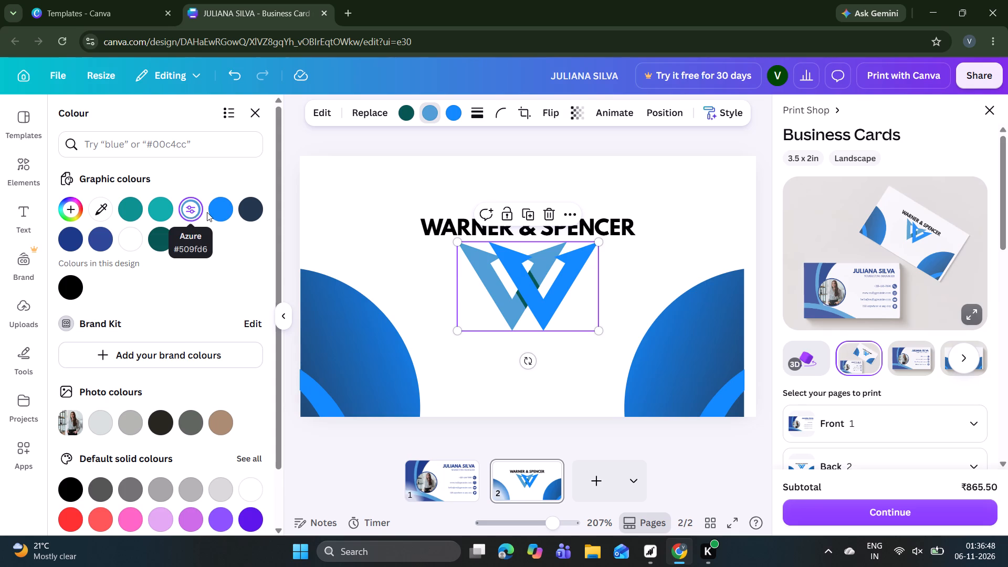
pyautogui.click(213, 212)
pyautogui.click(459, 115)
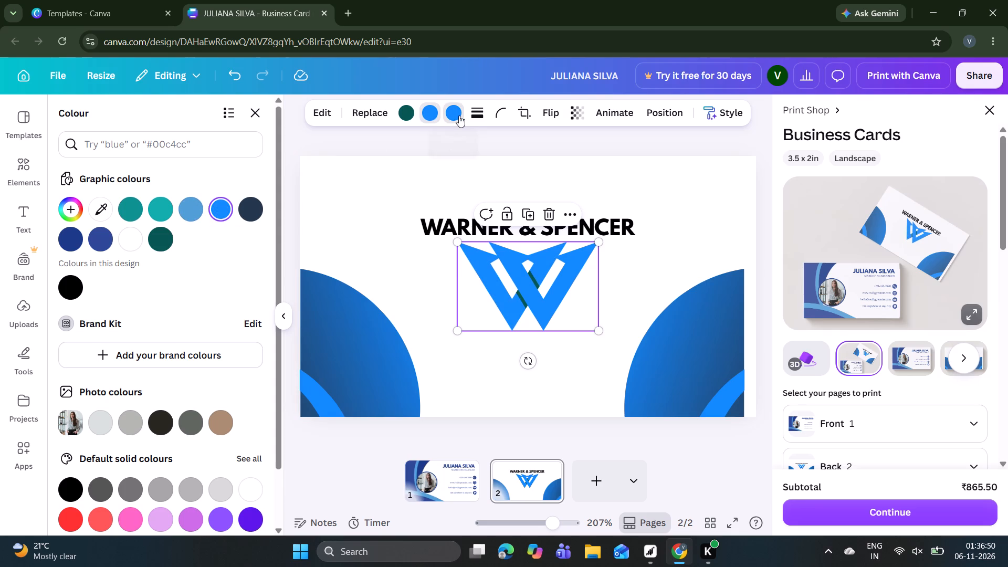
pyautogui.click(190, 214)
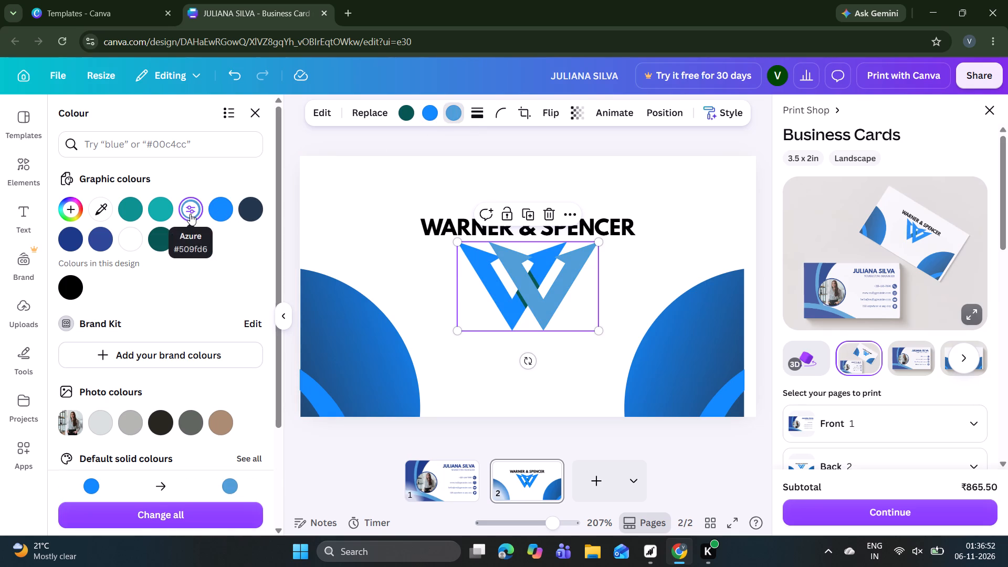
# Recolour the W logo's dark teal overlap shading to blue #2d4796 and deselect the logo.
pyautogui.click(402, 110)
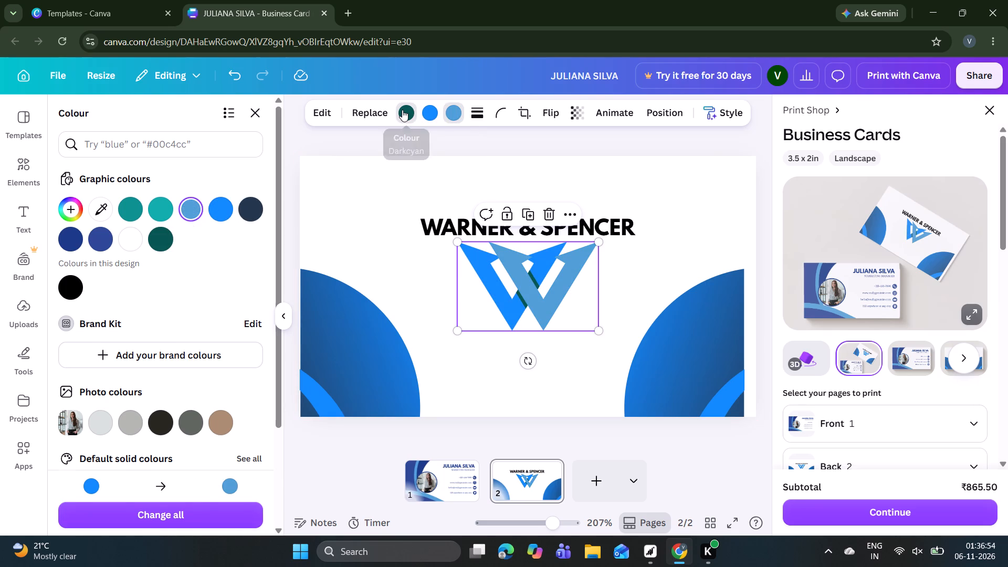
pyautogui.click(73, 237)
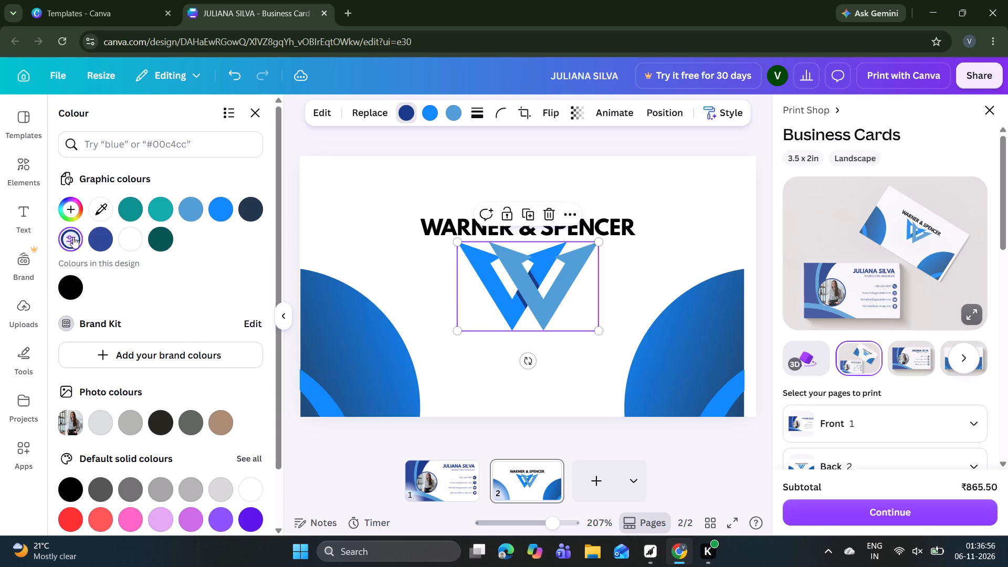
pyautogui.click(101, 236)
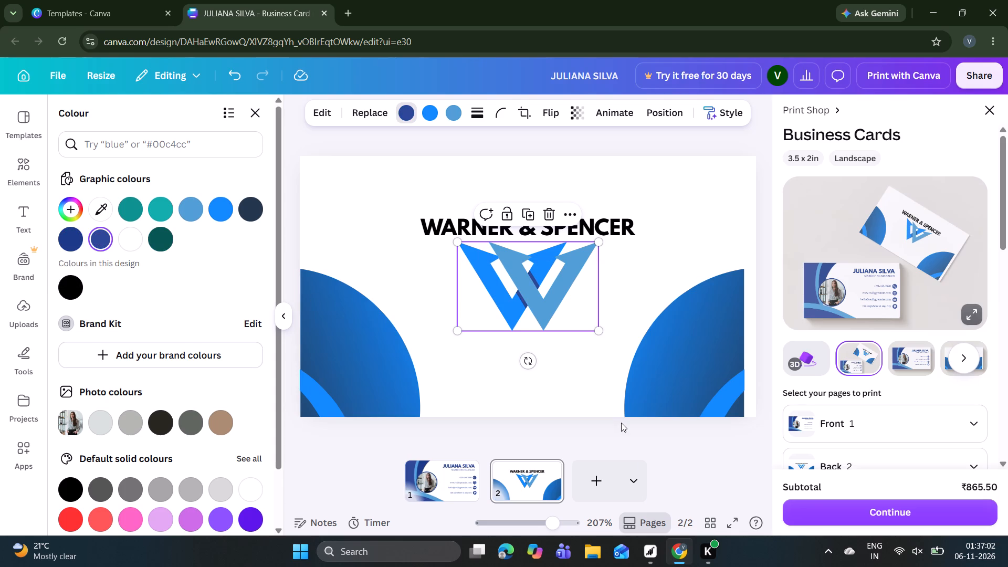
pyautogui.click(674, 421)
pyautogui.click(676, 438)
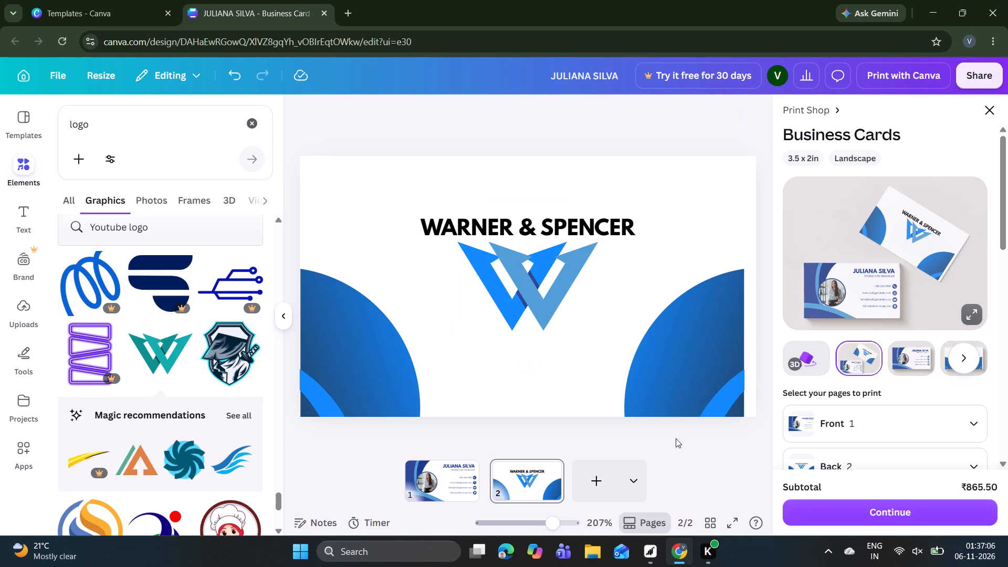
# Change the WARNER & SPENCER heading from black to the dark blue already among the design's text colours.
pyautogui.click(597, 222)
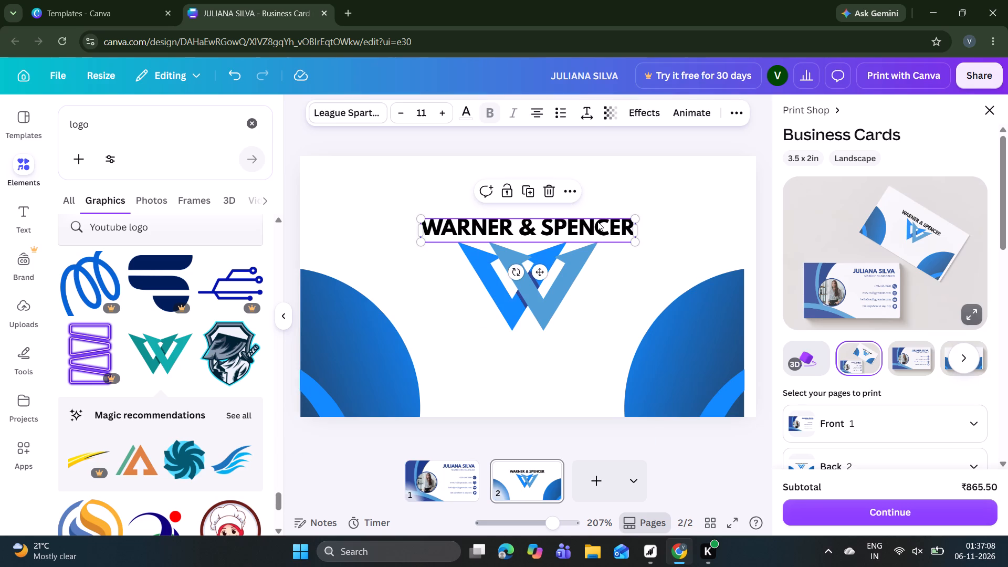
pyautogui.click(469, 108)
pyautogui.click(159, 244)
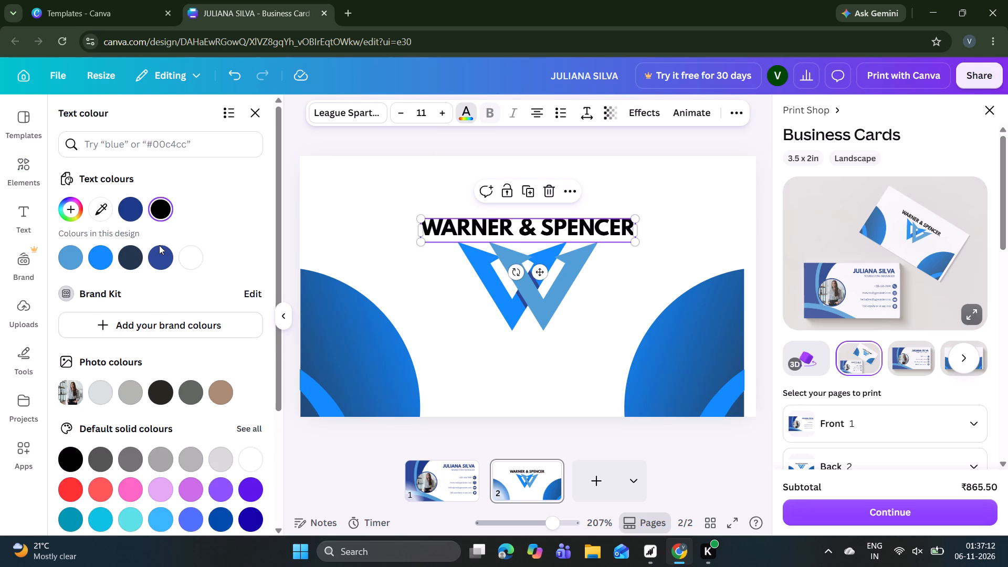
pyautogui.click(159, 251)
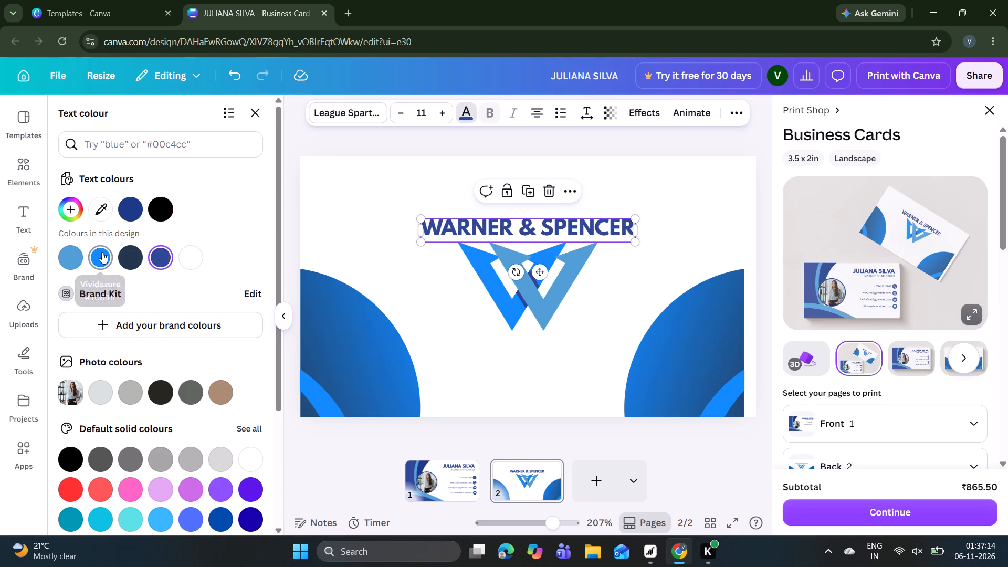
pyautogui.click(102, 252)
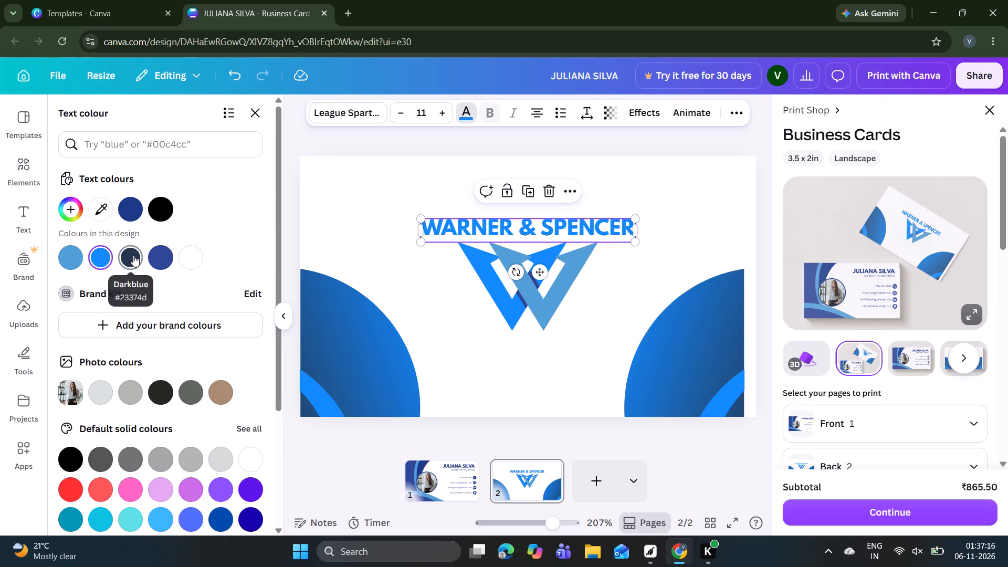
pyautogui.click(133, 255)
pyautogui.click(159, 256)
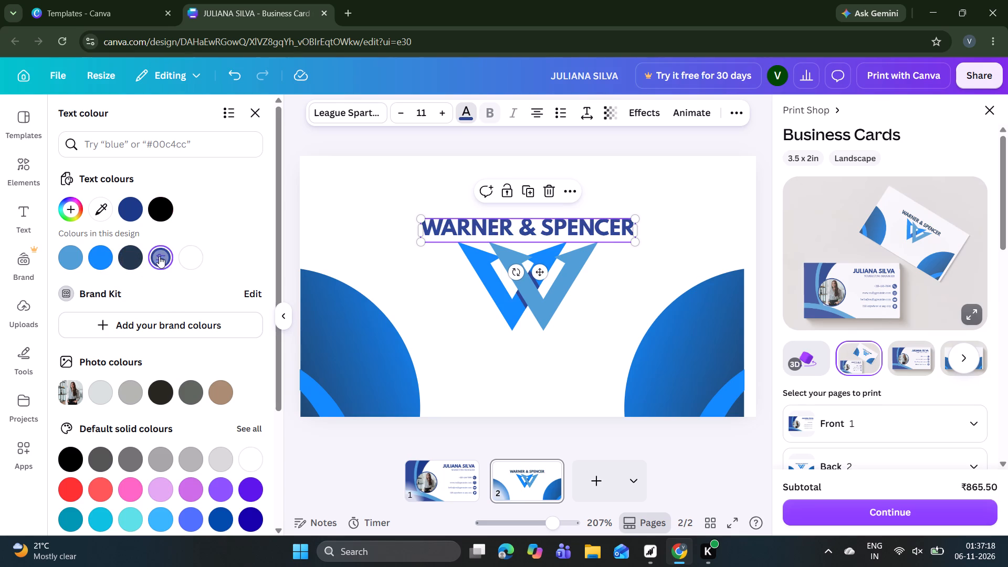
pyautogui.click(128, 198)
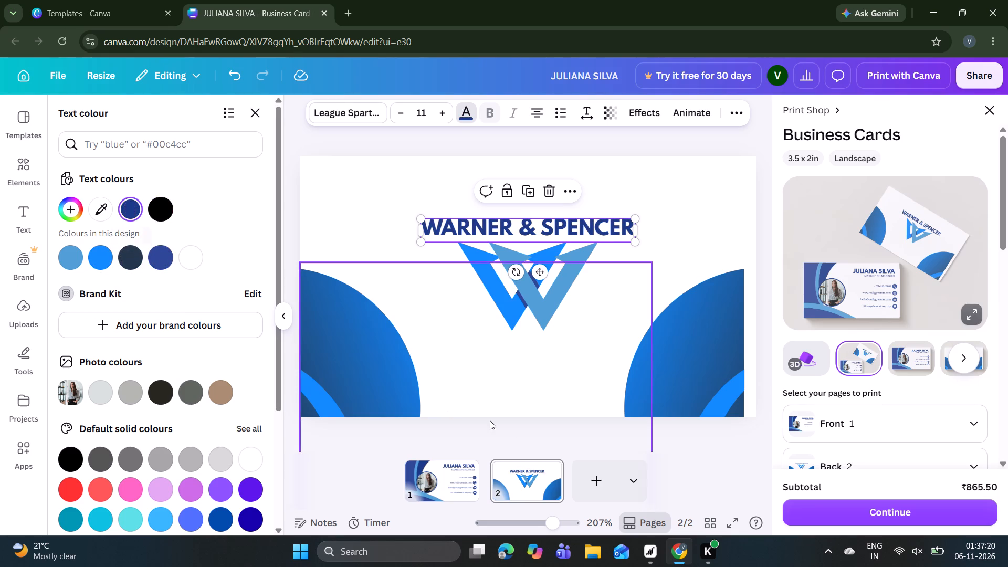
pyautogui.doubleClick(678, 440)
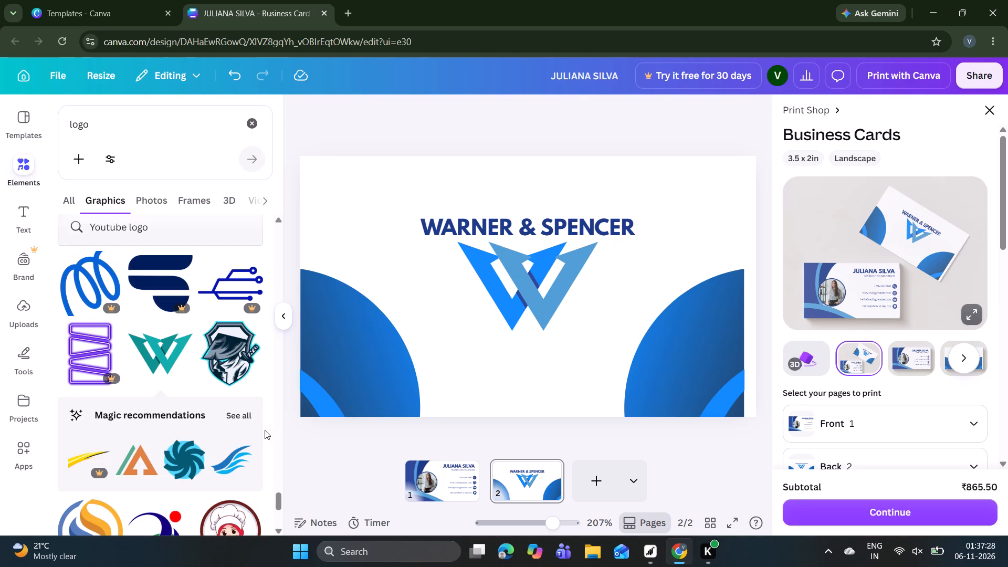
# Browse the full set of graphics recommended alongside the W logo for a new decoration for the card back.
pyautogui.click(245, 417)
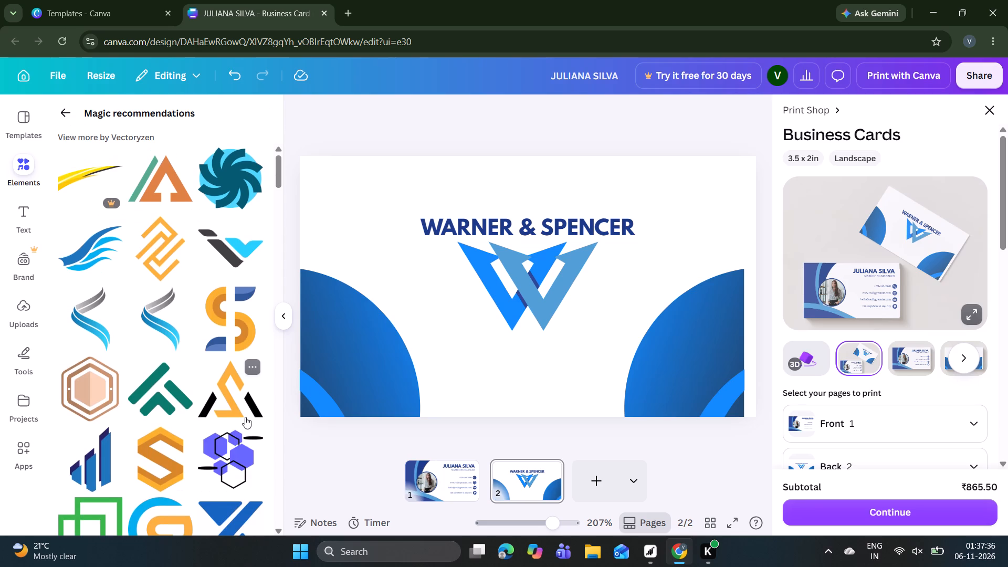
pyautogui.scroll(-3, 245, 417)
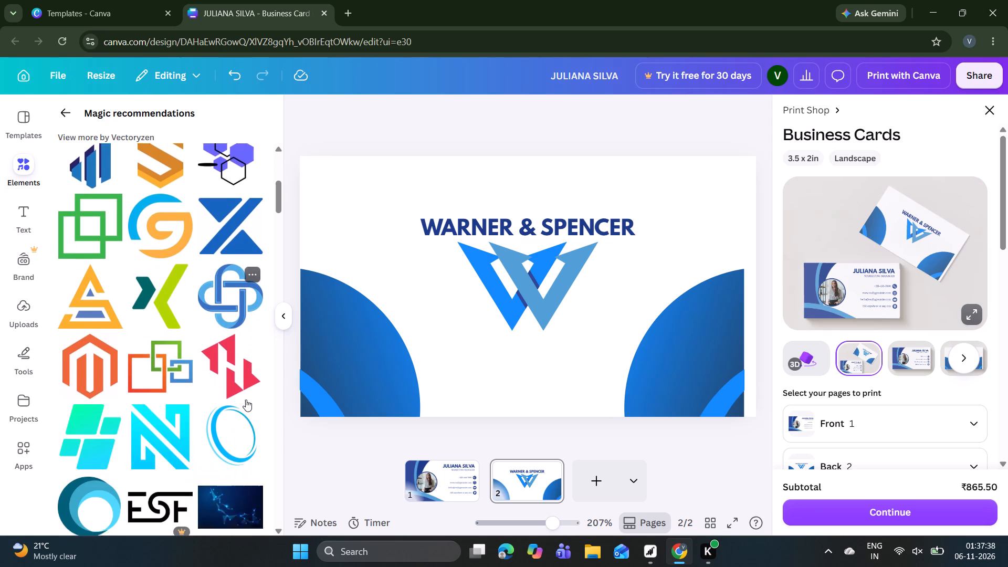
pyautogui.scroll(-2, 246, 400)
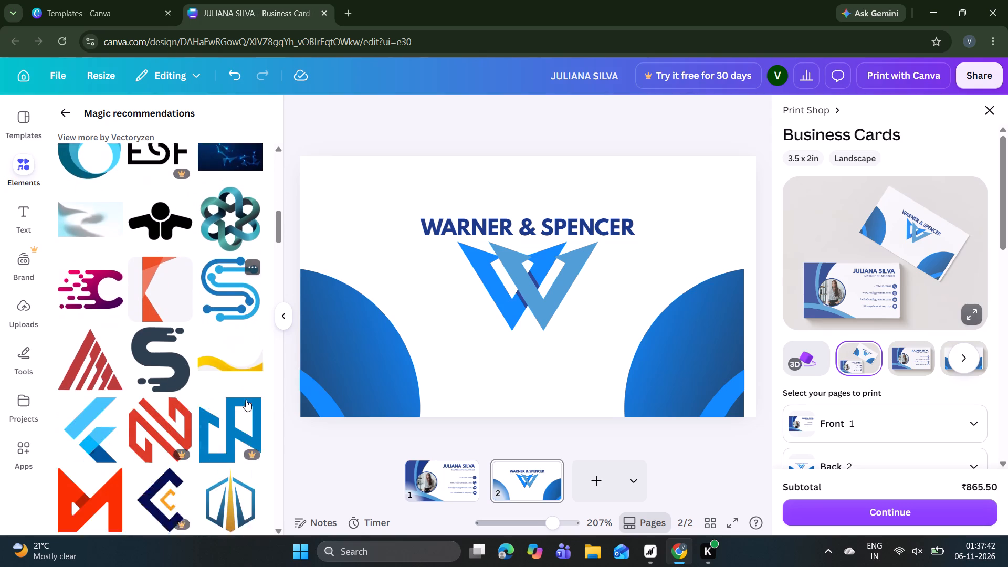
pyautogui.scroll(-1, 246, 400)
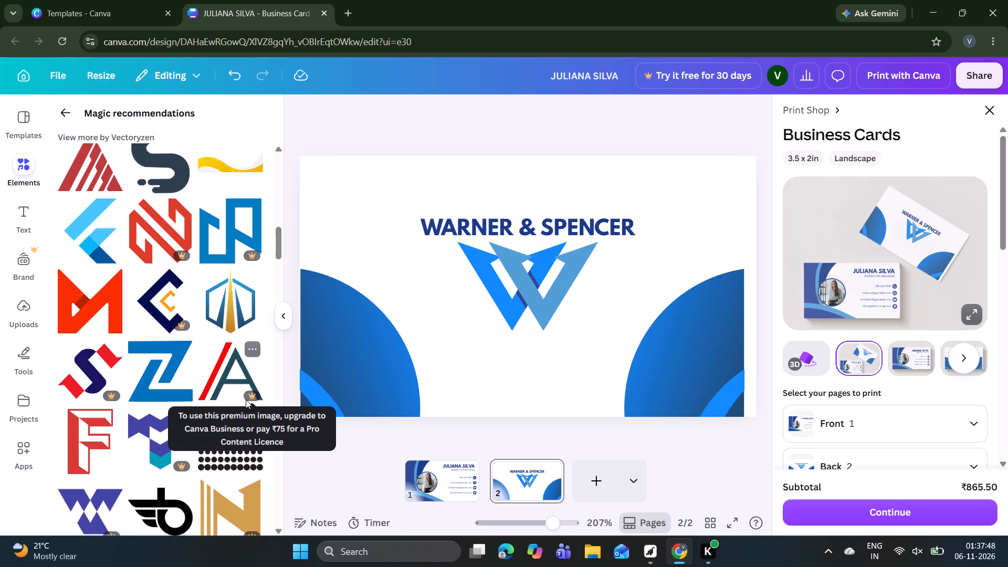
pyautogui.scroll(-4, 246, 400)
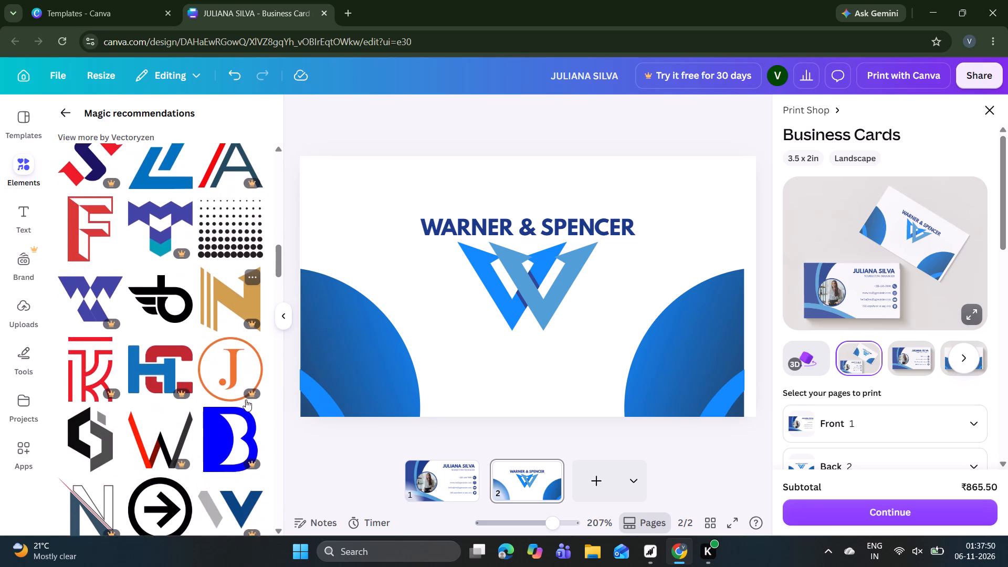
pyautogui.scroll(-2, 246, 400)
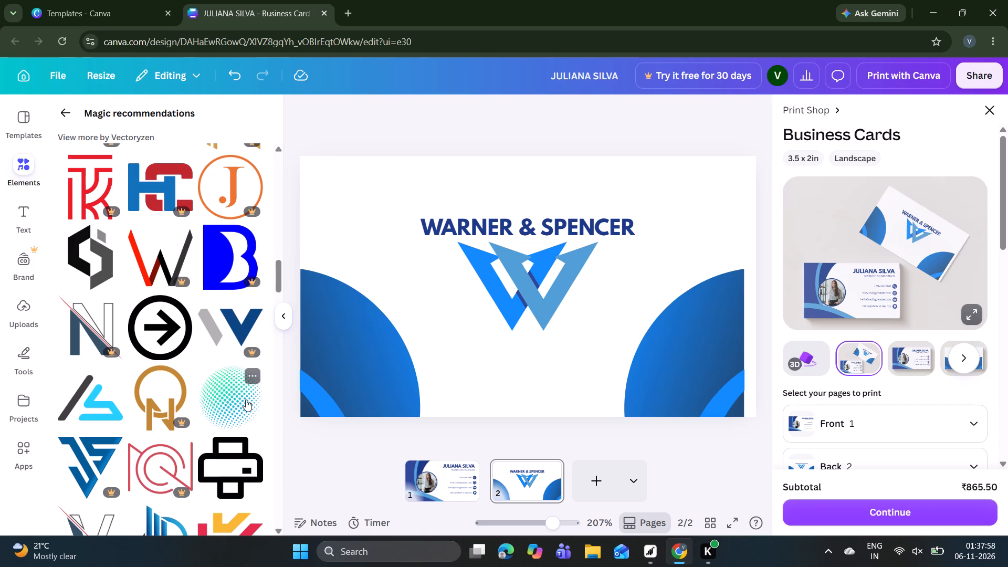
pyautogui.scroll(-3, 246, 400)
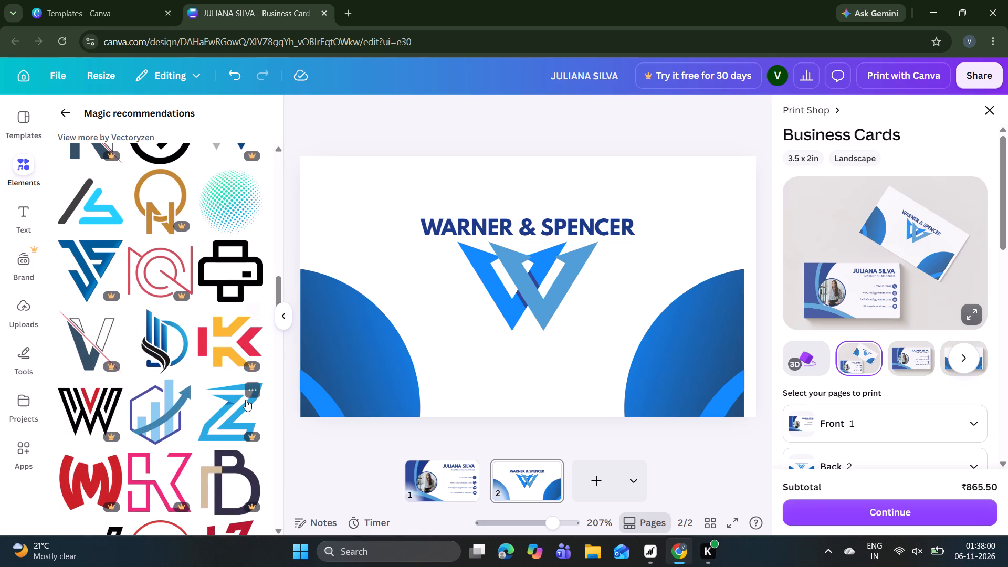
pyautogui.scroll(-1, 246, 400)
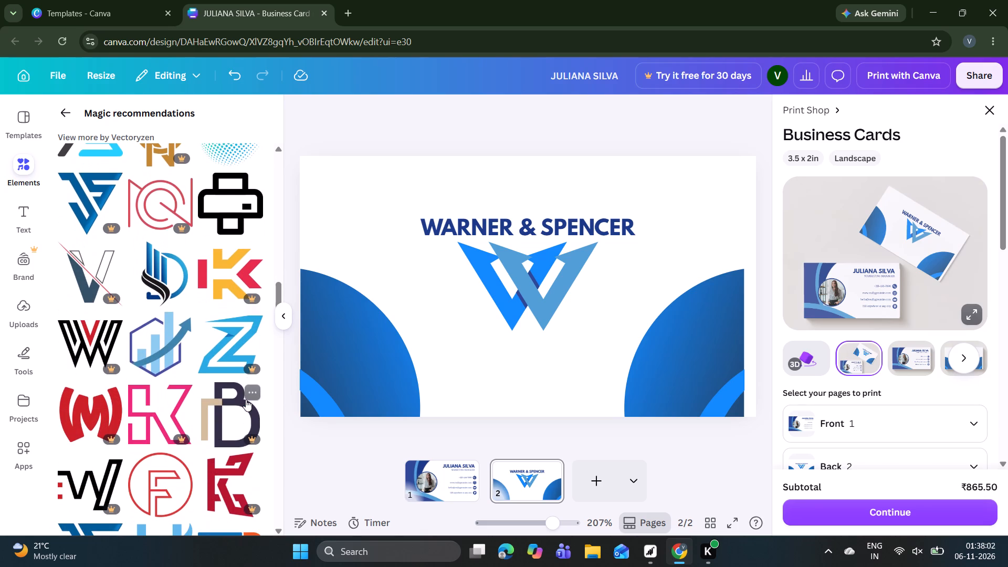
pyautogui.scroll(-3, 246, 400)
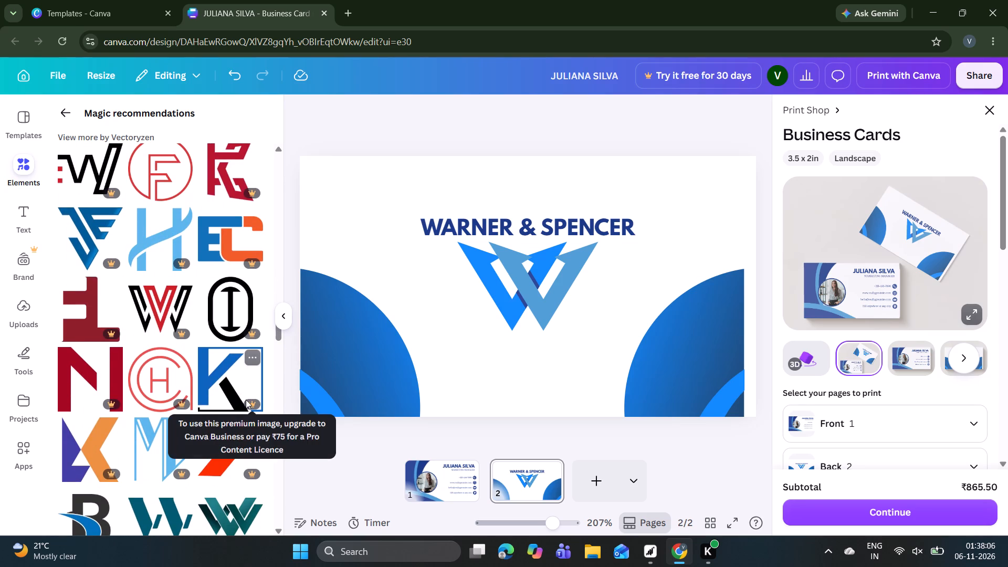
pyautogui.scroll(-1, 246, 400)
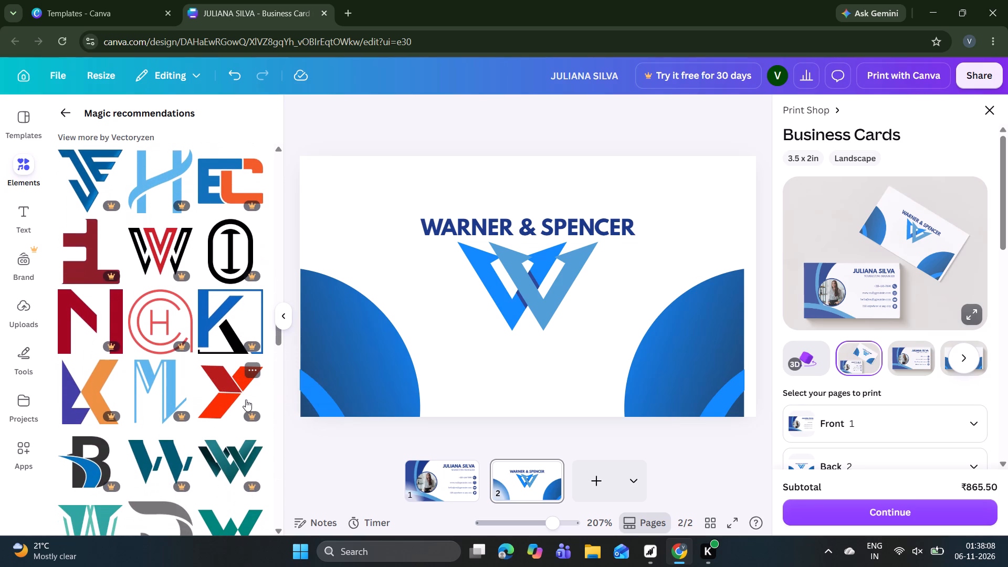
pyautogui.scroll(-1, 246, 400)
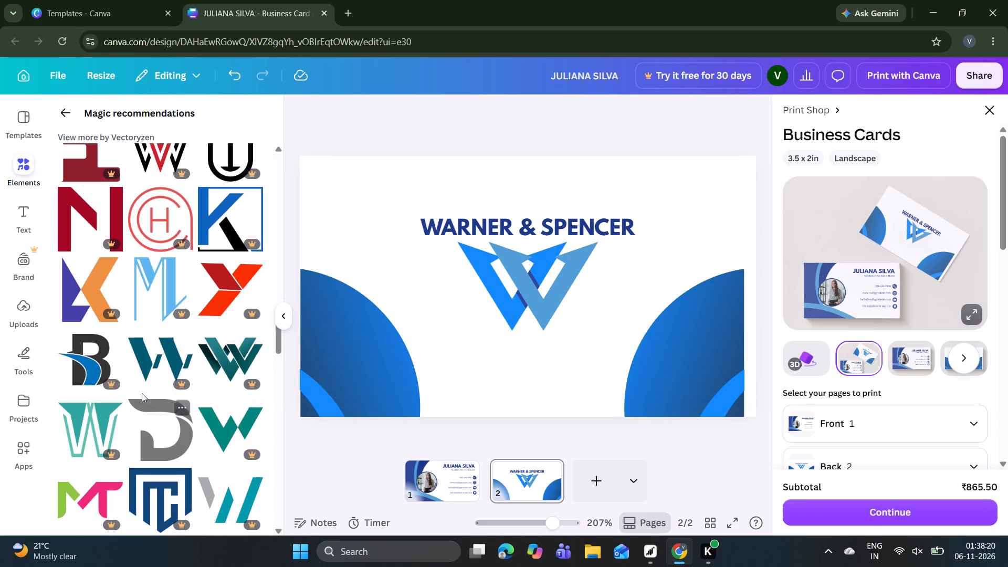
pyautogui.scroll(-2, 154, 380)
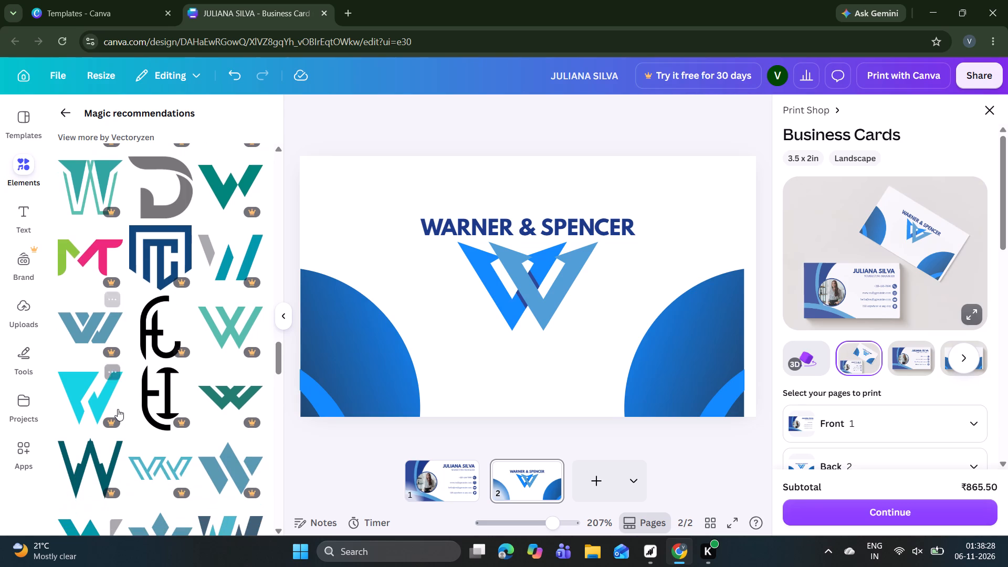
pyautogui.scroll(-2, 118, 409)
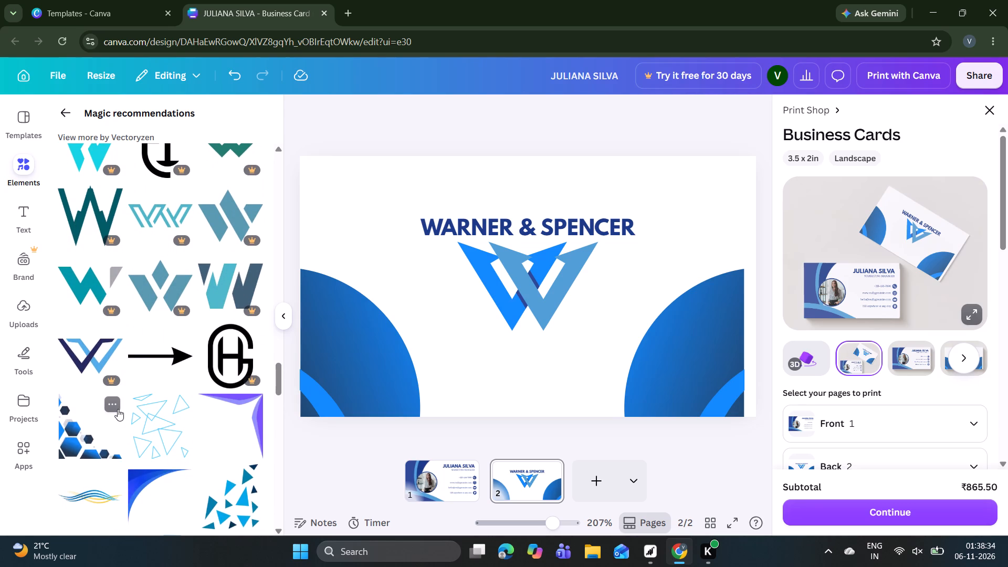
pyautogui.scroll(-1, 118, 396)
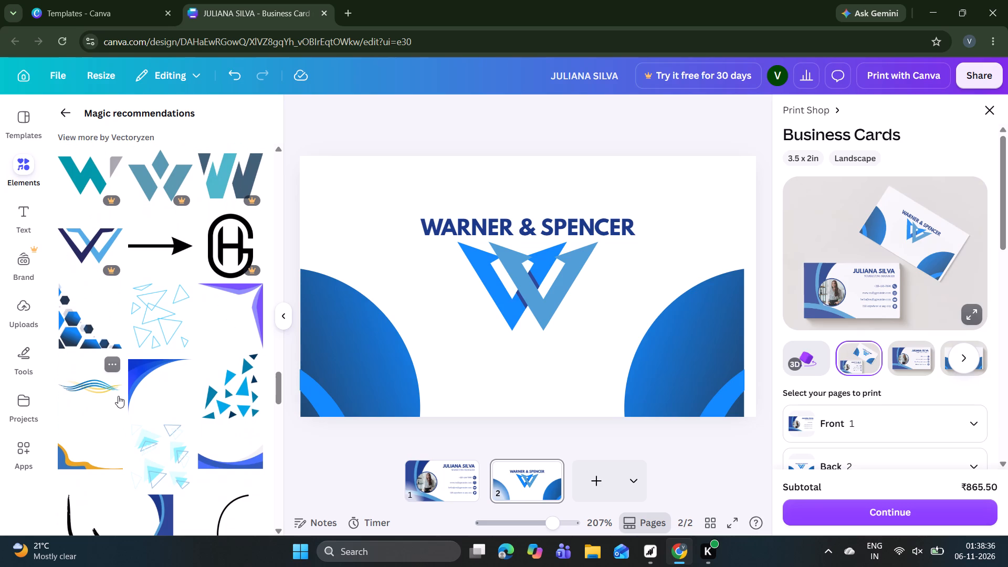
pyautogui.scroll(-1, 121, 387)
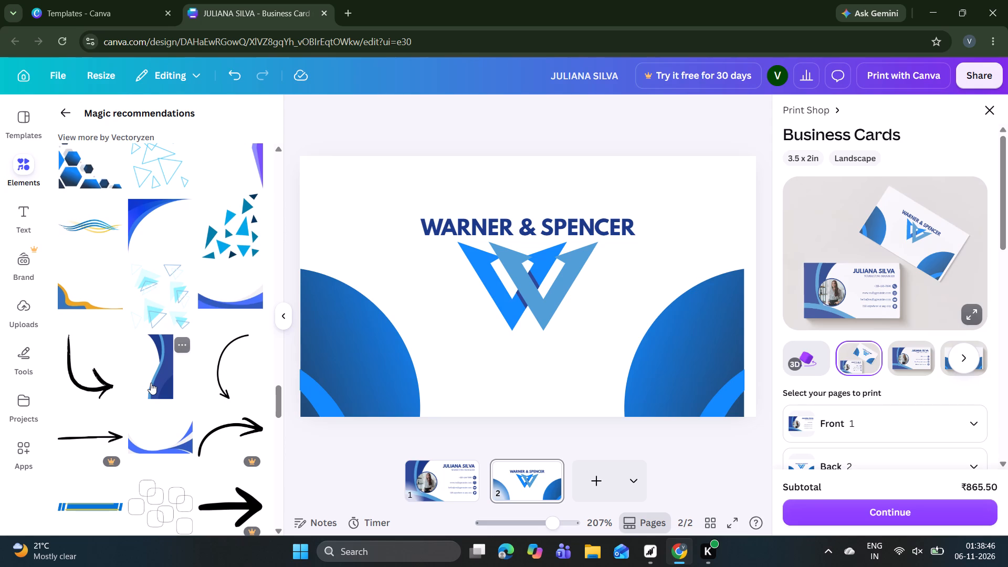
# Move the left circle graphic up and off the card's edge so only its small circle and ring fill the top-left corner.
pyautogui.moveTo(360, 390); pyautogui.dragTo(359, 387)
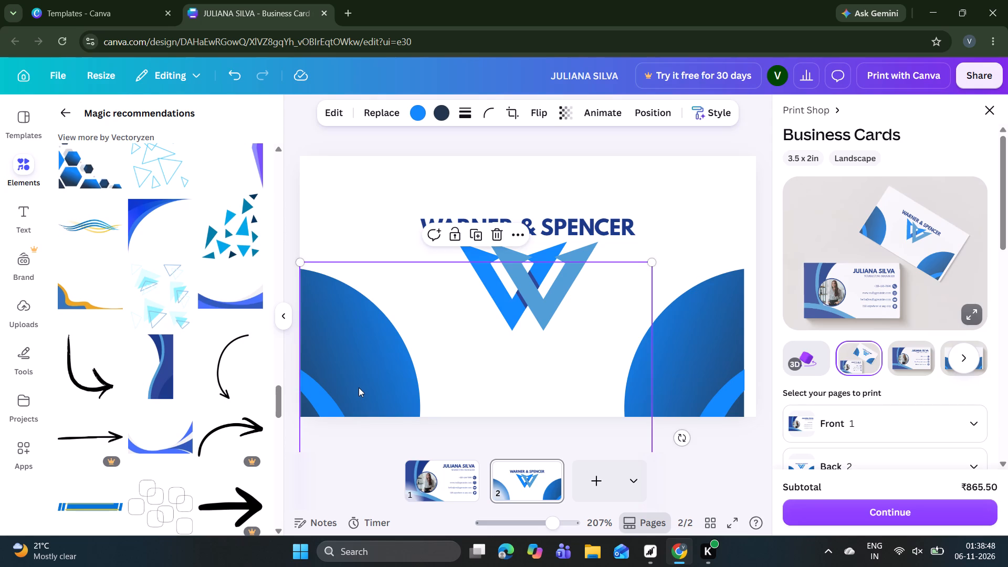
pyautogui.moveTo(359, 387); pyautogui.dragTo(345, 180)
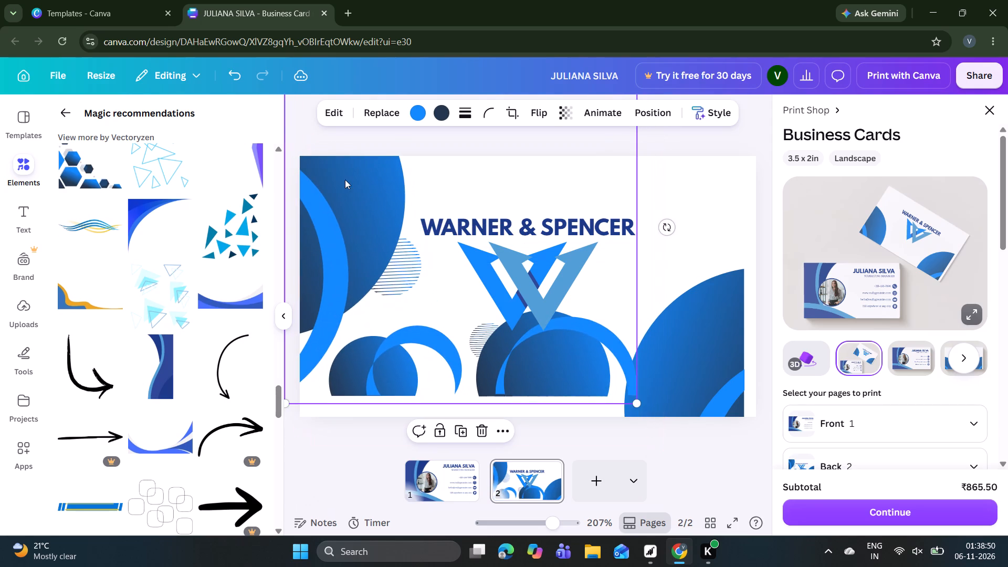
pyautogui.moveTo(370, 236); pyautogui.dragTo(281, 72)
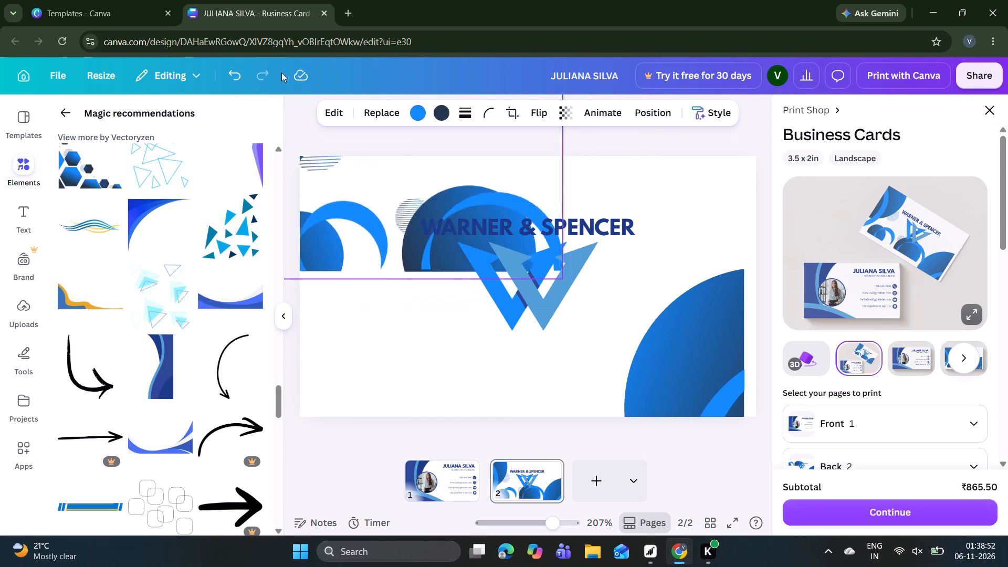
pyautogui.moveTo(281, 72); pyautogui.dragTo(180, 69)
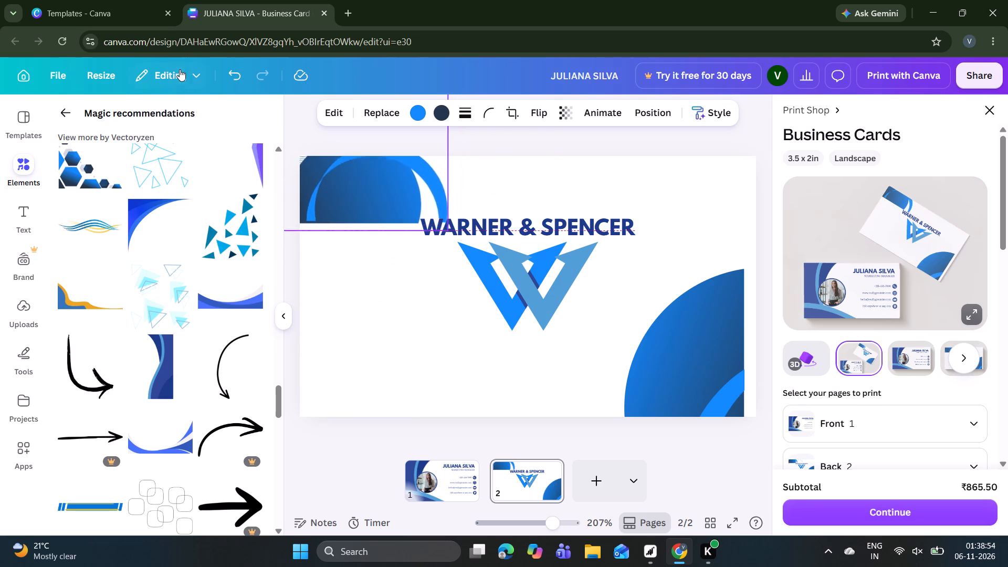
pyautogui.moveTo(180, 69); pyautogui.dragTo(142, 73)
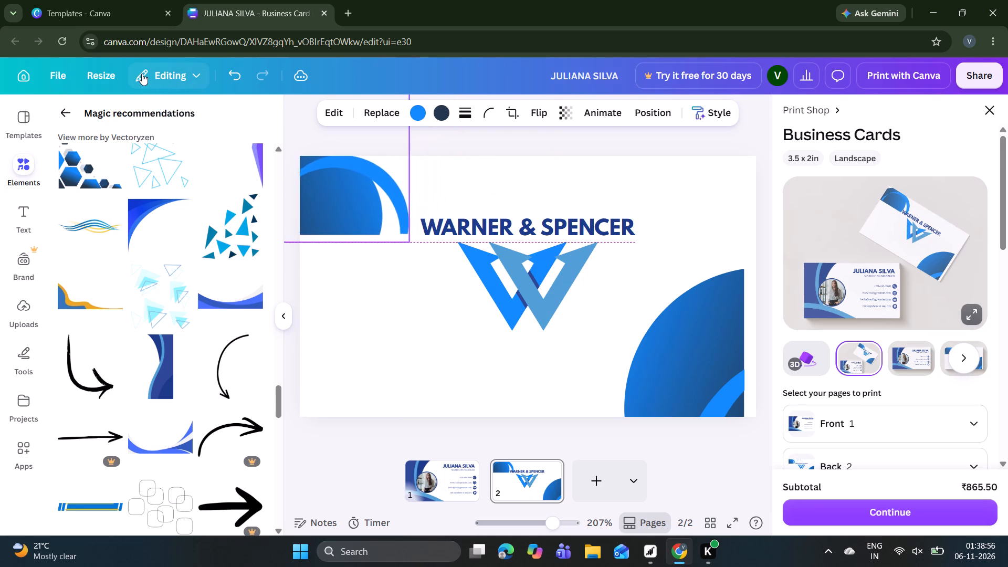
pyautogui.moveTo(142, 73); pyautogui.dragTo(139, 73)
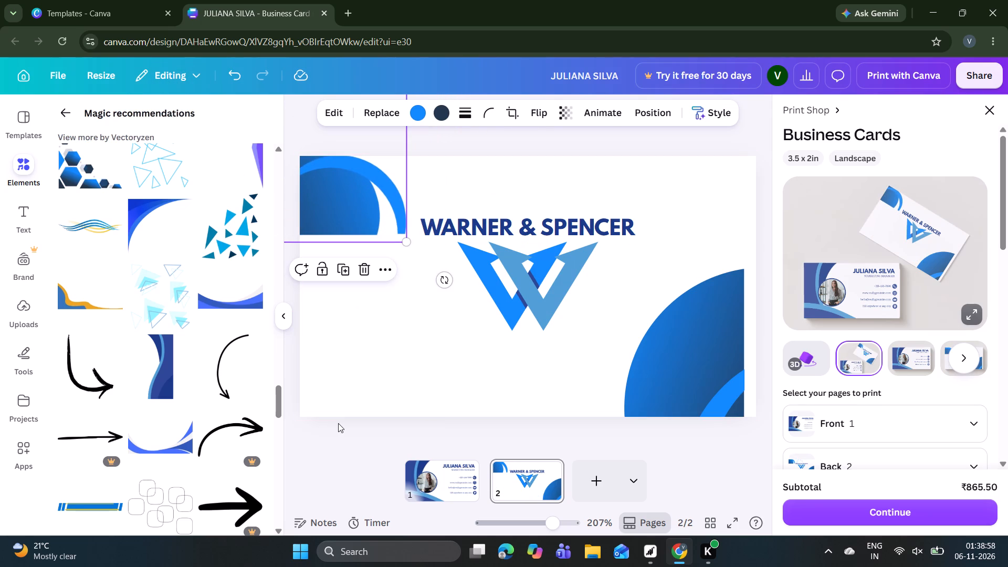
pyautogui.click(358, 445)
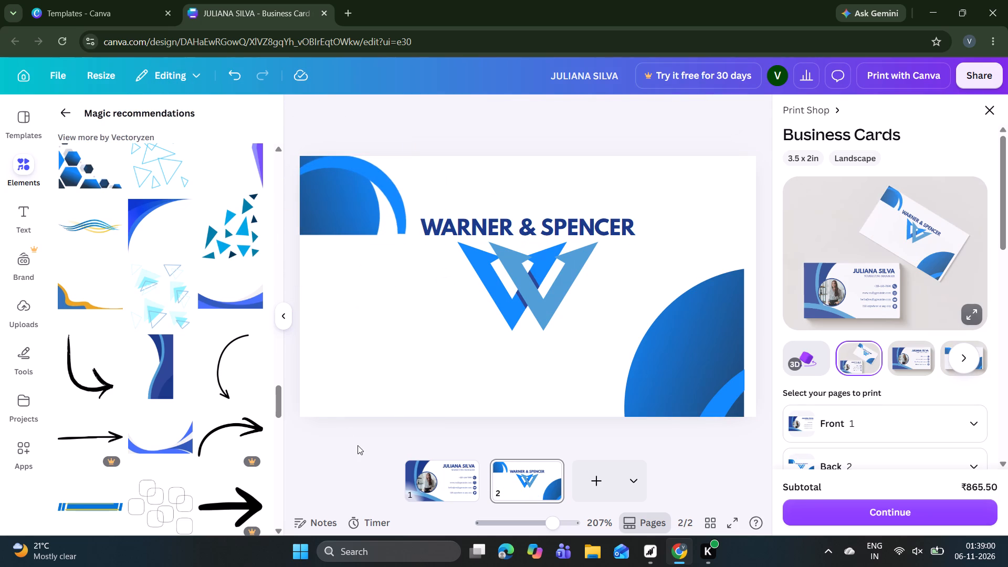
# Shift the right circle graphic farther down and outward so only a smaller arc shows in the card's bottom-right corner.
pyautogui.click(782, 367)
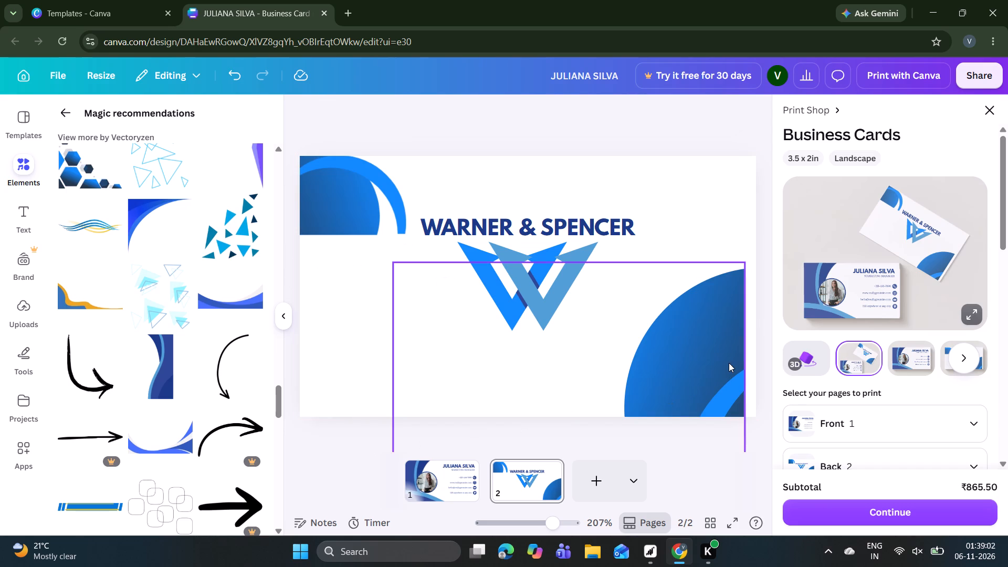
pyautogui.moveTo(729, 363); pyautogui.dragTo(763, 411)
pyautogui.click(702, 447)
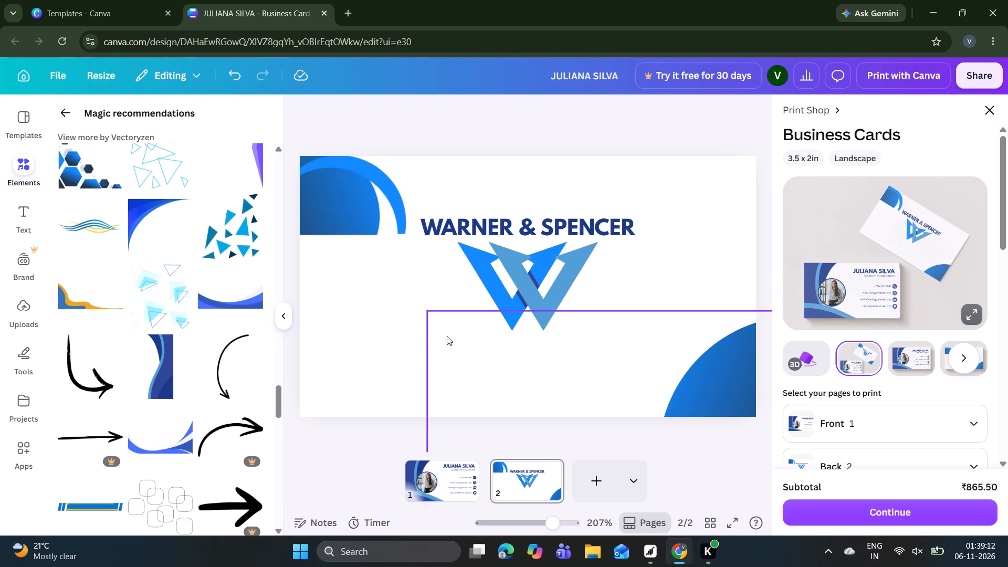
# Delete the circle graphic from the card back's top-left corner.
pyautogui.click(335, 186)
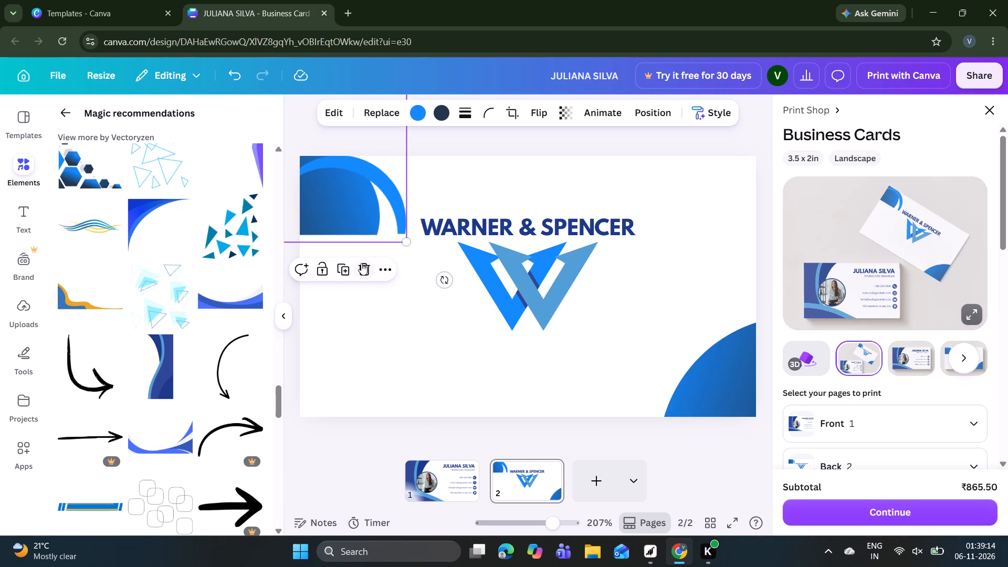
pyautogui.click(361, 263)
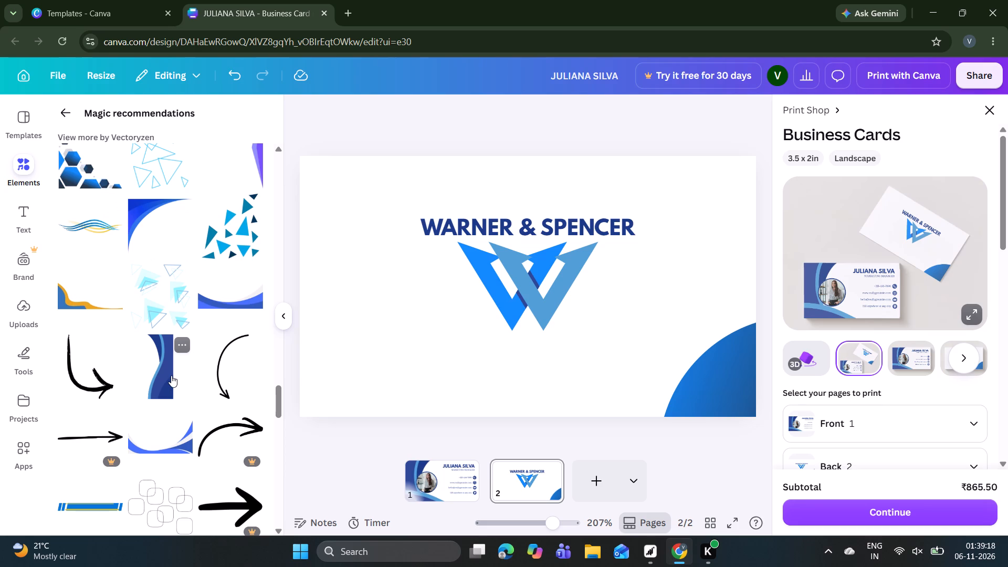
# Add the vertical blue wave graphic from the recommendations and place it in the card back's bottom-left corner.
pyautogui.click(171, 375)
pyautogui.moveTo(532, 316); pyautogui.dragTo(319, 395)
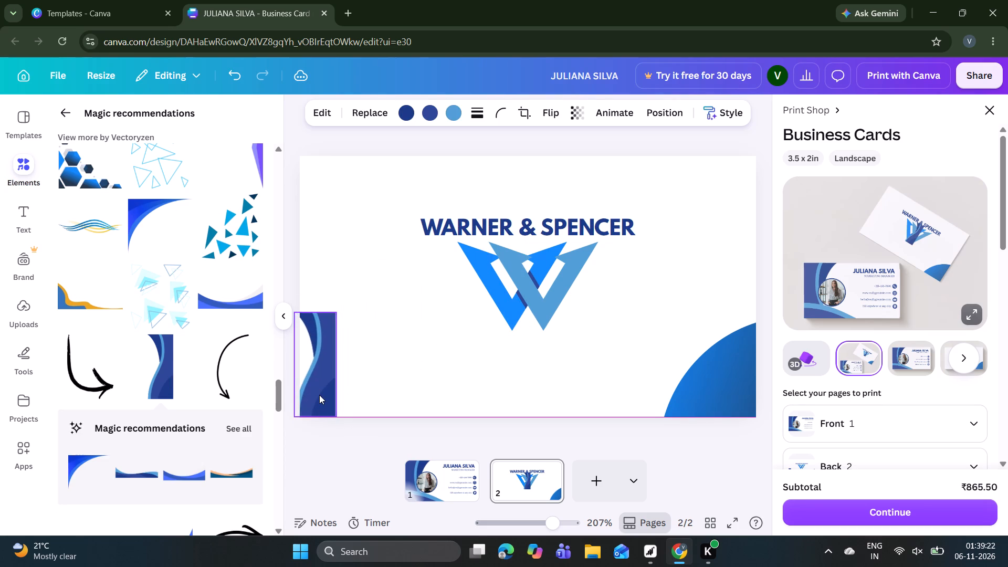
pyautogui.click(340, 308)
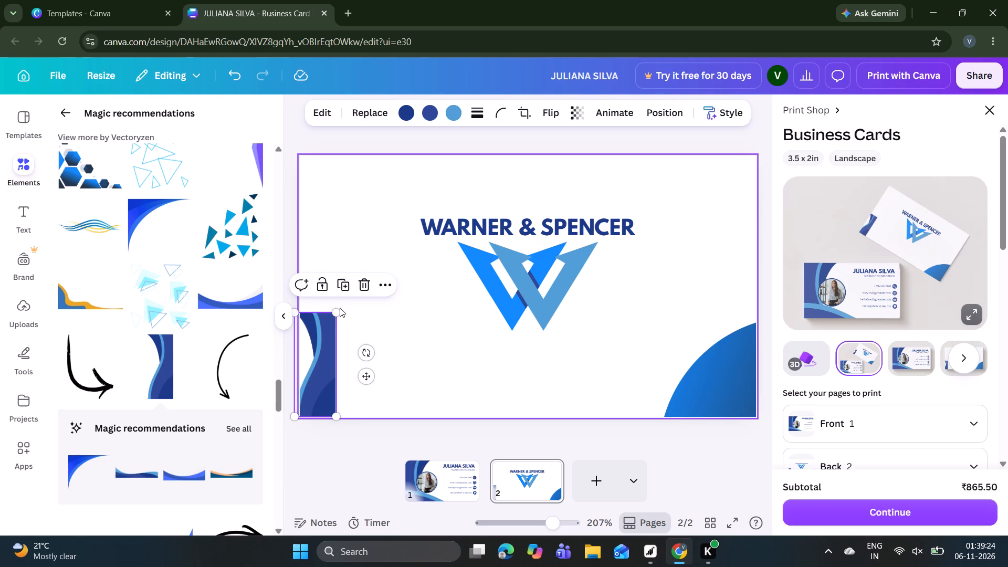
pyautogui.moveTo(337, 312); pyautogui.dragTo(362, 236)
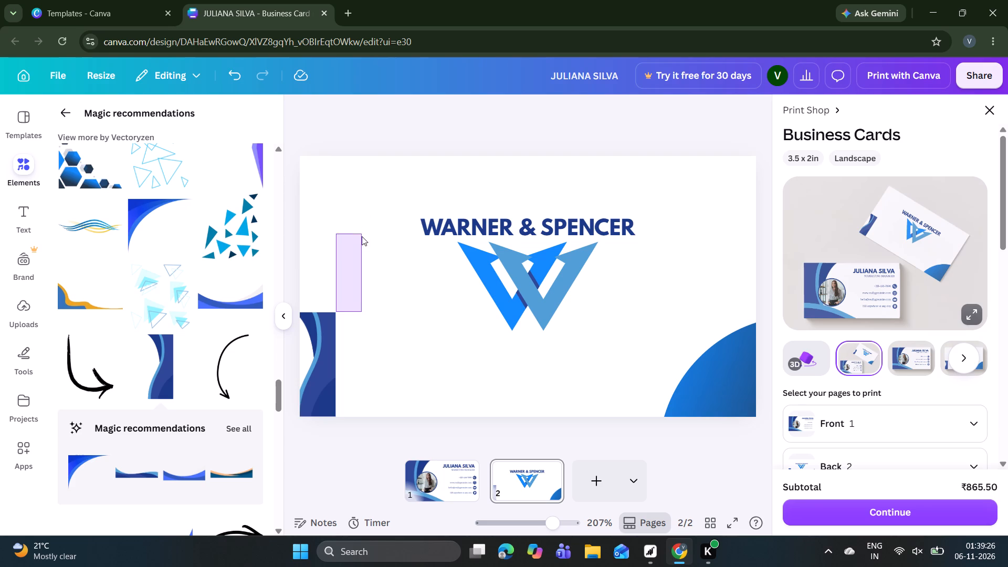
pyautogui.moveTo(362, 236); pyautogui.dragTo(362, 237)
pyautogui.click(332, 335)
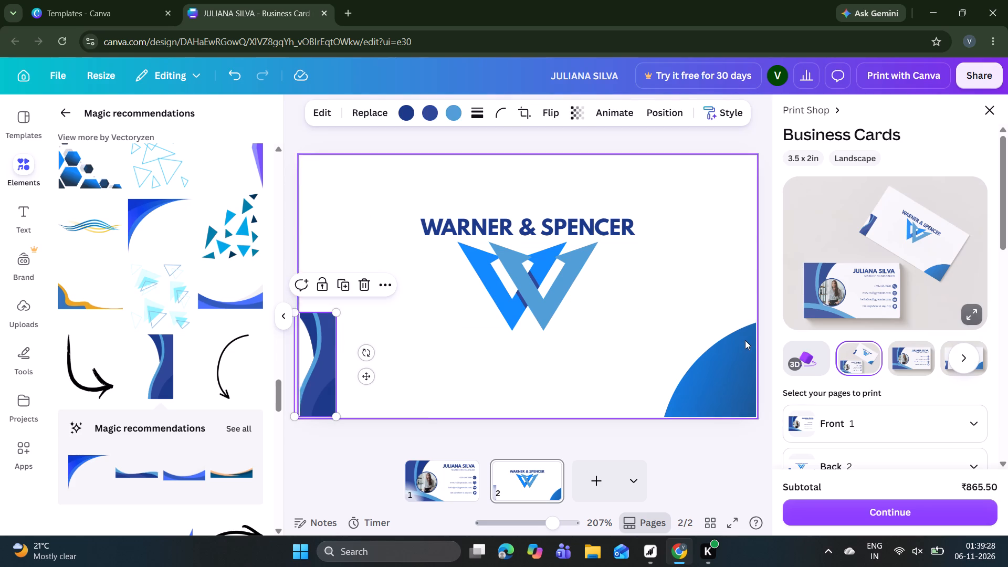
# Delete the remaining circle graphic from the card back's bottom-right corner.
pyautogui.click(740, 359)
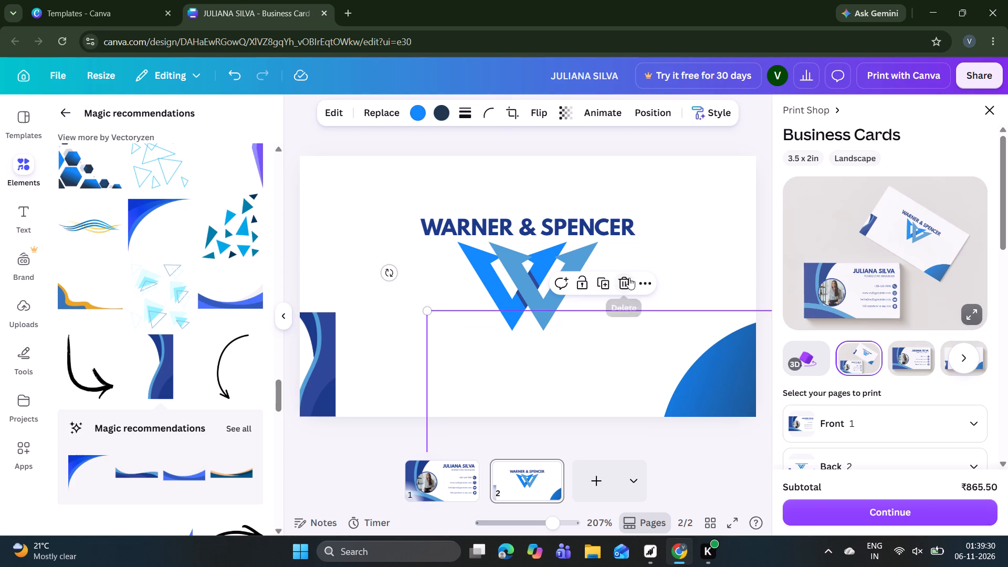
pyautogui.click(629, 278)
# Enlarge the blue wave graphic to about 0.8 x 2 in and align it with the card's left edge, spanning the full height.
pyautogui.click(334, 333)
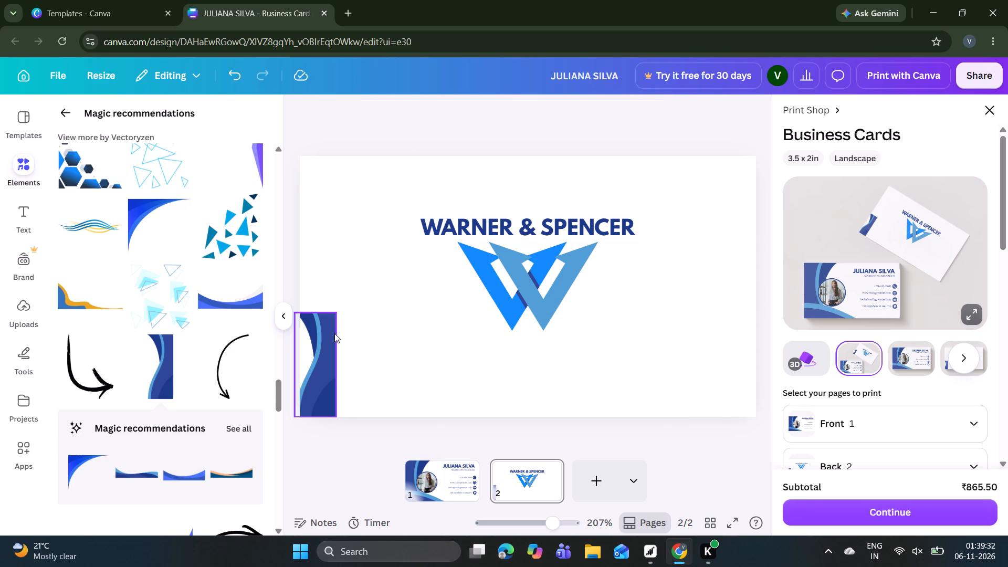
pyautogui.moveTo(340, 314); pyautogui.dragTo(353, 276)
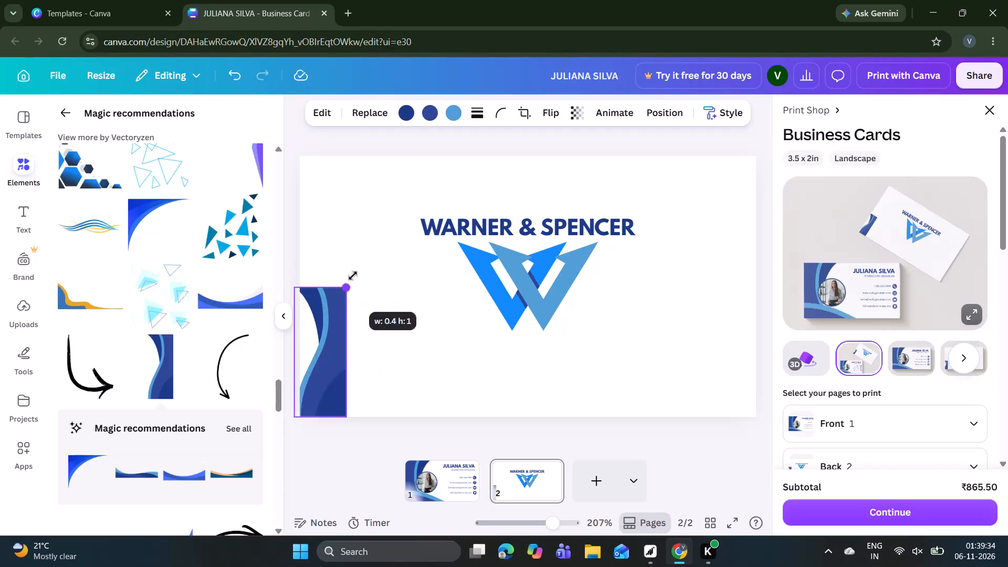
pyautogui.moveTo(353, 276); pyautogui.dragTo(405, 165)
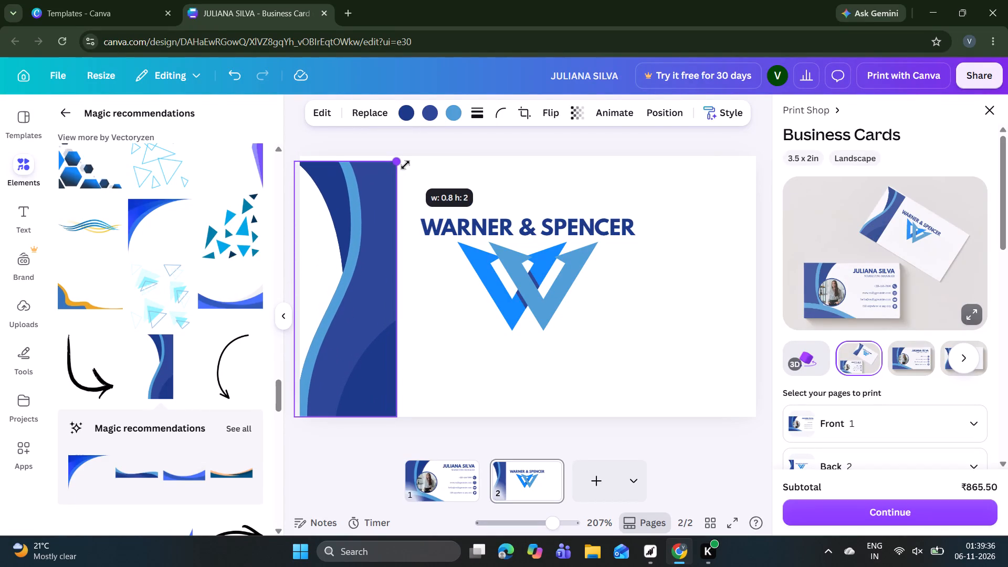
pyautogui.moveTo(405, 165); pyautogui.dragTo(406, 162)
pyautogui.moveTo(378, 201); pyautogui.dragTo(380, 198)
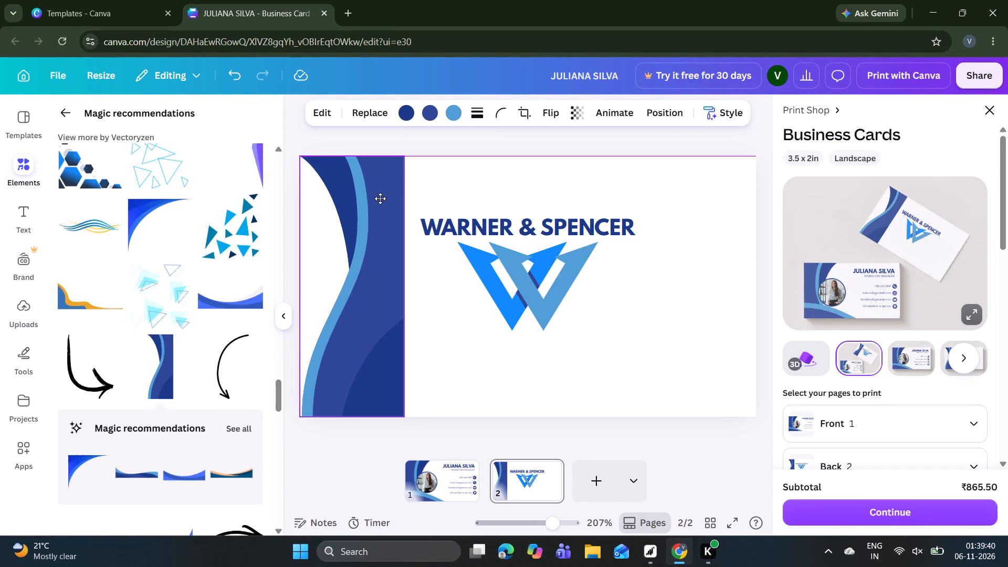
# Move the blue wave graphic to the card back's right edge, spanning the full height with its outer part running past the edge.
pyautogui.moveTo(380, 198); pyautogui.dragTo(585, 160)
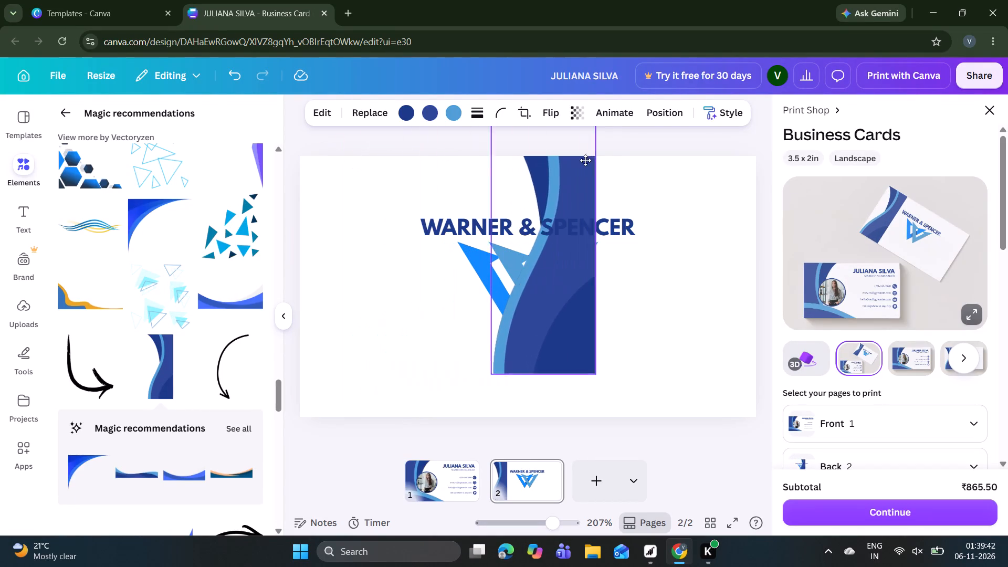
pyautogui.moveTo(585, 160); pyautogui.dragTo(759, 190)
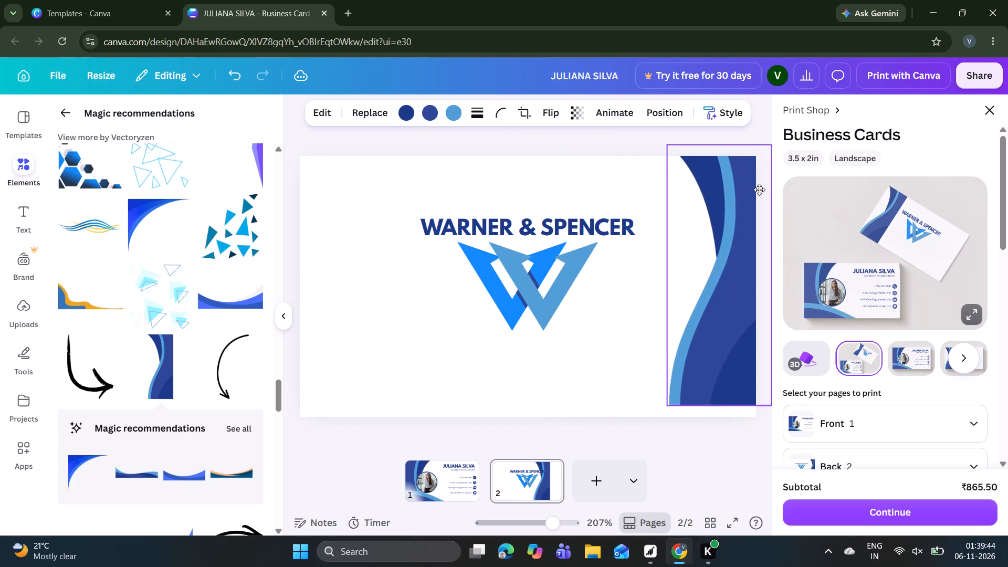
pyautogui.moveTo(759, 190); pyautogui.dragTo(740, 211)
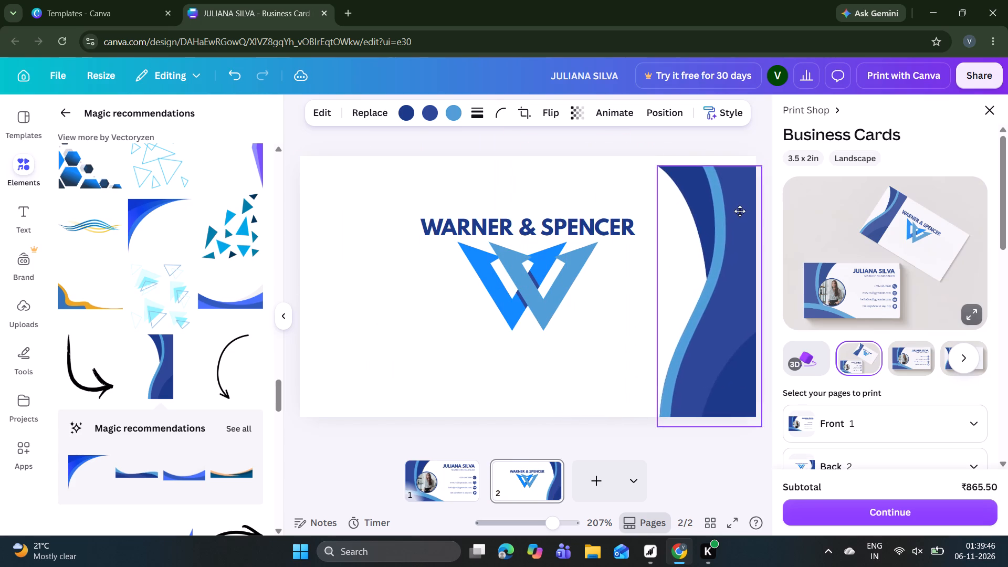
pyautogui.moveTo(740, 211); pyautogui.dragTo(754, 196)
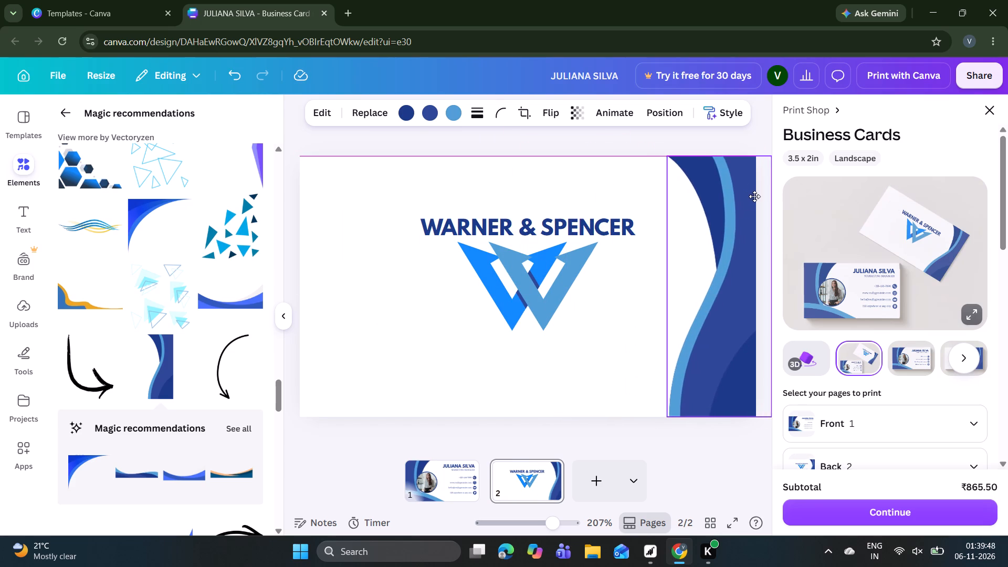
pyautogui.moveTo(754, 196); pyautogui.dragTo(760, 195)
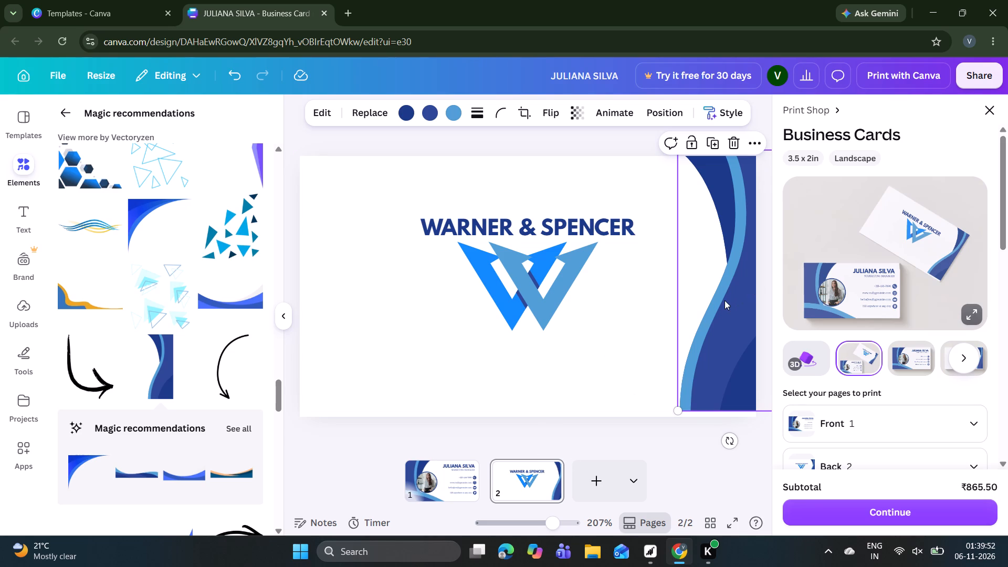
pyautogui.moveTo(723, 298); pyautogui.dragTo(723, 303)
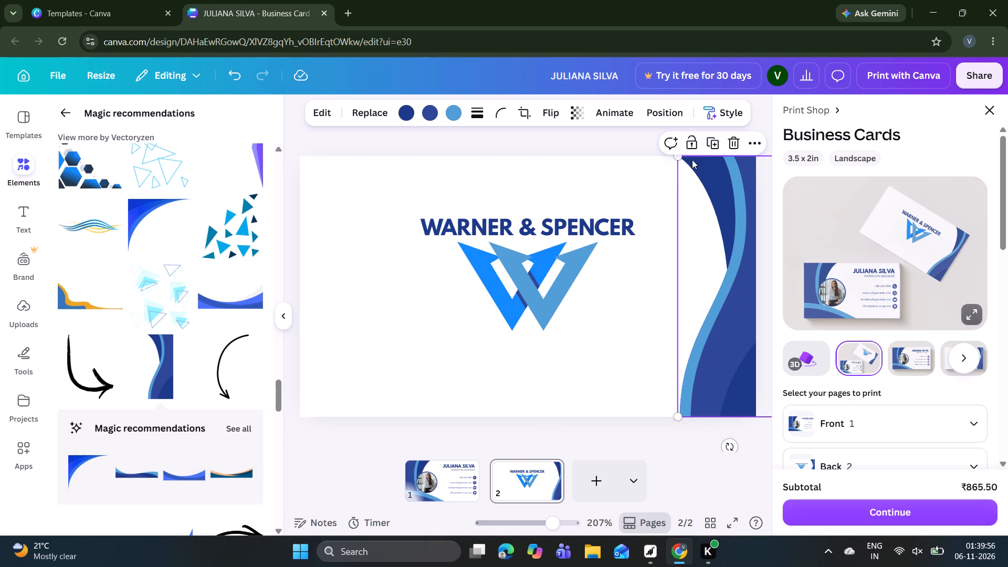
# Duplicate the wave graphic, flip the copy horizontally and place it at the card back's left edge as a full-height mirror of the first.
pyautogui.click(710, 142)
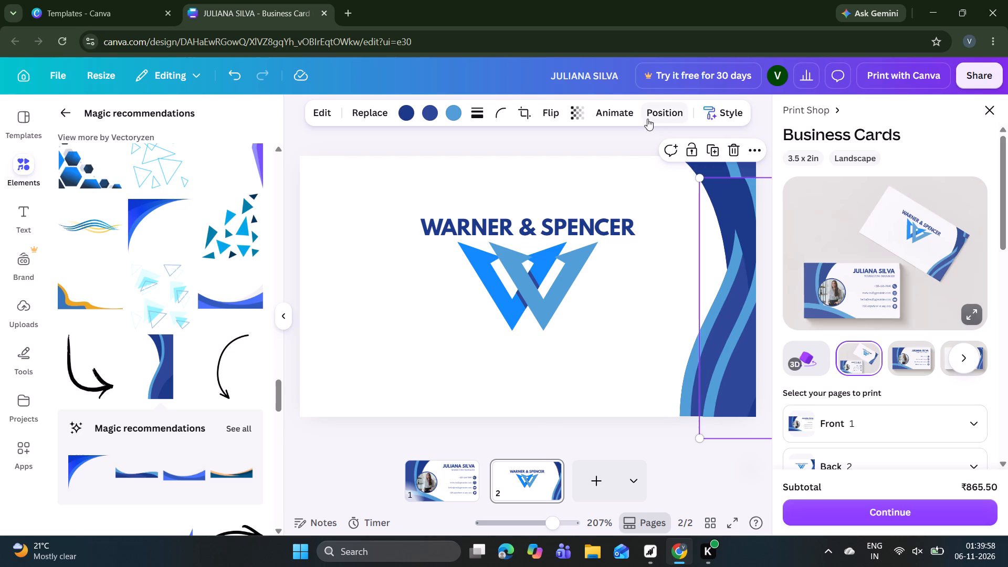
pyautogui.click(546, 121)
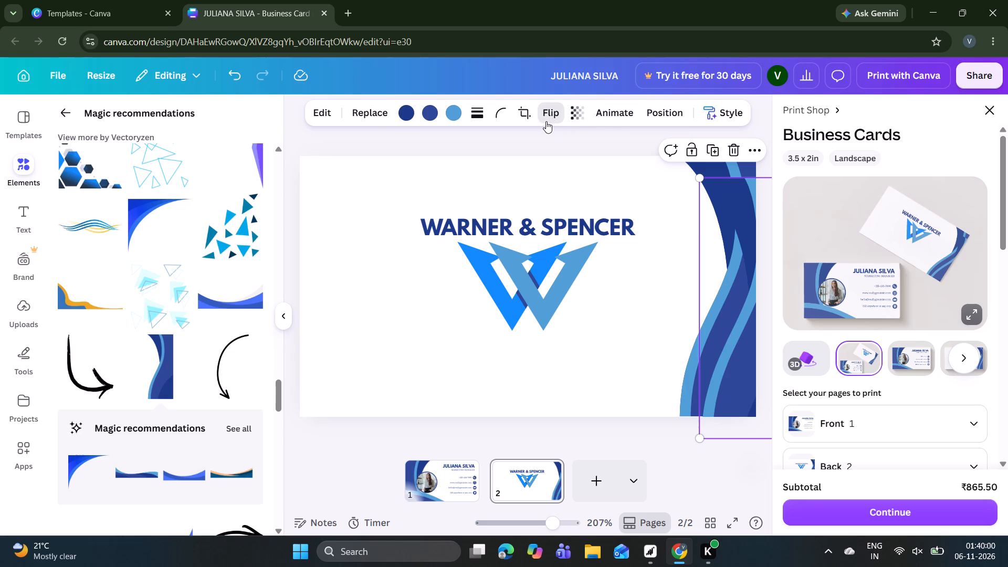
pyautogui.click(522, 149)
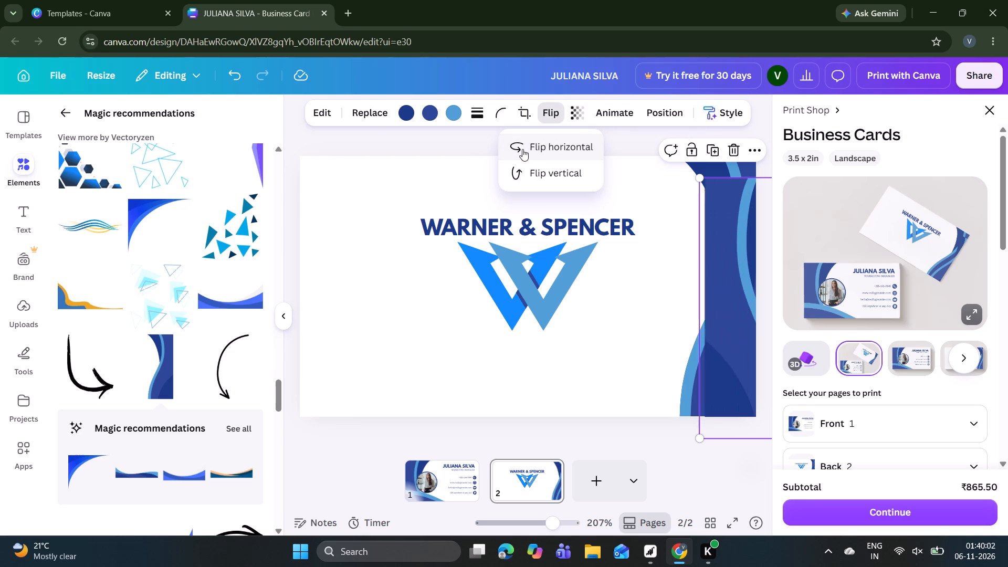
pyautogui.moveTo(714, 244); pyautogui.dragTo(491, 248)
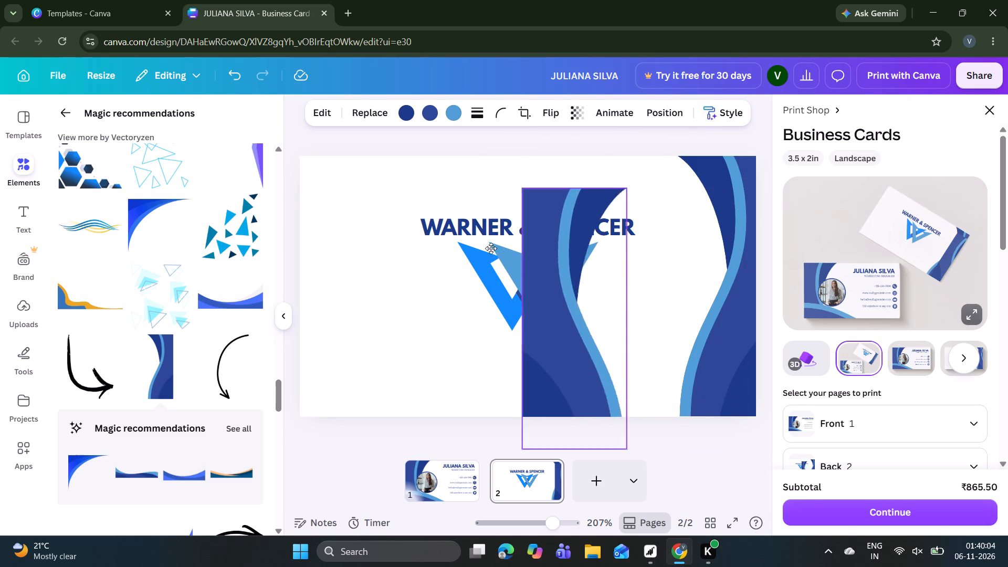
pyautogui.moveTo(491, 248); pyautogui.dragTo(315, 220)
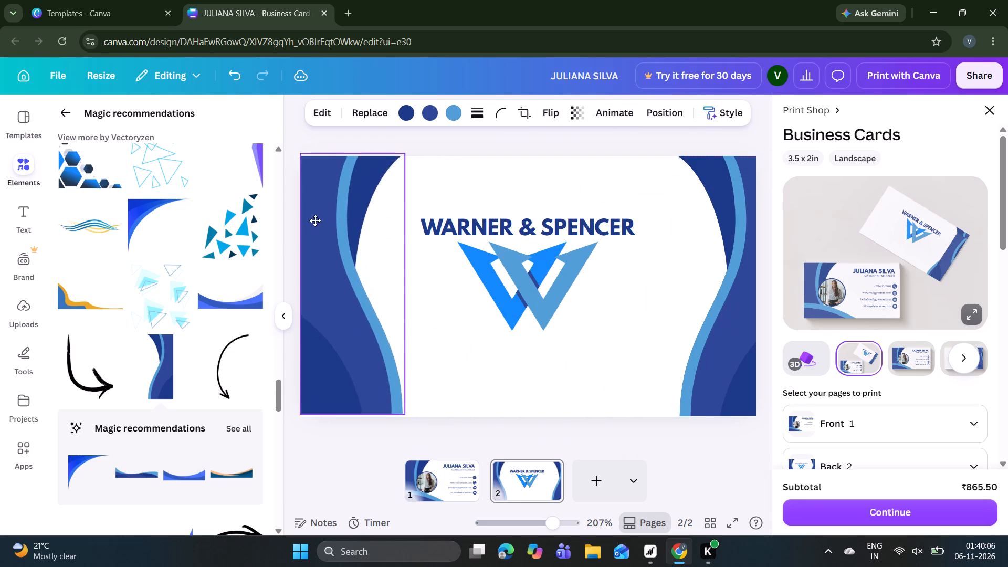
pyautogui.moveTo(315, 220); pyautogui.dragTo(299, 228)
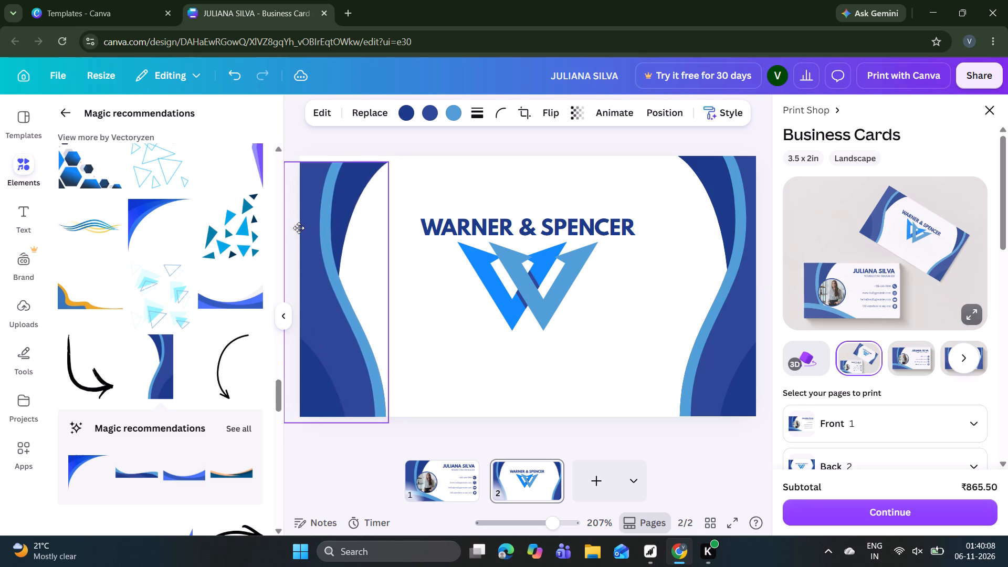
pyautogui.moveTo(299, 228); pyautogui.dragTo(297, 224)
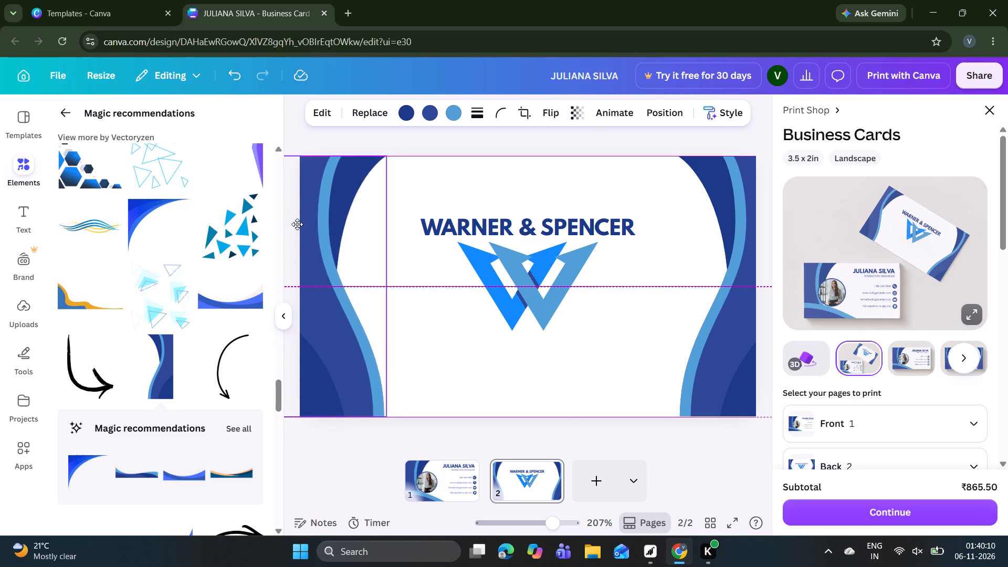
pyautogui.moveTo(297, 224); pyautogui.dragTo(290, 226)
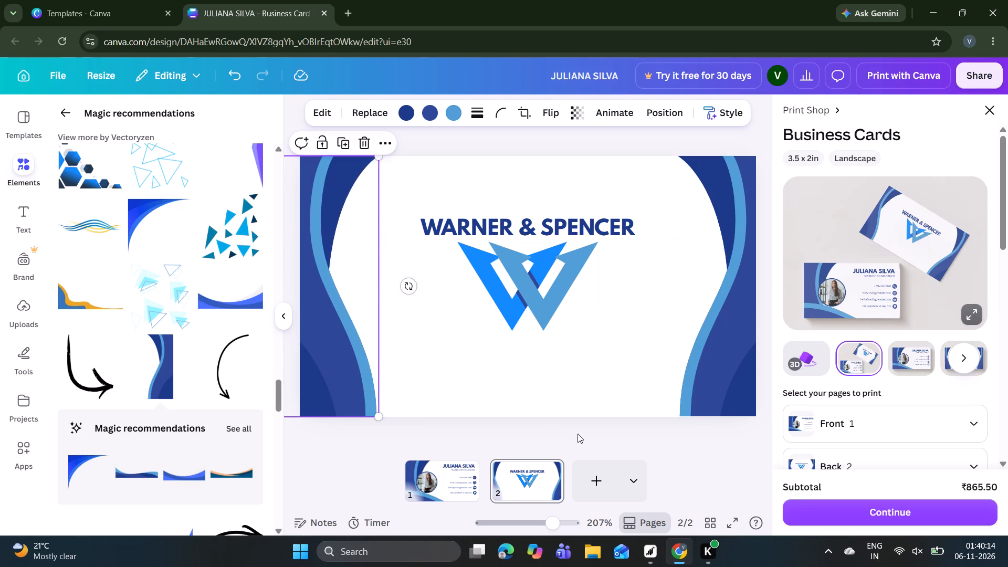
pyautogui.click(597, 434)
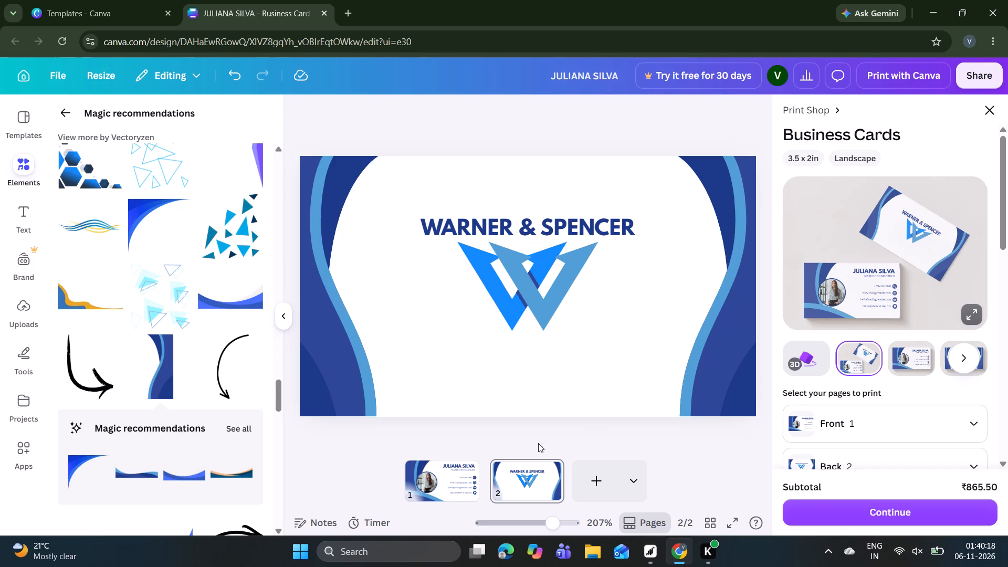
# Lower the W logo and the WARNER & SPENCER text slightly, keeping both horizontally centred on the card back.
pyautogui.click(524, 320)
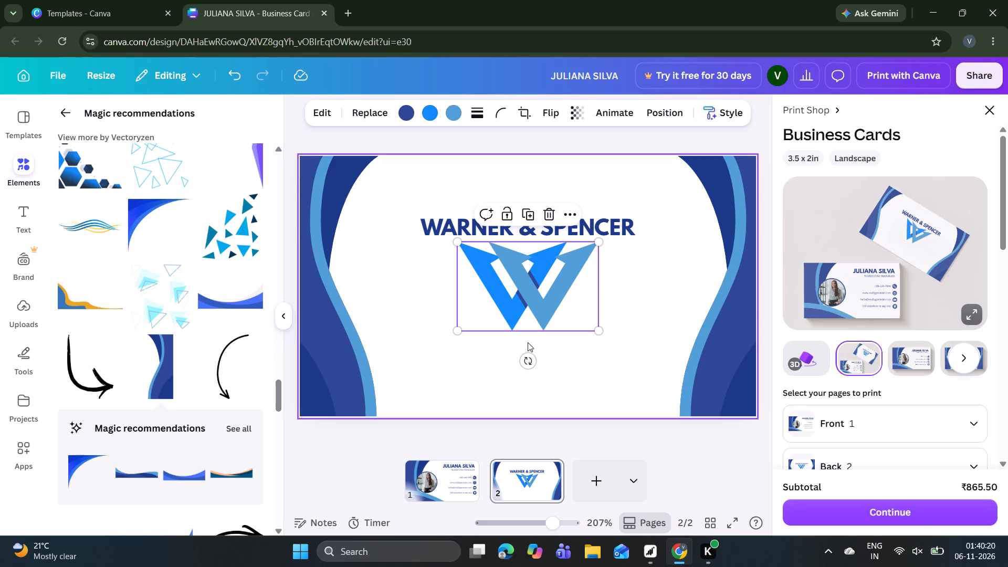
pyautogui.moveTo(526, 311); pyautogui.dragTo(526, 323)
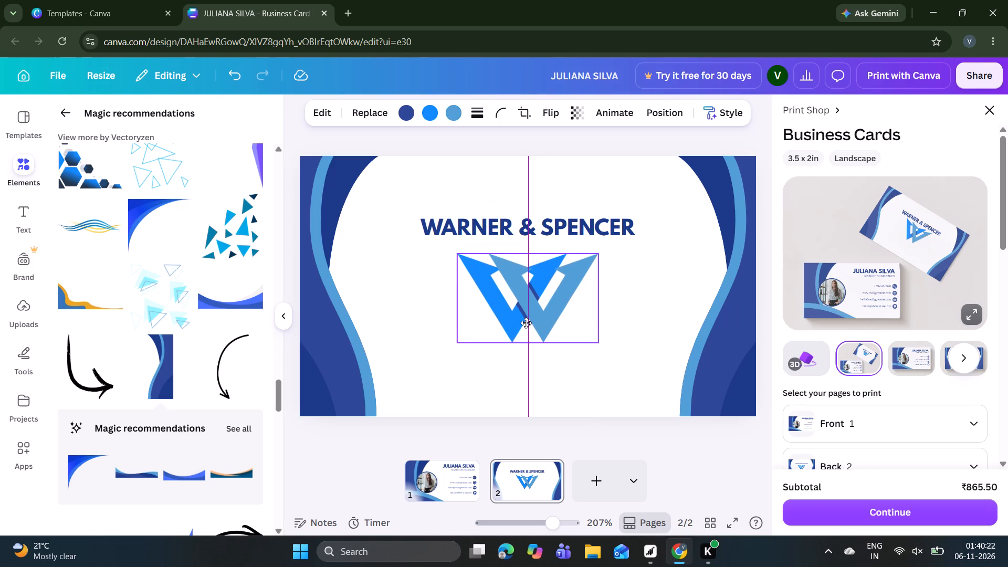
pyautogui.moveTo(526, 323); pyautogui.dragTo(526, 324)
pyautogui.click(587, 228)
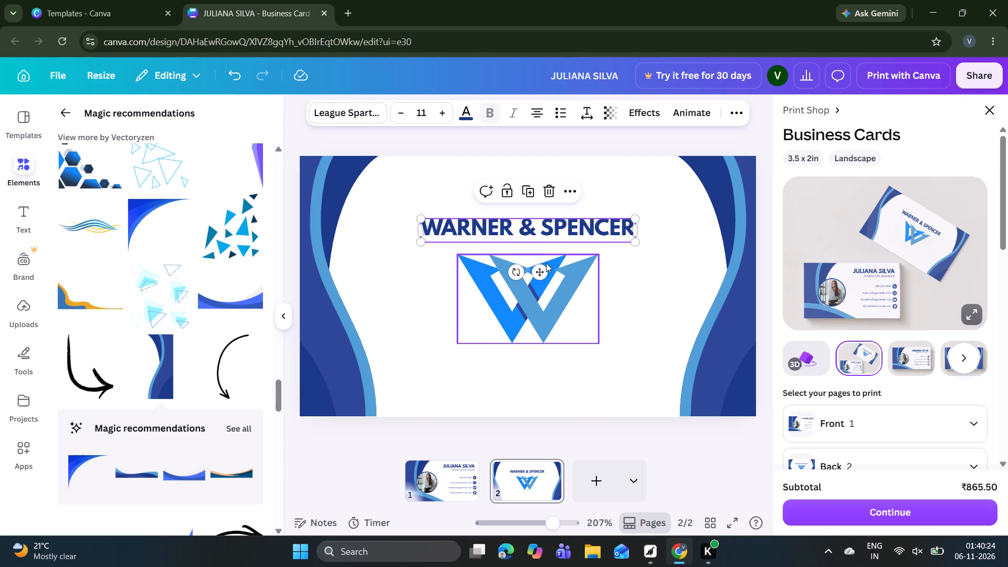
pyautogui.moveTo(538, 268); pyautogui.dragTo(538, 279)
pyautogui.click(651, 454)
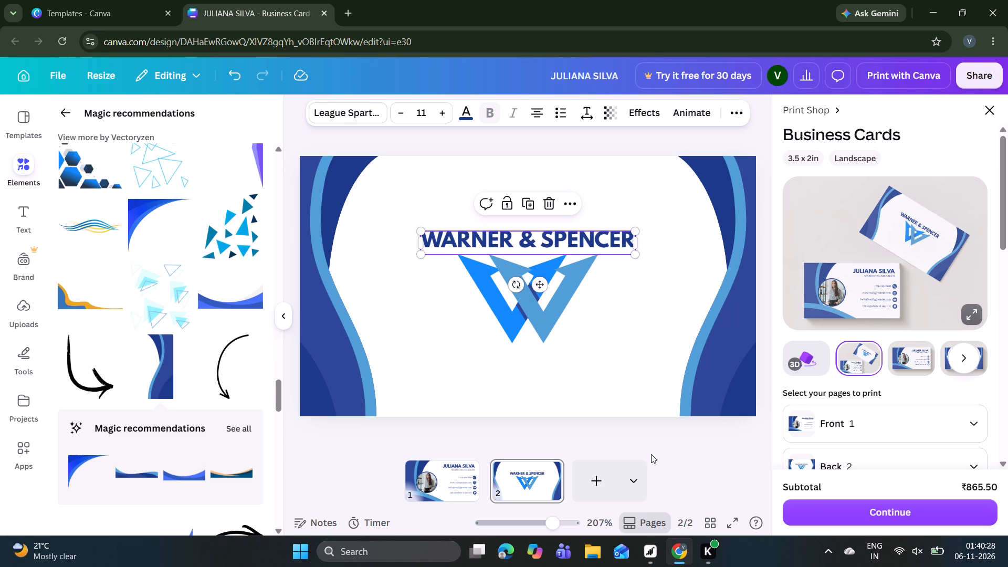
pyautogui.click(651, 454)
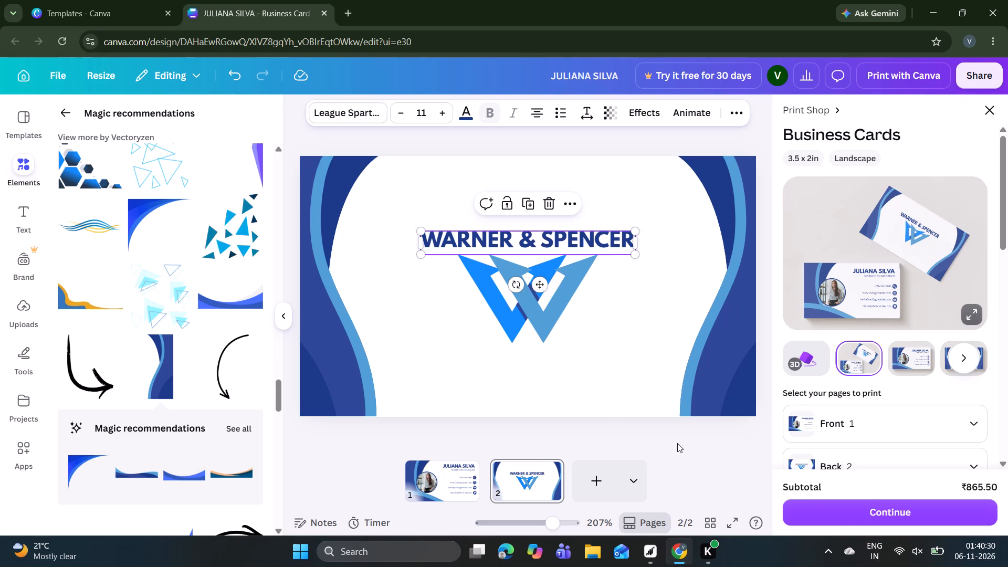
pyautogui.click(677, 443)
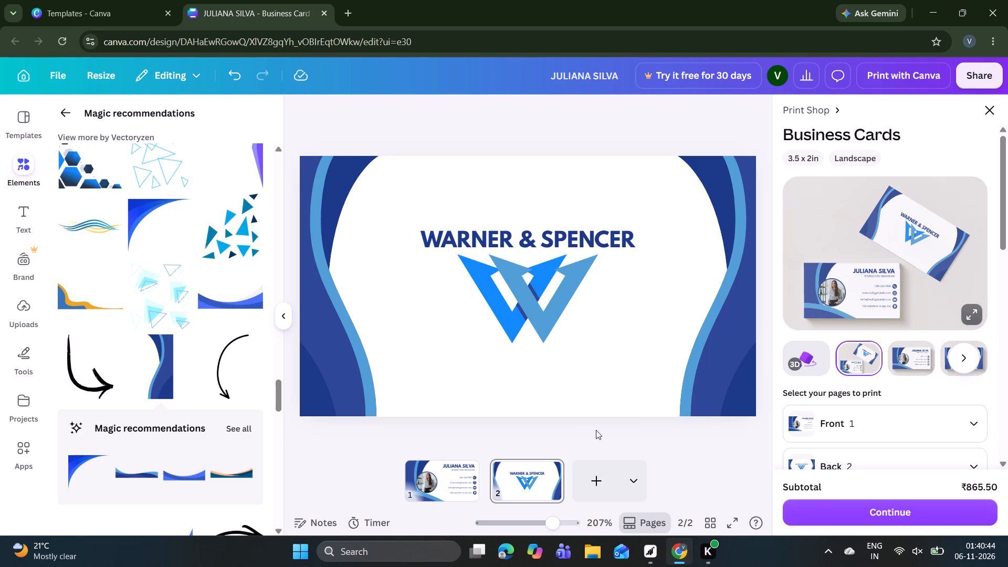
# Flip the wave graphic at the card back's right edge vertically, keeping its original horizontal orientation.
pyautogui.click(702, 327)
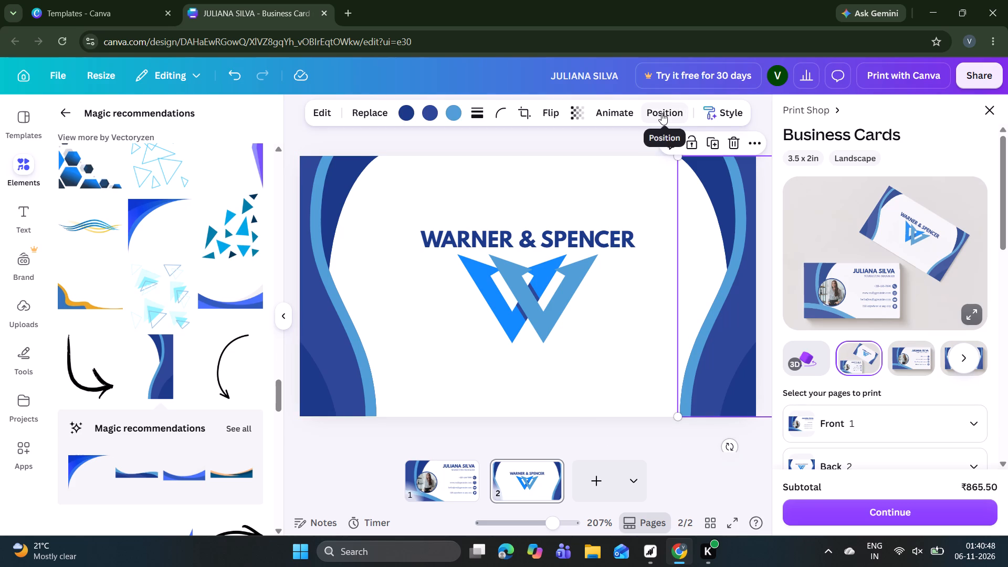
pyautogui.click(545, 110)
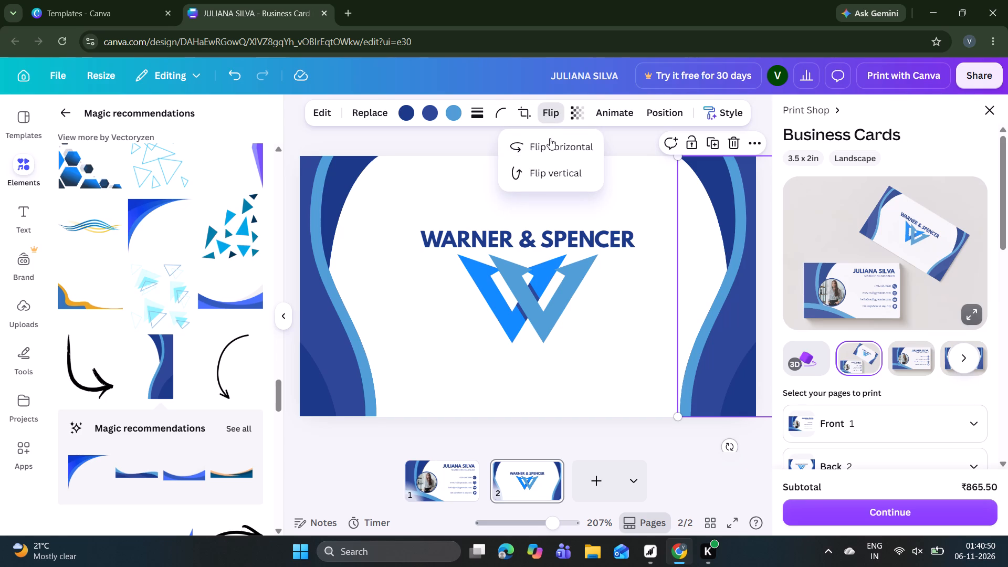
pyautogui.click(551, 143)
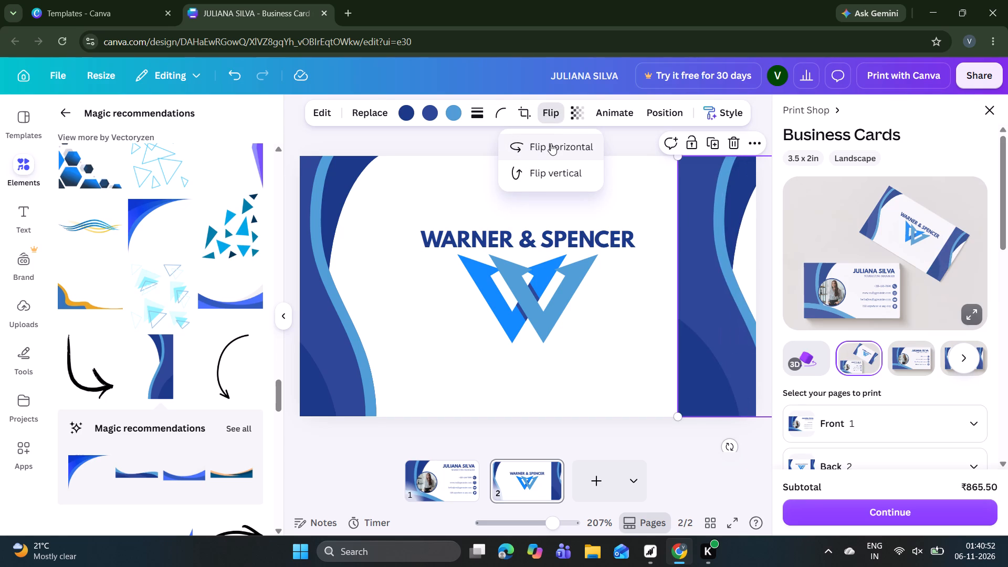
pyautogui.click(551, 143)
pyautogui.click(555, 177)
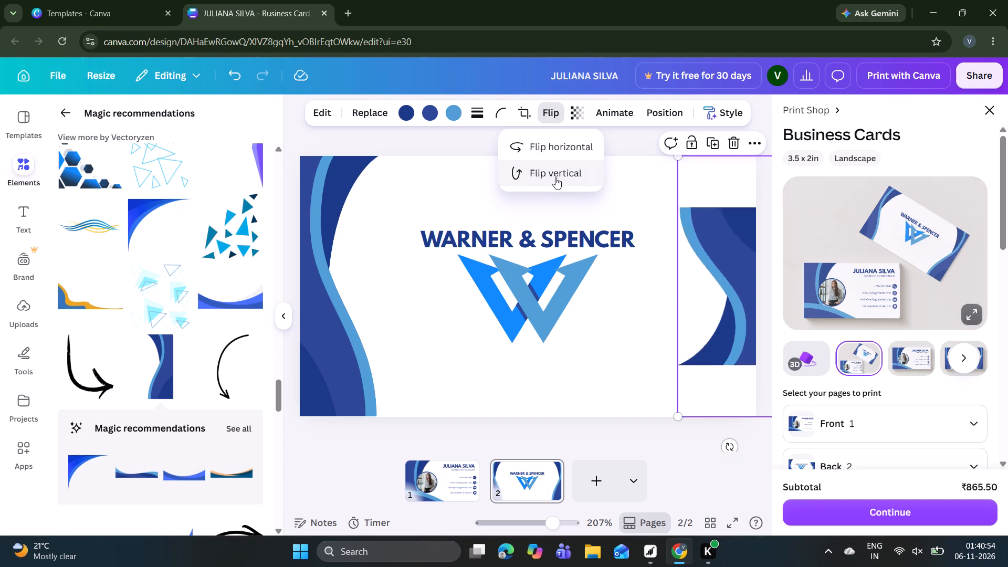
pyautogui.click(575, 456)
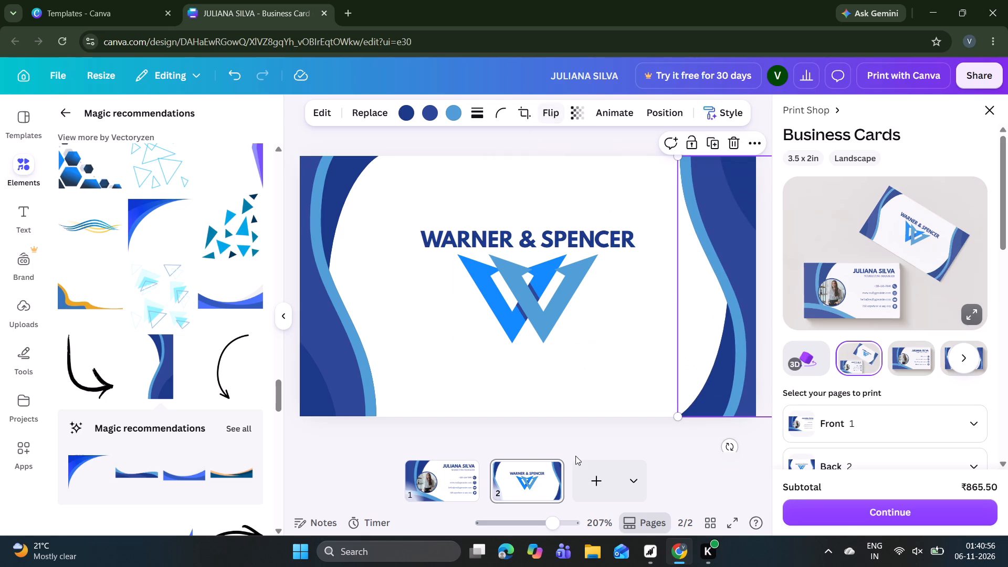
pyautogui.click(591, 435)
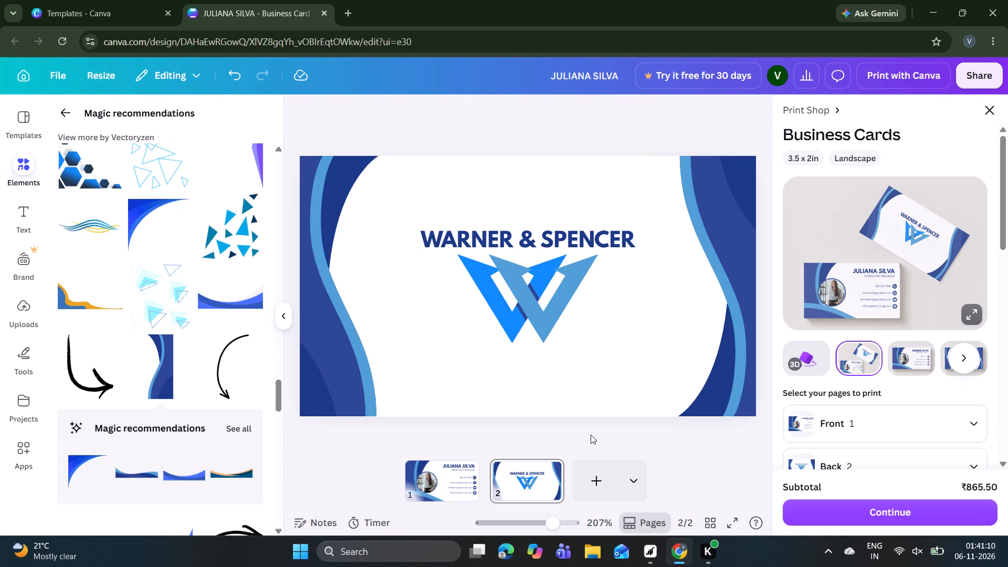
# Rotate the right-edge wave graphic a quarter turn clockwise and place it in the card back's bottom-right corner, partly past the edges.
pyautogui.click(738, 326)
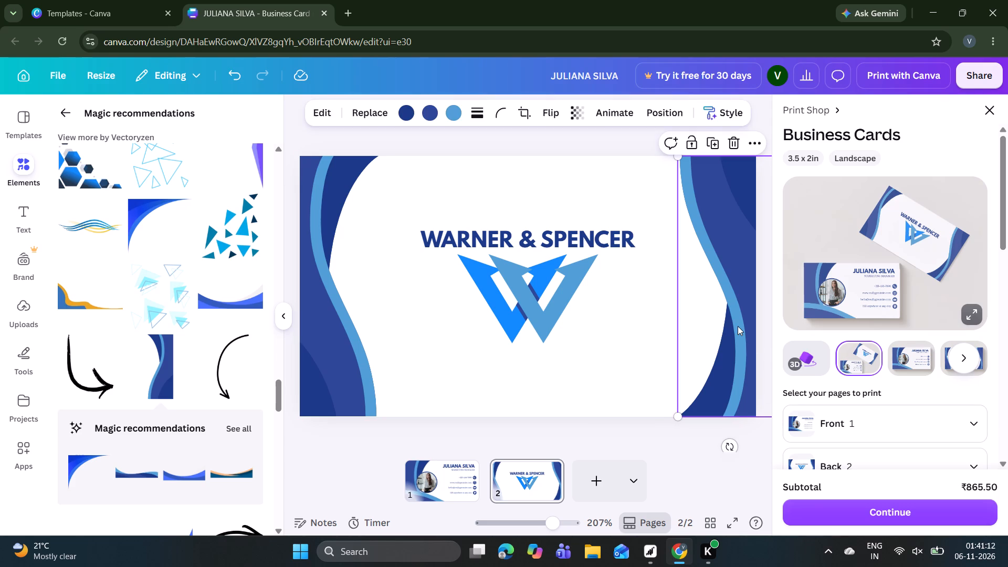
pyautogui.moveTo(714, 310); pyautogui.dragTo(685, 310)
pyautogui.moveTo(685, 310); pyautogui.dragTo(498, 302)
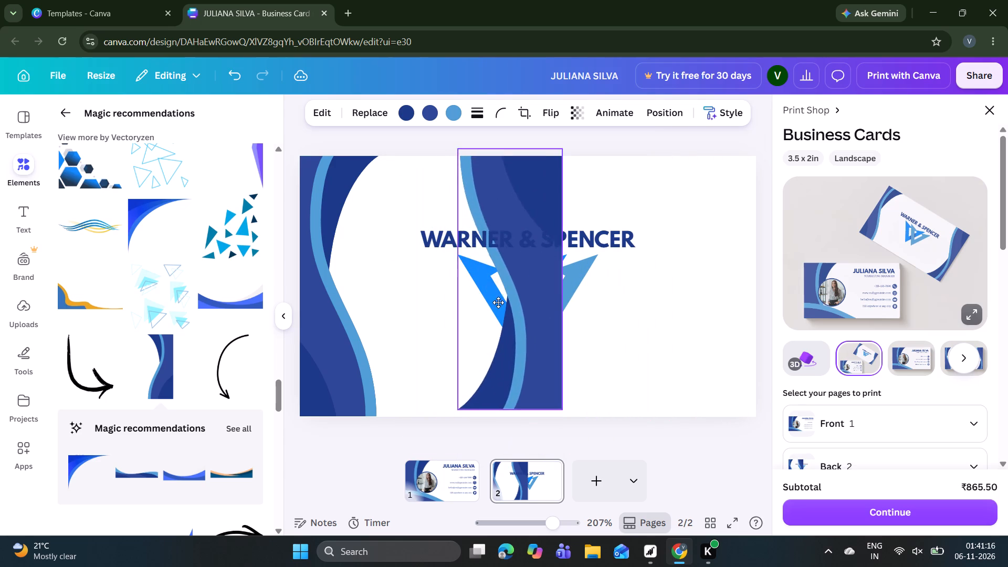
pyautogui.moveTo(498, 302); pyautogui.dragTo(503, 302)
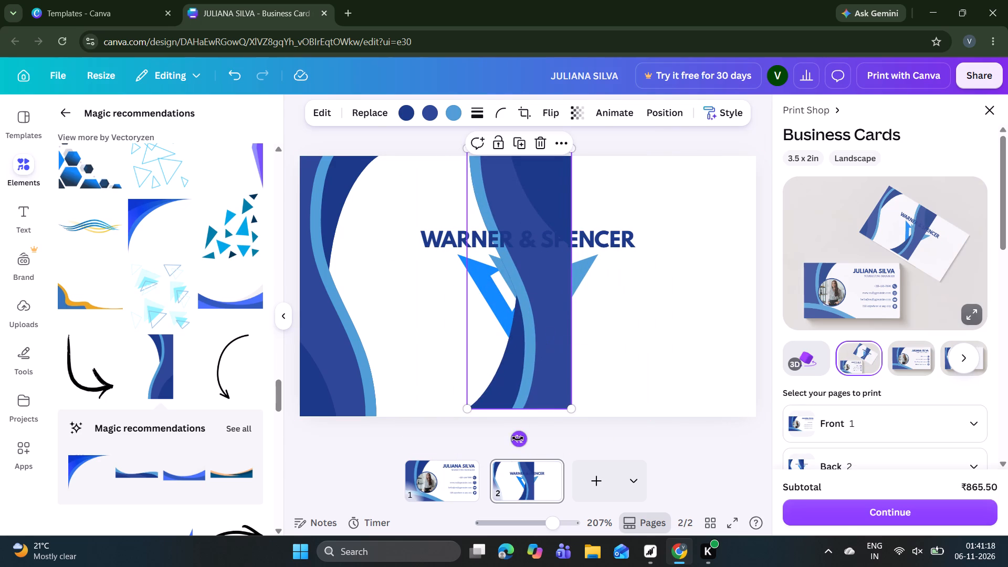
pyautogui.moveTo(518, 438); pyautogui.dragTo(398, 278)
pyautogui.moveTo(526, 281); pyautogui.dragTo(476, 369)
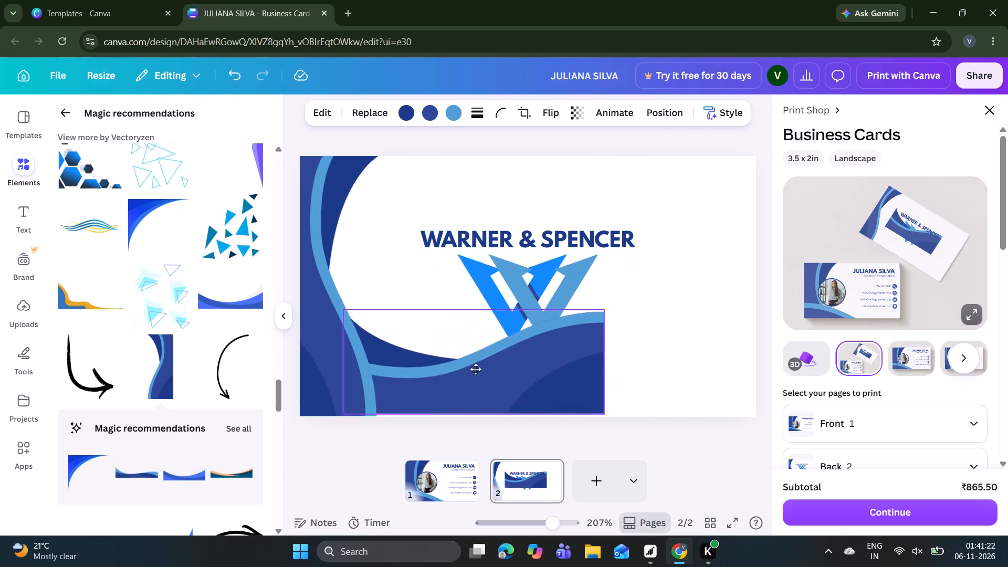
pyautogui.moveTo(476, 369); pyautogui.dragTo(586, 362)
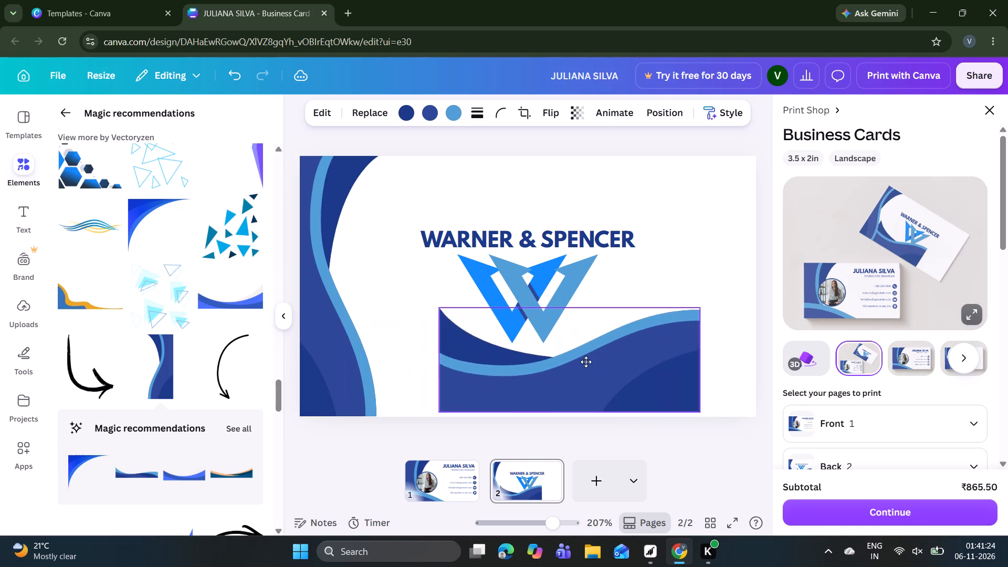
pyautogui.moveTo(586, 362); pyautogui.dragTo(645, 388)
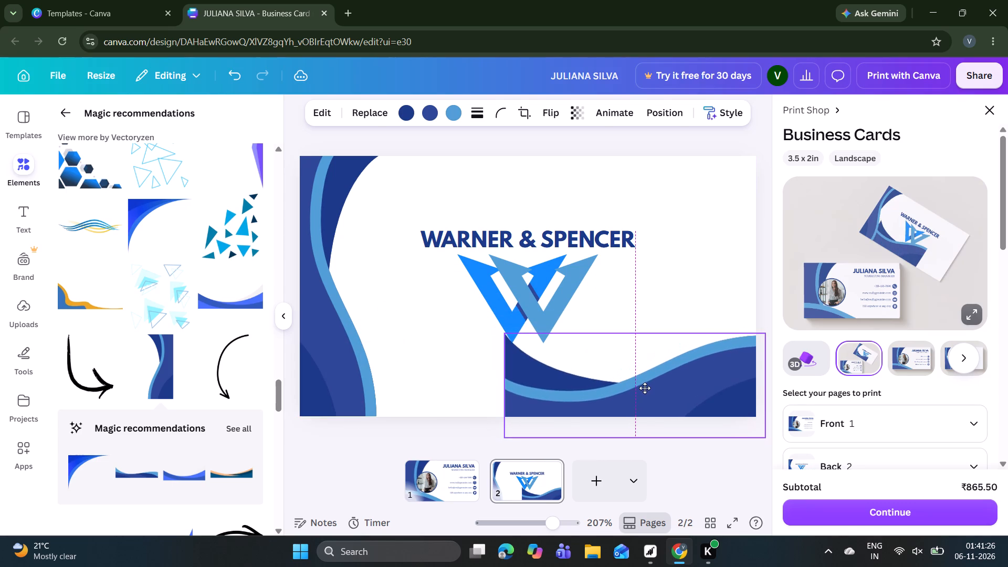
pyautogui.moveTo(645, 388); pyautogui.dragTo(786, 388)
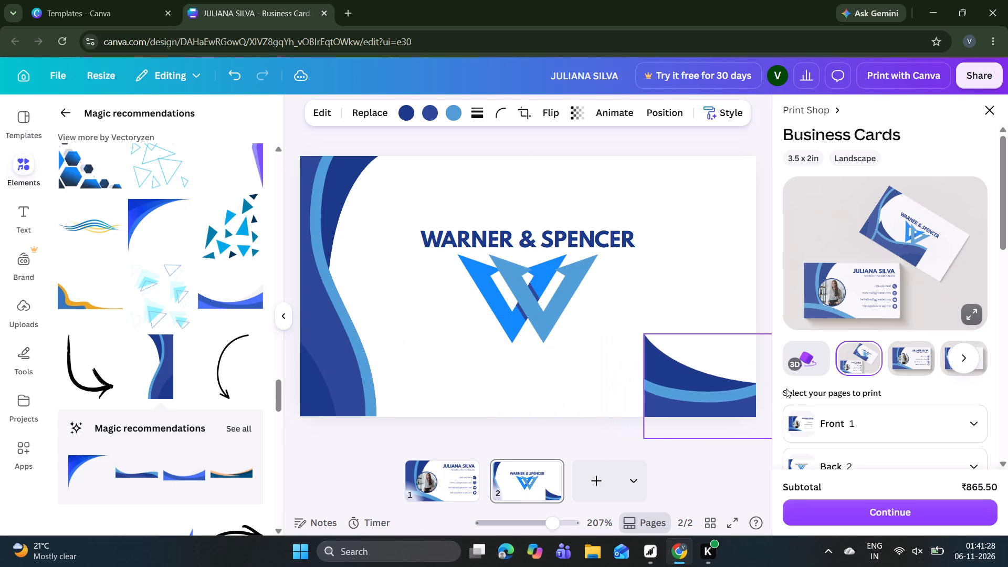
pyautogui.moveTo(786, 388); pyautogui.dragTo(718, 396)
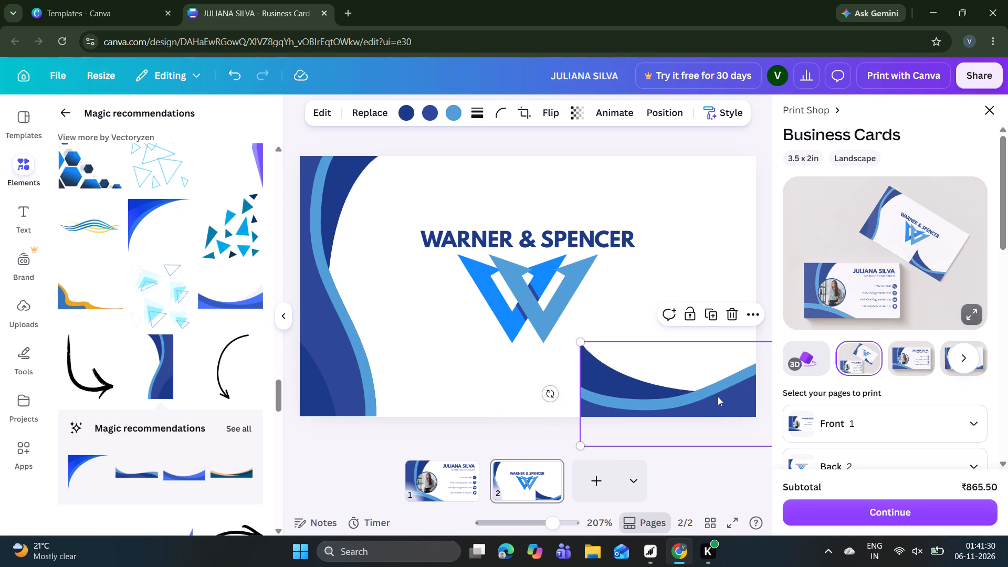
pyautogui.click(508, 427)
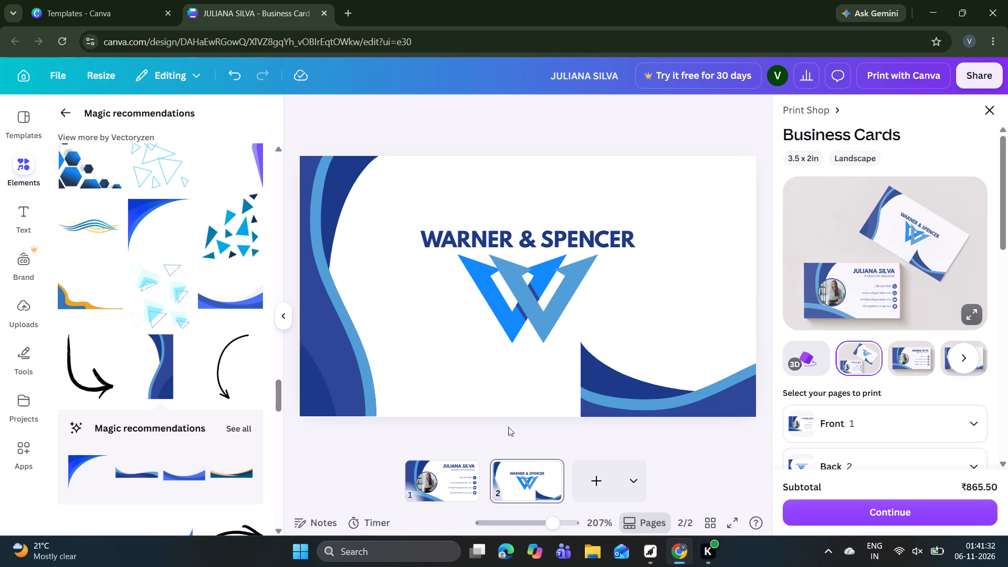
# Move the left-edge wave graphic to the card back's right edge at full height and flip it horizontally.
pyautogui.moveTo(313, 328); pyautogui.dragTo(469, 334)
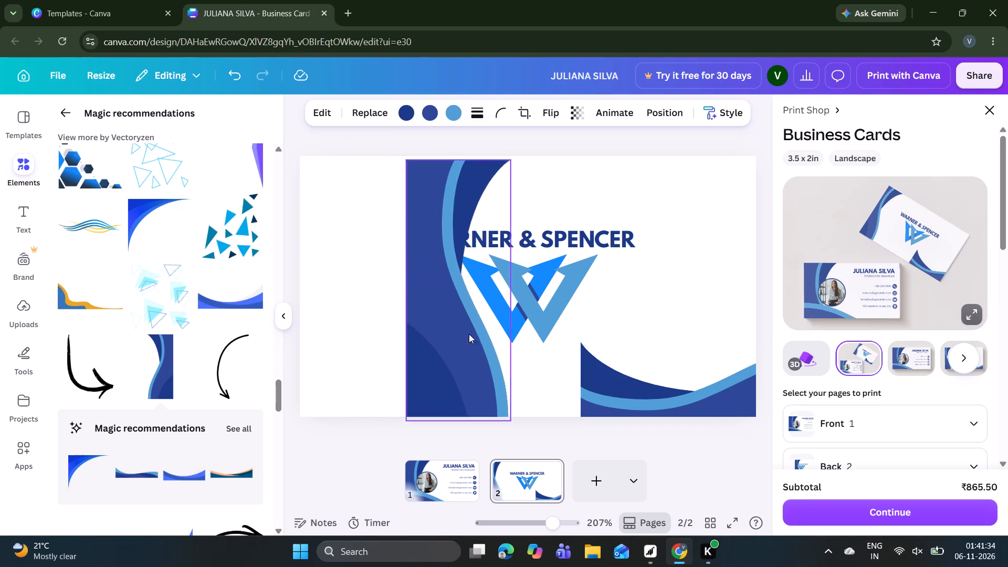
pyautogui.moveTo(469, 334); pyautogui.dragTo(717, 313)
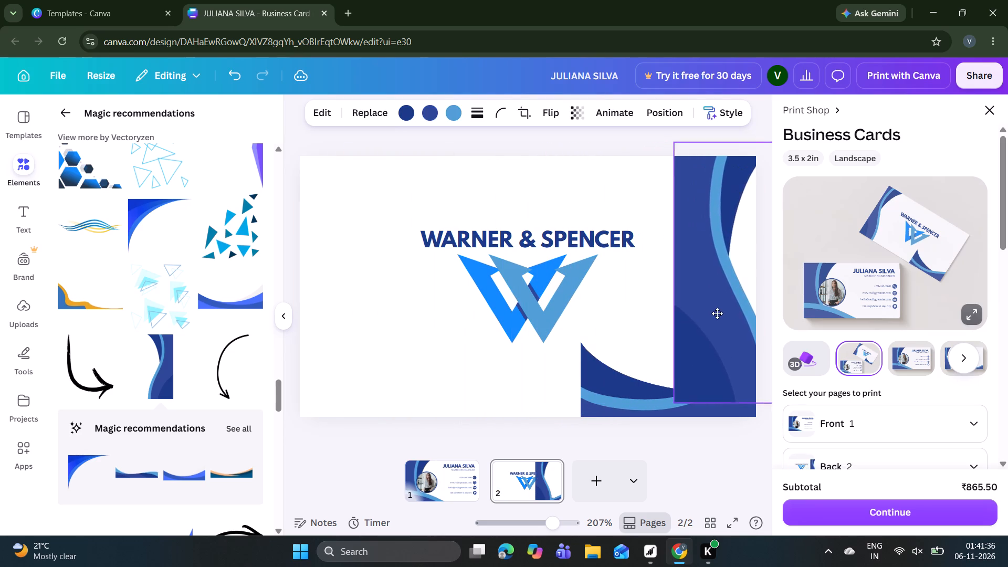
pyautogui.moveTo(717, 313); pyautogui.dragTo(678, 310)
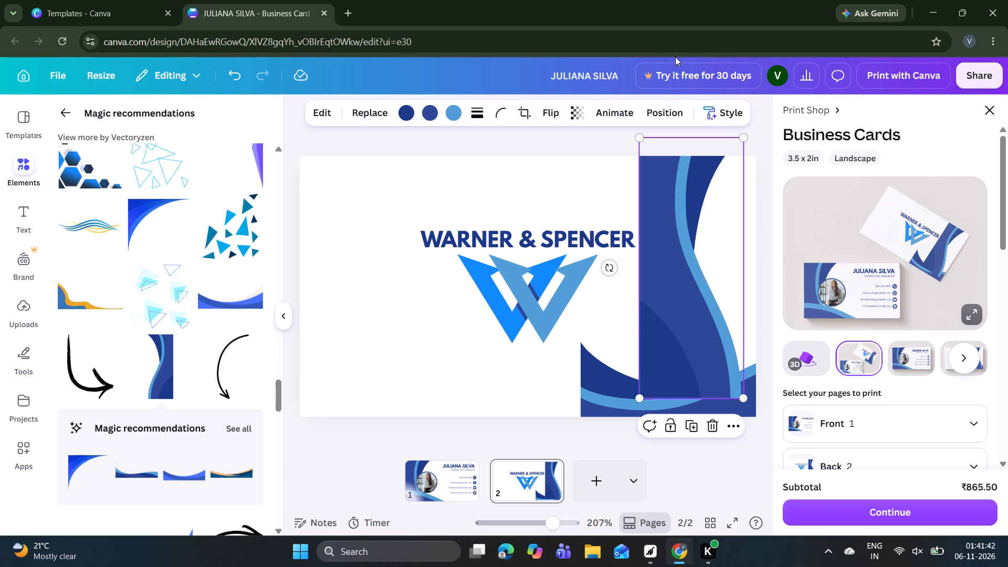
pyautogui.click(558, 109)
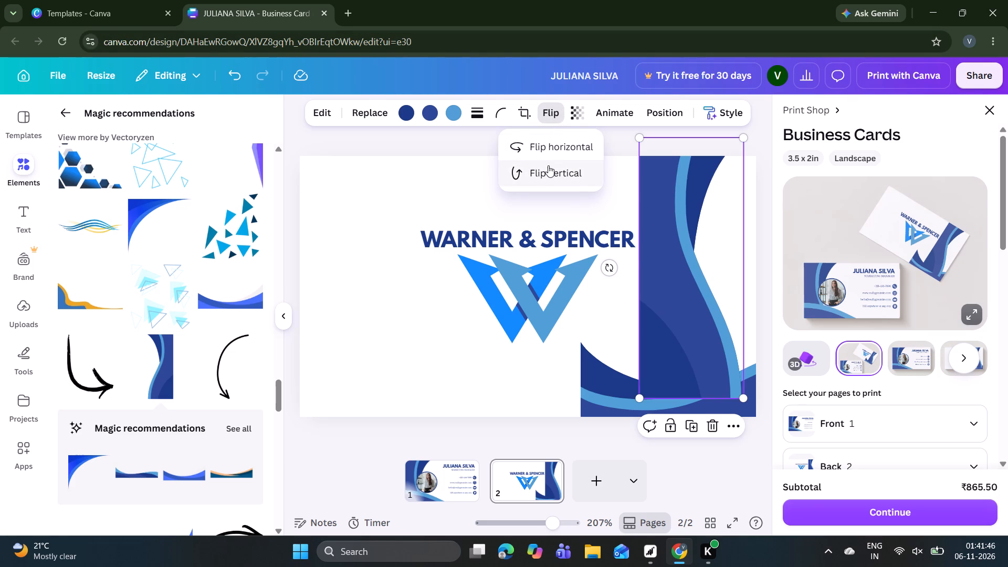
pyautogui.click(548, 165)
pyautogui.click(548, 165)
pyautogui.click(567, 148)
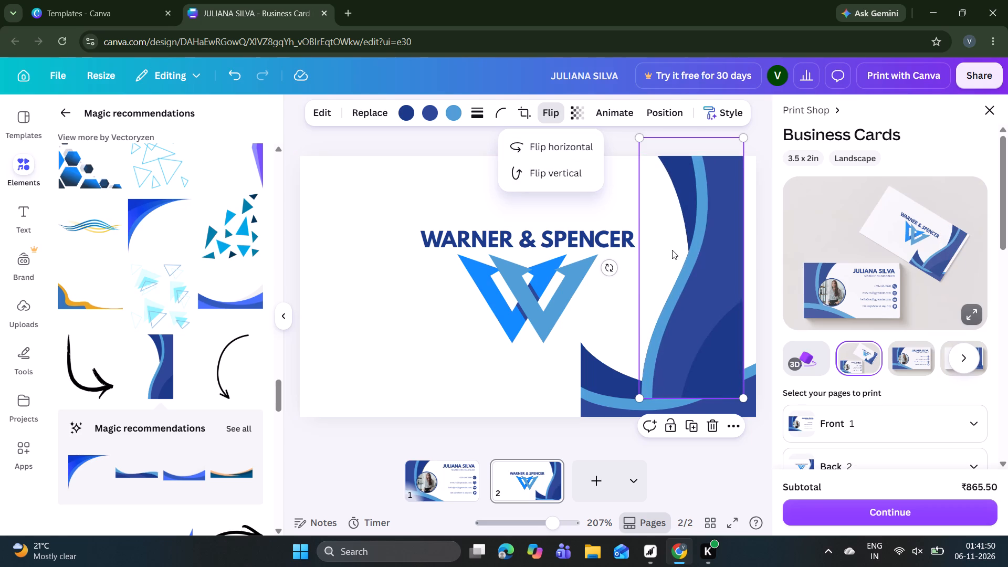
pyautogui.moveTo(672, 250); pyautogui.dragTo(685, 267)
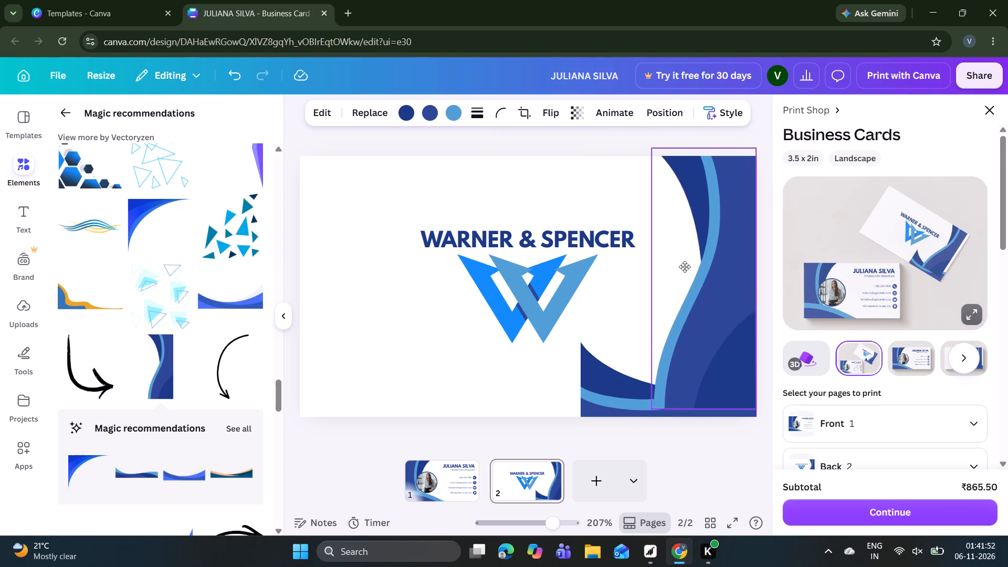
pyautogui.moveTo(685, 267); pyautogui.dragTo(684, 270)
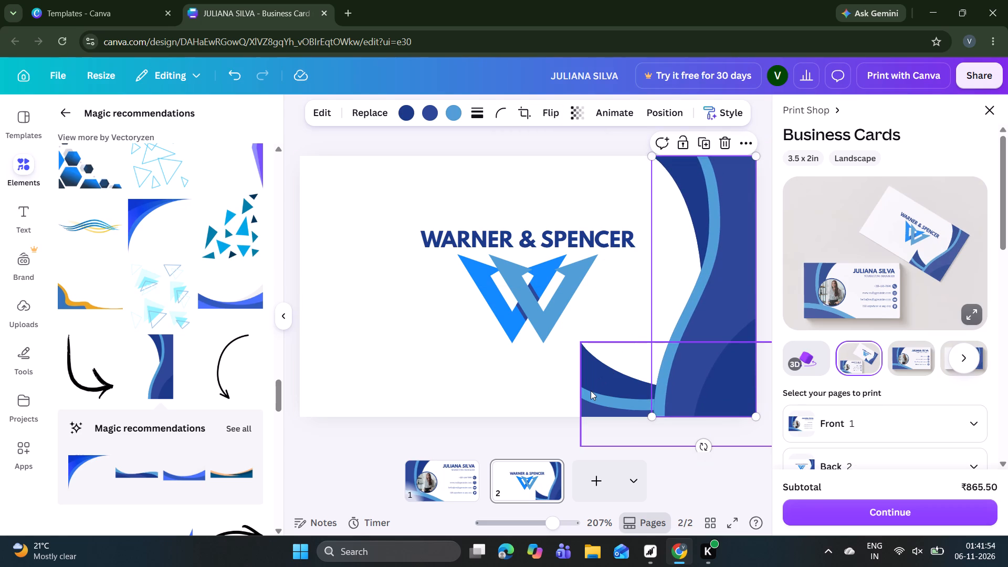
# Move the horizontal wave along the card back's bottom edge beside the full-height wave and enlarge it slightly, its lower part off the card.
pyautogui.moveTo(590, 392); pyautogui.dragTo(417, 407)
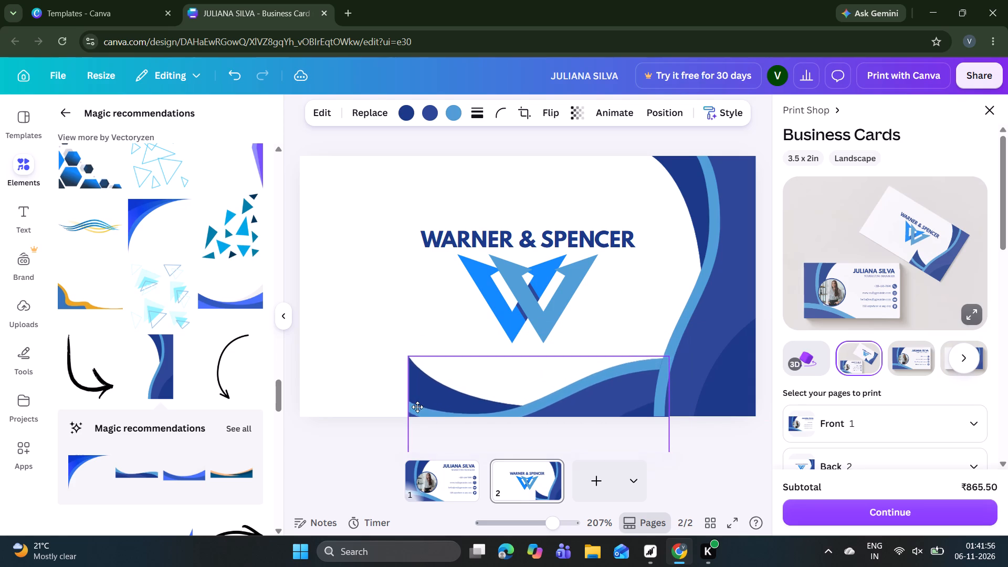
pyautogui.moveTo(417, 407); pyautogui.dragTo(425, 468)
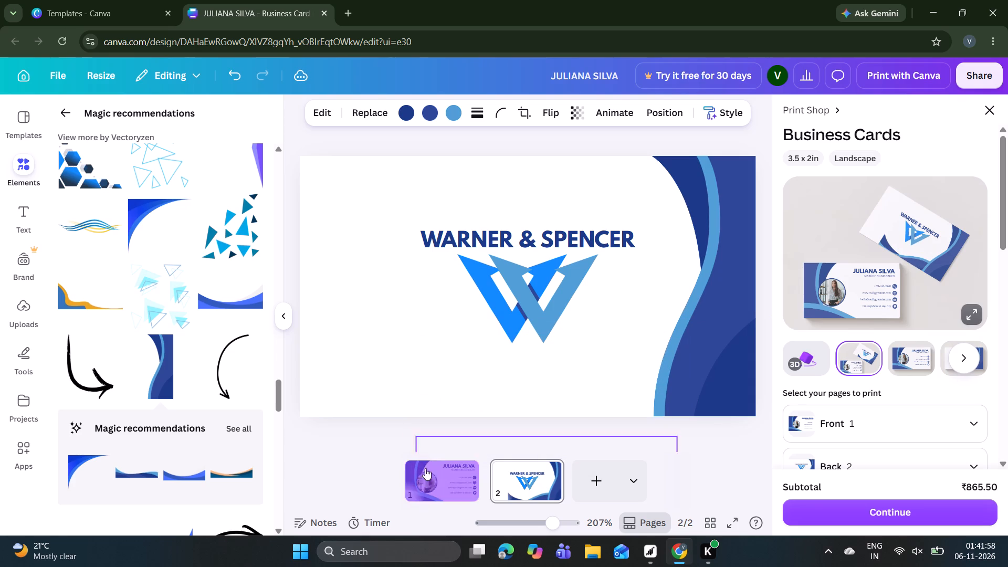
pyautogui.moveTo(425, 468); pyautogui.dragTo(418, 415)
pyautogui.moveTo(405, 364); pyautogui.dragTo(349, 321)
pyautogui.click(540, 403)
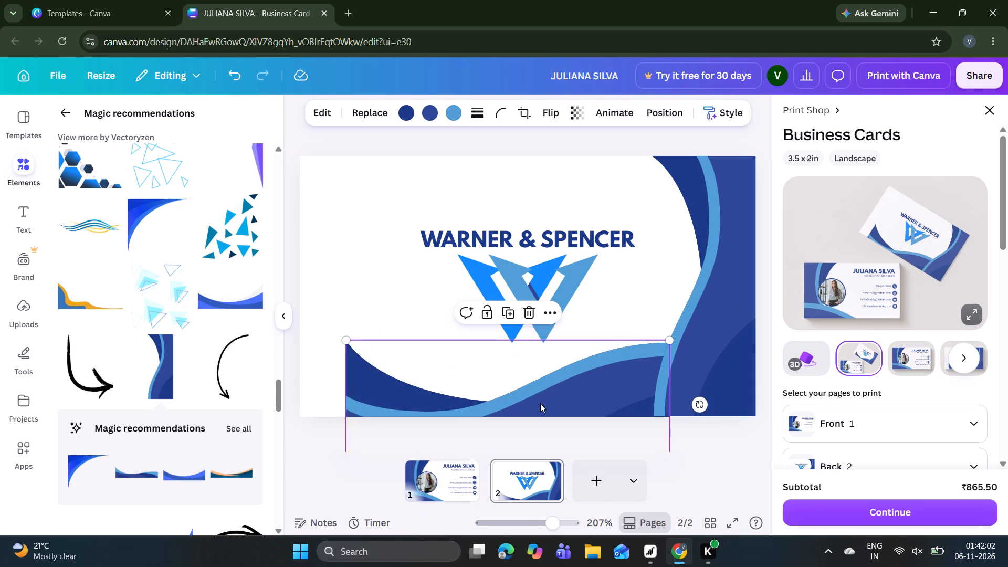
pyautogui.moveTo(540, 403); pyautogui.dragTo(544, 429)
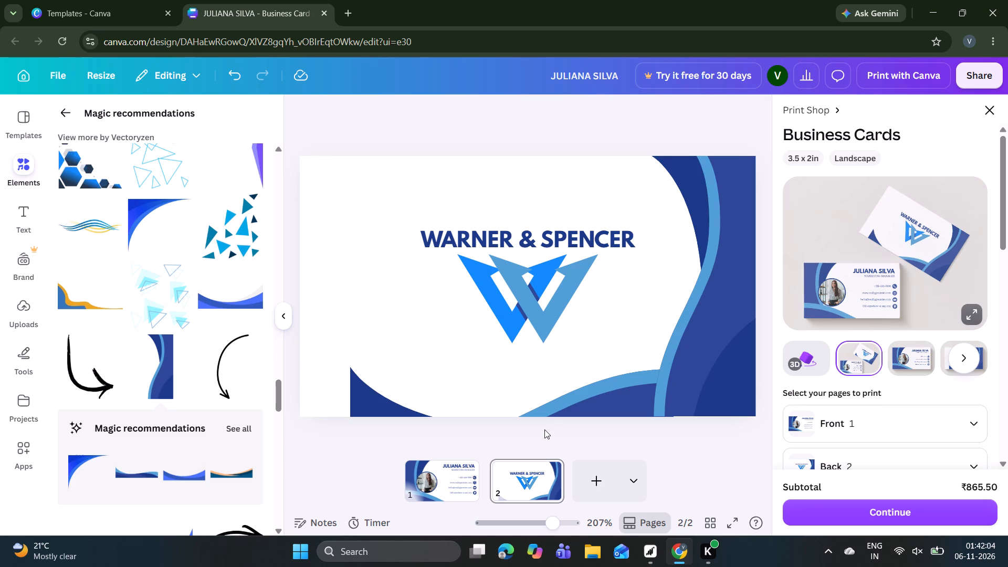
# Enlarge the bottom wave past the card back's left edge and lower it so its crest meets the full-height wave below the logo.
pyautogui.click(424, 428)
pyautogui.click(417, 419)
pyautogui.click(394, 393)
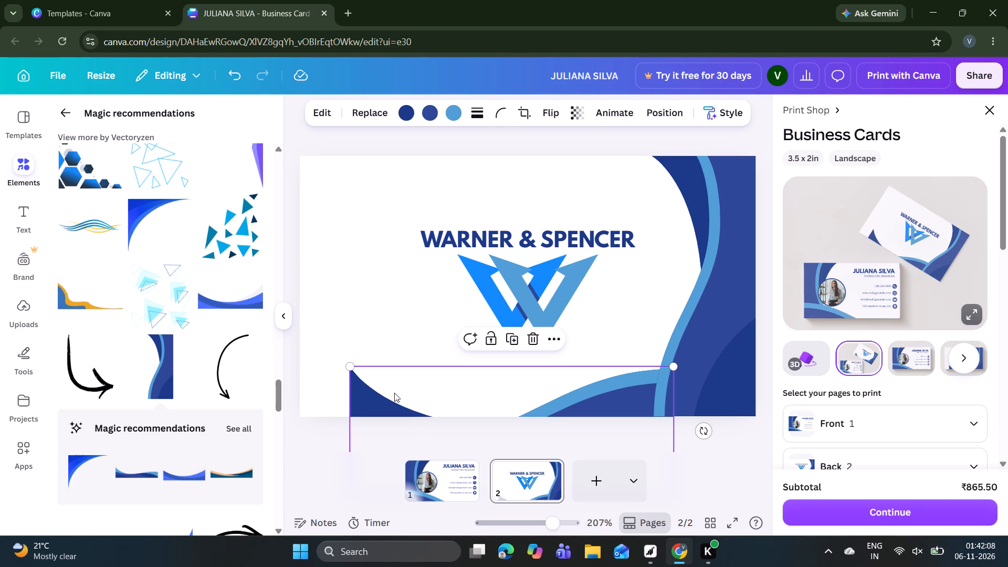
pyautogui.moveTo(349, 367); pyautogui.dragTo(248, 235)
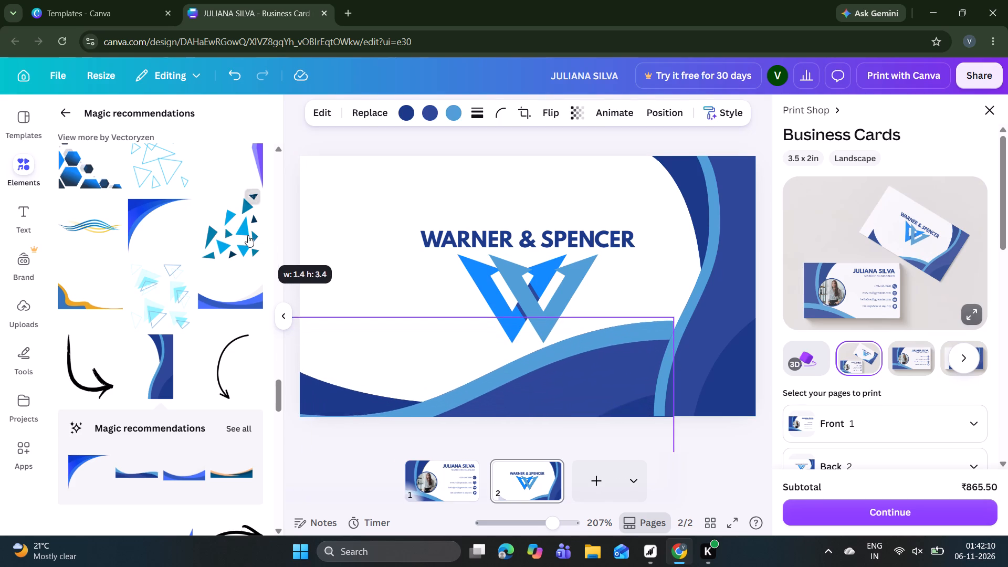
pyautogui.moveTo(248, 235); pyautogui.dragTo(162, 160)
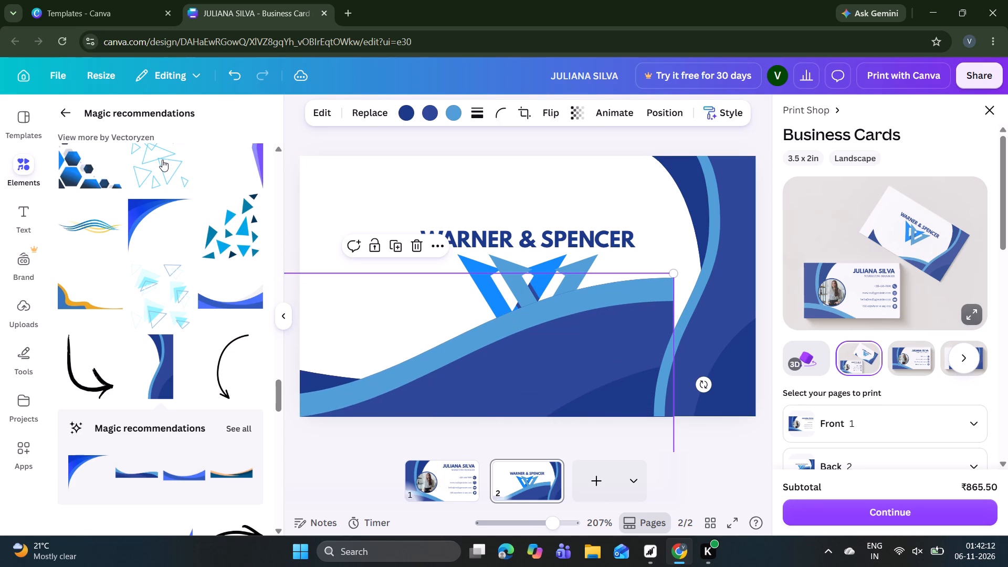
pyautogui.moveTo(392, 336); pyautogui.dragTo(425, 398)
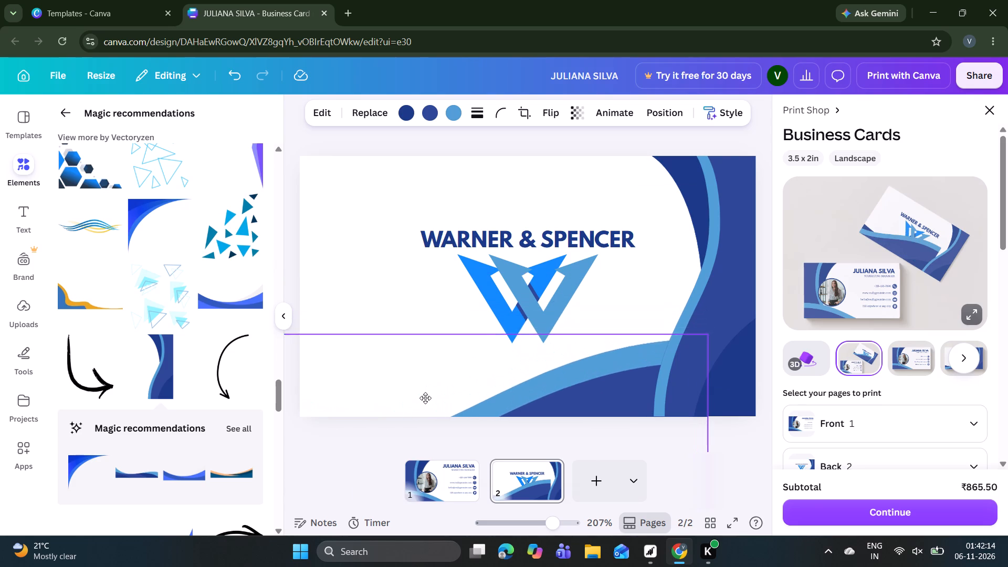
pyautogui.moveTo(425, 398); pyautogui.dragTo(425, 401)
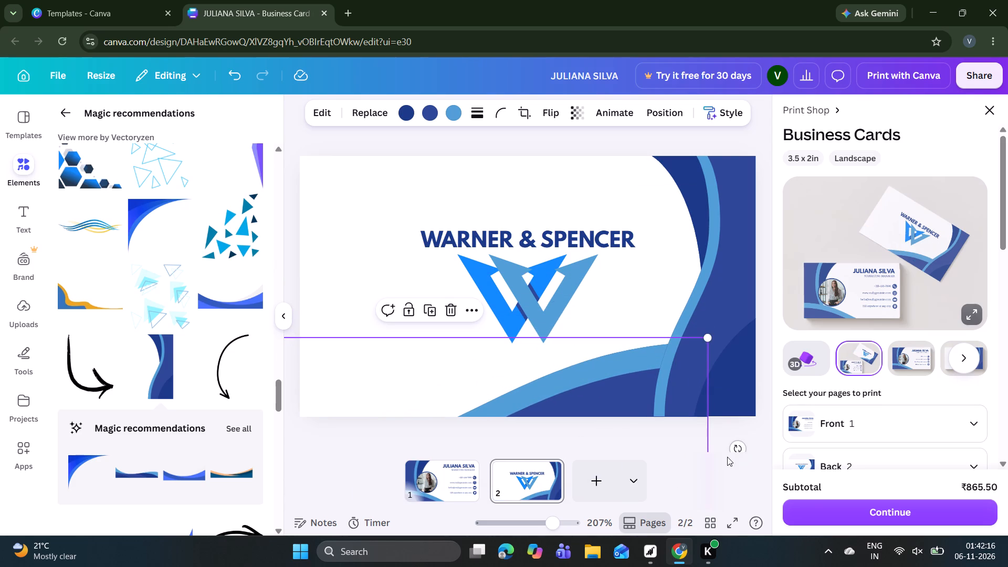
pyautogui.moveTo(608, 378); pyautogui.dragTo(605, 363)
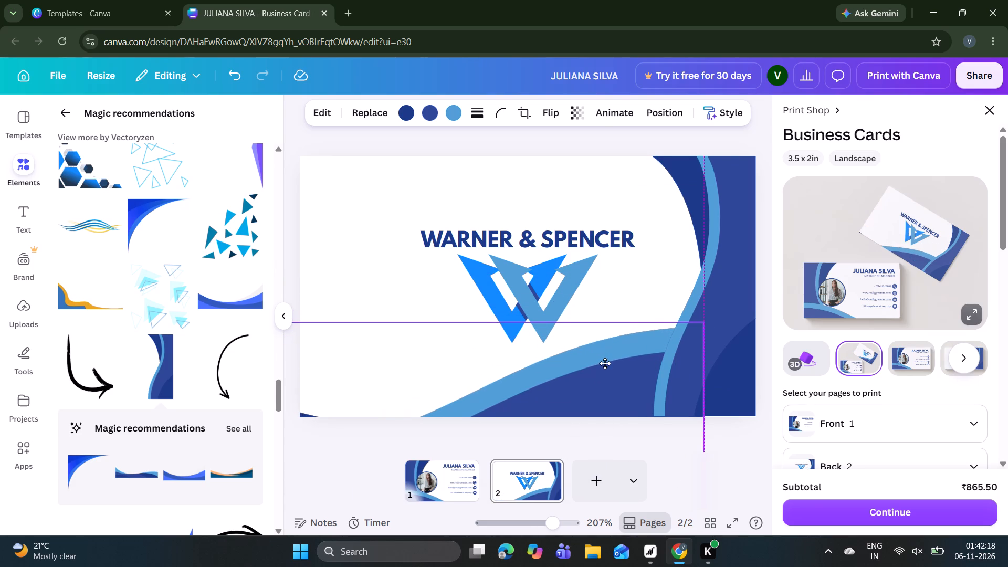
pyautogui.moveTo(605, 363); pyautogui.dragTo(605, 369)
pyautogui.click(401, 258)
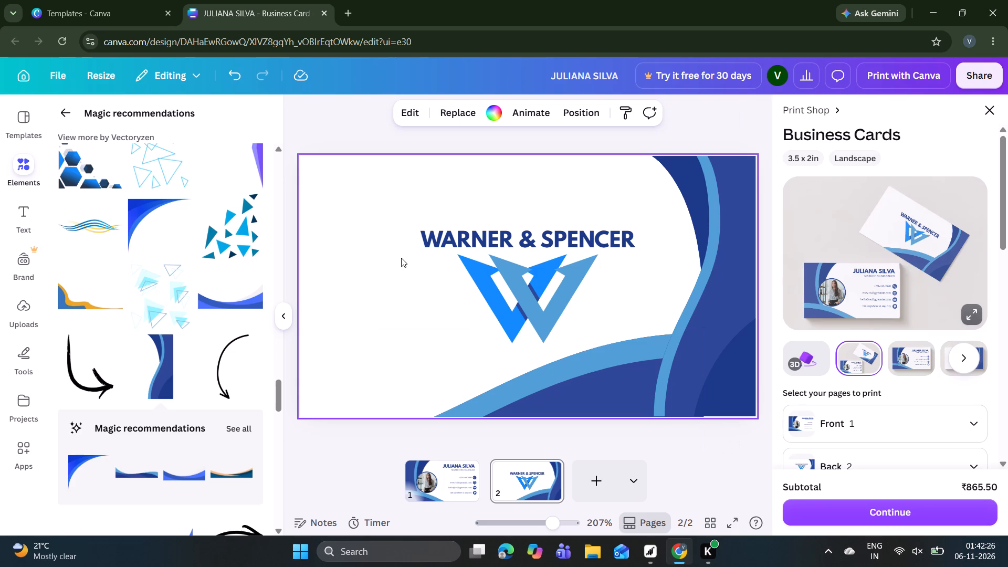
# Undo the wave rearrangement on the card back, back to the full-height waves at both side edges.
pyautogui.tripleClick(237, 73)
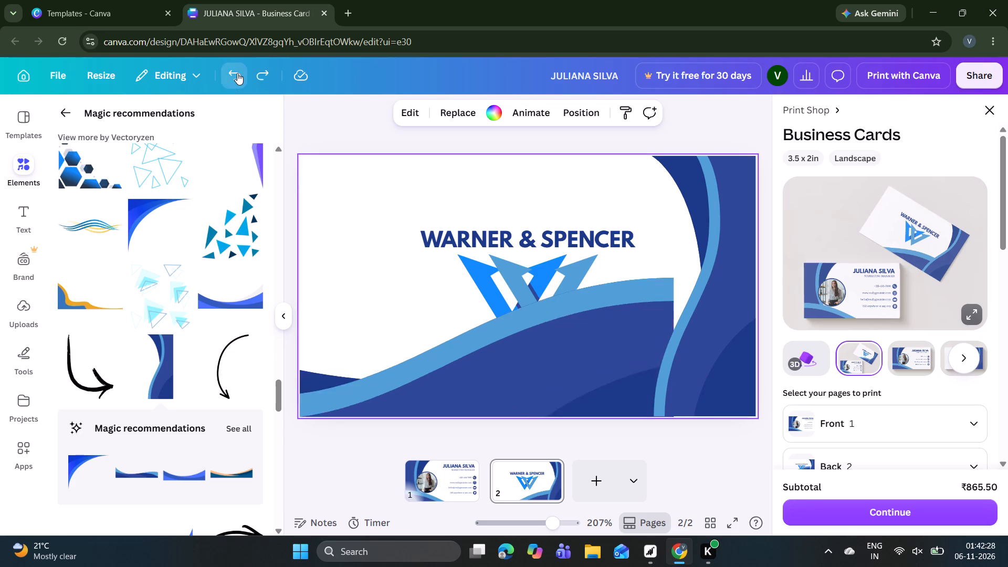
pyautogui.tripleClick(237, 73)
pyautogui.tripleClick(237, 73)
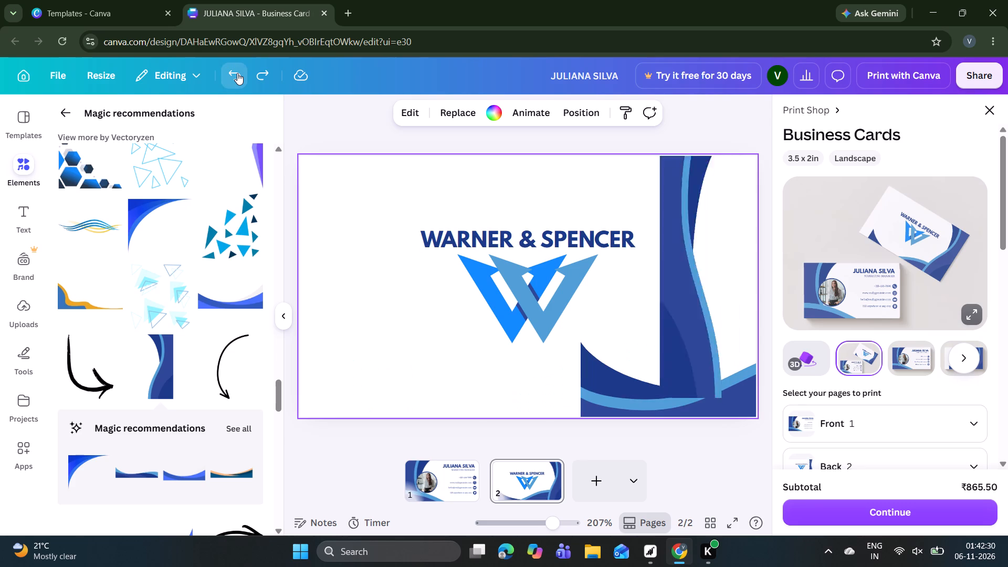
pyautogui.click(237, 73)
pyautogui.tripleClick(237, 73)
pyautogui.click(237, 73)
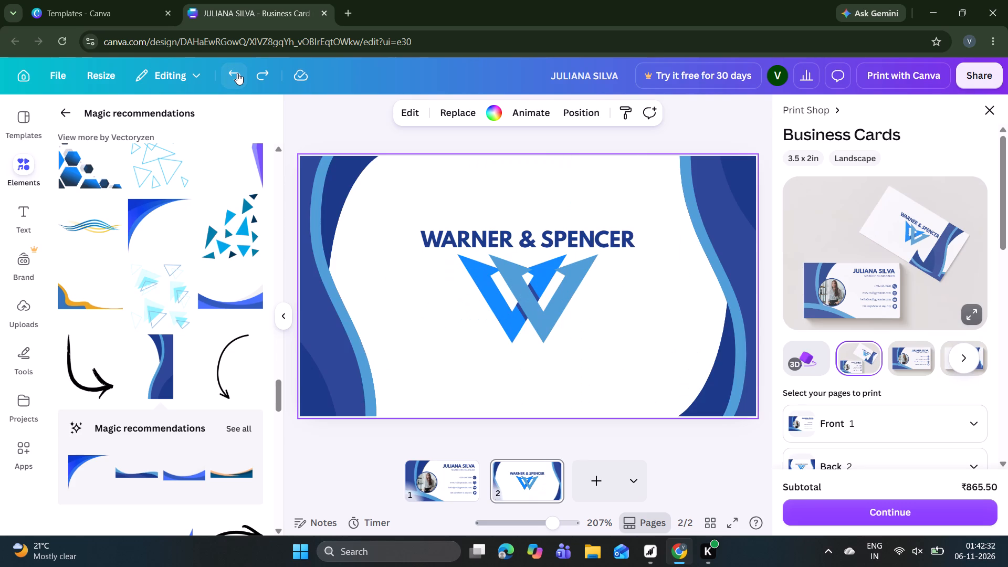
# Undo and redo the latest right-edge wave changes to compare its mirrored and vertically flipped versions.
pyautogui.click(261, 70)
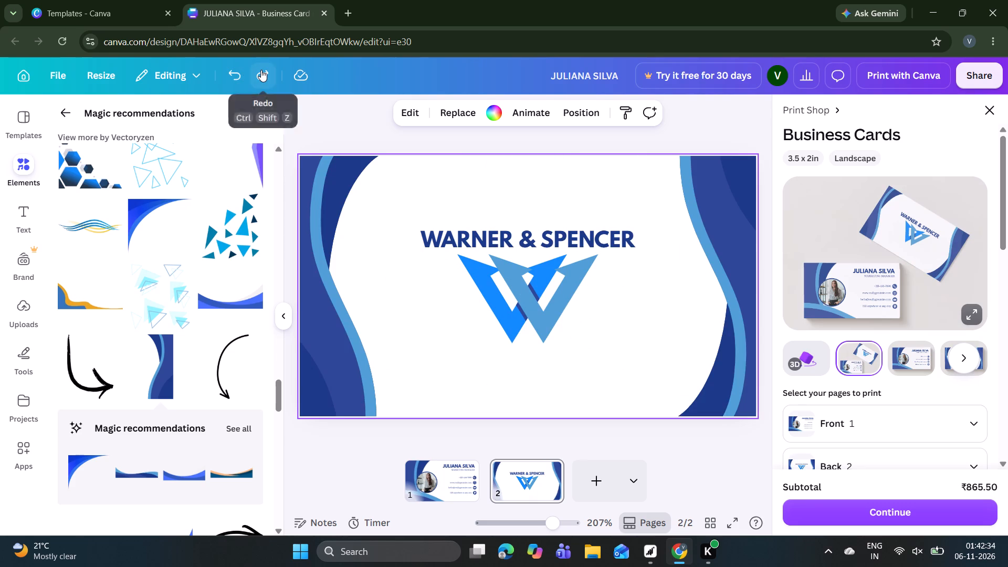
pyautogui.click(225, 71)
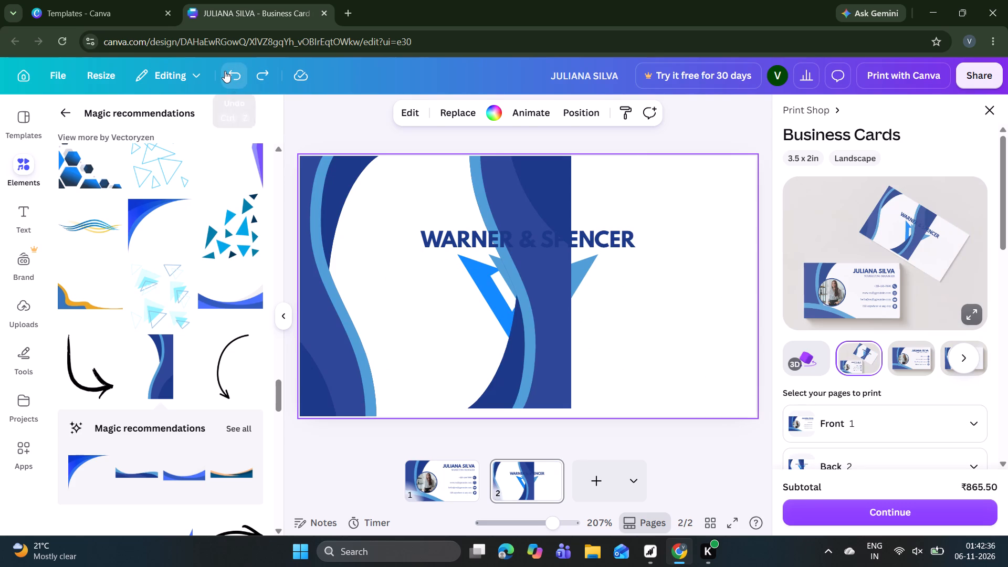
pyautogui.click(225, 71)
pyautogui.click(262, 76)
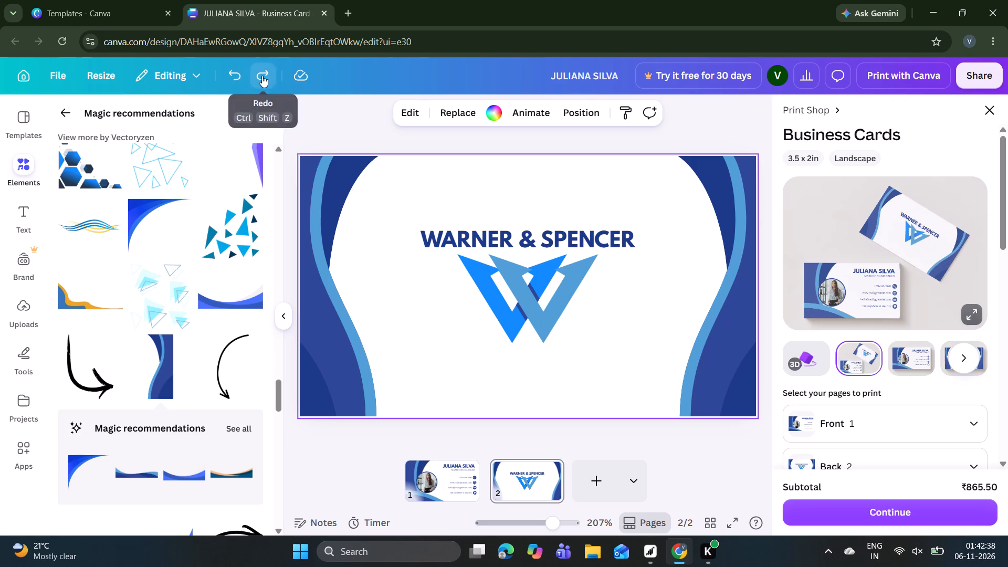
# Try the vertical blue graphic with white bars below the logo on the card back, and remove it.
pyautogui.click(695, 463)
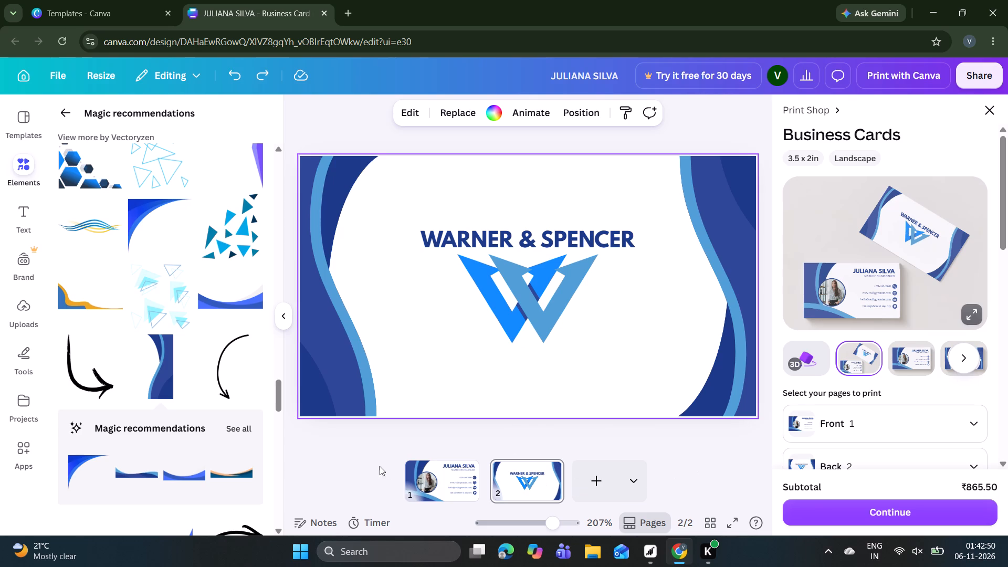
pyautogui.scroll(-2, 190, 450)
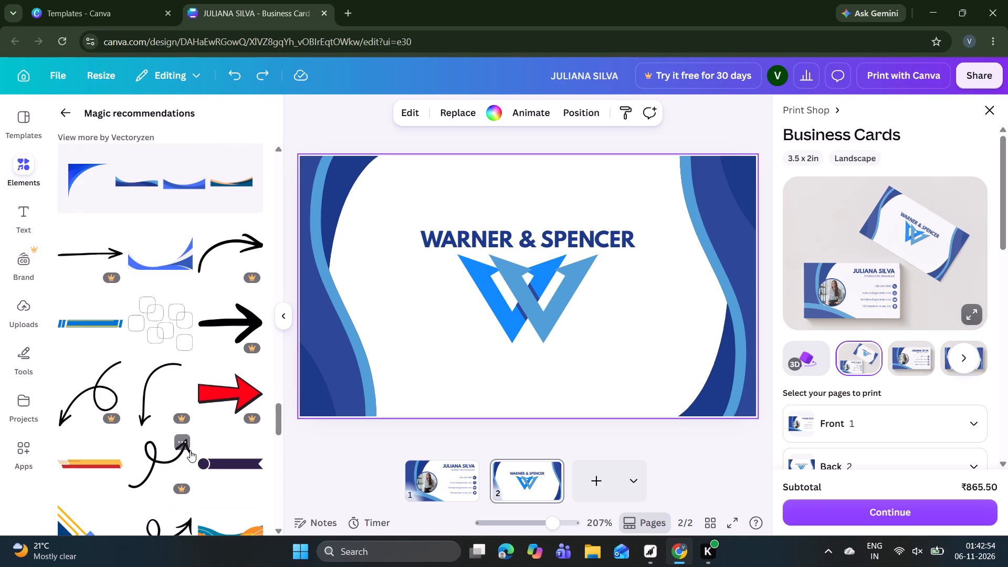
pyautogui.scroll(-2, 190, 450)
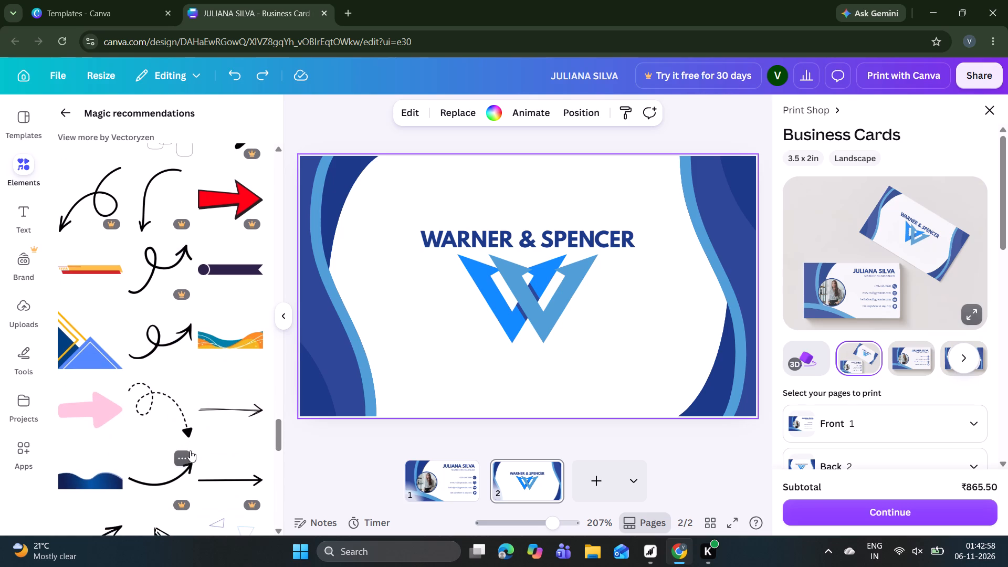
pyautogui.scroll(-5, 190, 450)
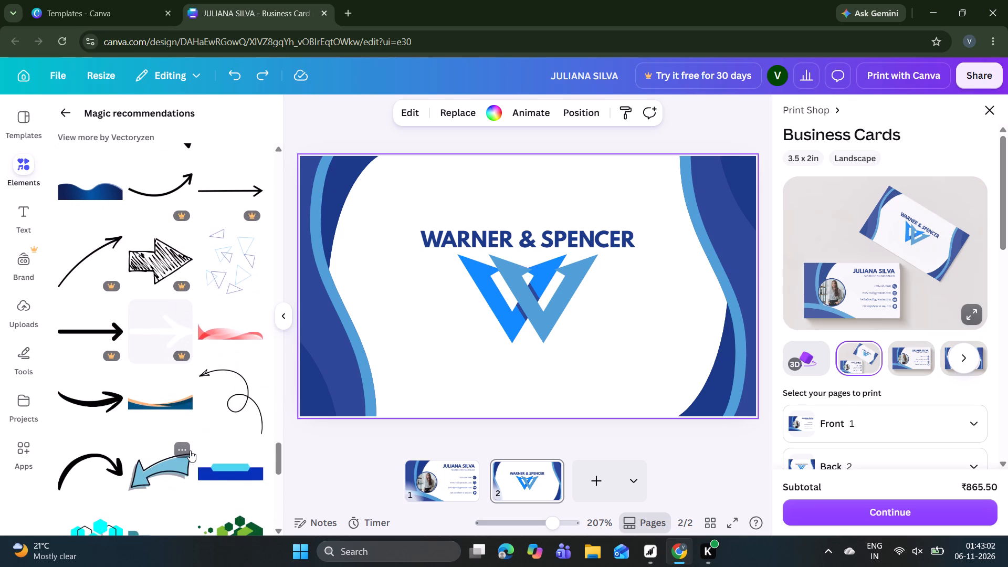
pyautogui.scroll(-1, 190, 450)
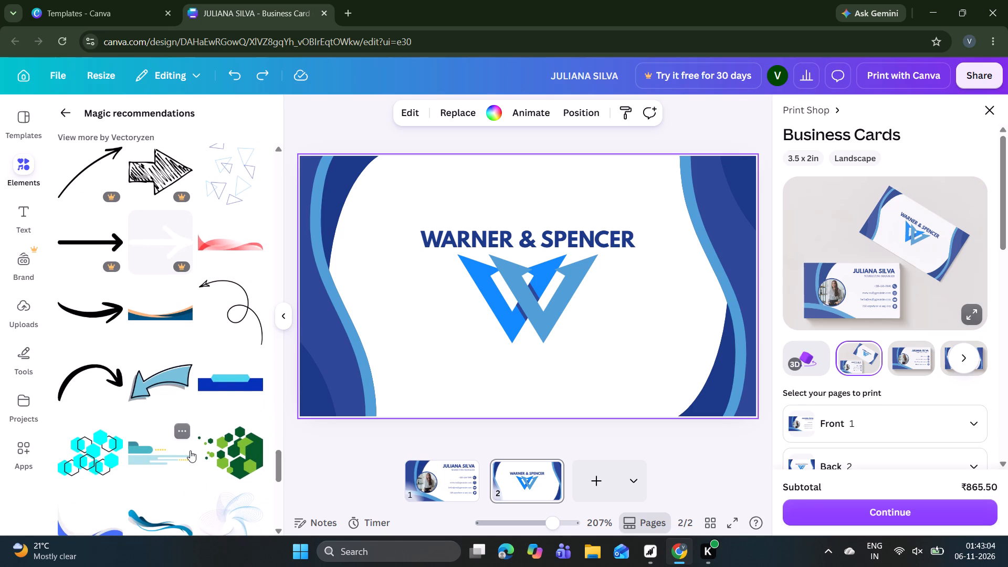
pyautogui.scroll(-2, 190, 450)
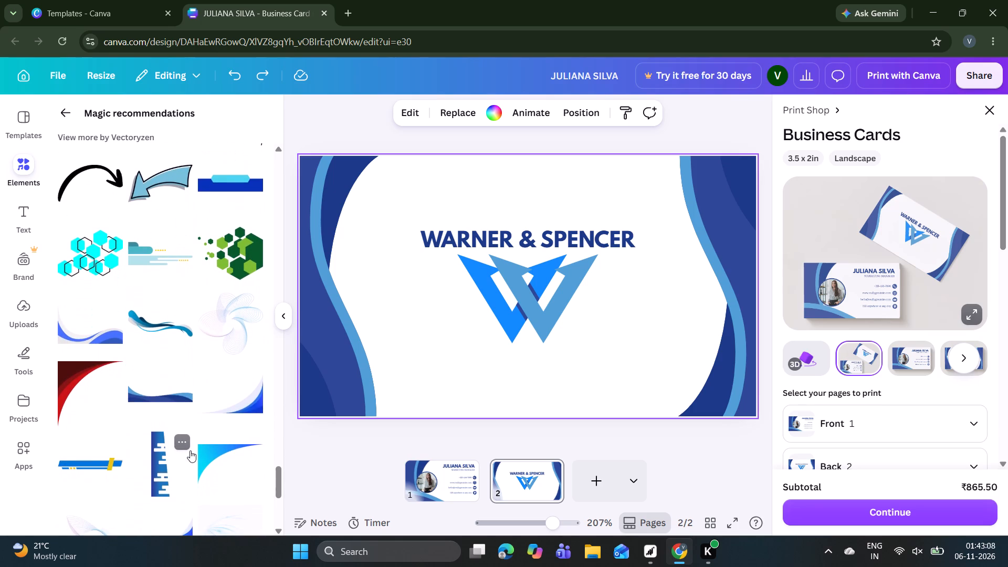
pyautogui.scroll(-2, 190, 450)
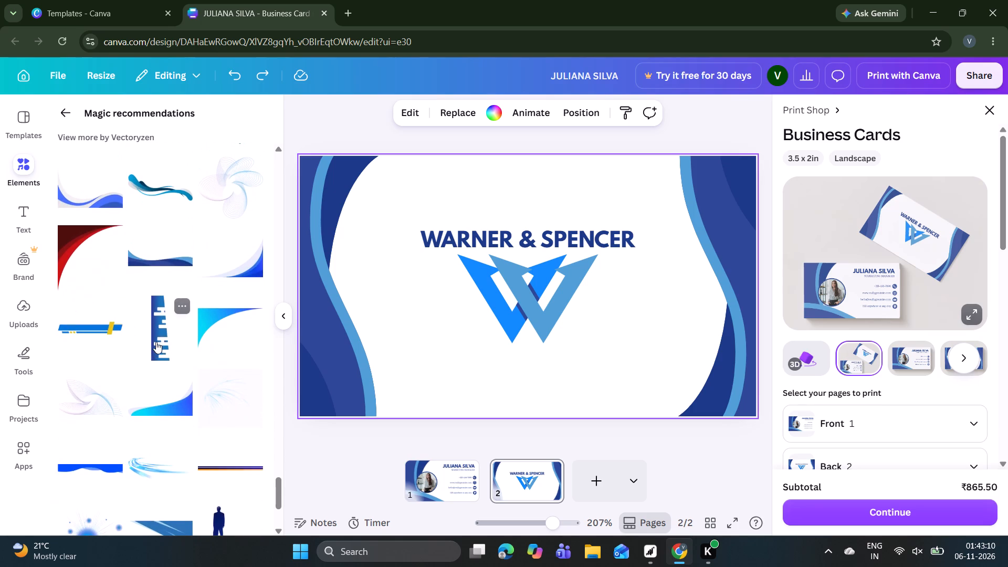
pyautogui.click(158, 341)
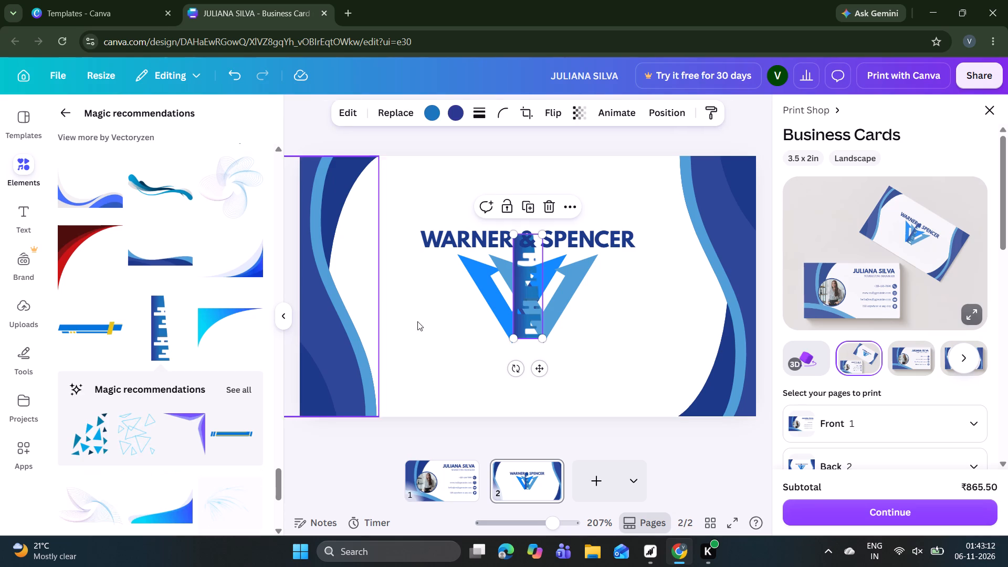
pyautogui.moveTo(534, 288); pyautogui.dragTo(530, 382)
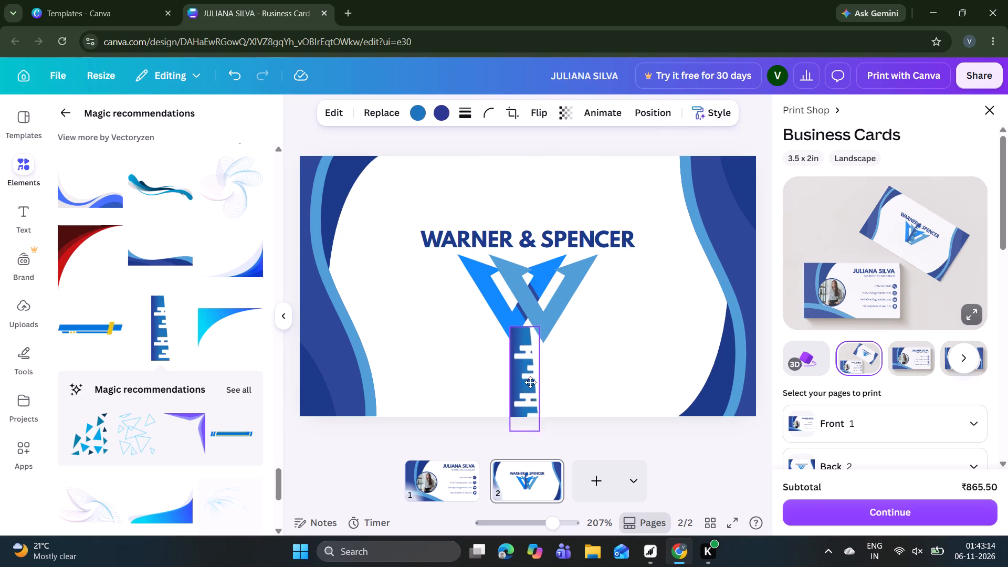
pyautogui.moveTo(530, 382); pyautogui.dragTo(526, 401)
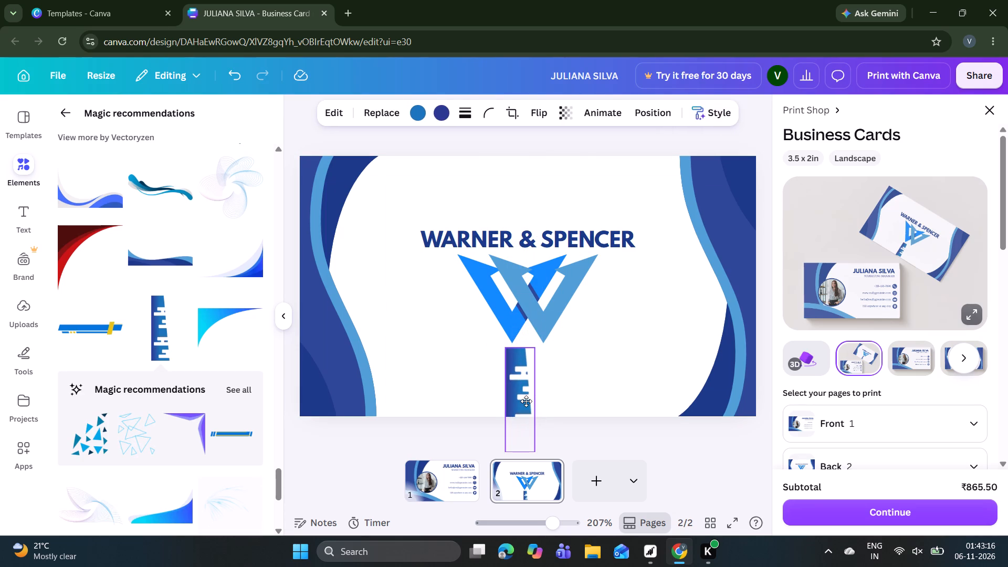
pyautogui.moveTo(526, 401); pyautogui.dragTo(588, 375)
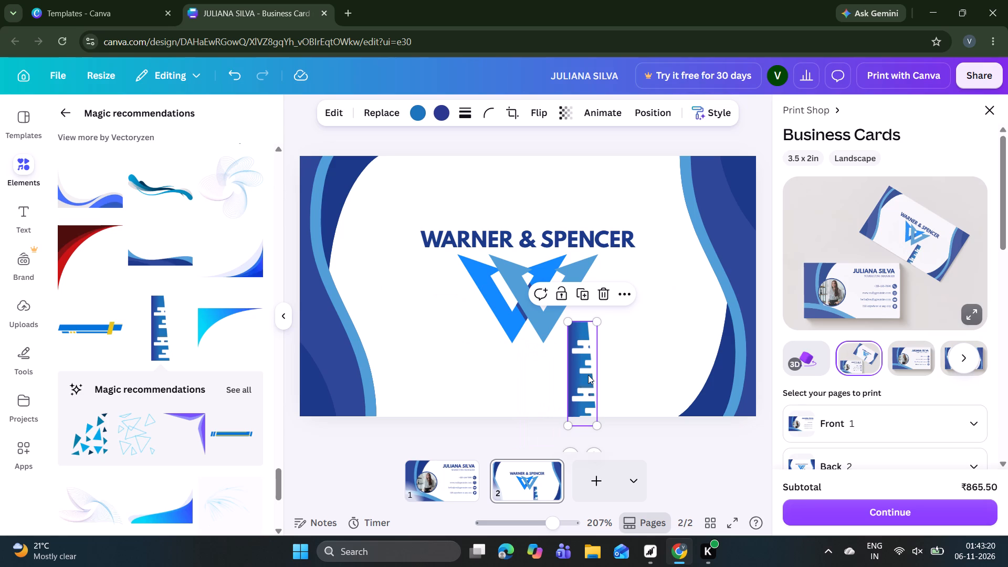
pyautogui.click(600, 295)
# Start a new blank 3.5 x 2 in landscape business card design from the Templates page.
pyautogui.click(460, 486)
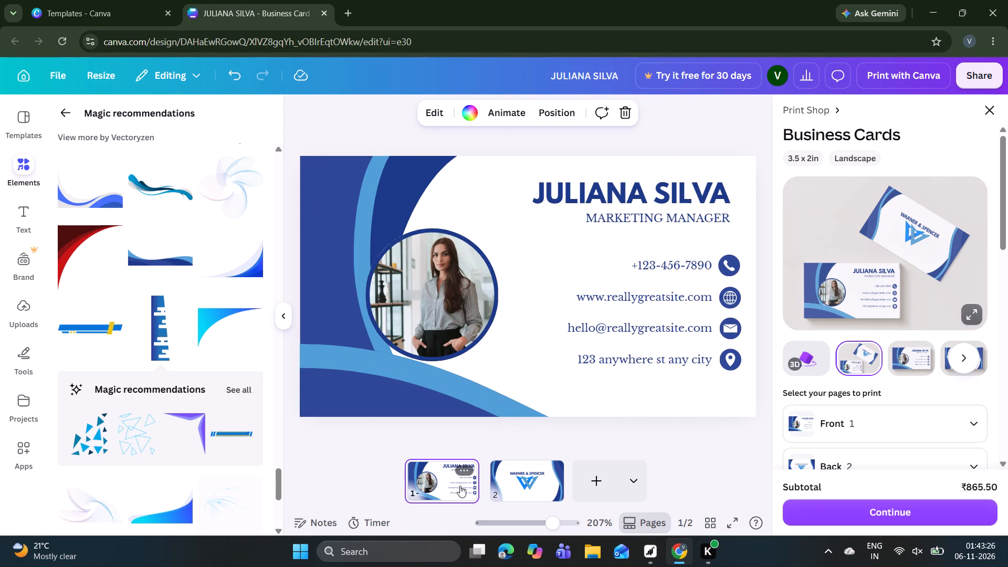
pyautogui.click(107, 0)
pyautogui.click(359, 288)
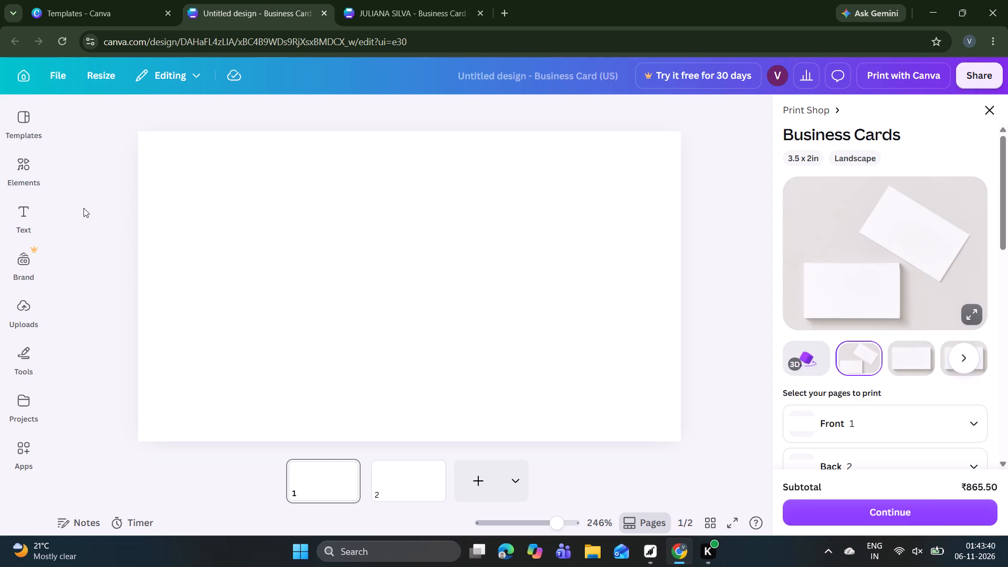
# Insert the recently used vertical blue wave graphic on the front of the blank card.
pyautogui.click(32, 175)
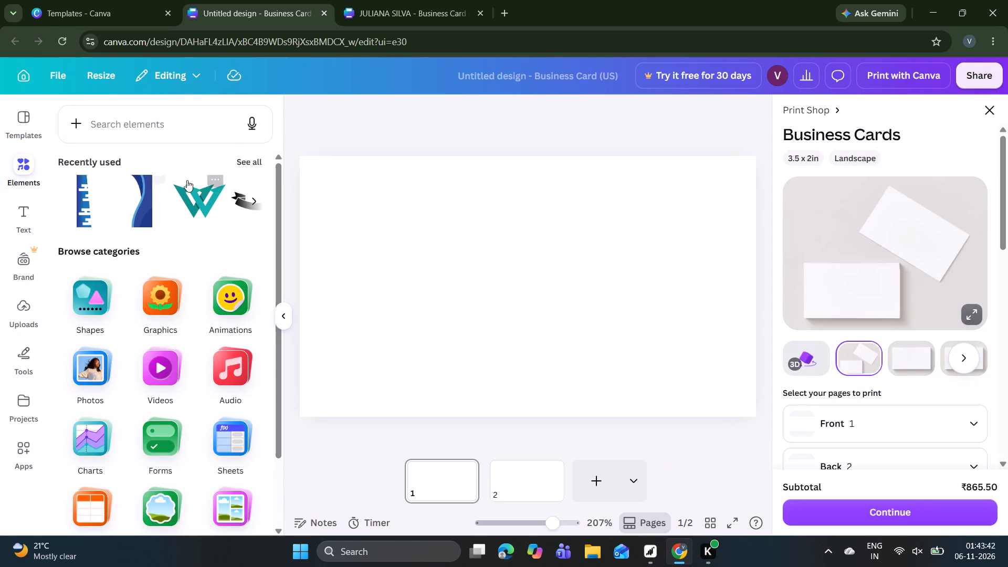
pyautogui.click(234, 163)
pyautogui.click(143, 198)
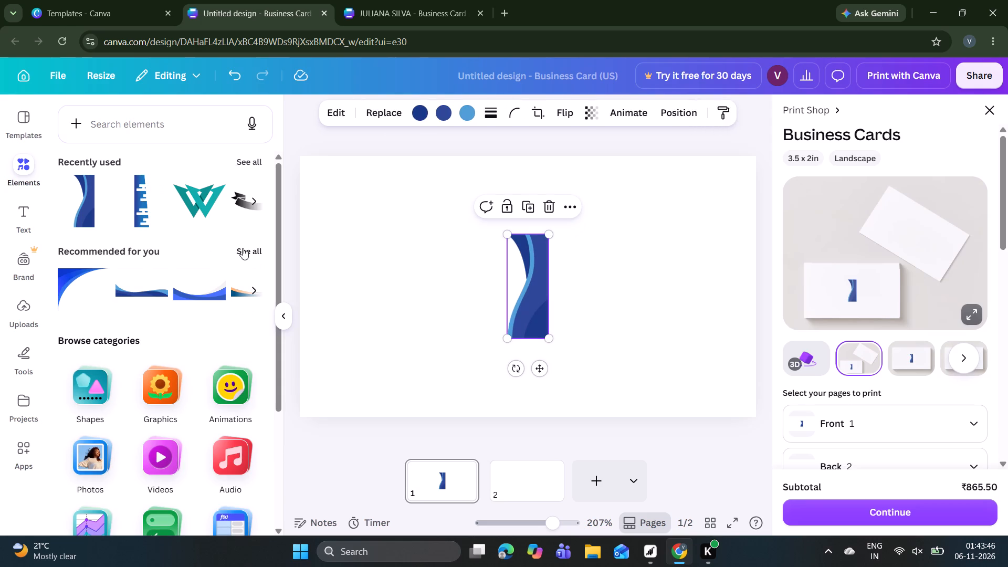
# Add the recommended blue and pale-lavender corner curve graphic and align it with the card front's bottom-right corner.
pyautogui.click(243, 248)
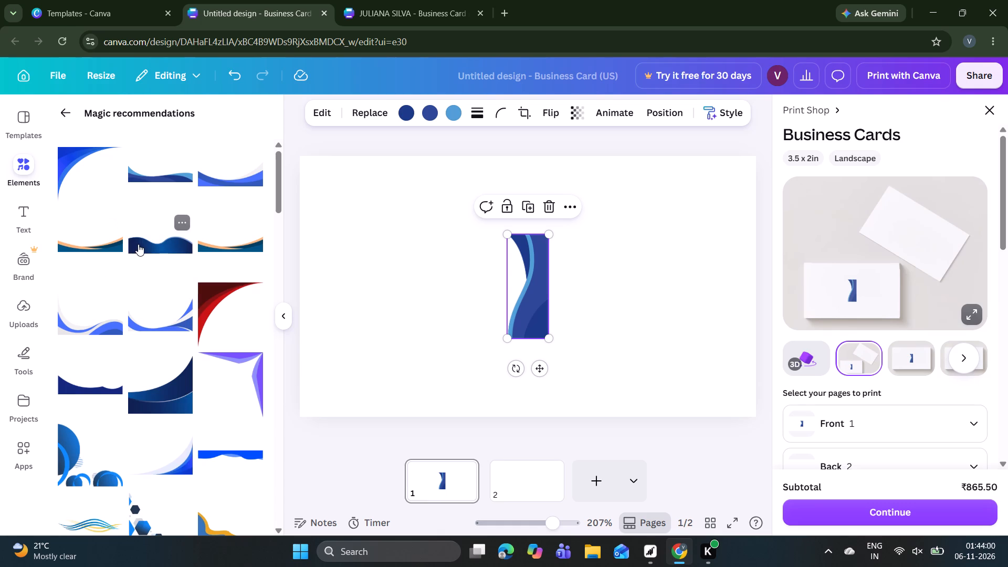
pyautogui.scroll(-2, 138, 244)
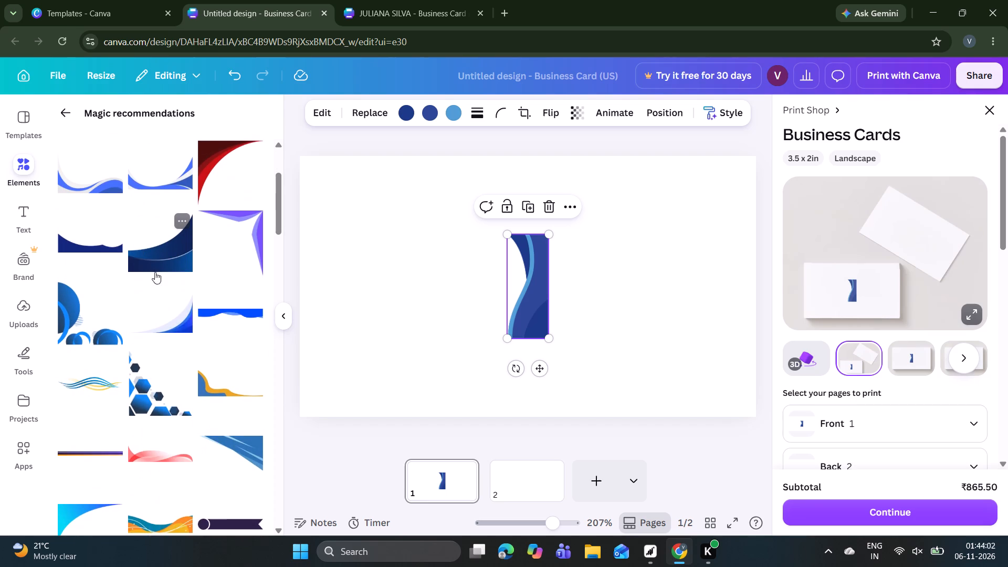
pyautogui.click(167, 318)
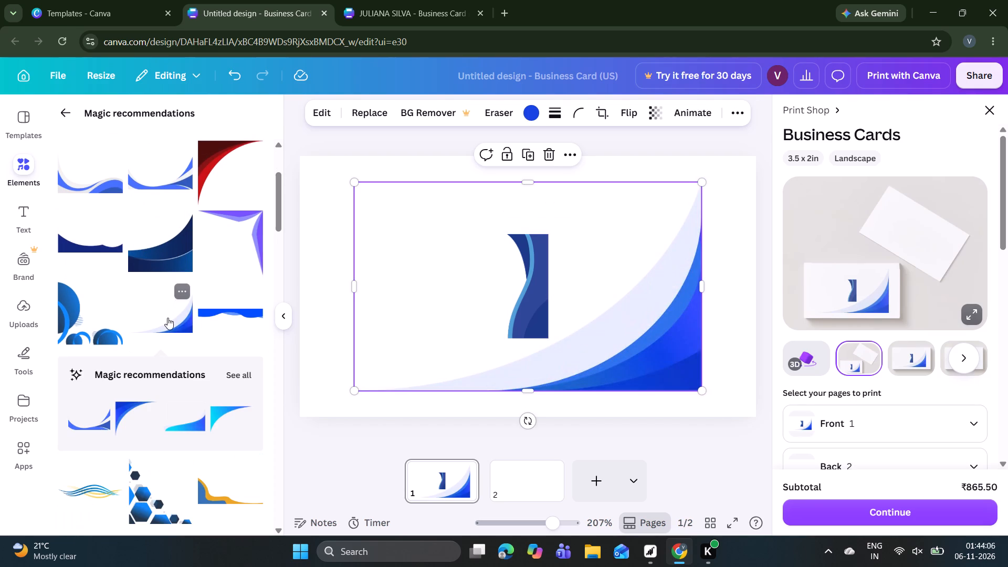
pyautogui.moveTo(474, 358); pyautogui.dragTo(527, 387)
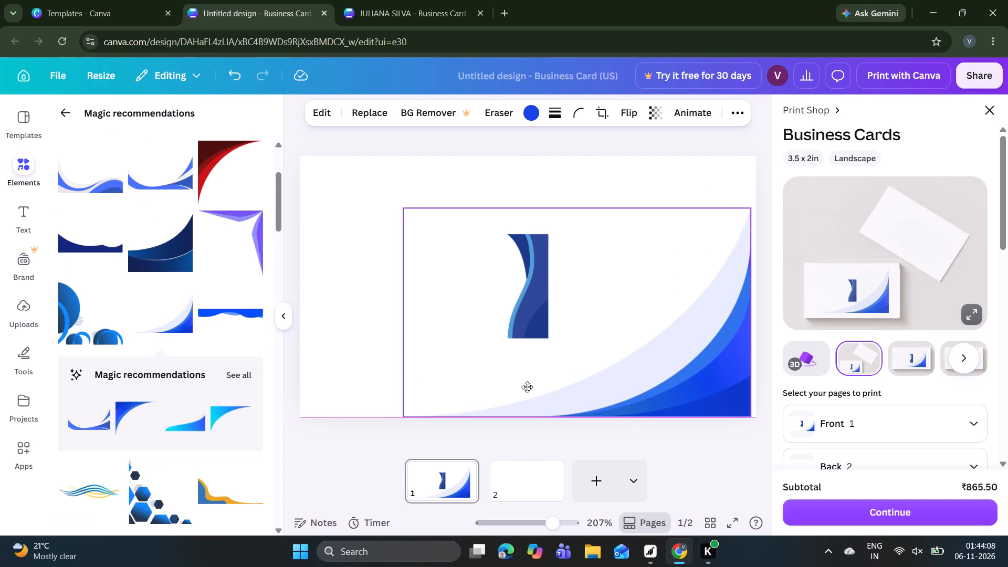
pyautogui.moveTo(527, 387); pyautogui.dragTo(529, 386)
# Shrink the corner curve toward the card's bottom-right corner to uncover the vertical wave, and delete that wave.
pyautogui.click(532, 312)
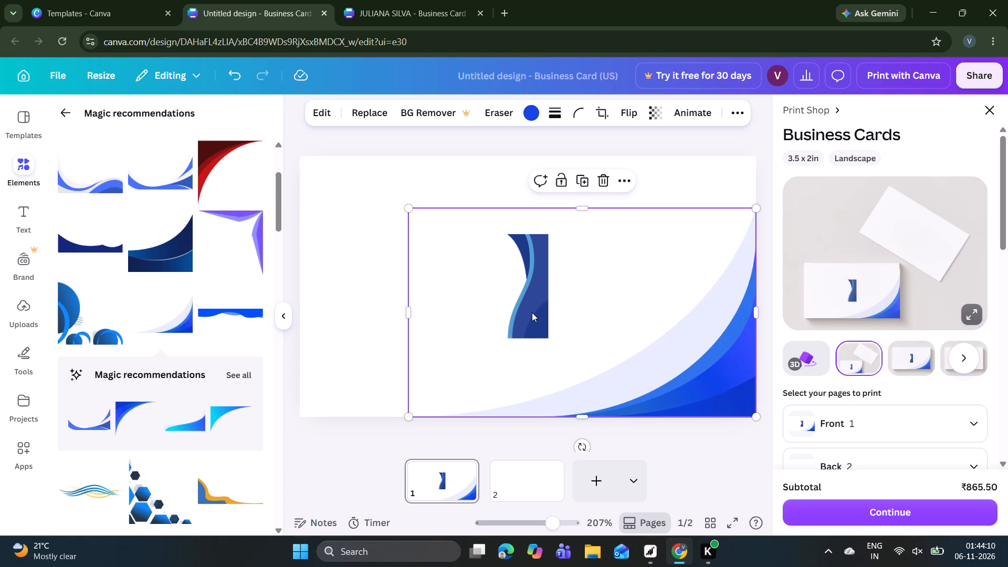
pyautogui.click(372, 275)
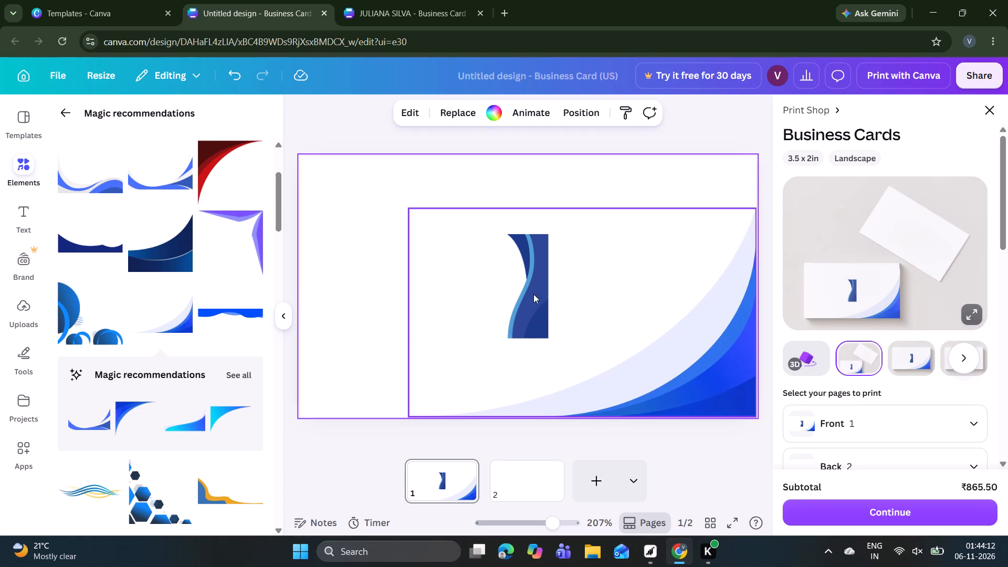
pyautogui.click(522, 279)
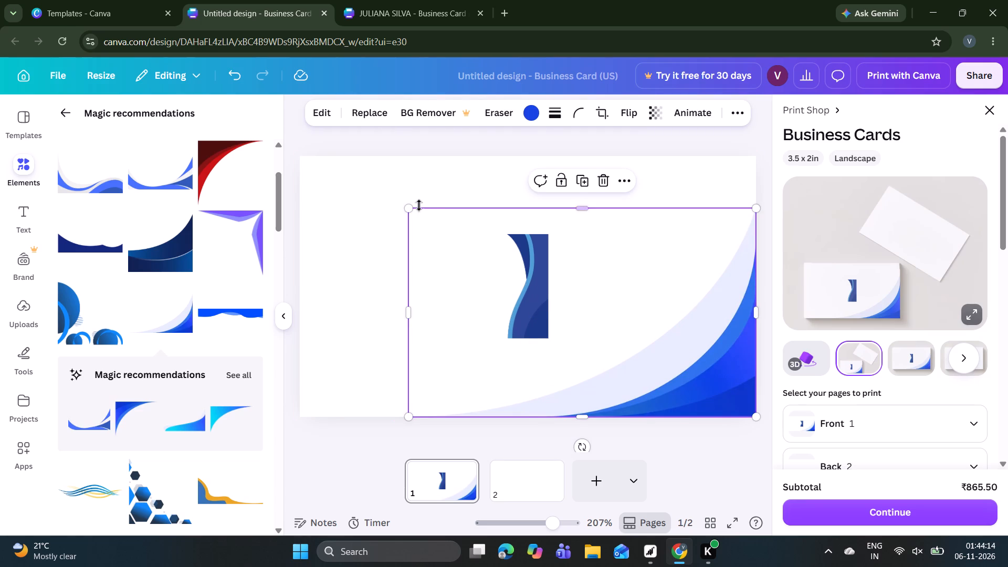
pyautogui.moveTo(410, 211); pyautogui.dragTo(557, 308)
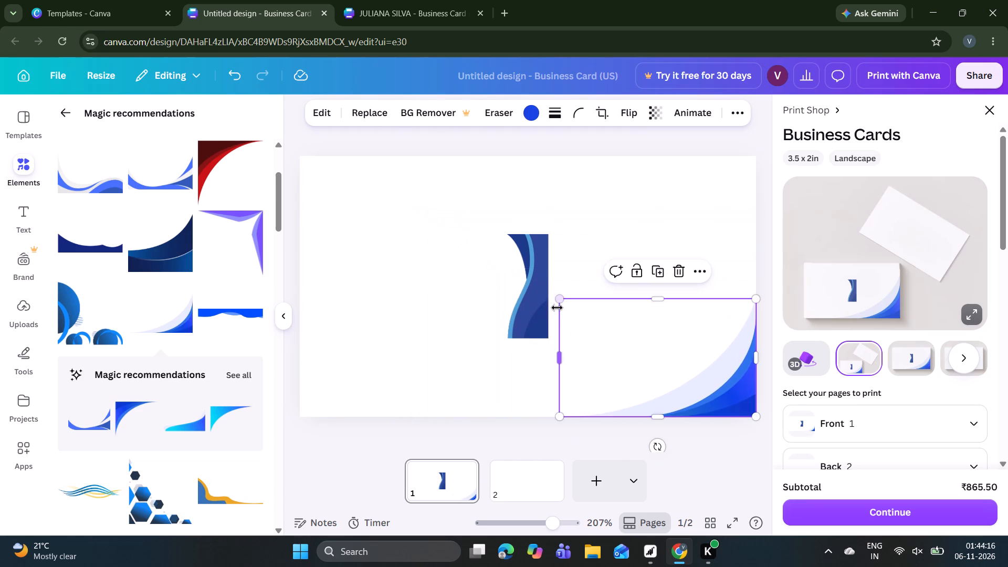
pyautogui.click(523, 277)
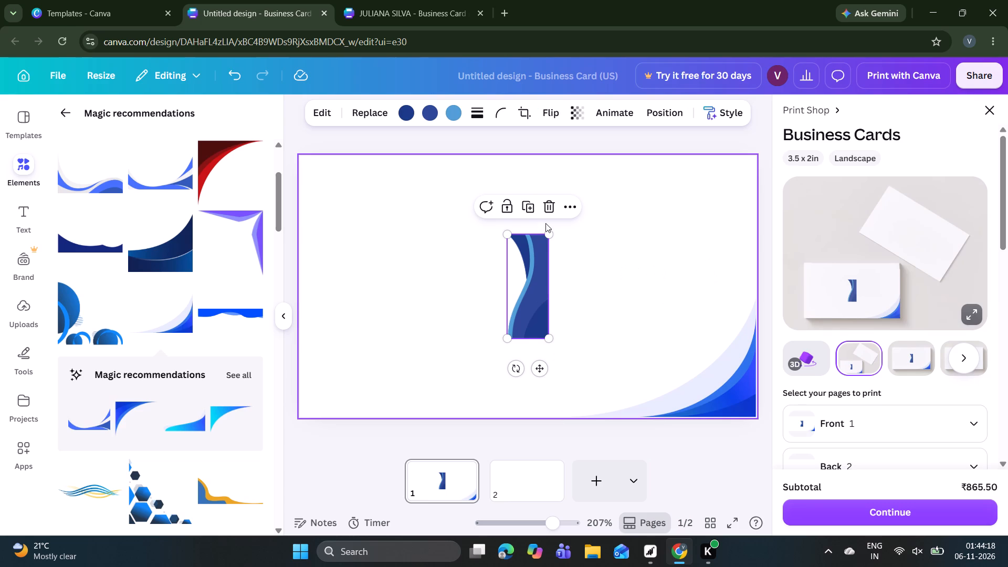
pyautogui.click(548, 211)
# Enlarge the corner curve from the card's bottom-right corner until it spans the full 2 in card height.
pyautogui.click(671, 355)
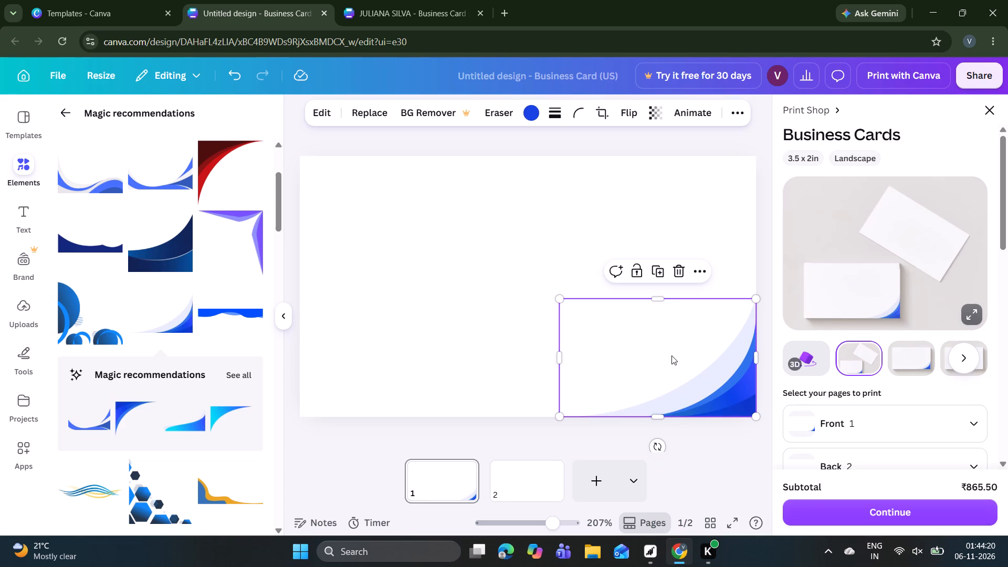
pyautogui.moveTo(562, 295); pyautogui.dragTo(290, 254)
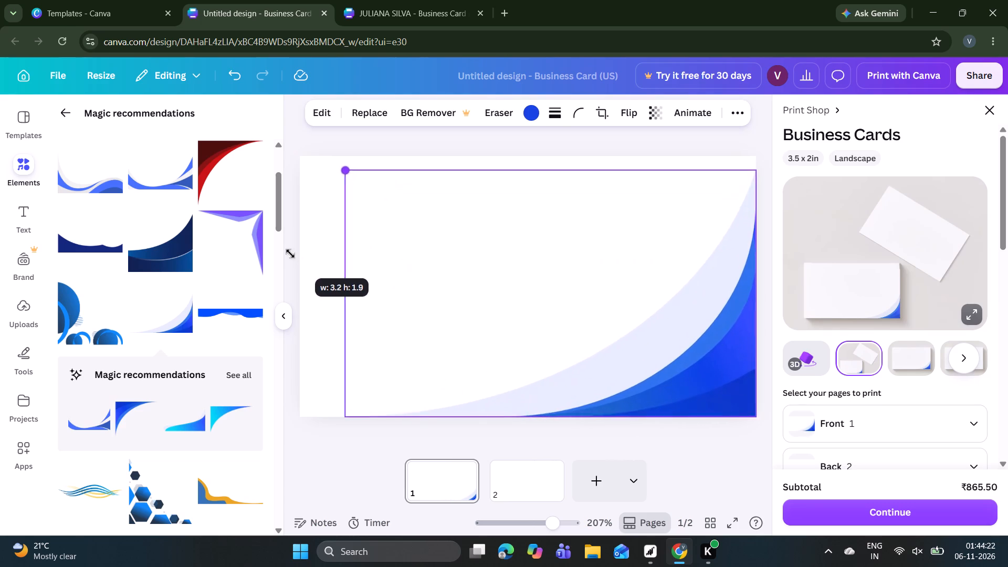
pyautogui.moveTo(290, 254); pyautogui.dragTo(257, 255)
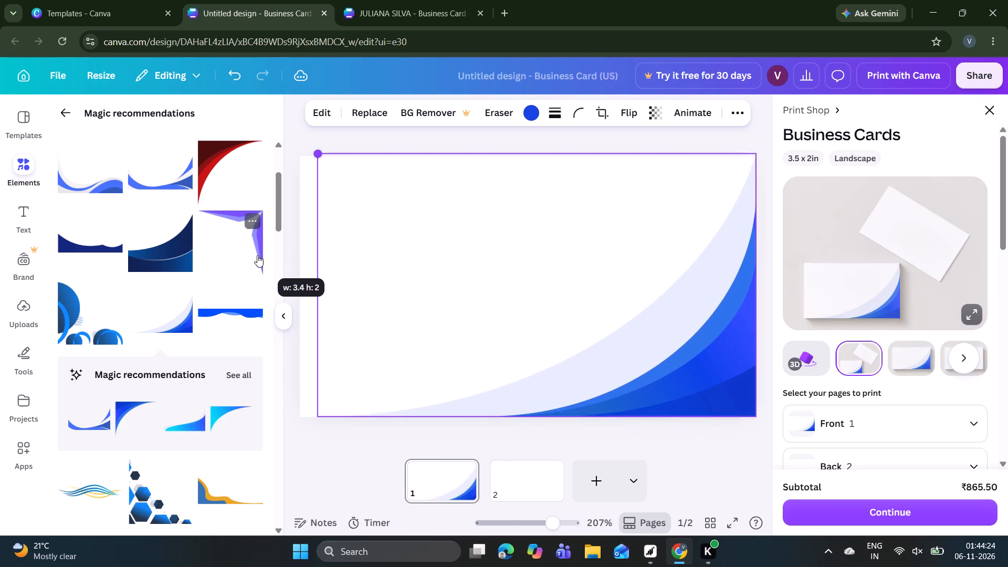
pyautogui.moveTo(257, 255); pyautogui.dragTo(259, 258)
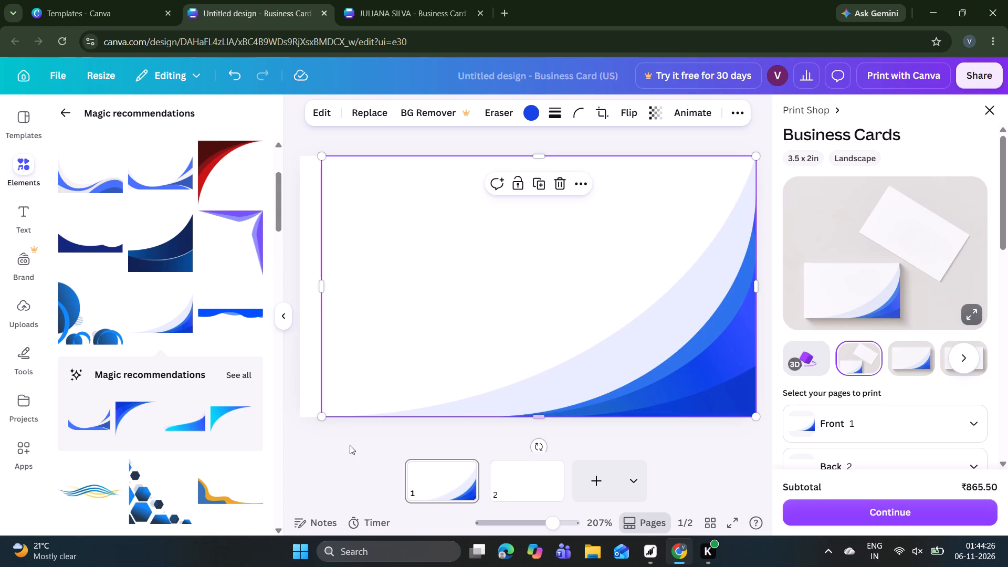
pyautogui.click(350, 445)
# Duplicate the corner curve, flip the copy horizontally and align it with the card front's left and bottom edges.
pyautogui.click(453, 362)
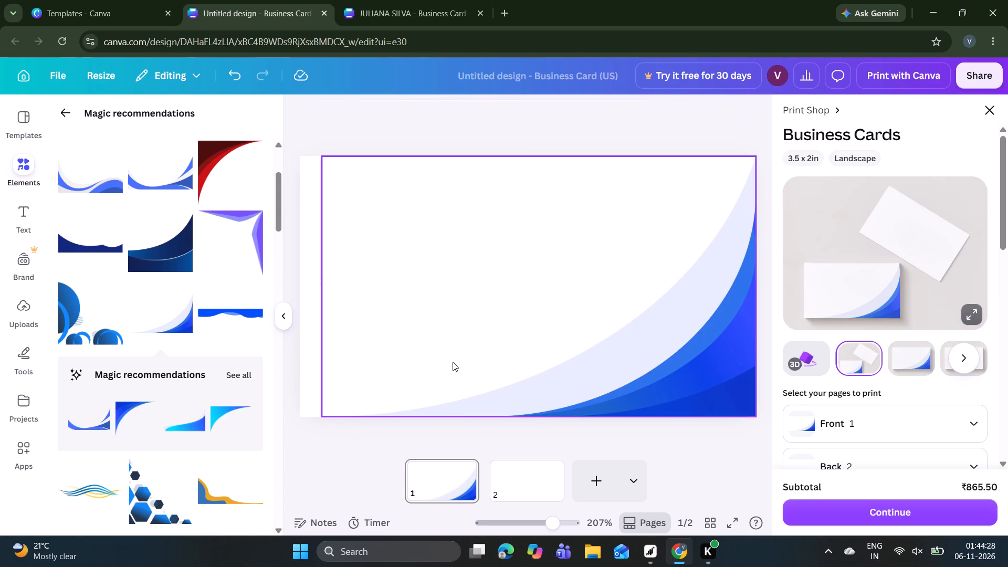
pyautogui.click(535, 189)
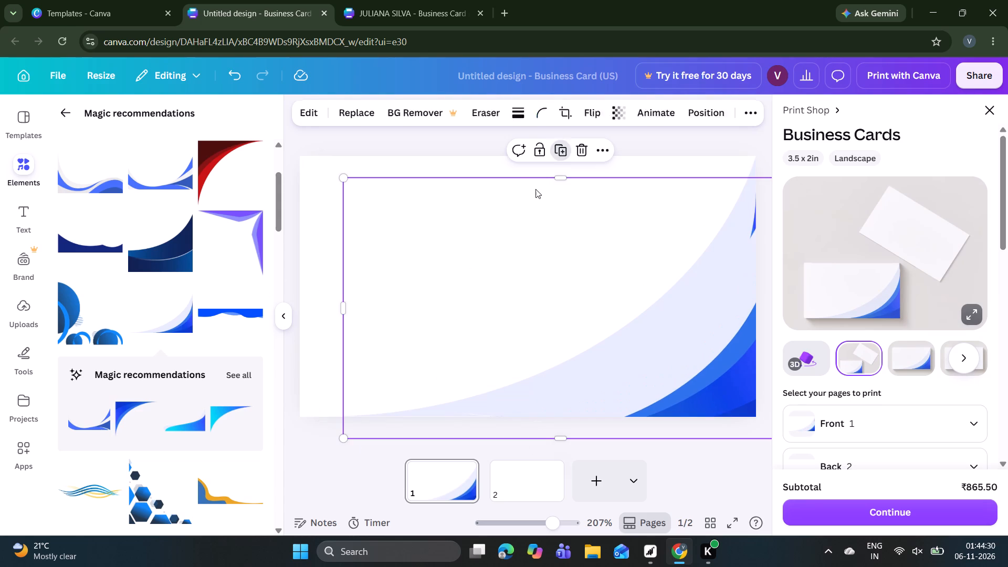
pyautogui.click(630, 114)
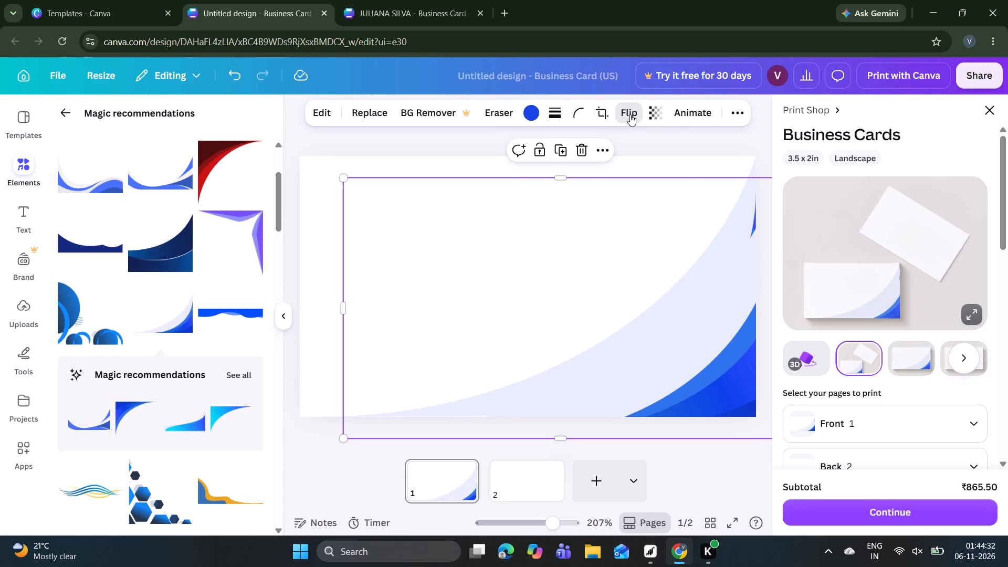
pyautogui.click(606, 141)
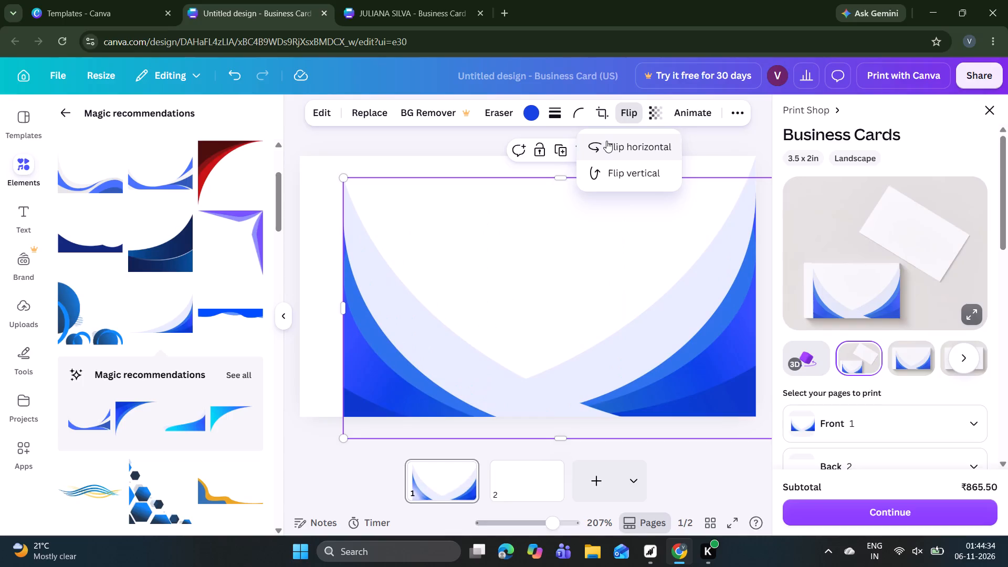
pyautogui.moveTo(460, 293); pyautogui.dragTo(416, 275)
pyautogui.click(357, 461)
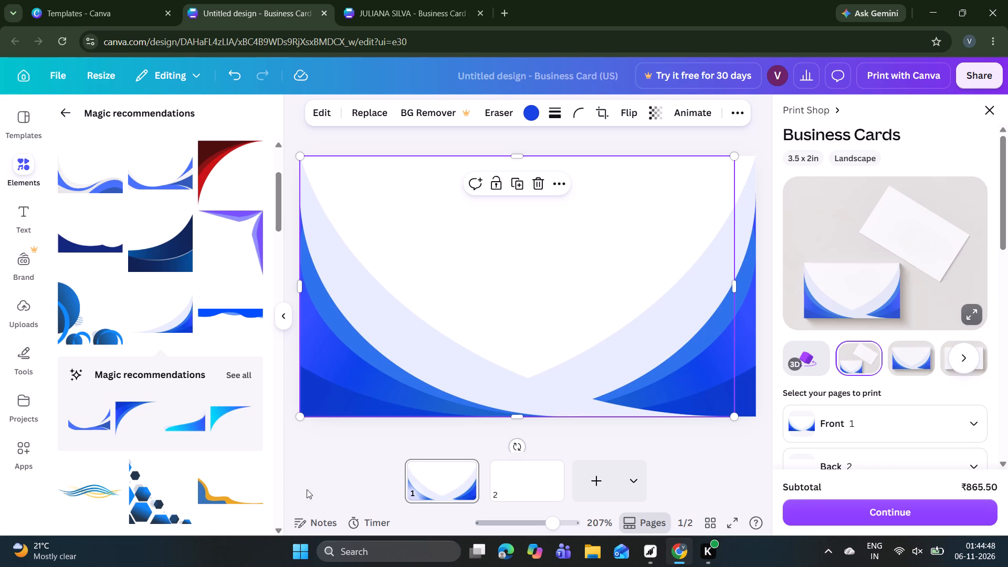
pyautogui.click(335, 458)
# Browse the curve graphics and open the full set of magic recommendations related to the corner curve.
pyautogui.scroll(-1, 296, 425)
pyautogui.scroll(-2, 209, 458)
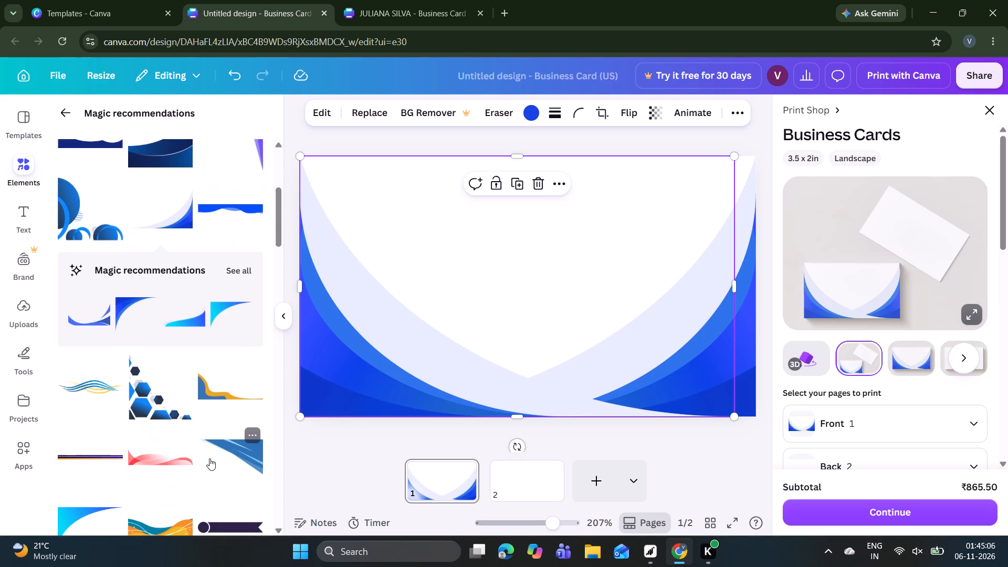
pyautogui.scroll(-1, 209, 458)
pyautogui.click(232, 256)
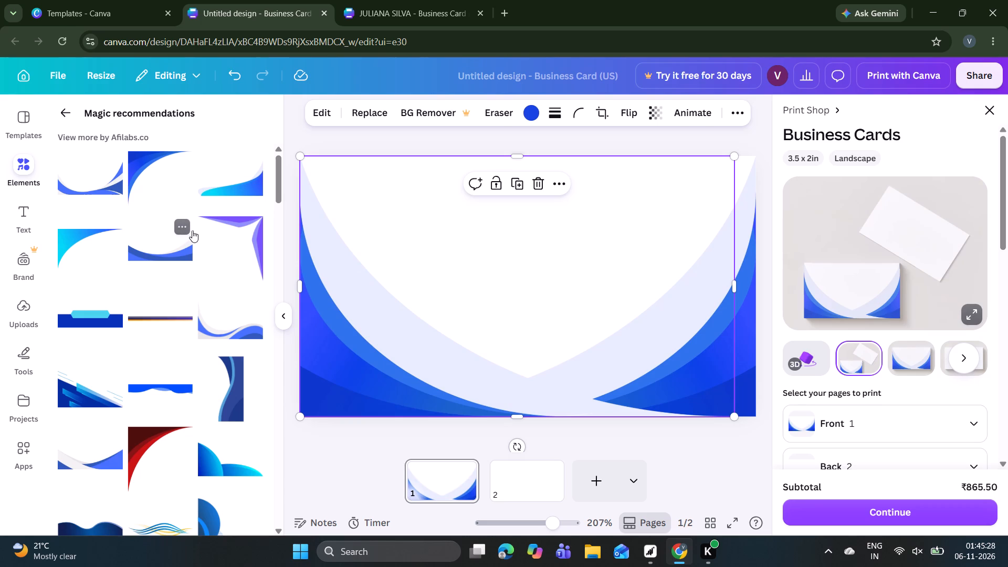
# Delete both the flipped and the original corner curve from the card front.
pyautogui.click(537, 186)
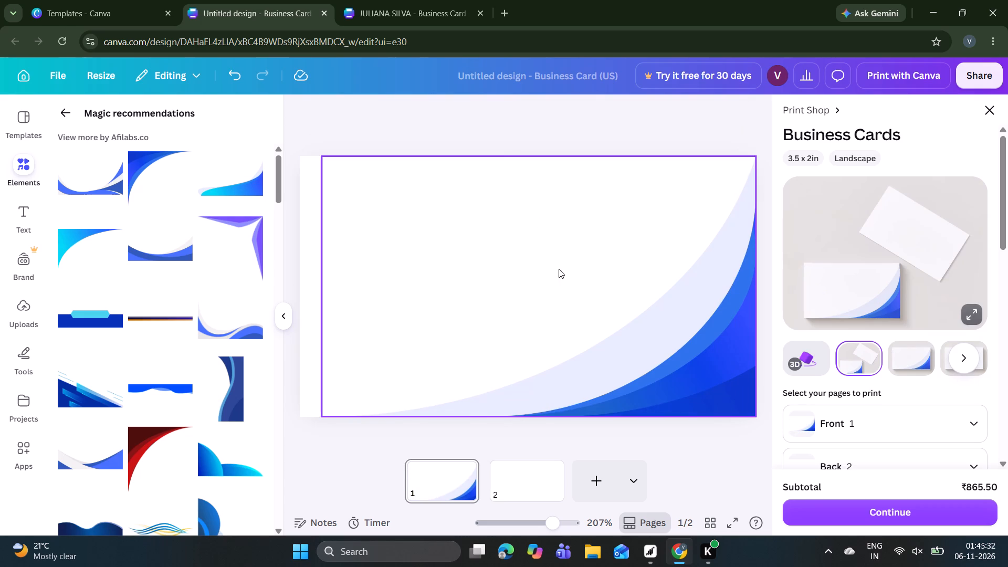
pyautogui.click(575, 309)
pyautogui.click(562, 177)
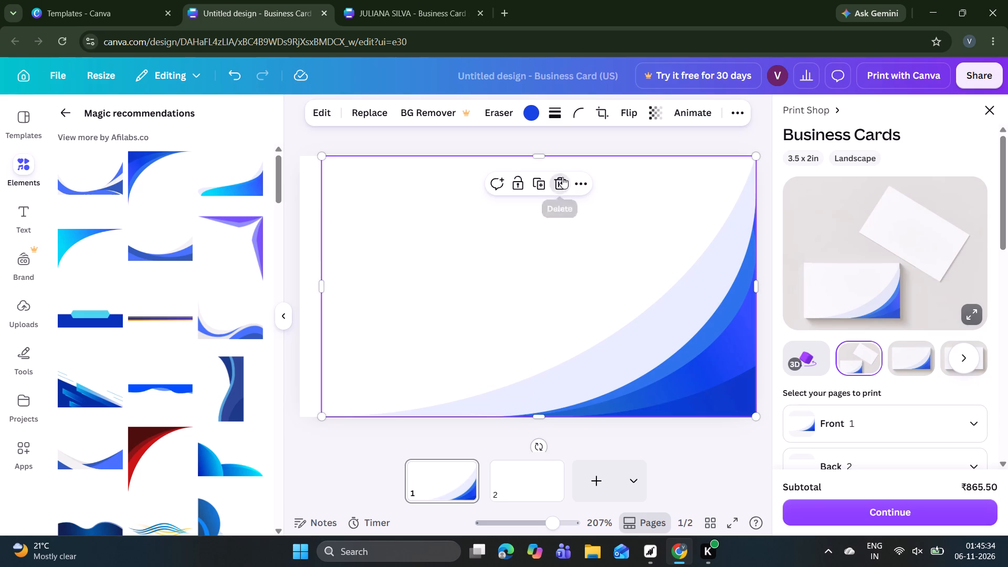
# Add the recommended cyan-to-blue gradient wave and align it with the card front's bottom-right corner.
pyautogui.click(239, 185)
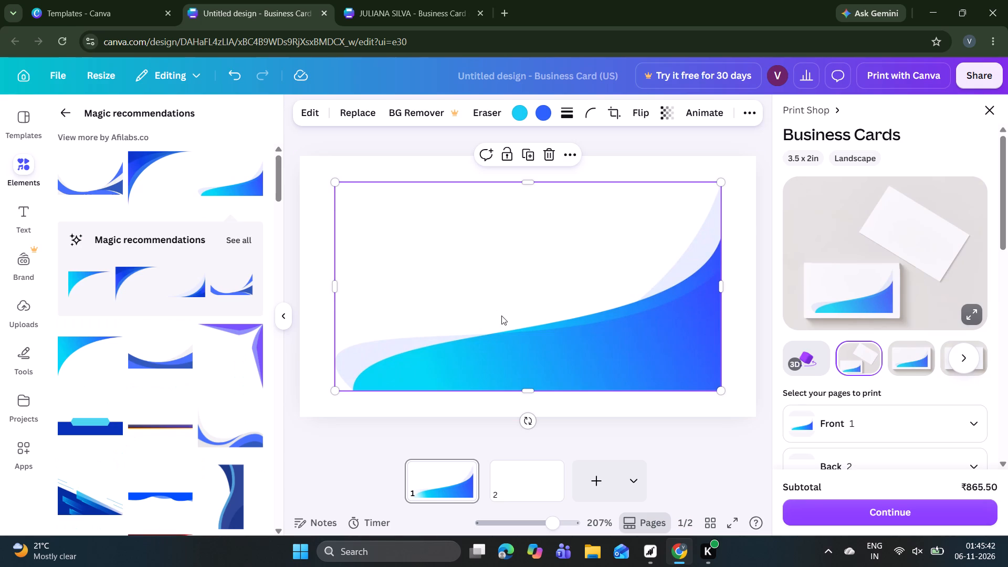
pyautogui.moveTo(502, 317); pyautogui.dragTo(532, 340)
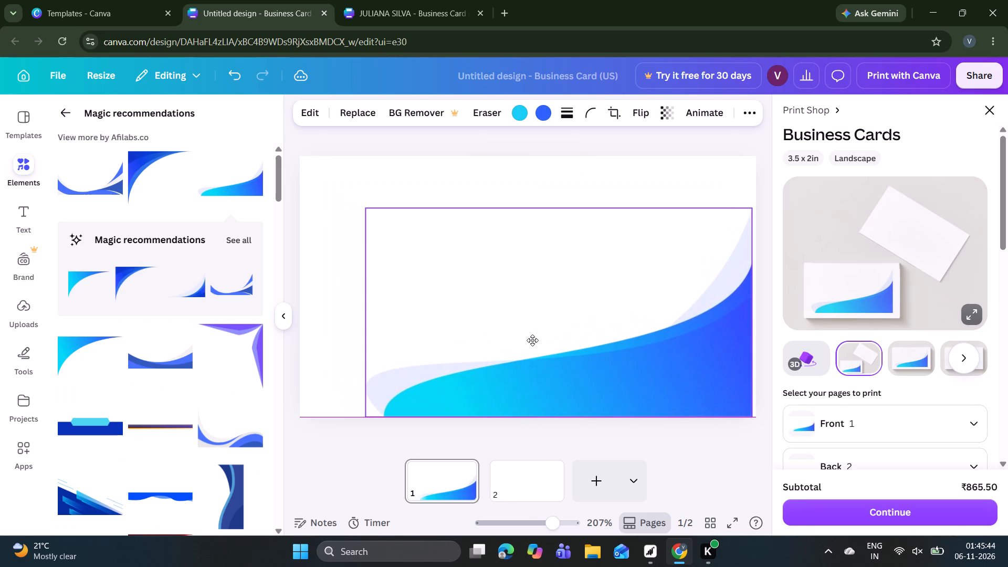
pyautogui.moveTo(532, 340); pyautogui.dragTo(536, 340)
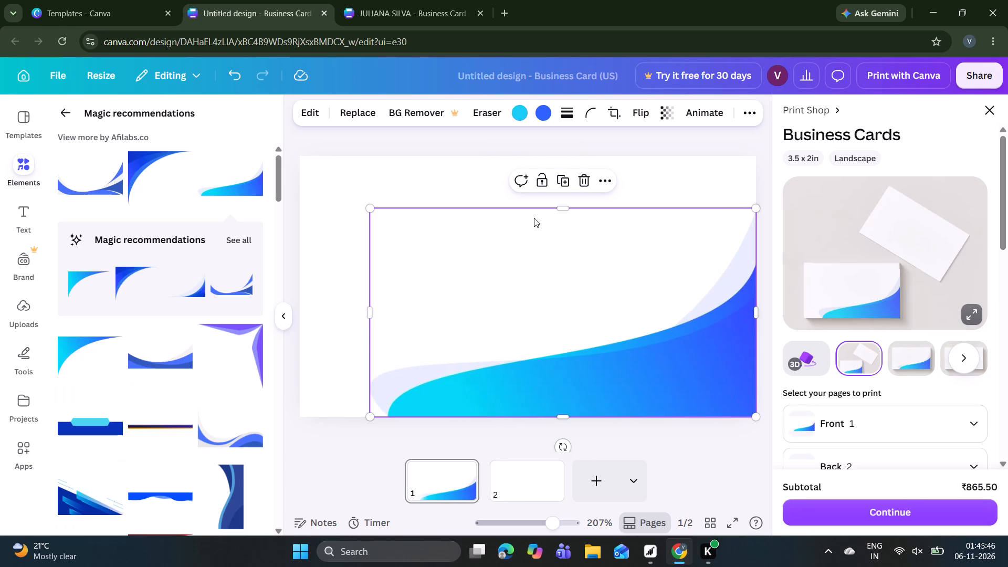
# Duplicate the gradient wave, flip the copy horizontally and move it to the card front's bottom-left corner.
pyautogui.click(563, 172)
pyautogui.click(647, 107)
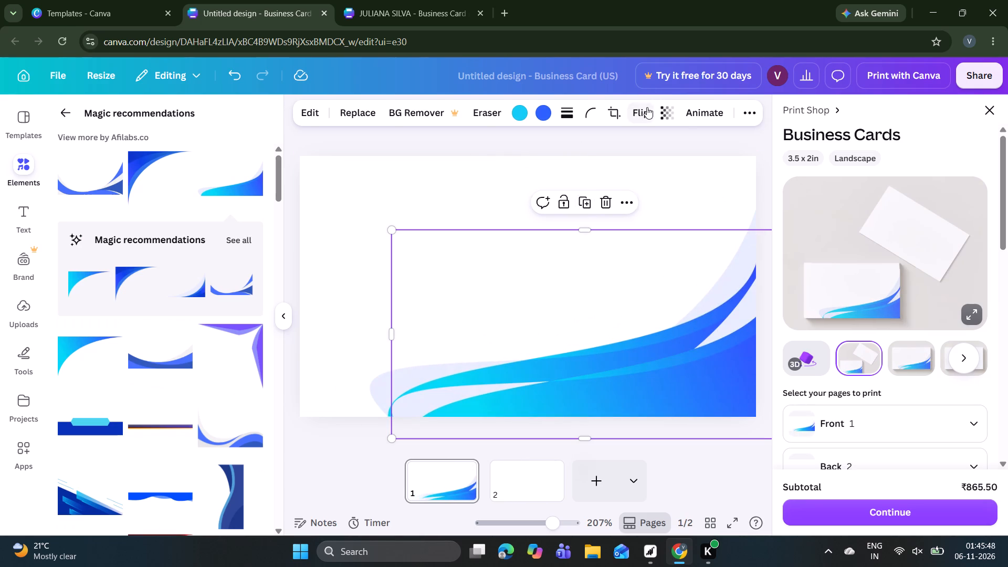
pyautogui.click(621, 149)
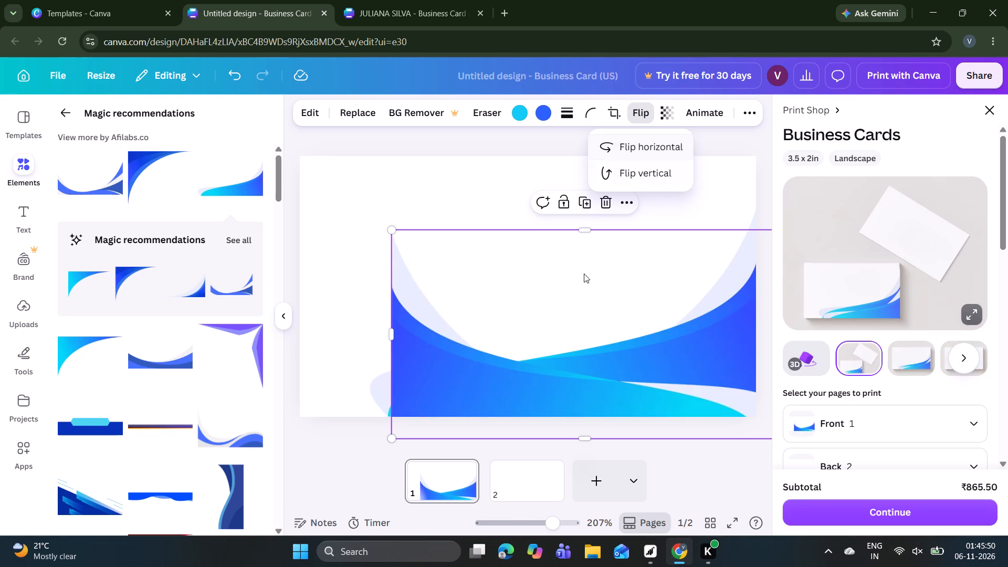
pyautogui.moveTo(566, 332); pyautogui.dragTo(469, 312)
pyautogui.click(601, 443)
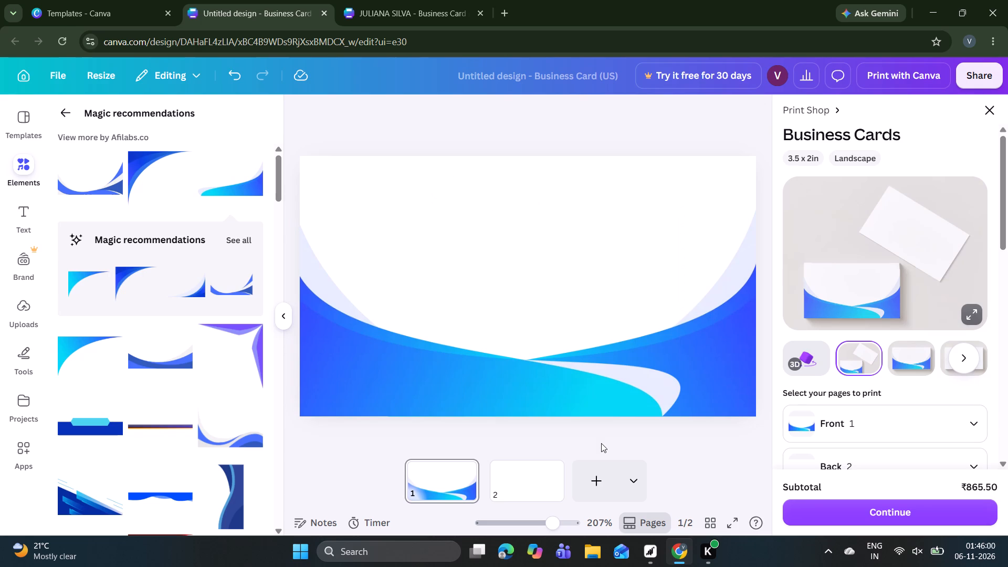
# Try different flips on the wave copy, leaving it mirrored both horizontally and vertically with its fill along the upper edge.
pyautogui.click(492, 403)
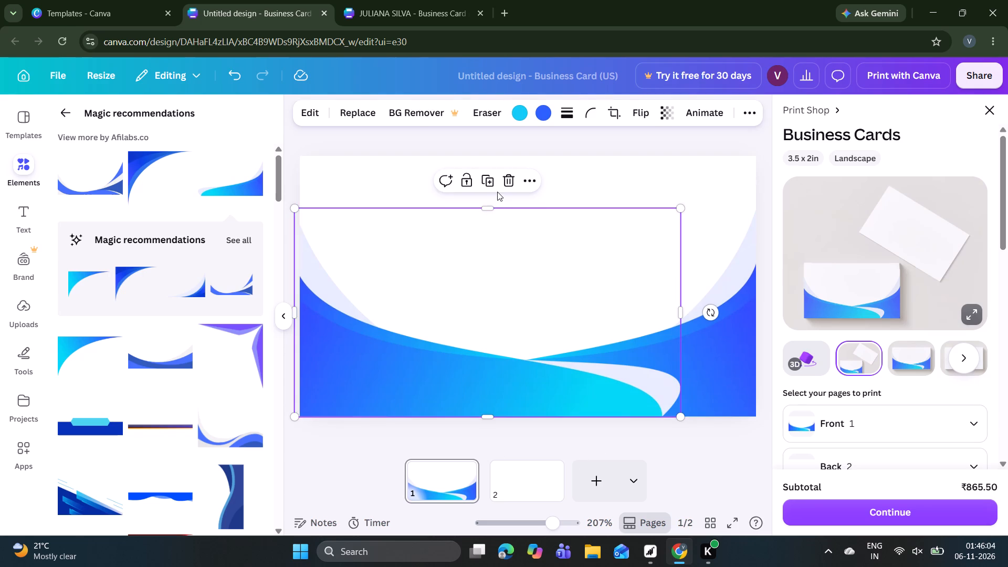
pyautogui.click(643, 121)
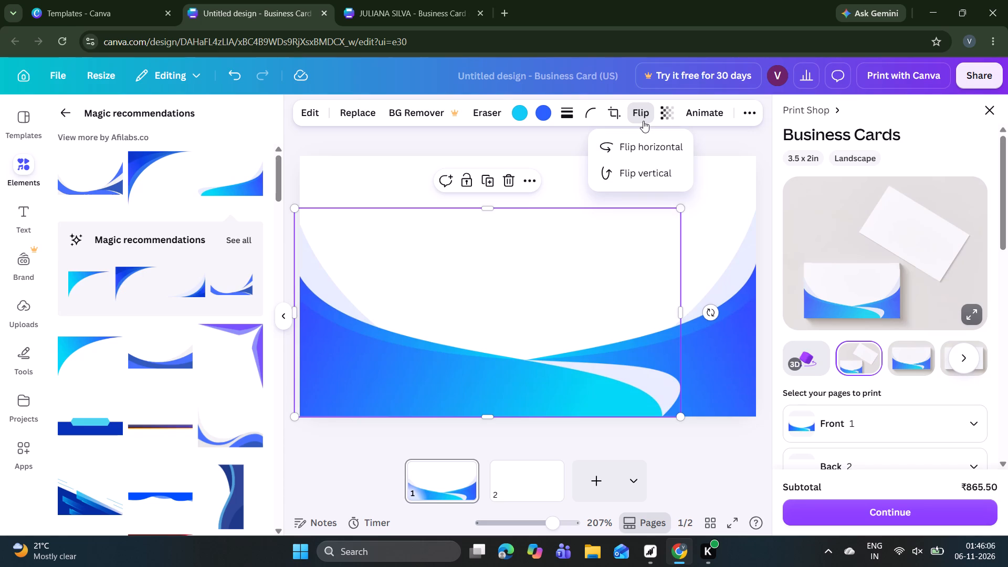
pyautogui.click(634, 140)
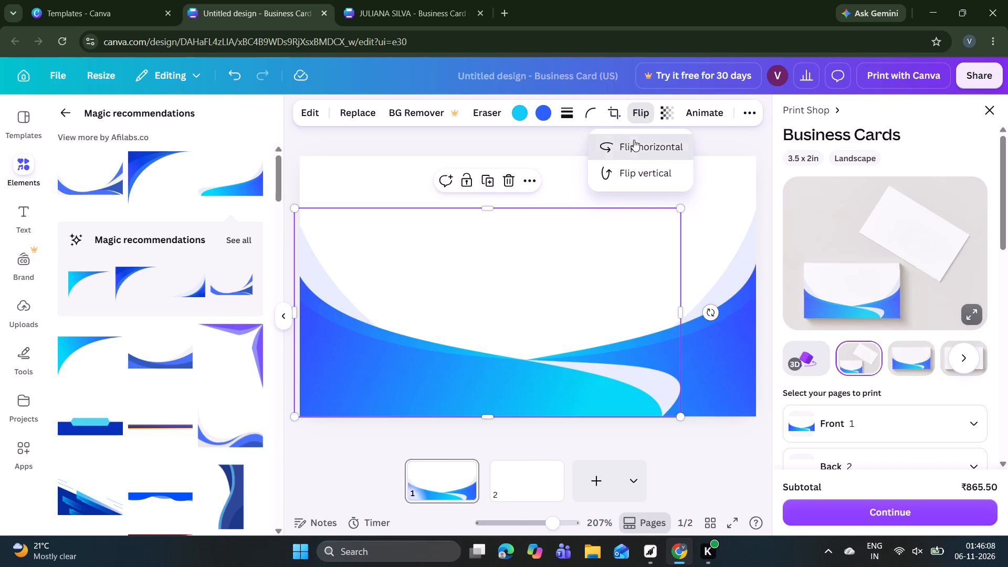
pyautogui.click(614, 182)
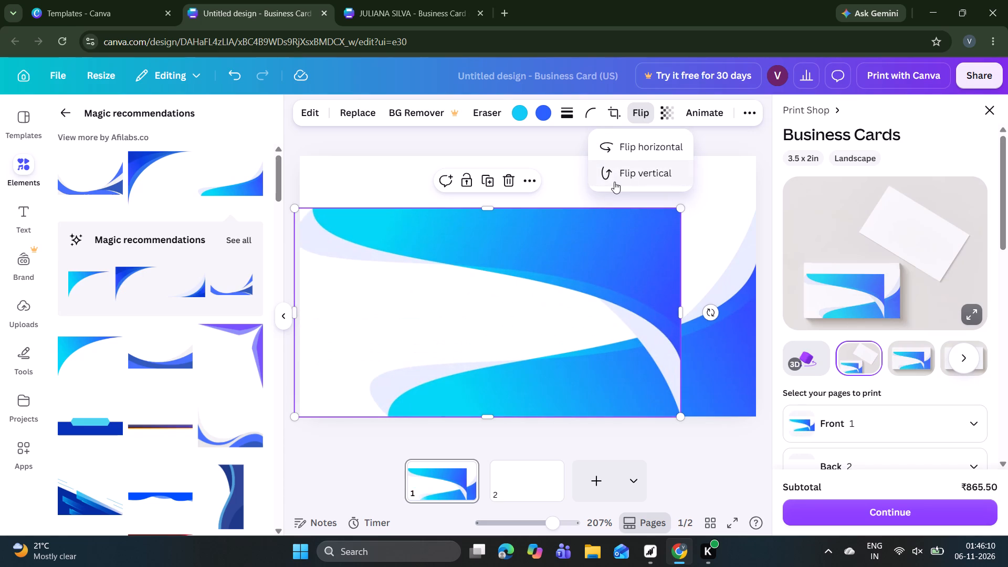
pyautogui.click(619, 171)
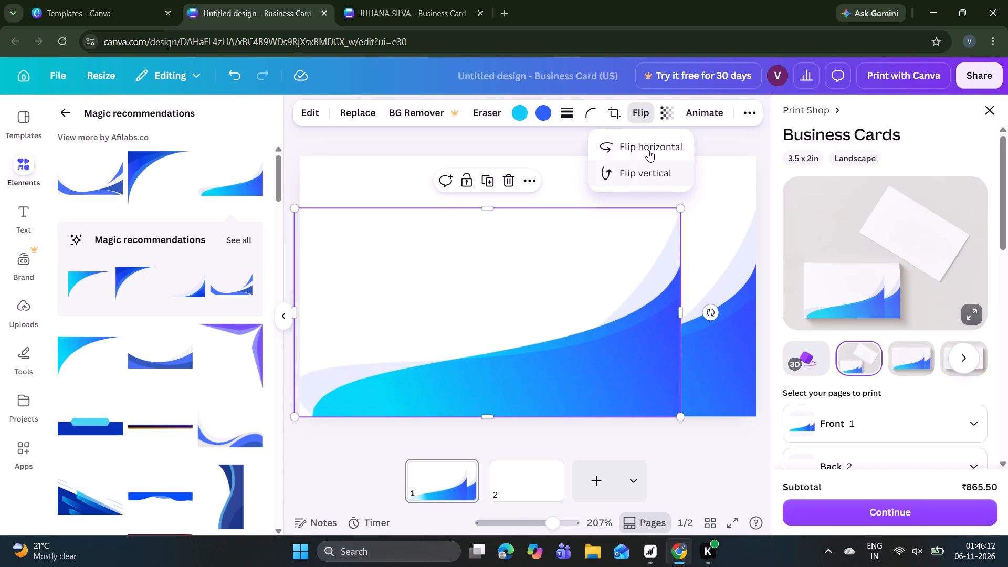
pyautogui.click(660, 146)
pyautogui.click(655, 171)
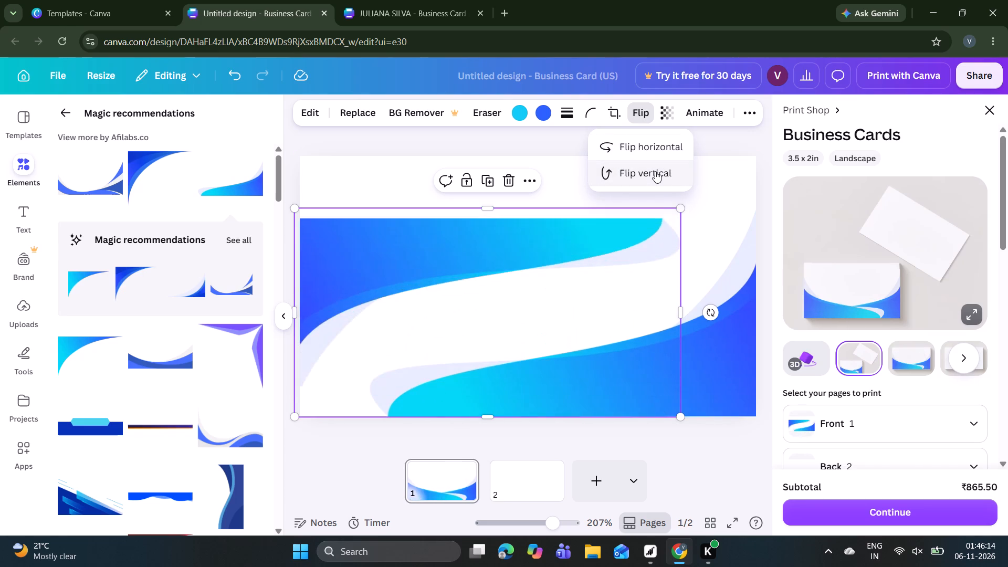
pyautogui.moveTo(559, 209); pyautogui.dragTo(533, 306)
pyautogui.click(236, 73)
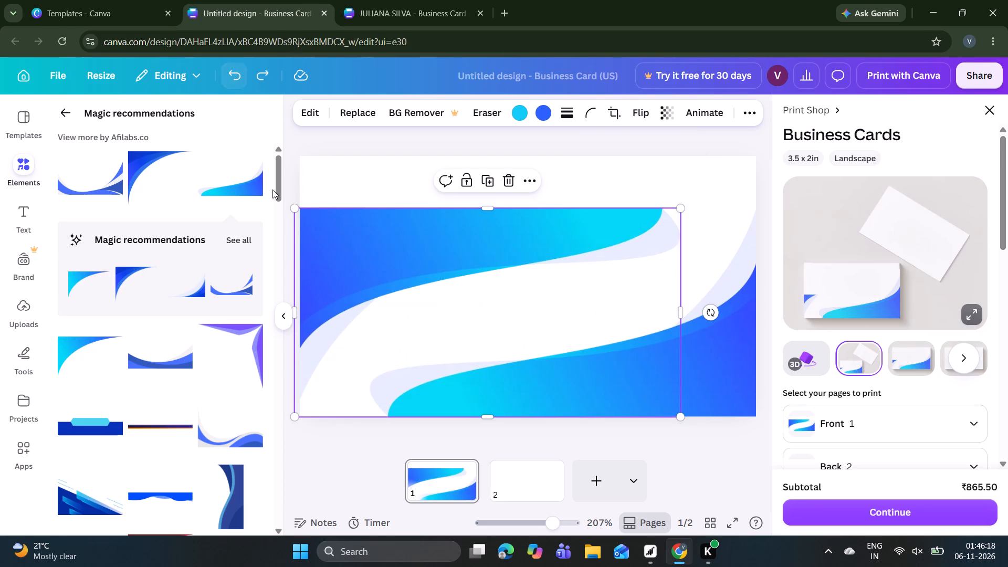
# Move the flipped wave copy down and partly off the card's left edge, so its straight top meets the original wave's crest.
pyautogui.moveTo(309, 260); pyautogui.dragTo(302, 432)
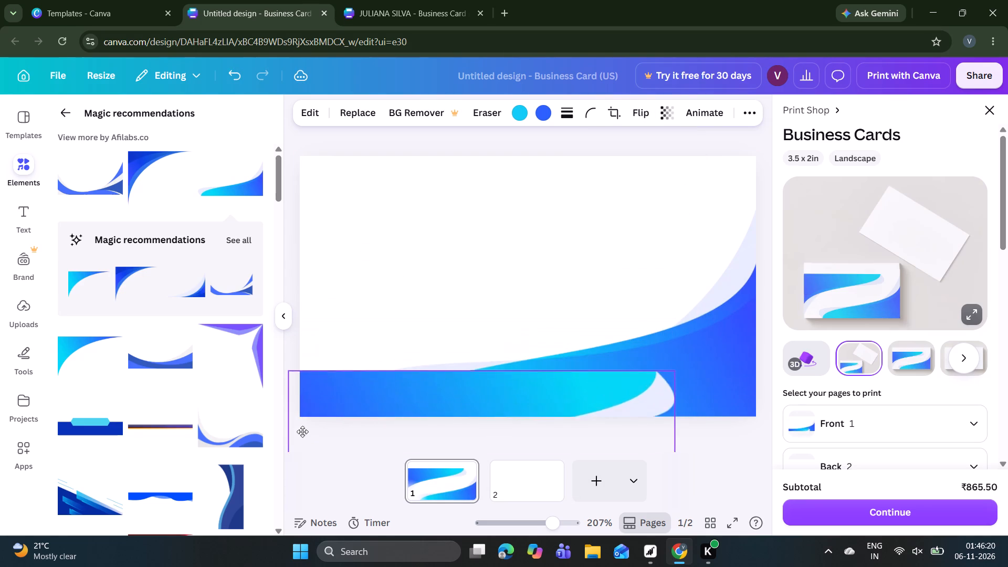
pyautogui.moveTo(302, 432); pyautogui.dragTo(256, 377)
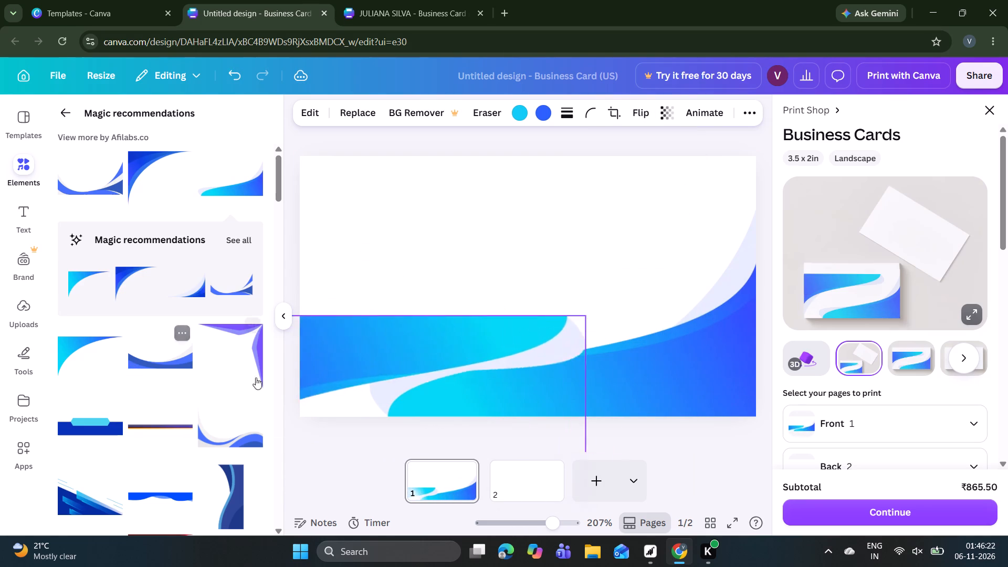
pyautogui.moveTo(256, 377); pyautogui.dragTo(176, 406)
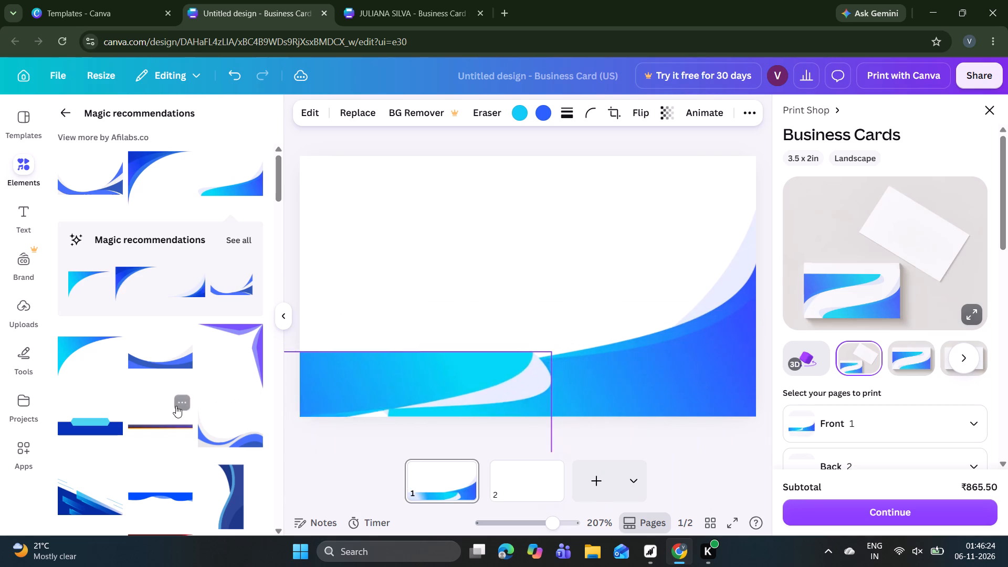
pyautogui.moveTo(176, 406); pyautogui.dragTo(150, 416)
pyautogui.click(206, 298)
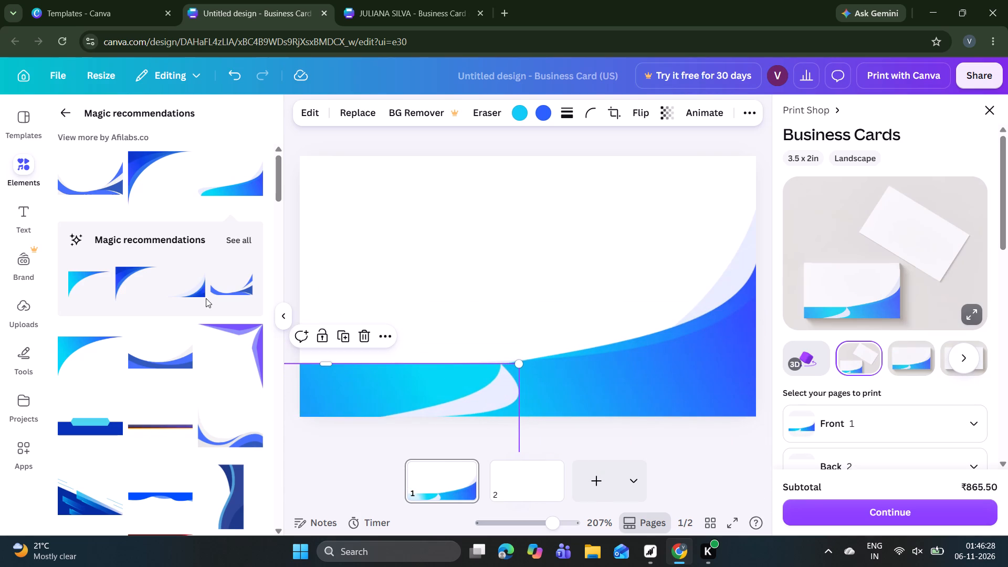
pyautogui.click(321, 212)
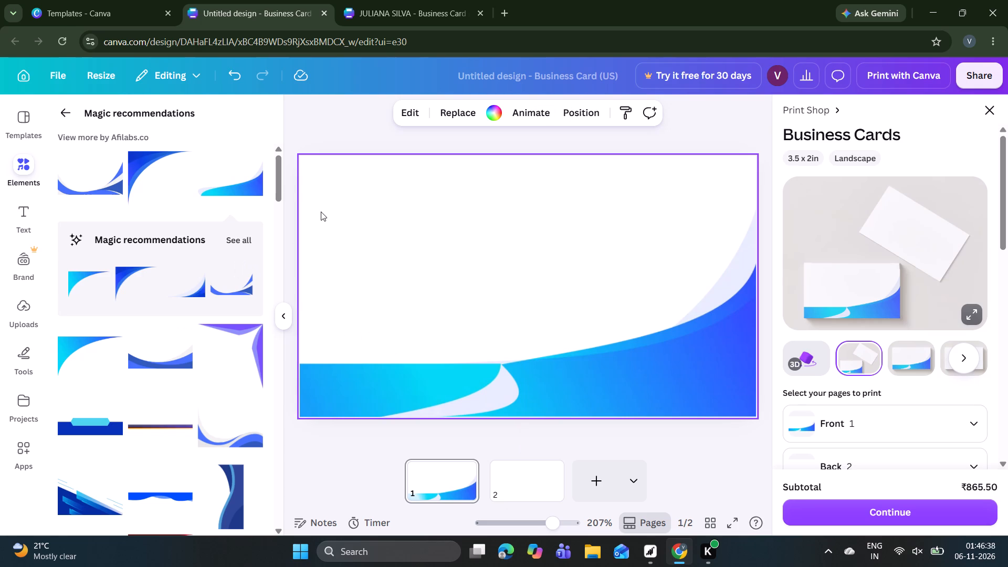
# Select both gradient waves on the card front and group them.
pyautogui.moveTo(338, 279); pyautogui.dragTo(415, 383)
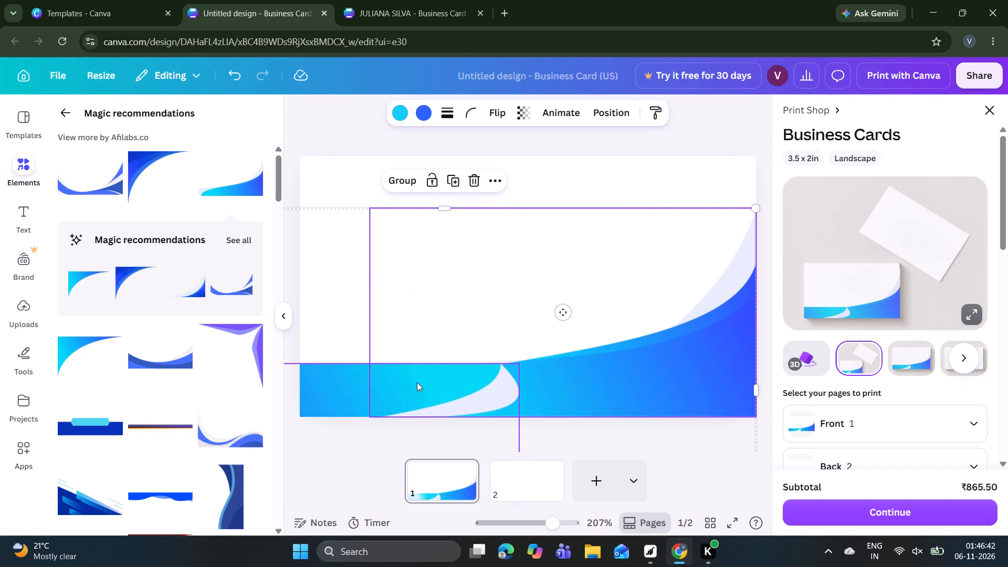
pyautogui.click(394, 176)
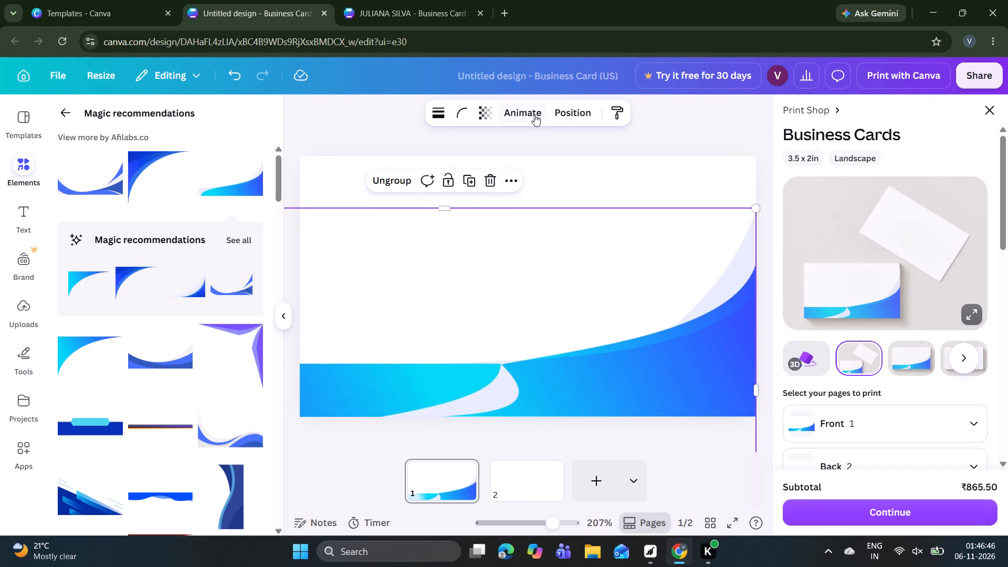
# Rotate the grouped waves about 180°, repositioning the group as needed to straighten it.
pyautogui.moveTo(511, 238); pyautogui.dragTo(545, 178)
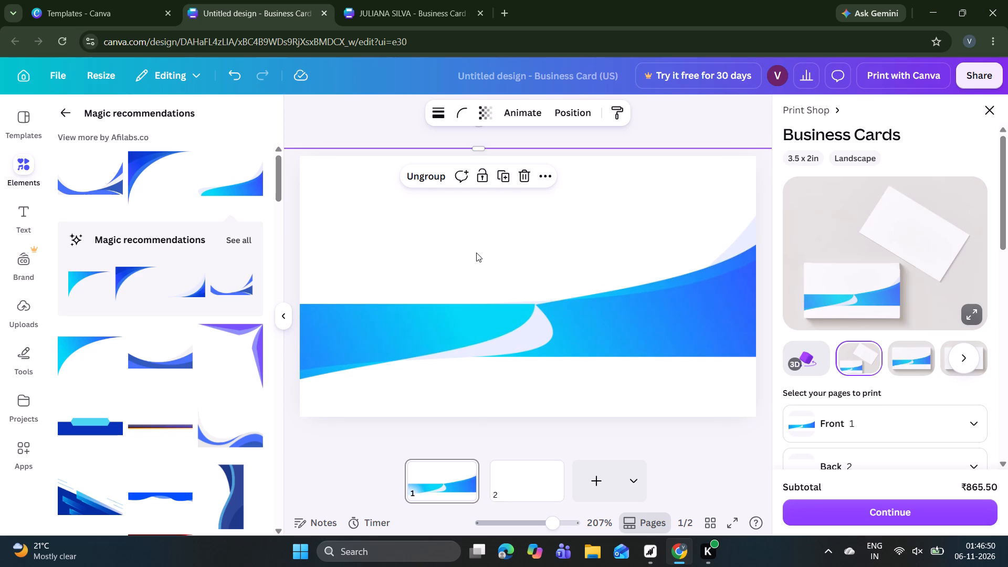
pyautogui.moveTo(476, 253); pyautogui.dragTo(375, 250)
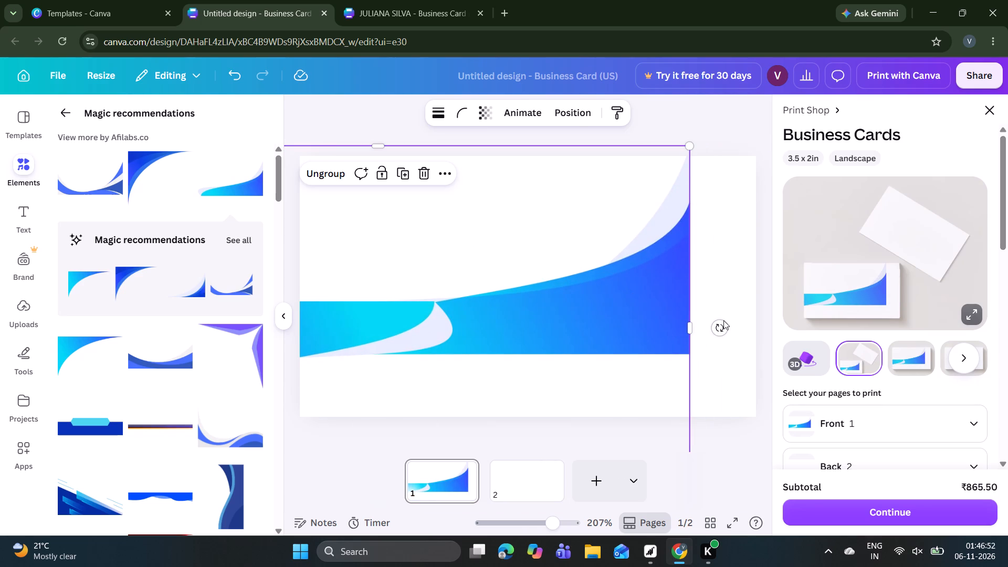
pyautogui.moveTo(722, 327); pyautogui.dragTo(493, 458)
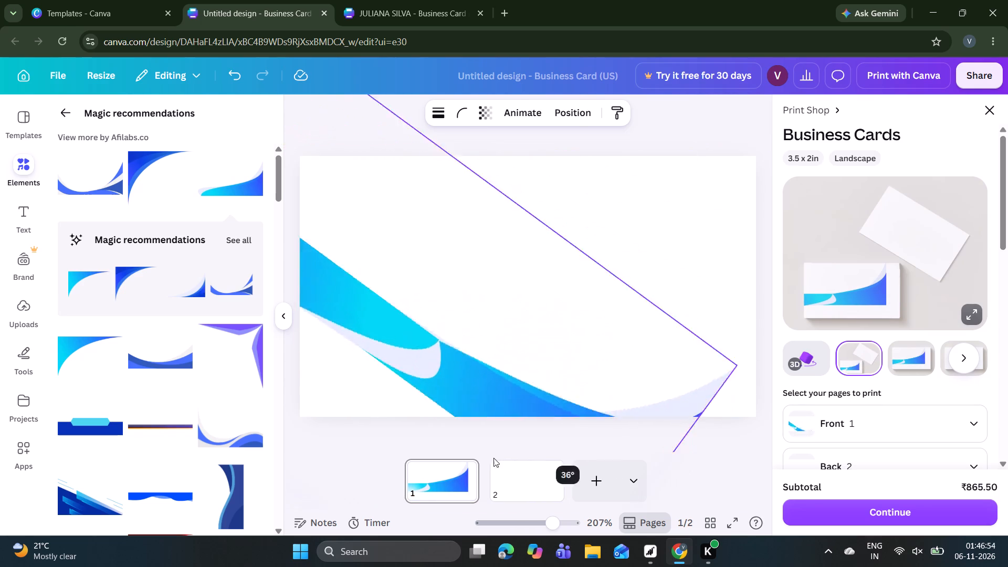
pyautogui.moveTo(493, 458); pyautogui.dragTo(299, 325)
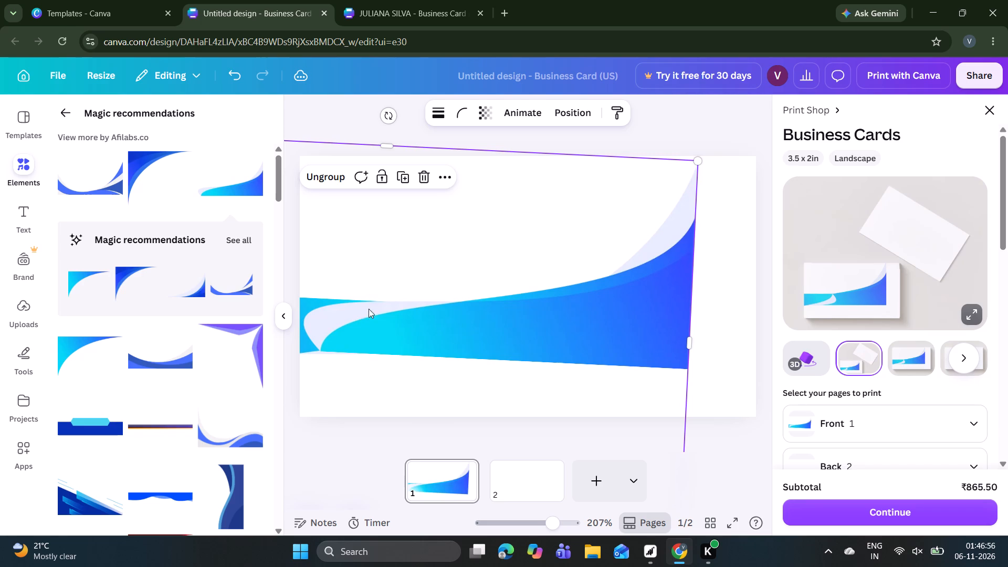
pyautogui.moveTo(402, 306); pyautogui.dragTo(643, 328)
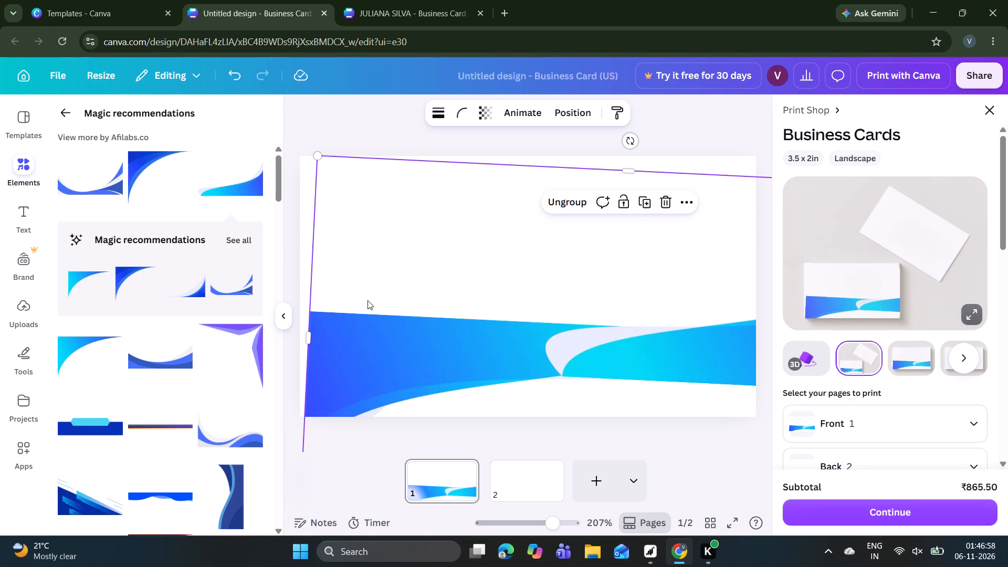
pyautogui.moveTo(433, 298); pyautogui.dragTo(341, 232)
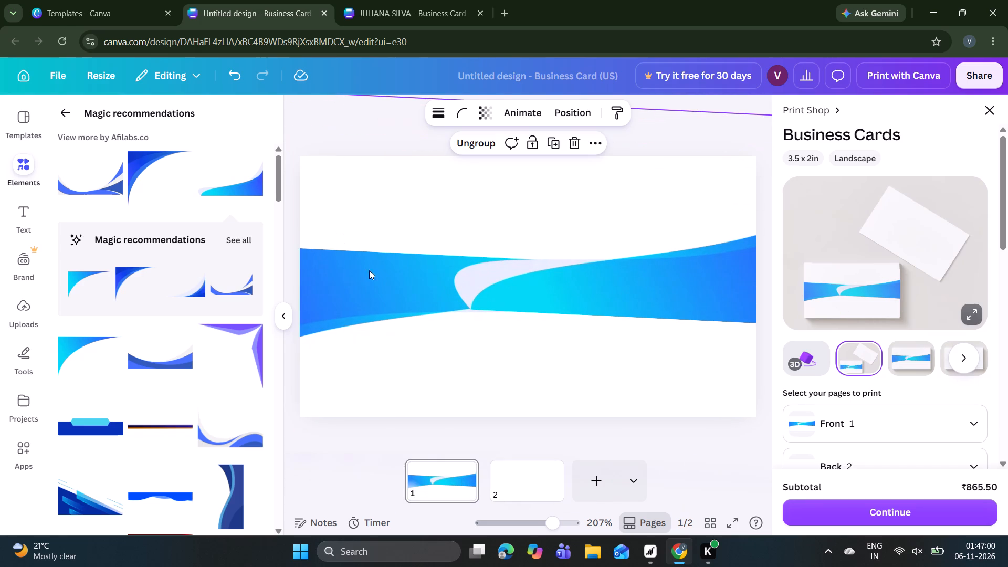
pyautogui.moveTo(416, 283); pyautogui.dragTo(223, 286)
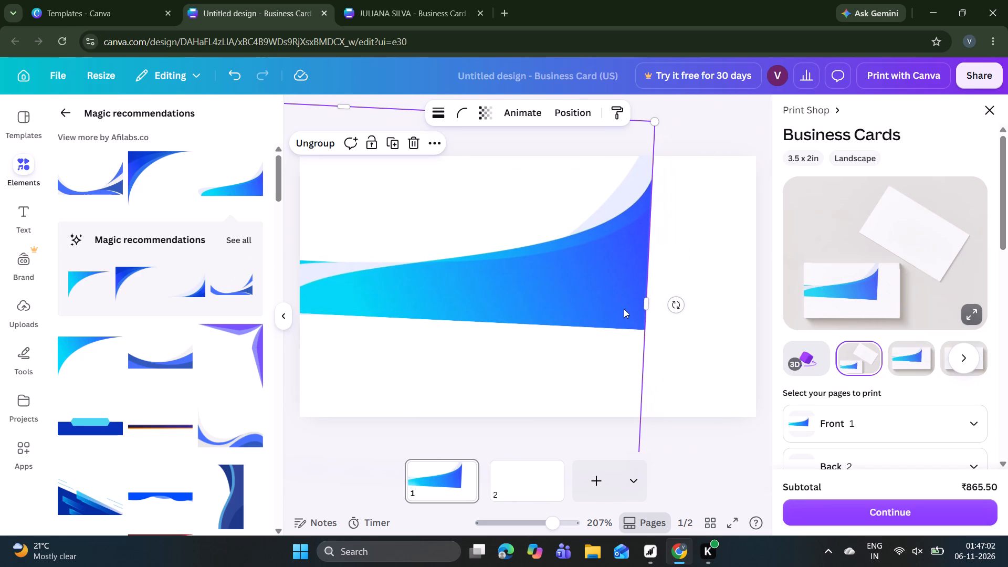
pyautogui.moveTo(678, 306); pyautogui.dragTo(676, 281)
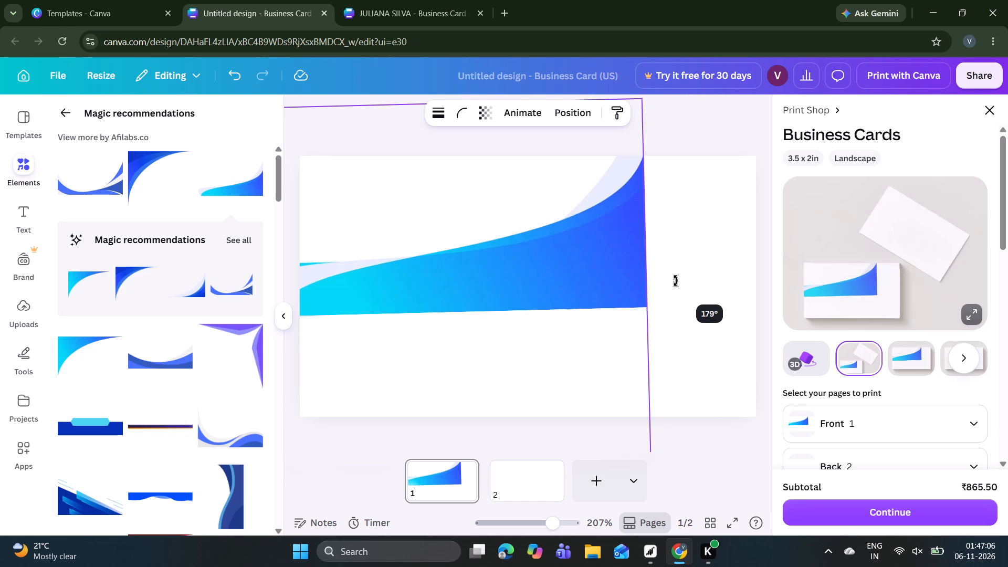
pyautogui.moveTo(676, 281); pyautogui.dragTo(678, 285)
# Move the rotated wave group to the card front's top edge, with its deep-blue curve filling the top-left corner.
pyautogui.moveTo(544, 275); pyautogui.dragTo(789, 359)
pyautogui.moveTo(597, 365); pyautogui.dragTo(643, 280)
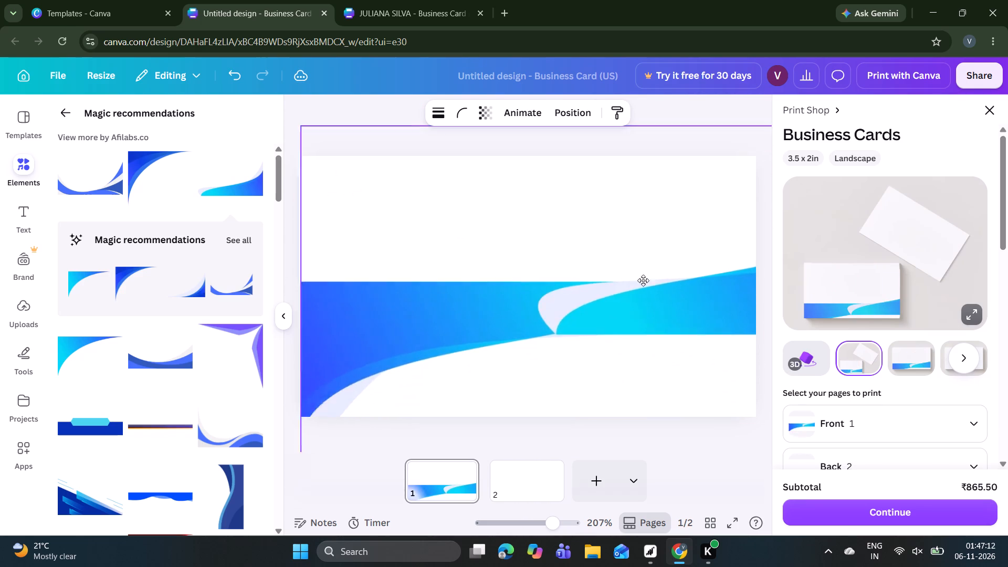
pyautogui.moveTo(643, 280); pyautogui.dragTo(623, 178)
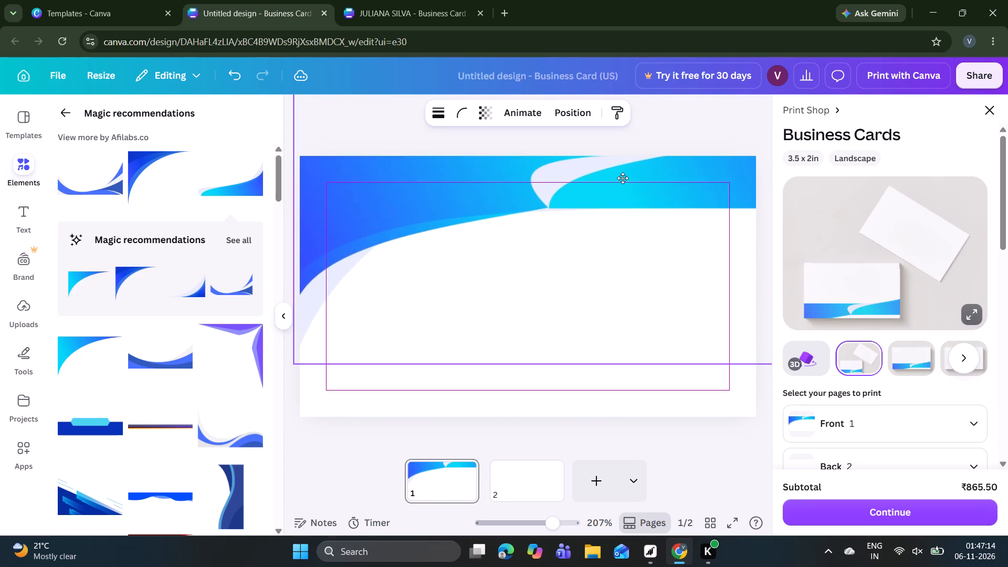
pyautogui.moveTo(623, 178); pyautogui.dragTo(623, 172)
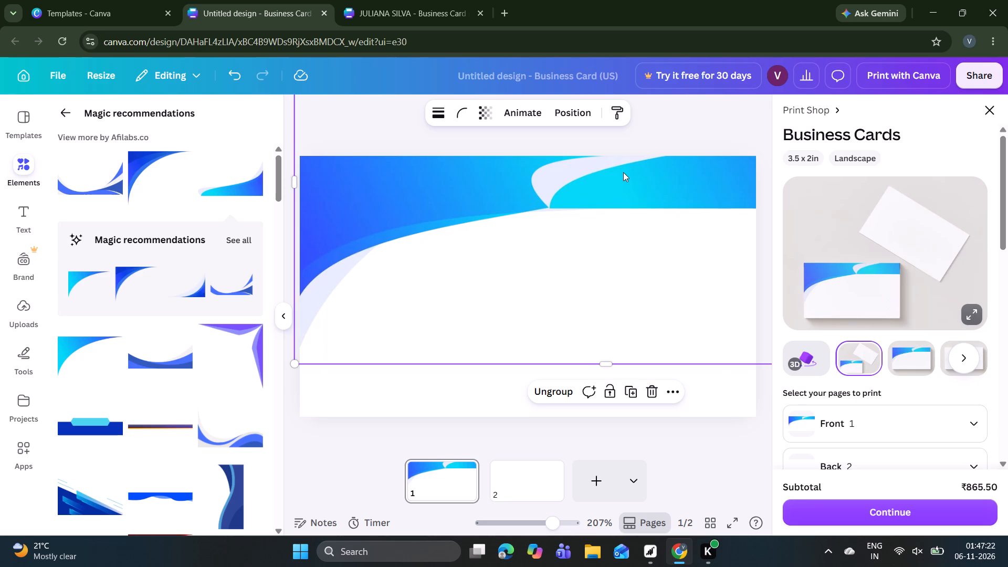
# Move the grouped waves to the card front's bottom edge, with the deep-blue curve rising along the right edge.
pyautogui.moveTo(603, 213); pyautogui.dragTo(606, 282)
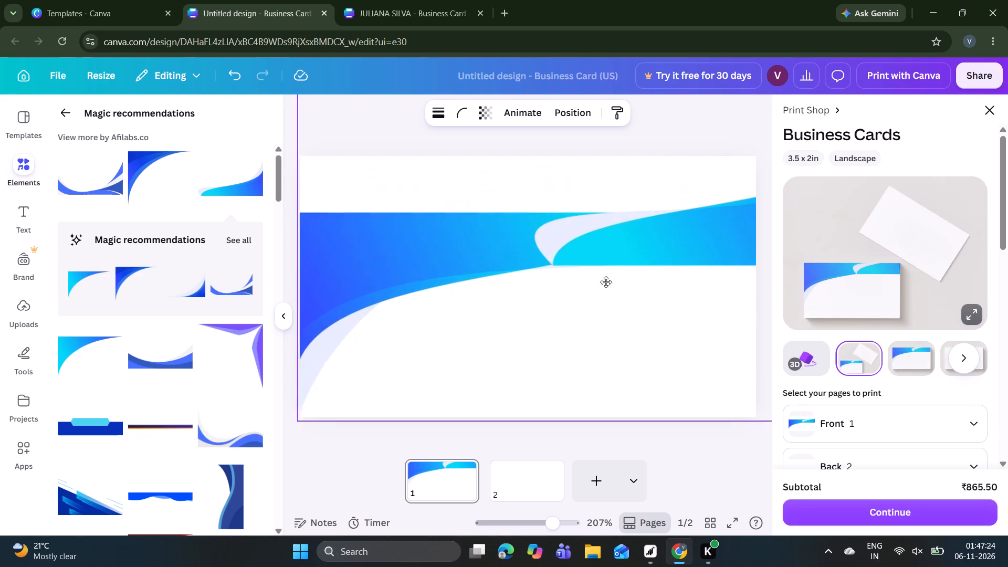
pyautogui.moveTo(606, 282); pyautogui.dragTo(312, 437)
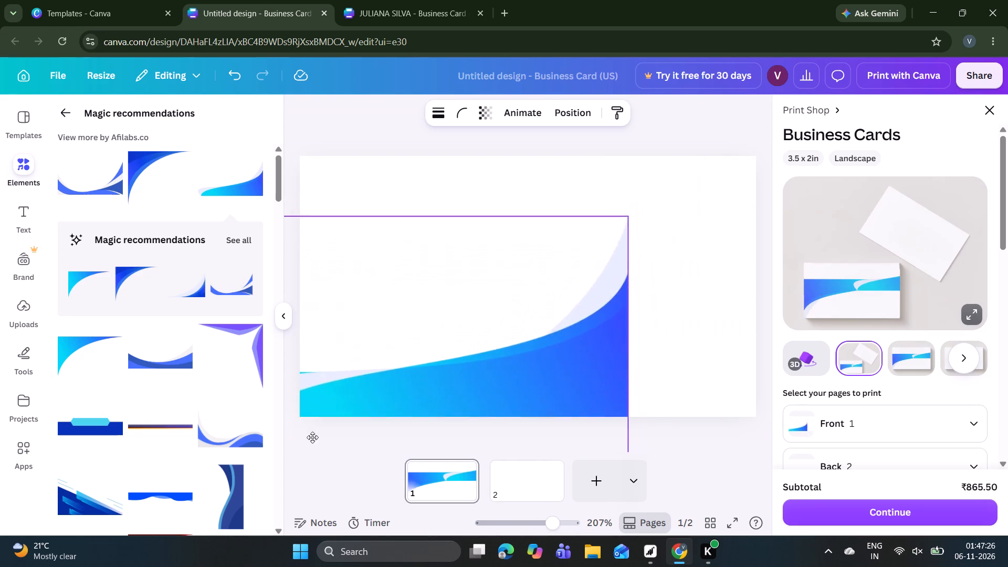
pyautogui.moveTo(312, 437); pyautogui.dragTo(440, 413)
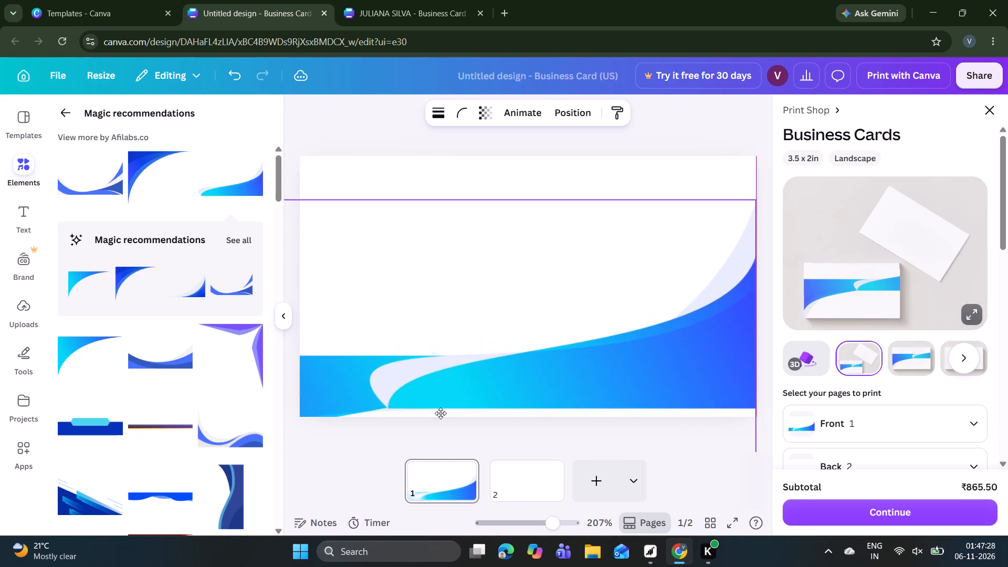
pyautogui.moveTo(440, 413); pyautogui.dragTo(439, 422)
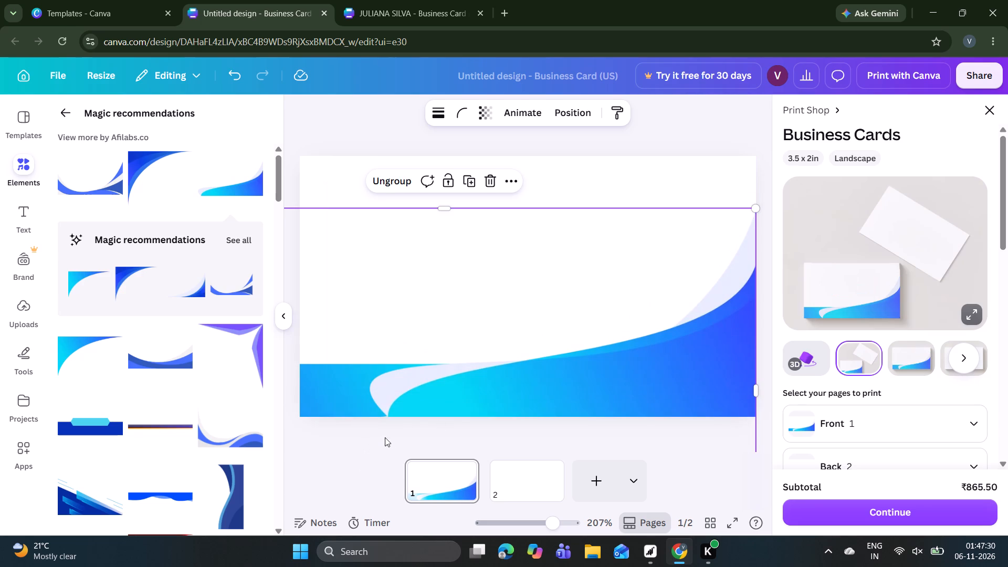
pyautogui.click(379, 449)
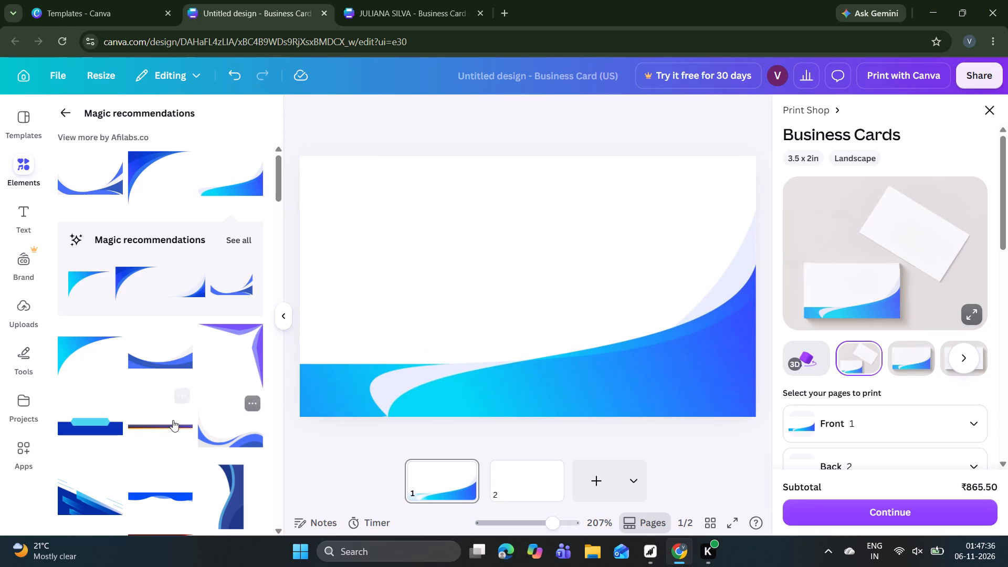
# Browse the magic recommendations for another blue card graphic, and open the full set of recommendations.
pyautogui.scroll(-3, 175, 369)
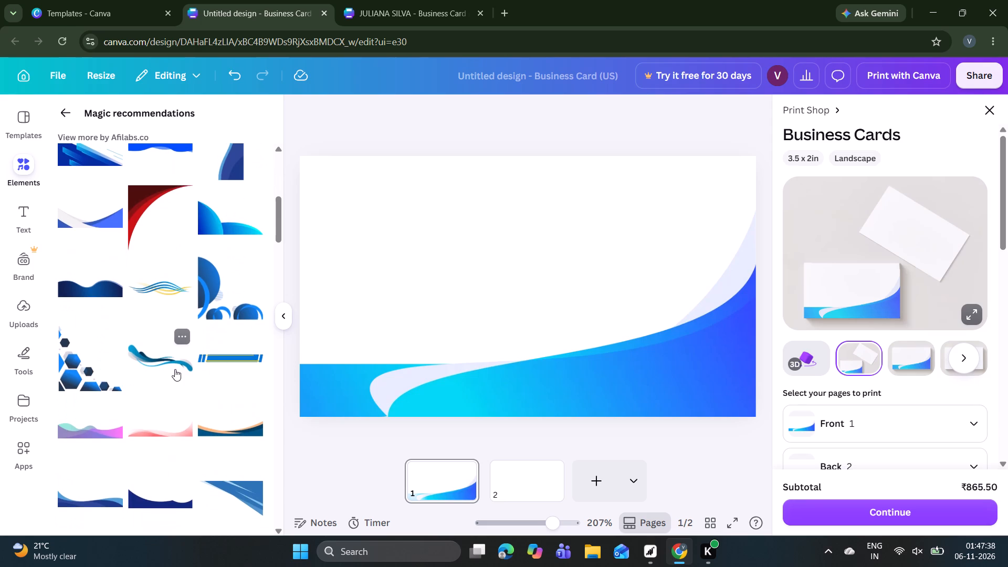
pyautogui.scroll(-3, 175, 369)
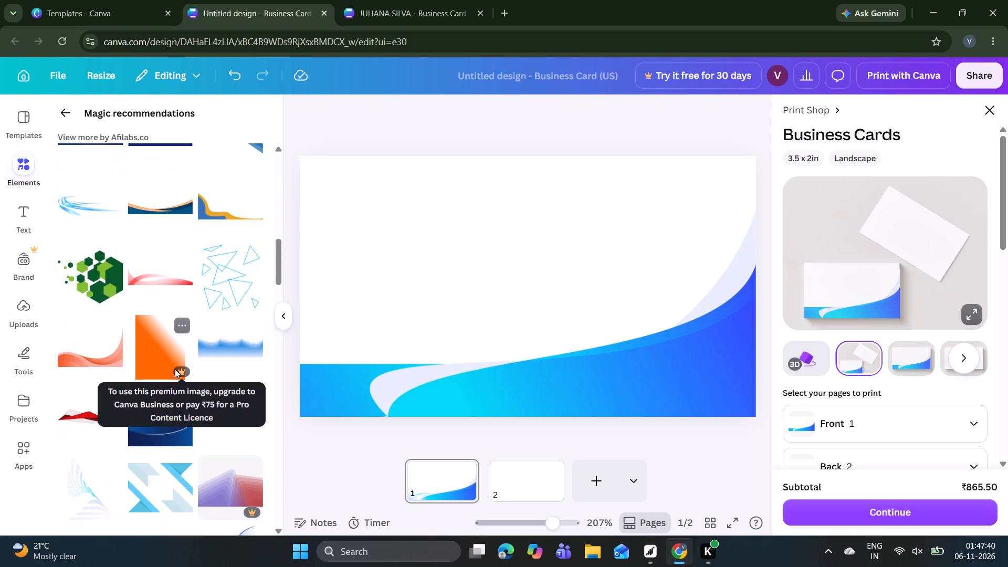
pyautogui.scroll(-2, 175, 369)
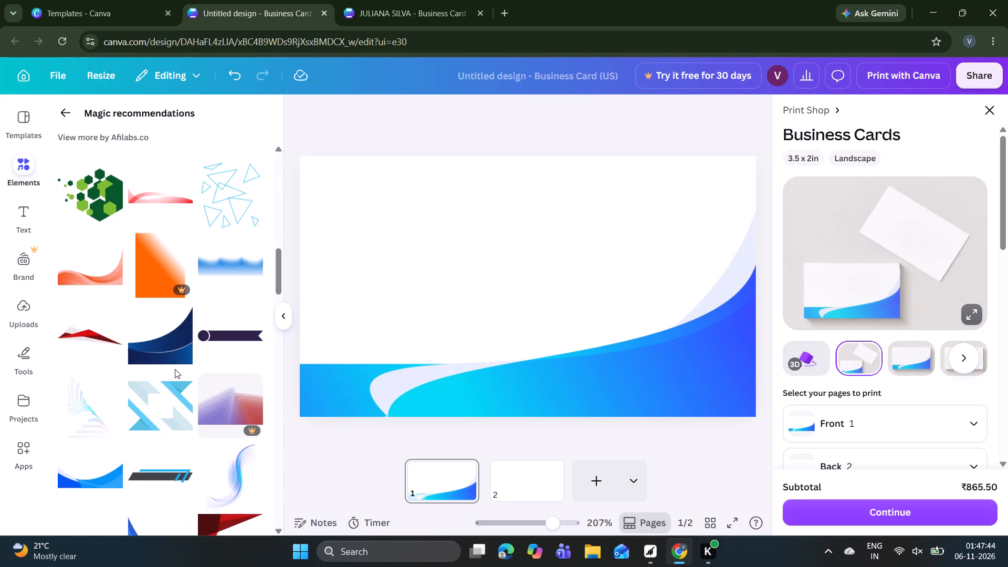
pyautogui.scroll(-1, 175, 369)
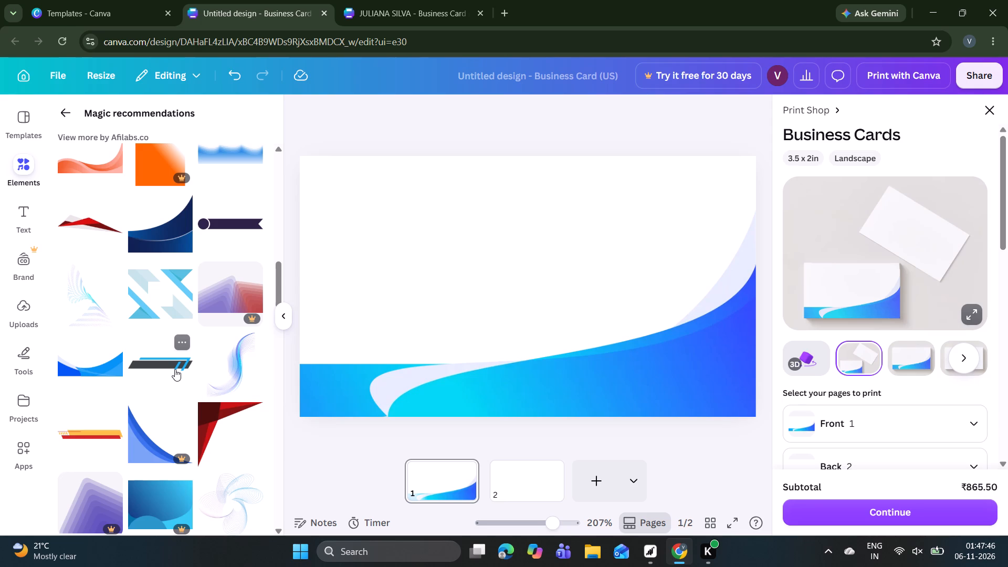
pyautogui.scroll(-2, 175, 369)
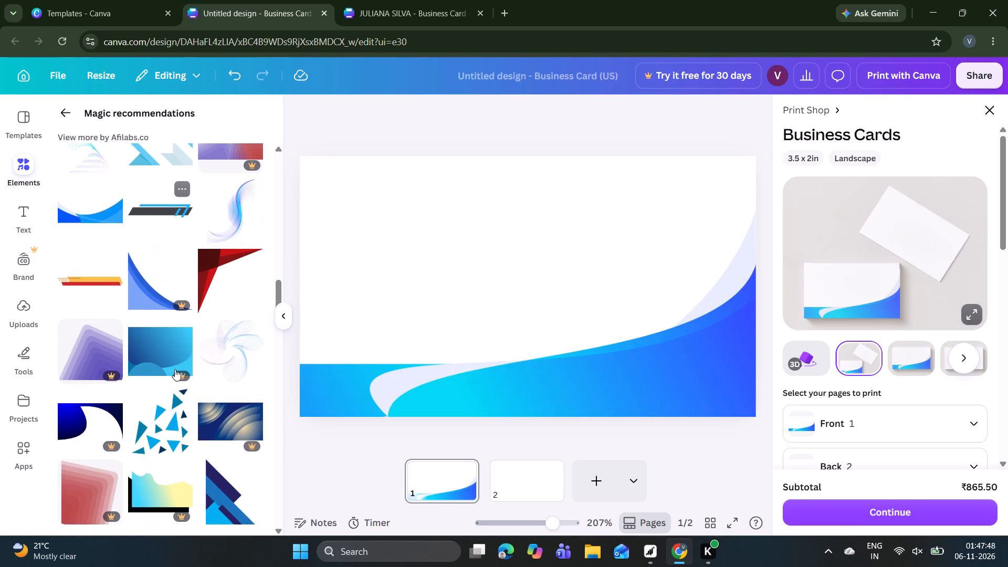
pyautogui.scroll(-2, 175, 369)
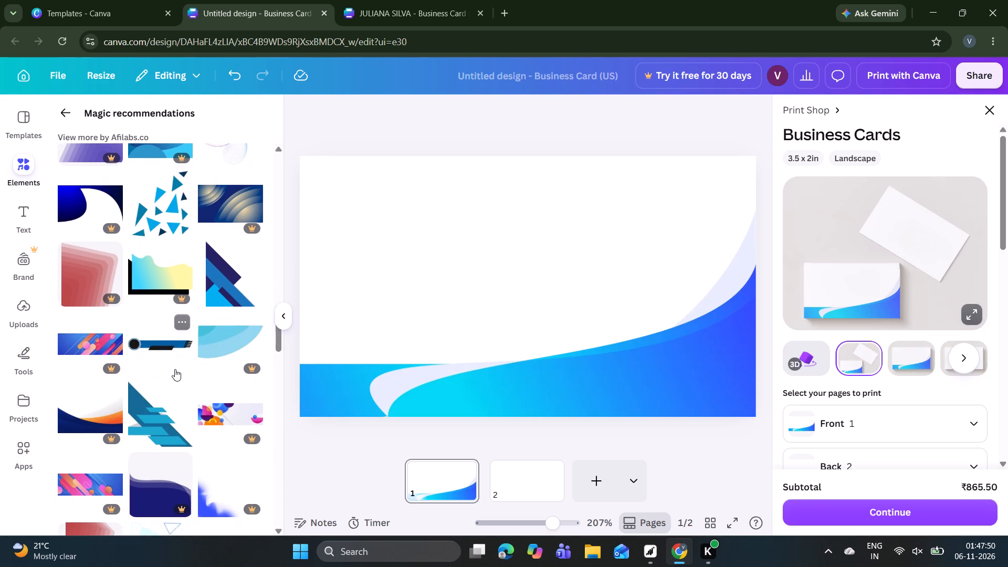
pyautogui.scroll(-4, 175, 369)
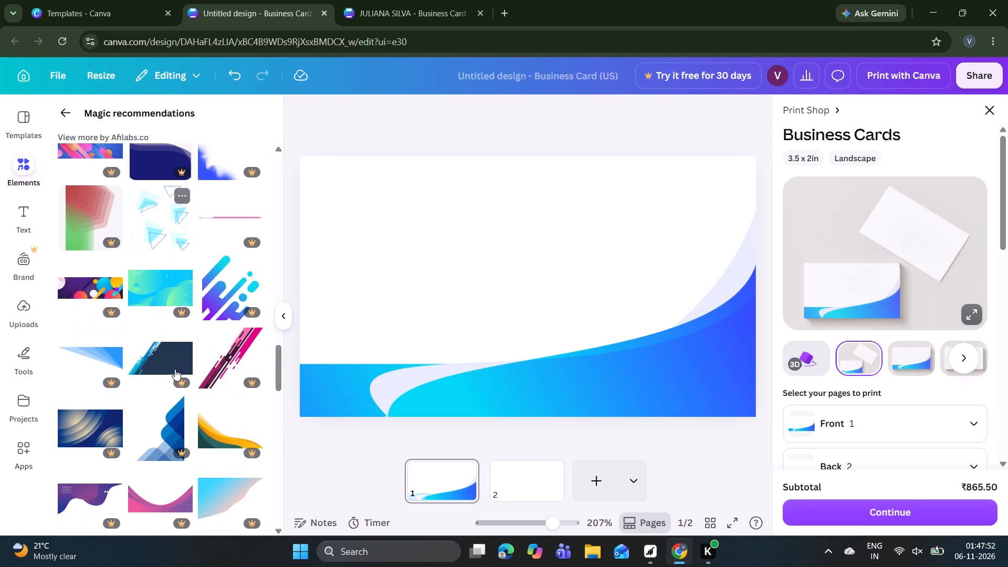
pyautogui.scroll(-4, 175, 369)
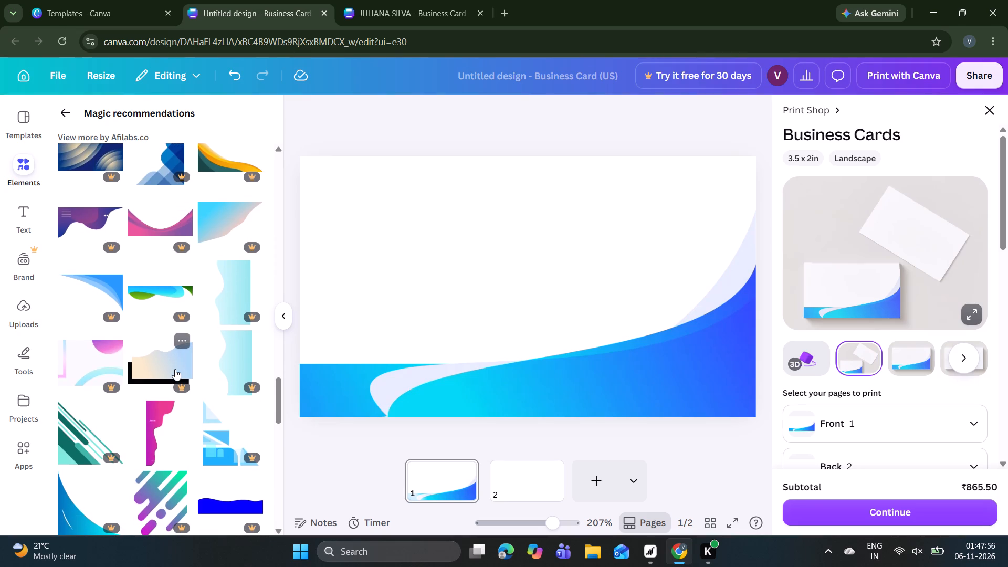
pyautogui.scroll(-2, 175, 369)
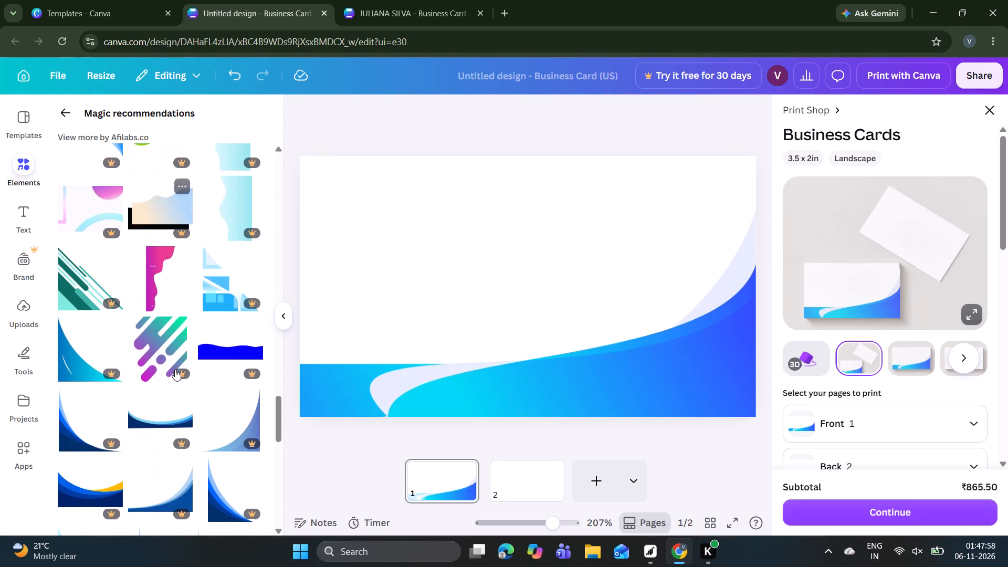
pyautogui.scroll(-2, 175, 369)
pyautogui.scroll(3, 175, 369)
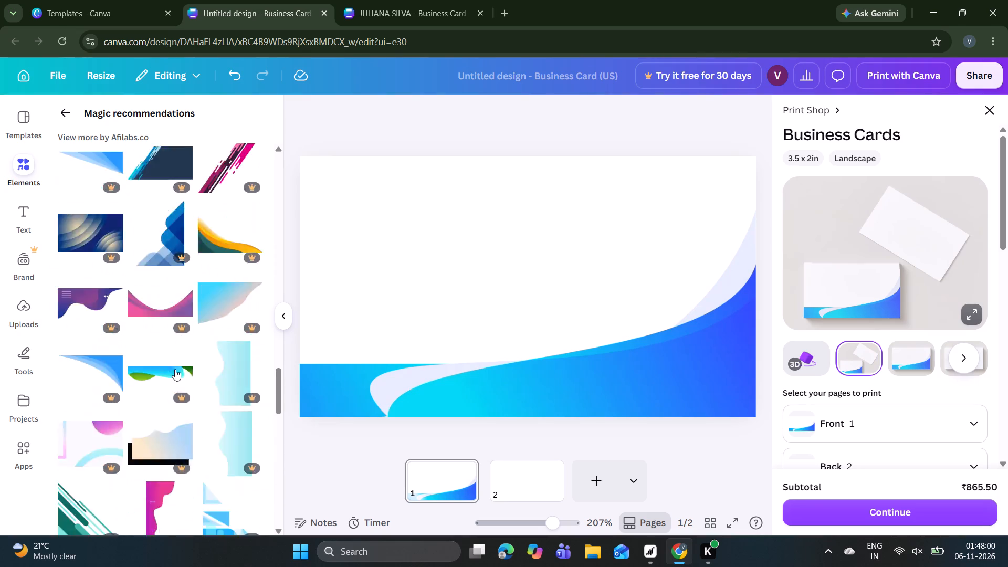
pyautogui.scroll(6, 175, 369)
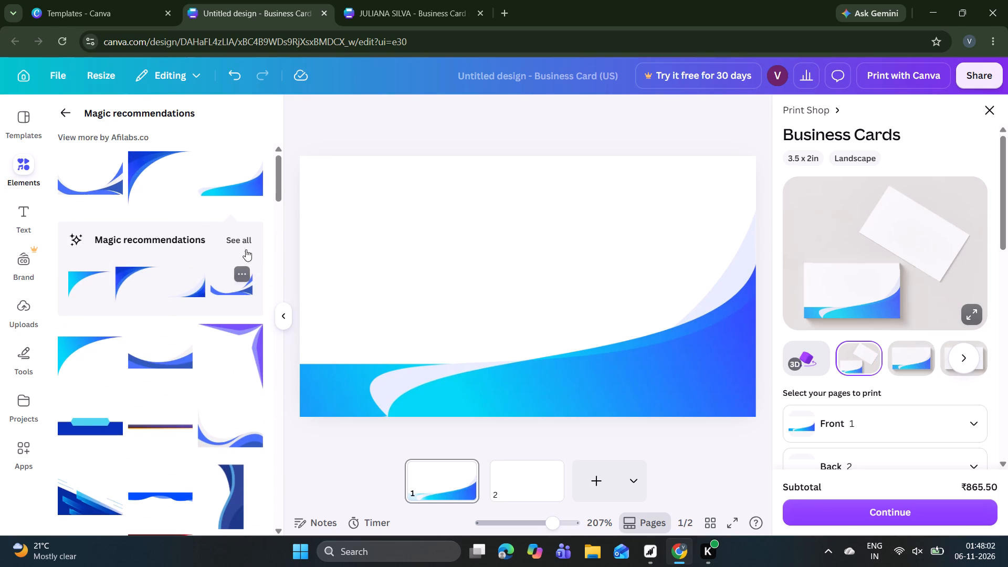
pyautogui.click(241, 245)
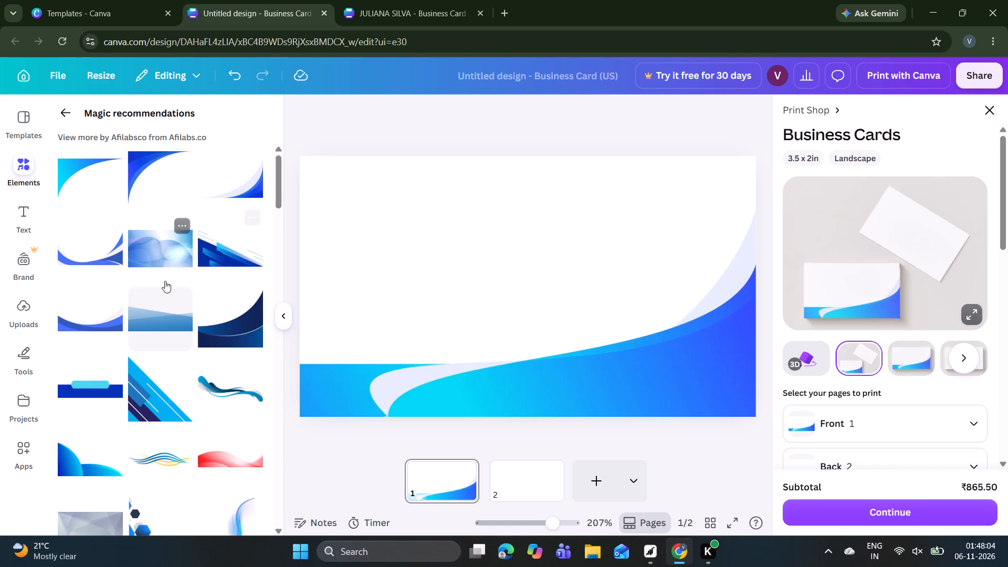
# Delete the grouped gradient waves from the card front.
pyautogui.click(446, 404)
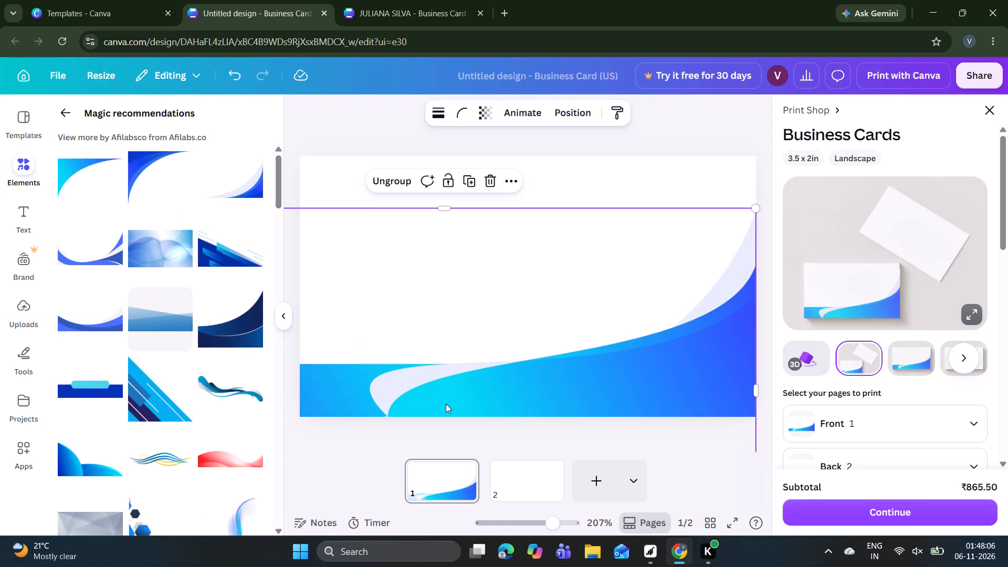
pyautogui.click(487, 172)
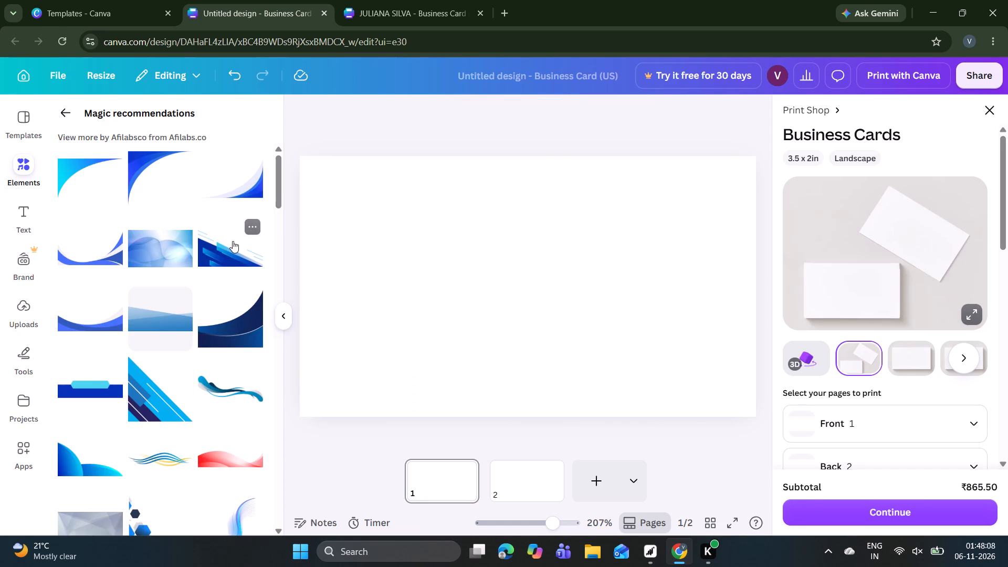
# Add the dark-blue diagonal graphic with cyan stripes to the card front and align it to the bottom-left corner.
pyautogui.click(233, 241)
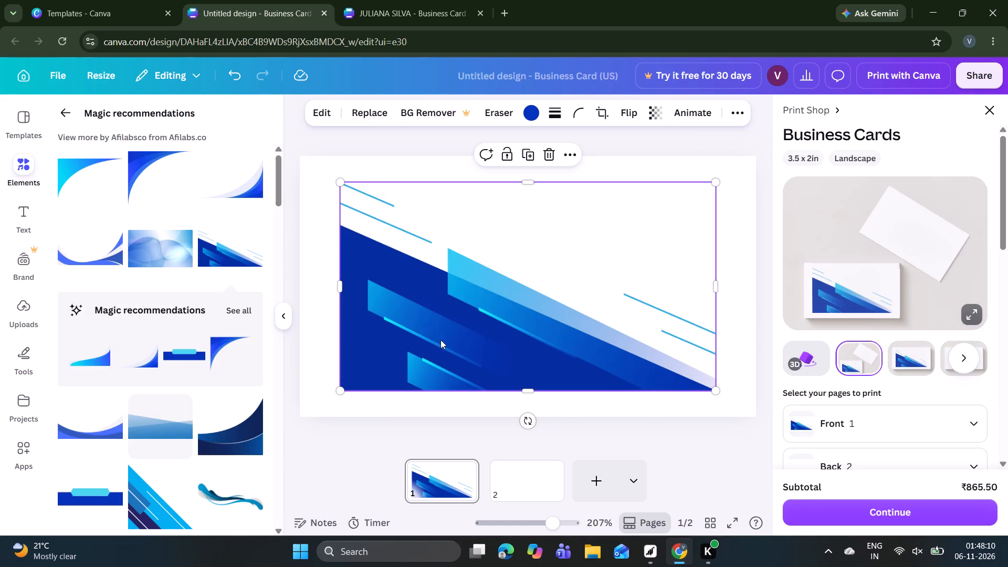
pyautogui.moveTo(458, 340); pyautogui.dragTo(416, 360)
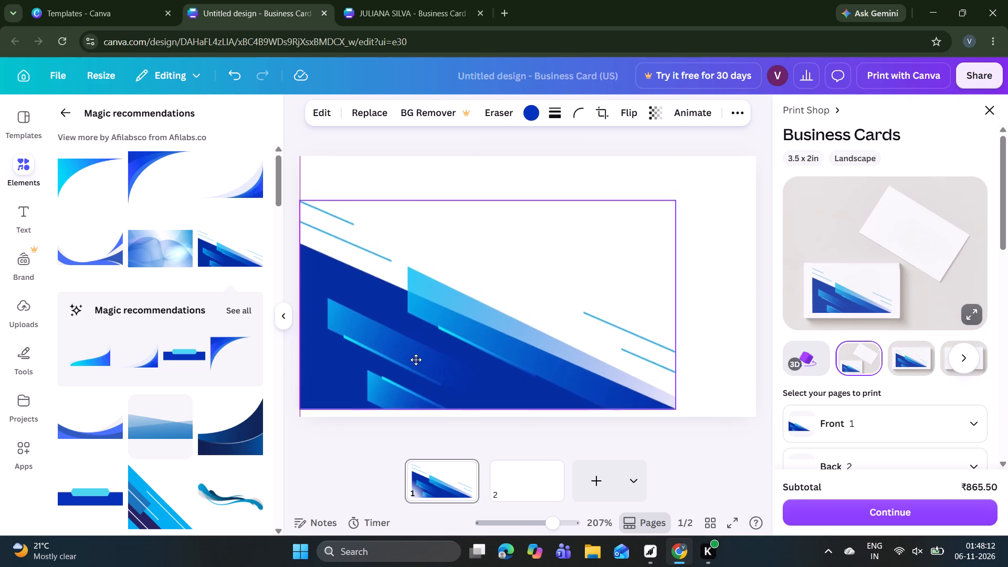
pyautogui.moveTo(416, 360); pyautogui.dragTo(415, 367)
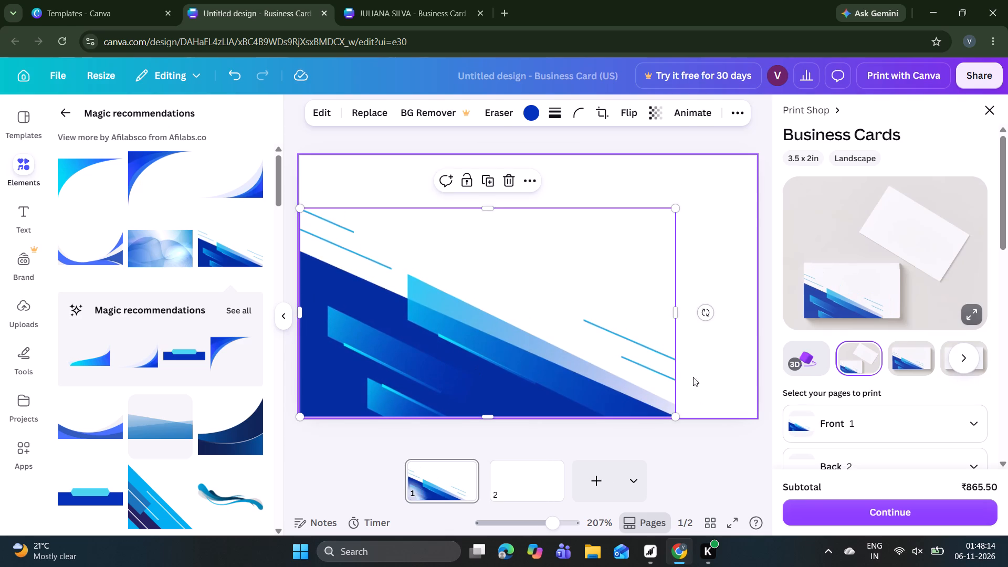
# Enlarge the diagonal graphic proportionally to span the card's full width, keeping it on the bottom edge.
pyautogui.moveTo(678, 319); pyautogui.dragTo(750, 331)
pyautogui.click(238, 76)
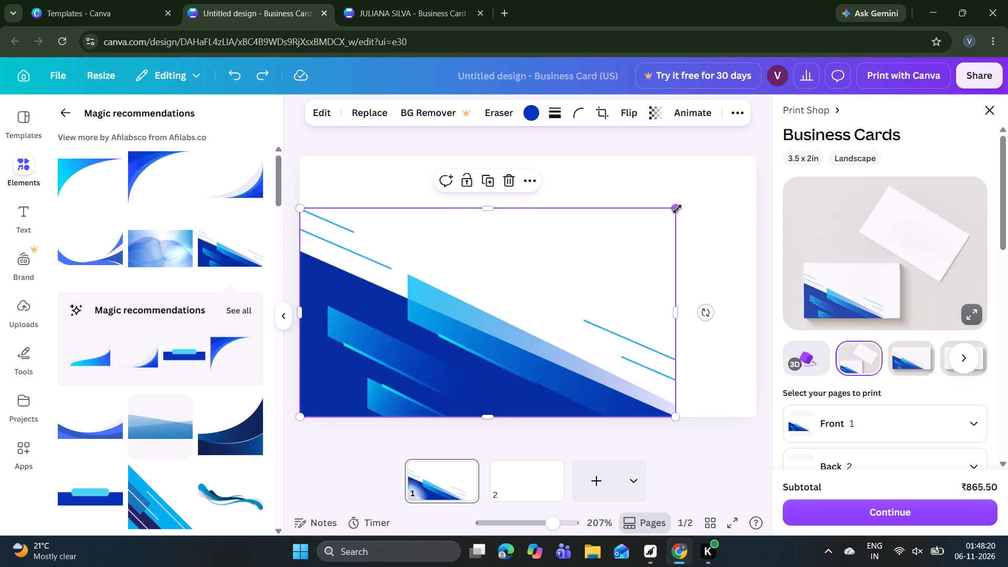
pyautogui.moveTo(677, 209); pyautogui.dragTo(767, 180)
pyautogui.click(683, 443)
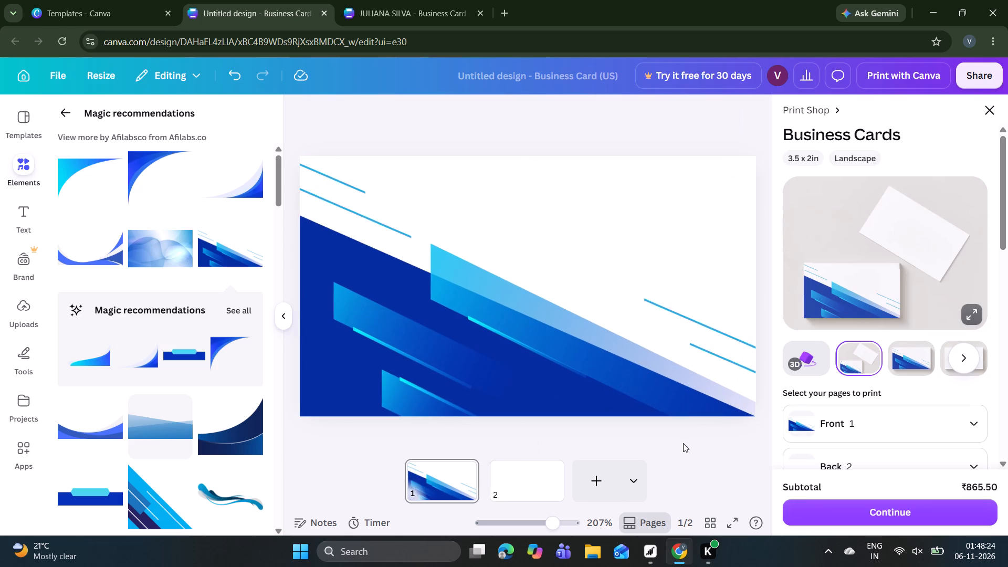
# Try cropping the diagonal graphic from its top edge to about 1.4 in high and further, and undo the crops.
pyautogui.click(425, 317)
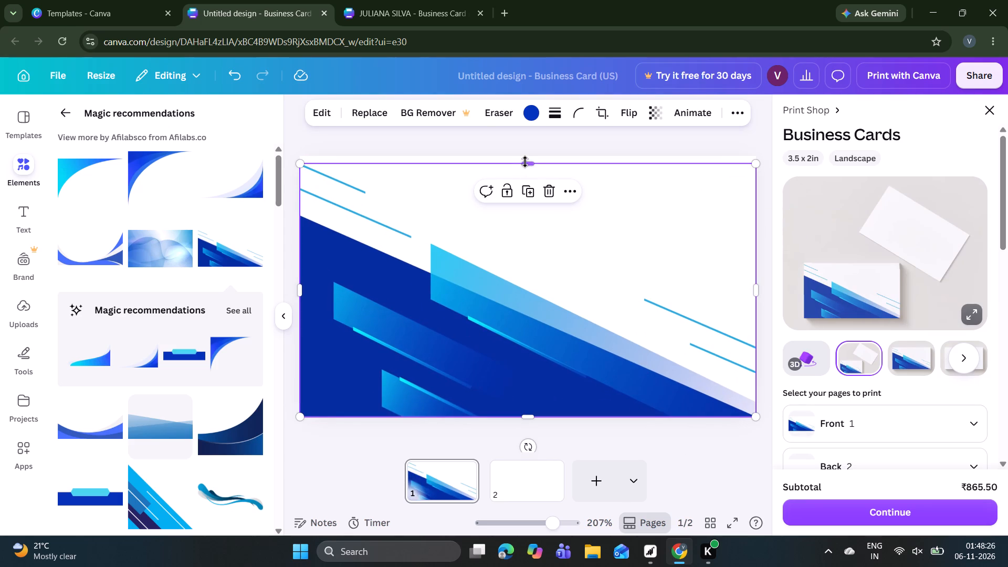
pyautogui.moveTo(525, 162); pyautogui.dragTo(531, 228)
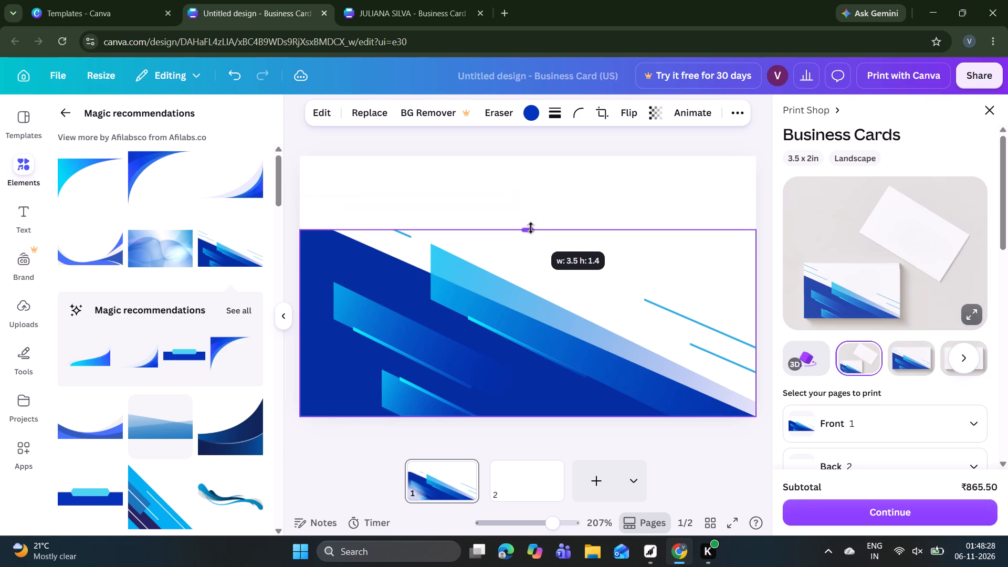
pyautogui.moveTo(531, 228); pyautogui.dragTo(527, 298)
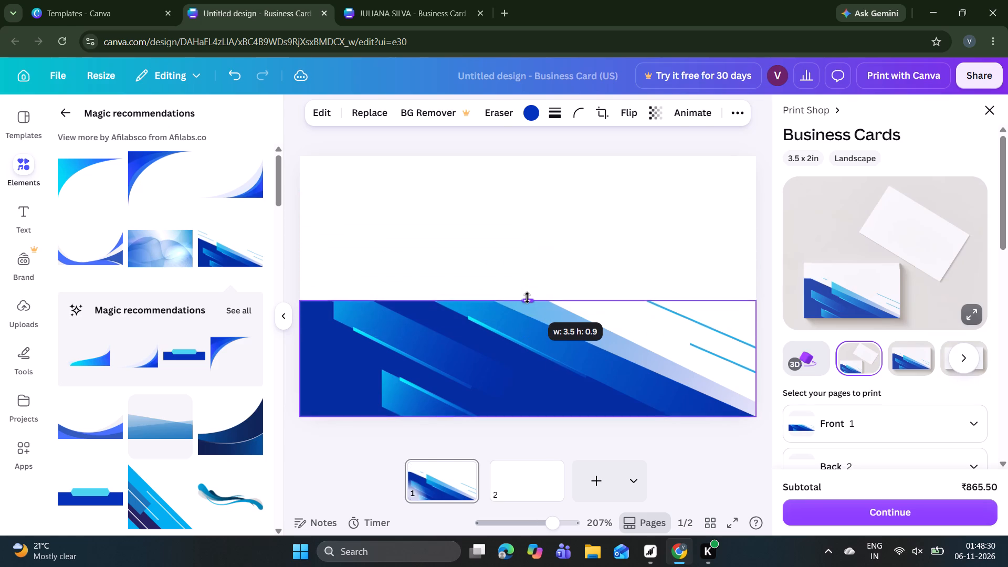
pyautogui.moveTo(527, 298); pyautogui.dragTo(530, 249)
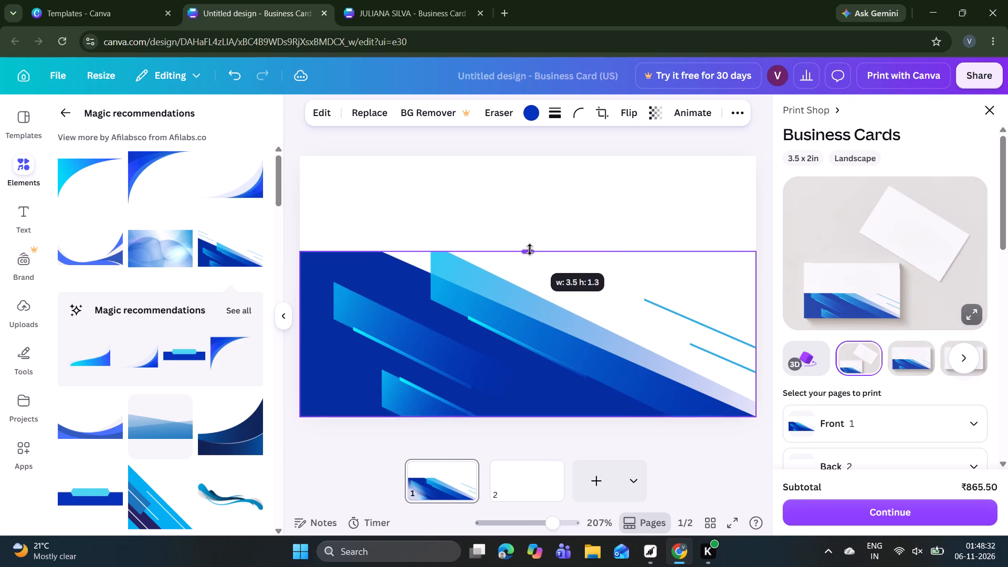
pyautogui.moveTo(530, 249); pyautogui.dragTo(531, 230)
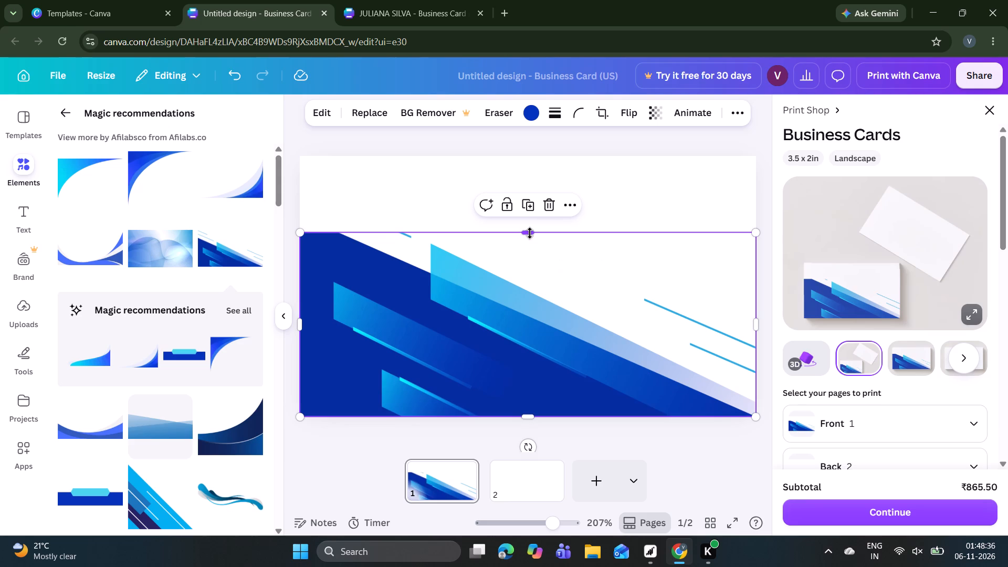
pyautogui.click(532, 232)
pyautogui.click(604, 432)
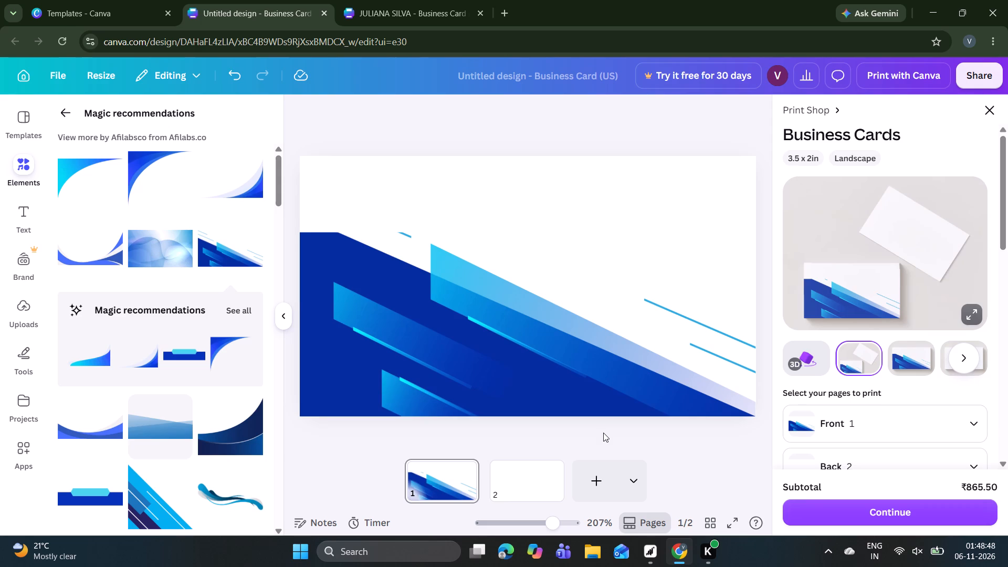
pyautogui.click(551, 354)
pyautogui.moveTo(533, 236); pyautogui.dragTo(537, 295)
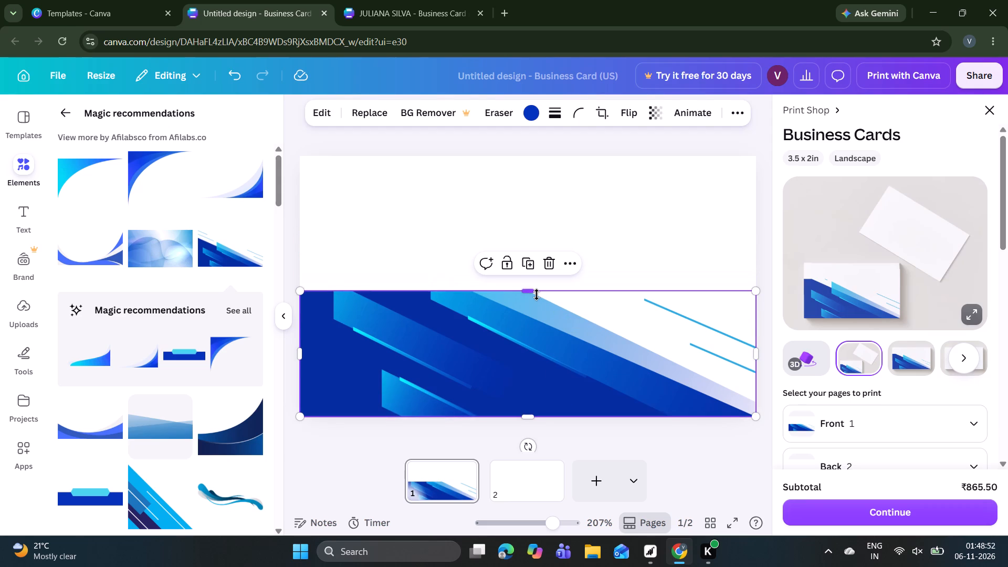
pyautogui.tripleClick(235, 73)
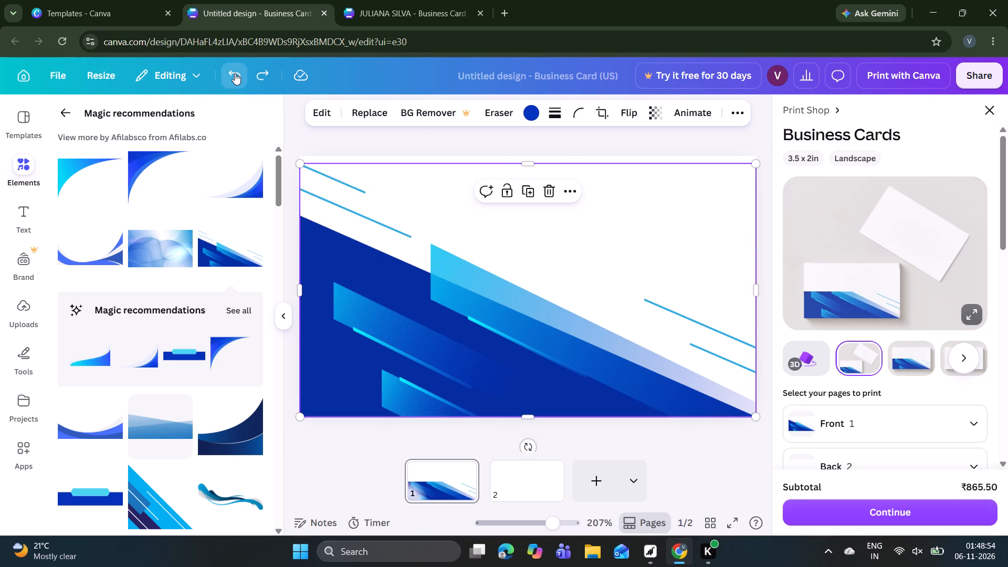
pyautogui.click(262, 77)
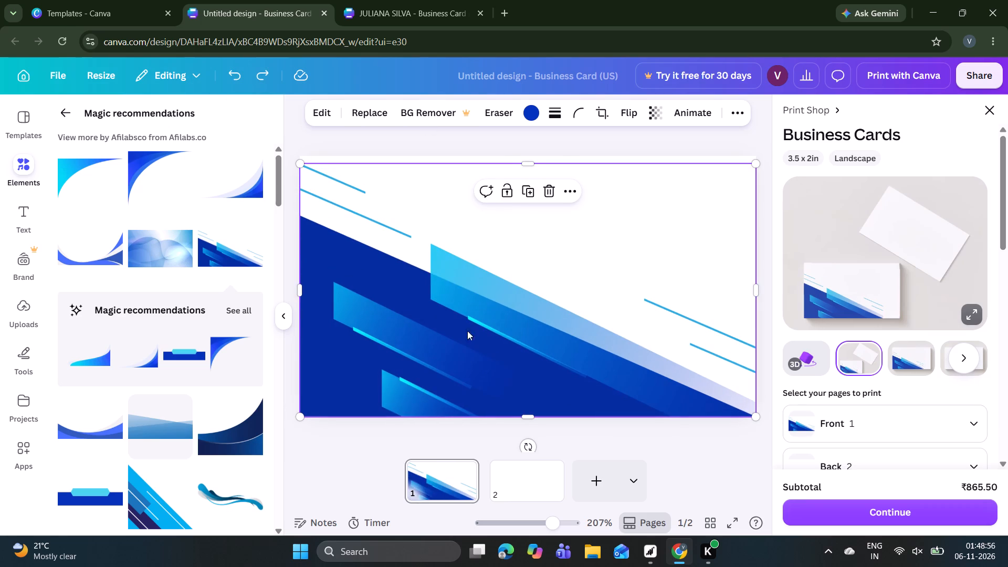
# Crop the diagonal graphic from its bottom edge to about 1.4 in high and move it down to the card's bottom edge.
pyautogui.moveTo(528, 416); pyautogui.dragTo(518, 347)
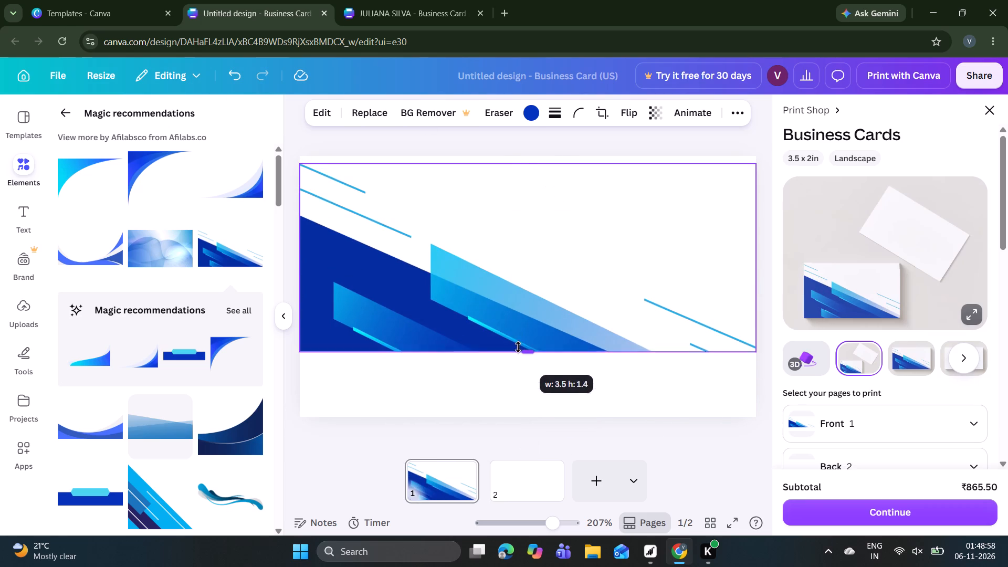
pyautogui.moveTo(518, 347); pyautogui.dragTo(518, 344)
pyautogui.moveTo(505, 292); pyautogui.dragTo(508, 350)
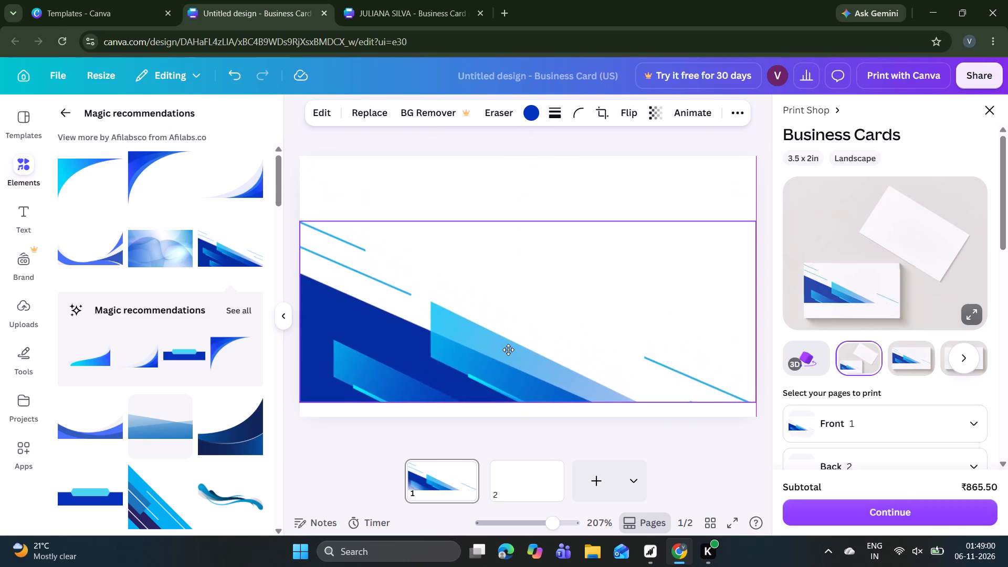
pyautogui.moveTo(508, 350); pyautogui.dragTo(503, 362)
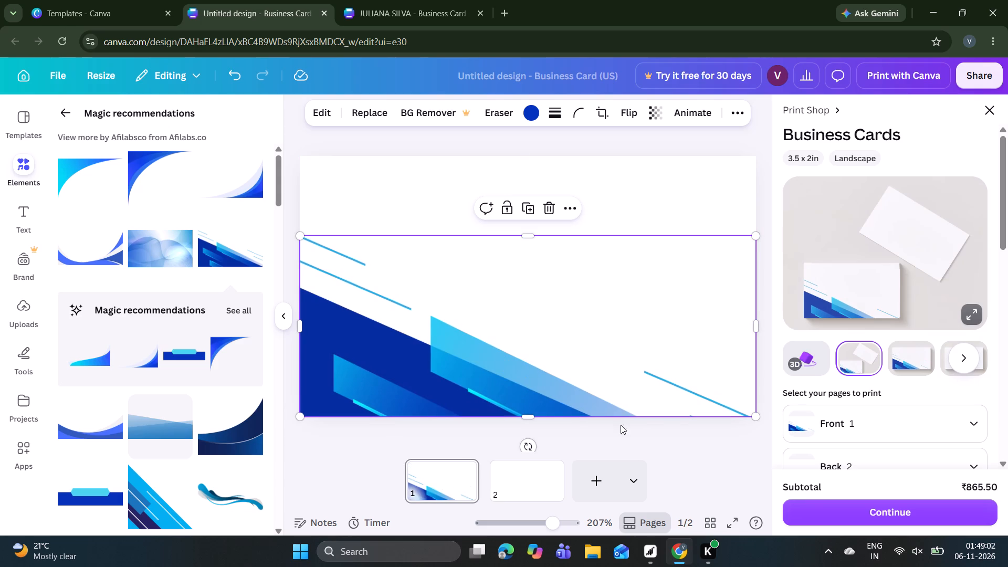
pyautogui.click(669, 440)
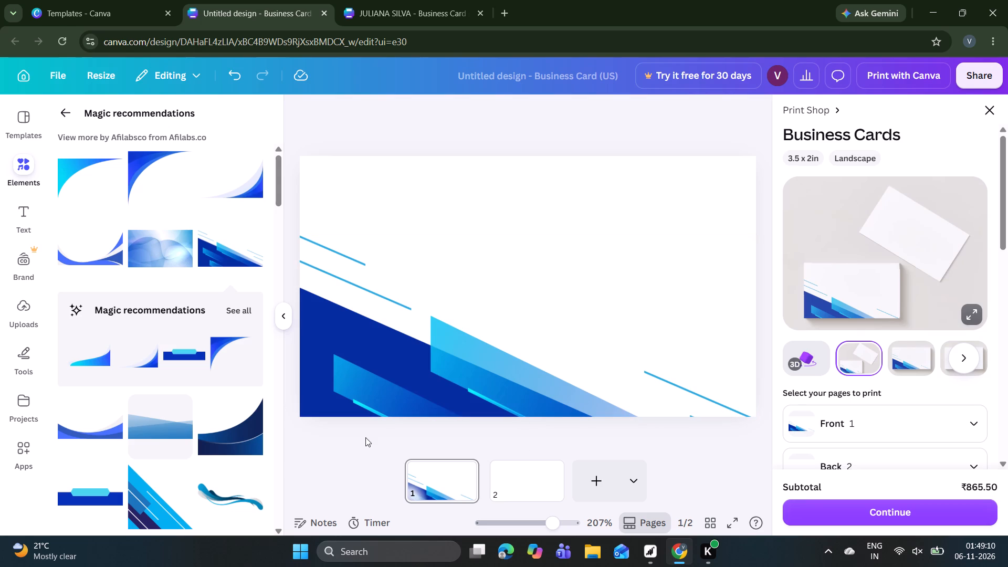
# Add the translucent blue graphic with overlapping angled layers to the card front and move it toward the upper area.
pyautogui.scroll(-2, 166, 424)
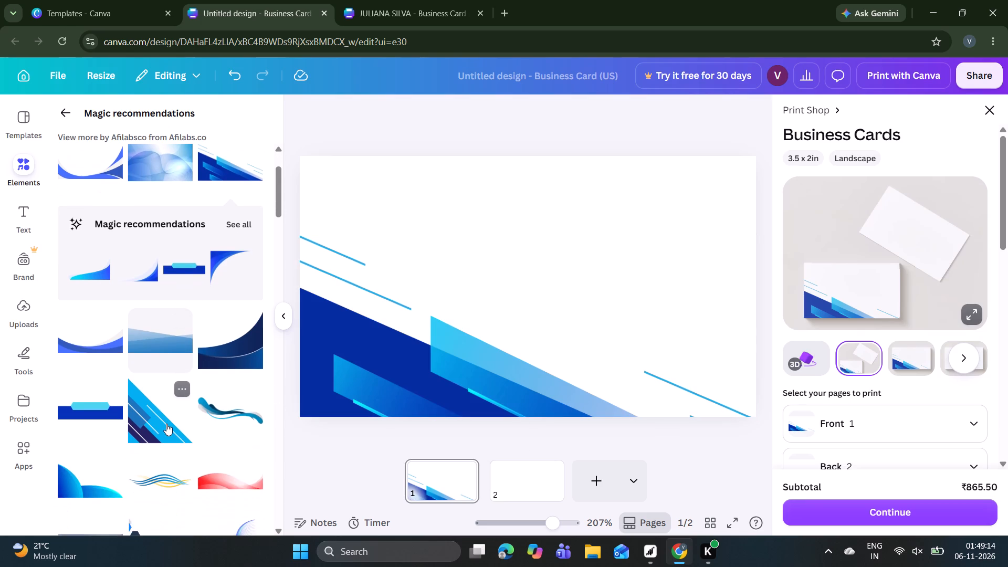
pyautogui.click(177, 341)
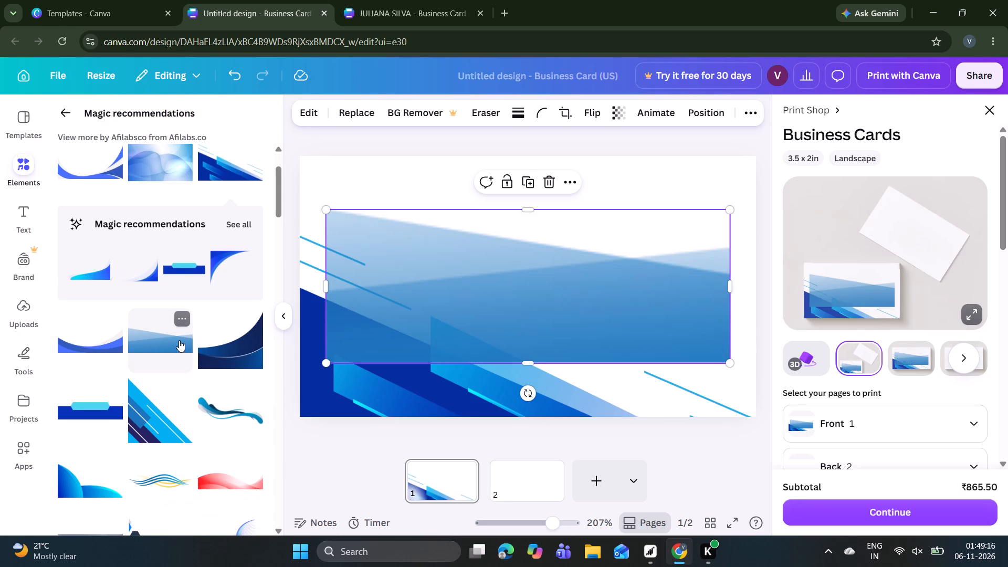
pyautogui.moveTo(469, 281); pyautogui.dragTo(487, 255)
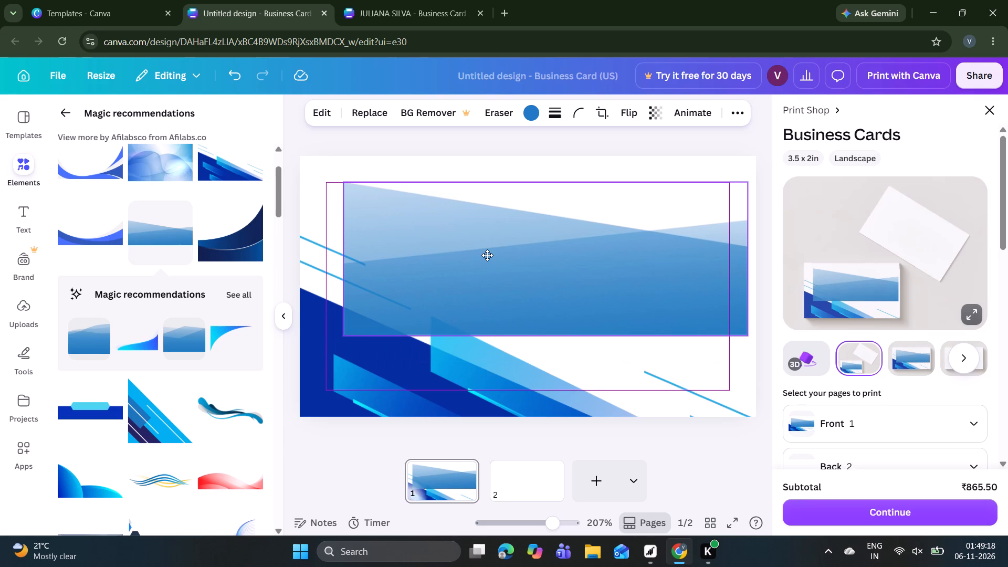
pyautogui.moveTo(487, 255); pyautogui.dragTo(488, 244)
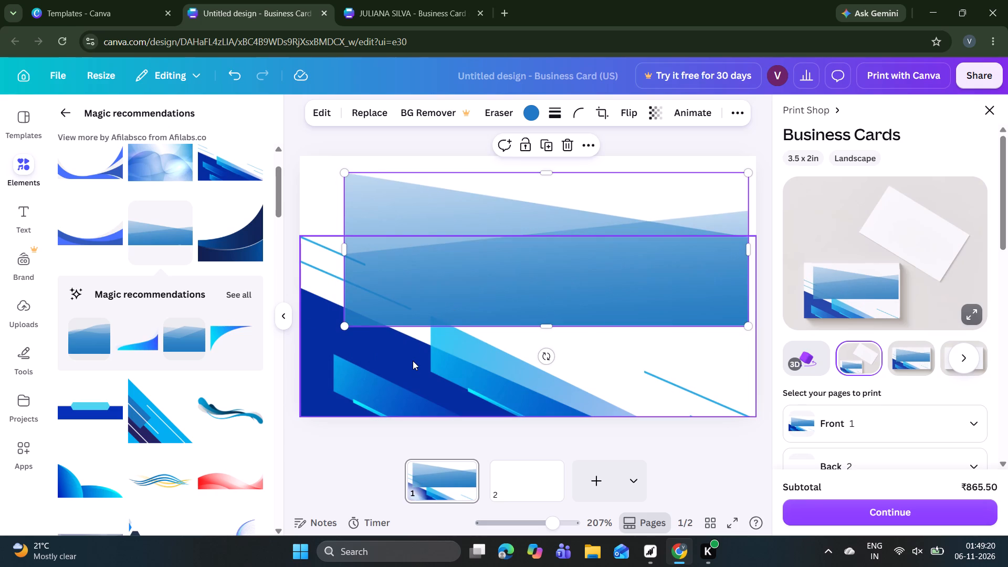
# Delete the dark-blue diagonal-stripe graphic from the card front.
pyautogui.click(413, 361)
pyautogui.click(545, 204)
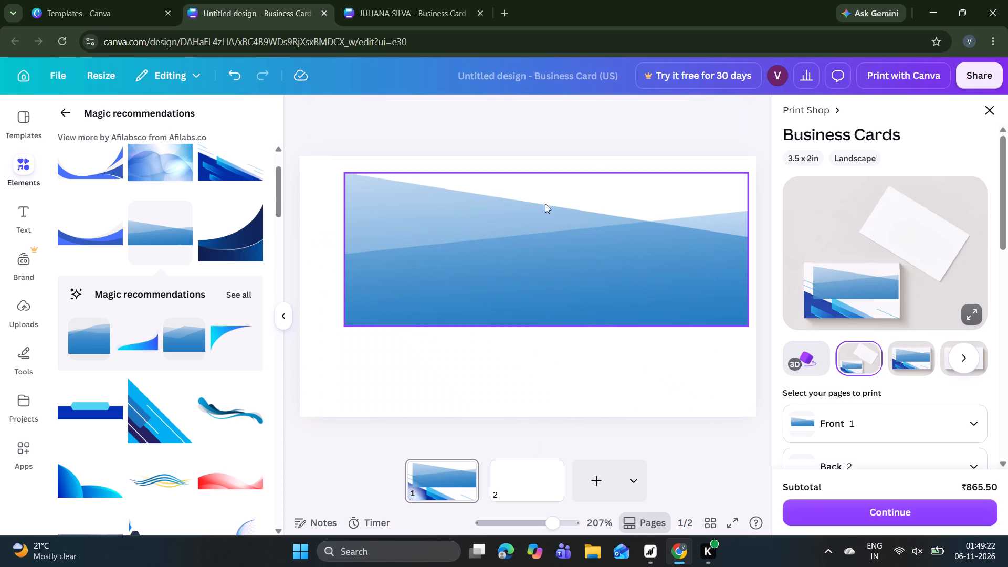
# Align the angled blue graphic to the card's bottom-left corner and enlarge it proportionally to about 3.5 x 1.3 in, spanning the full width.
pyautogui.moveTo(545, 257); pyautogui.dragTo(501, 394)
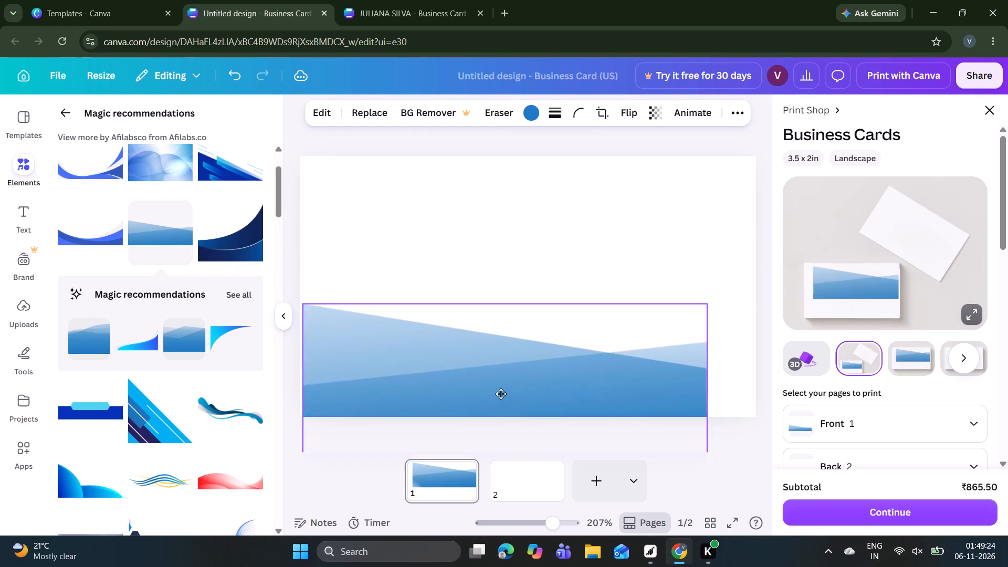
pyautogui.moveTo(501, 394); pyautogui.dragTo(503, 347)
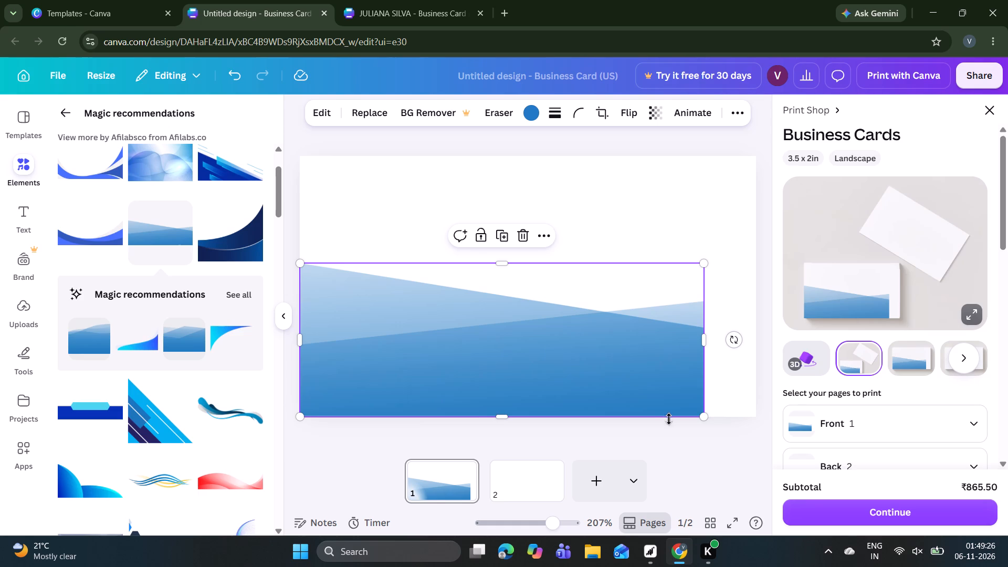
pyautogui.moveTo(705, 259); pyautogui.dragTo(727, 249)
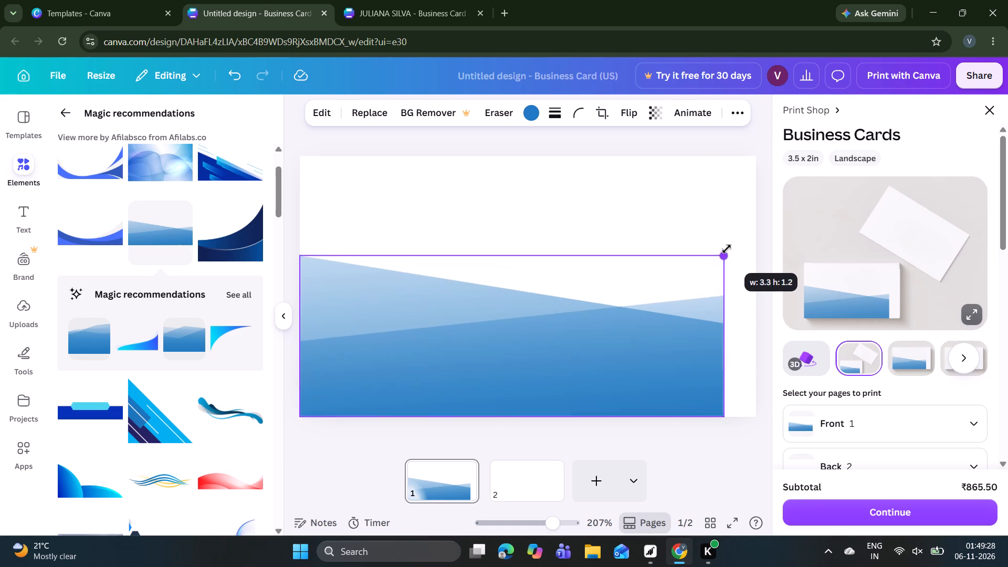
pyautogui.moveTo(727, 249); pyautogui.dragTo(763, 253)
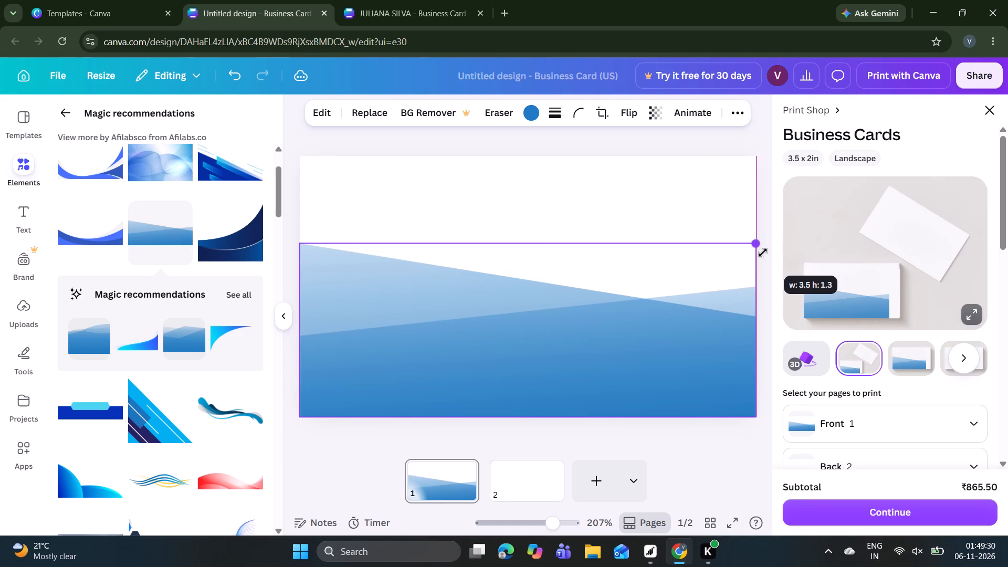
pyautogui.moveTo(763, 253); pyautogui.dragTo(763, 253)
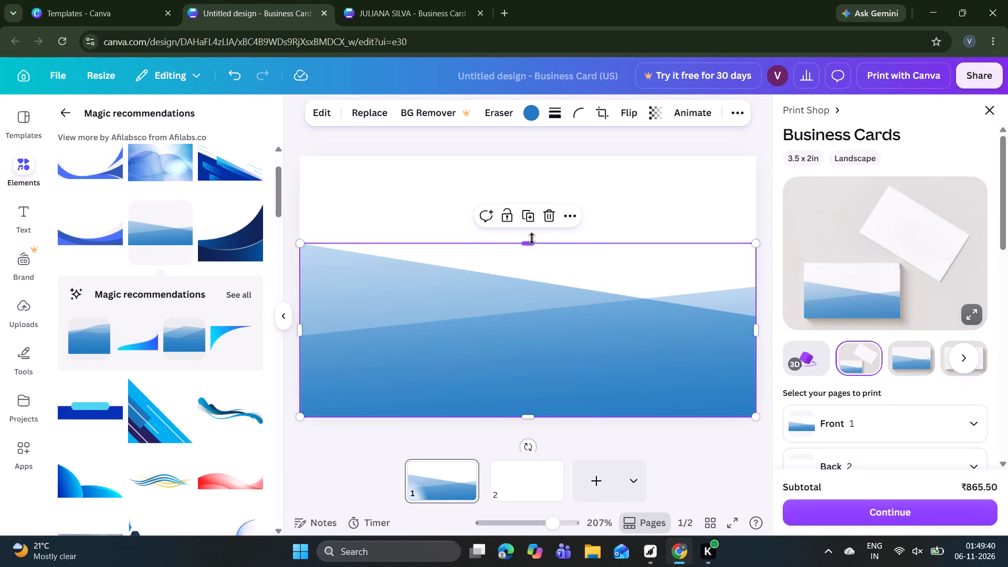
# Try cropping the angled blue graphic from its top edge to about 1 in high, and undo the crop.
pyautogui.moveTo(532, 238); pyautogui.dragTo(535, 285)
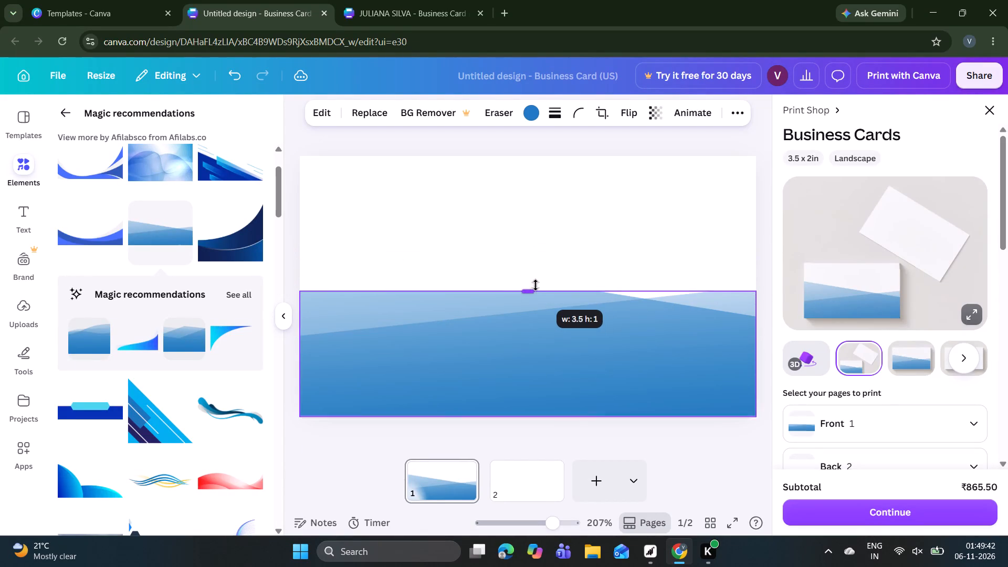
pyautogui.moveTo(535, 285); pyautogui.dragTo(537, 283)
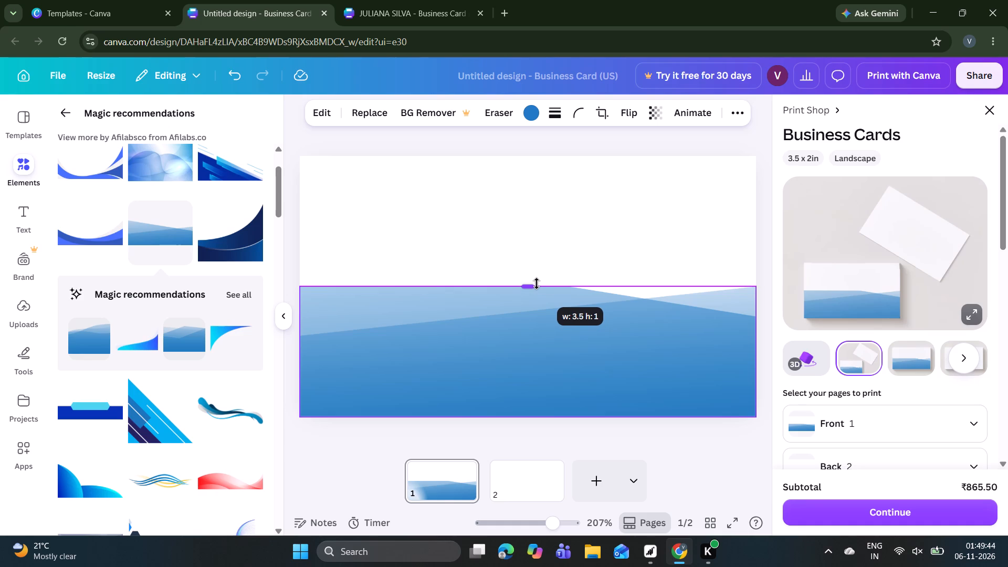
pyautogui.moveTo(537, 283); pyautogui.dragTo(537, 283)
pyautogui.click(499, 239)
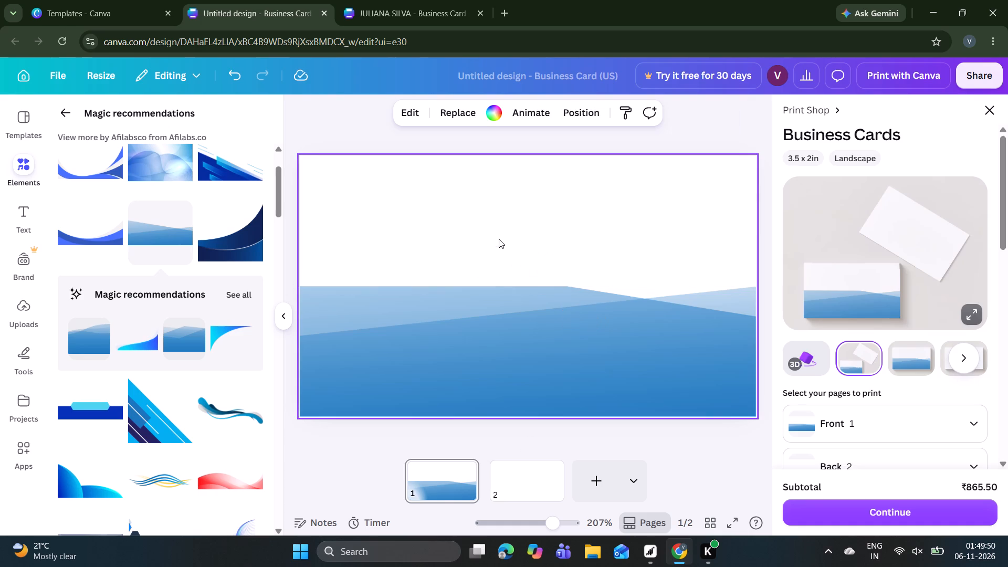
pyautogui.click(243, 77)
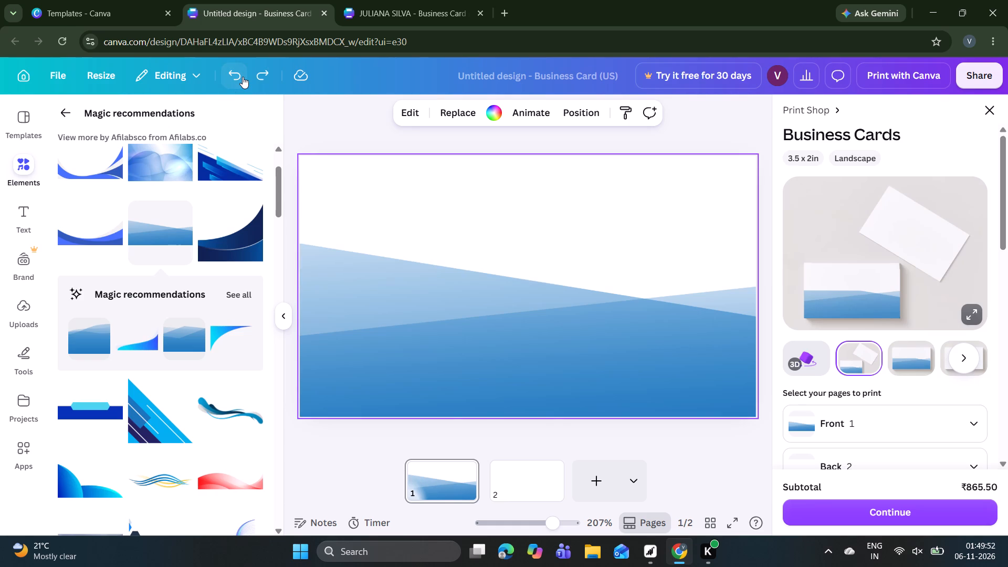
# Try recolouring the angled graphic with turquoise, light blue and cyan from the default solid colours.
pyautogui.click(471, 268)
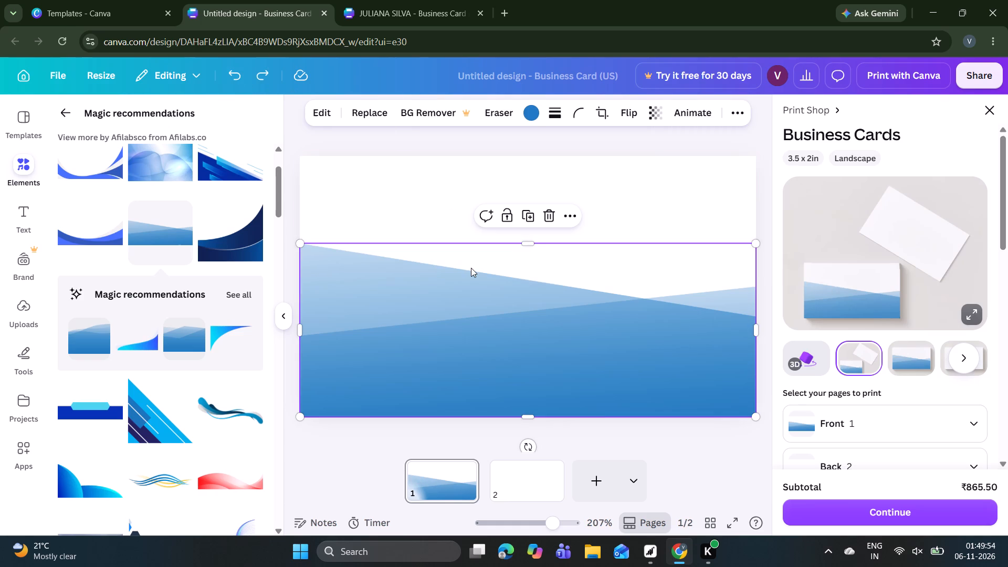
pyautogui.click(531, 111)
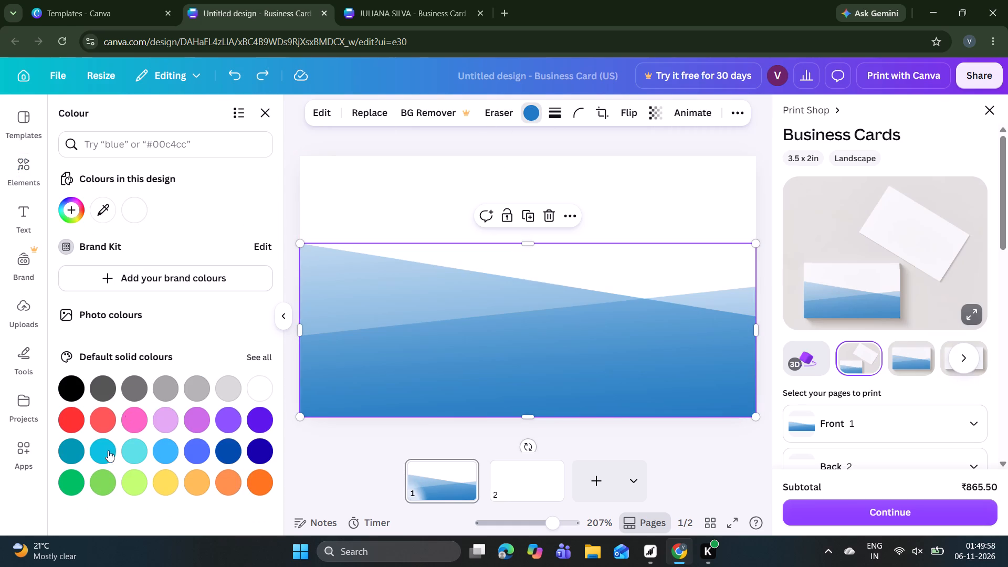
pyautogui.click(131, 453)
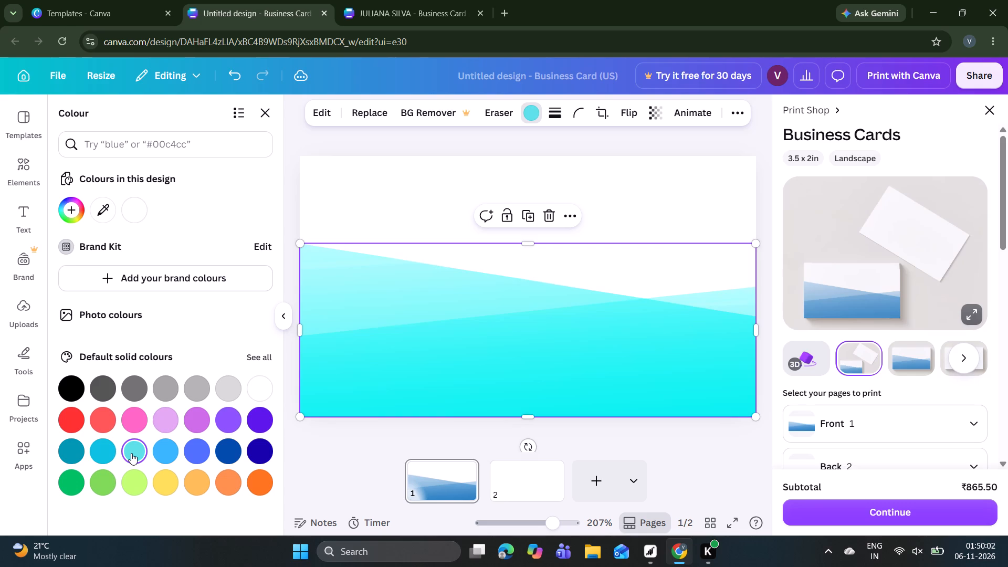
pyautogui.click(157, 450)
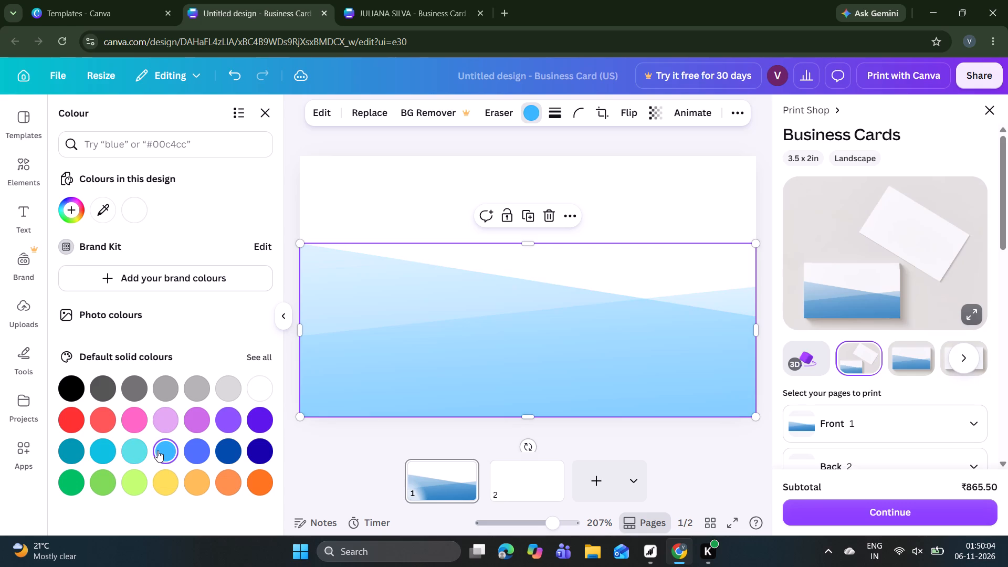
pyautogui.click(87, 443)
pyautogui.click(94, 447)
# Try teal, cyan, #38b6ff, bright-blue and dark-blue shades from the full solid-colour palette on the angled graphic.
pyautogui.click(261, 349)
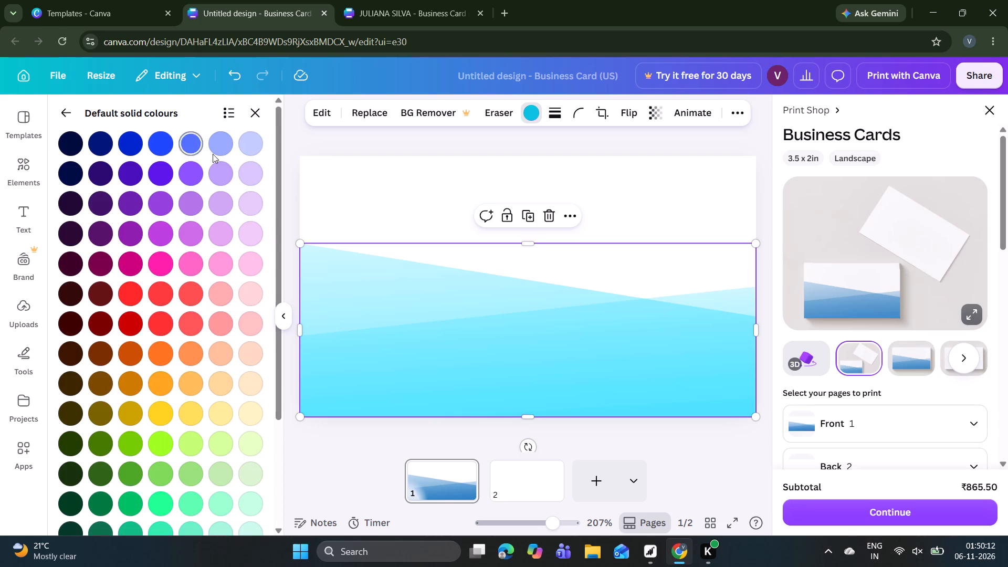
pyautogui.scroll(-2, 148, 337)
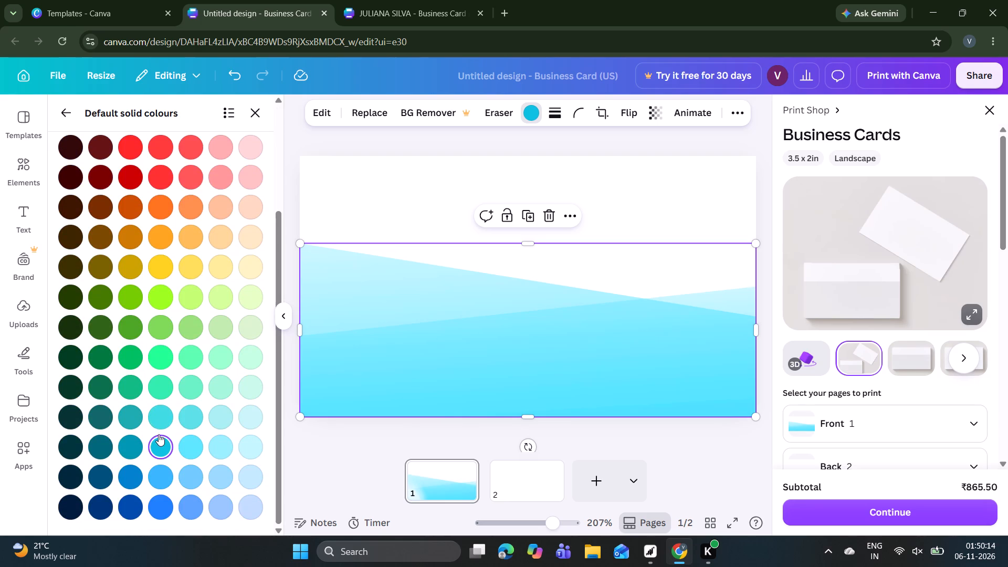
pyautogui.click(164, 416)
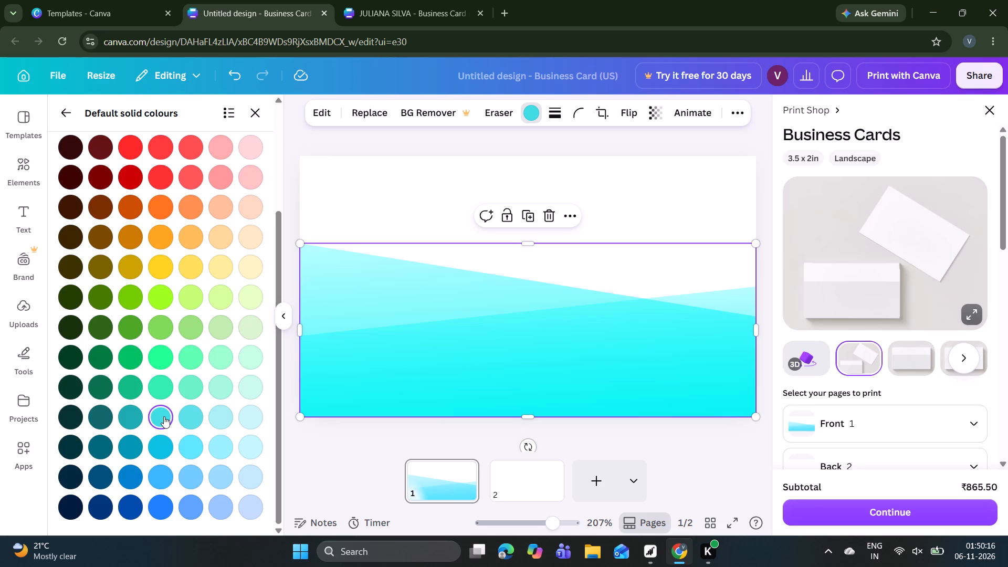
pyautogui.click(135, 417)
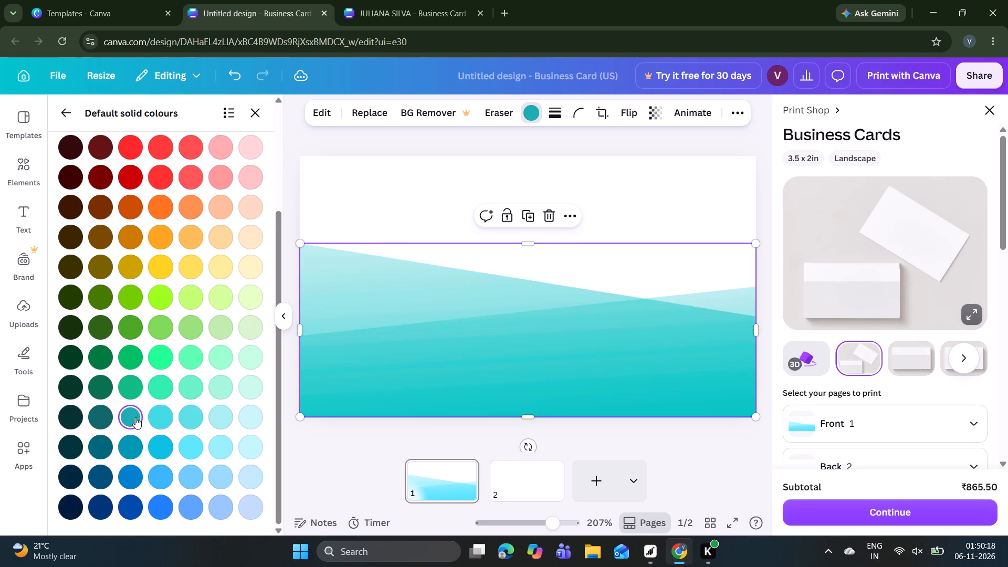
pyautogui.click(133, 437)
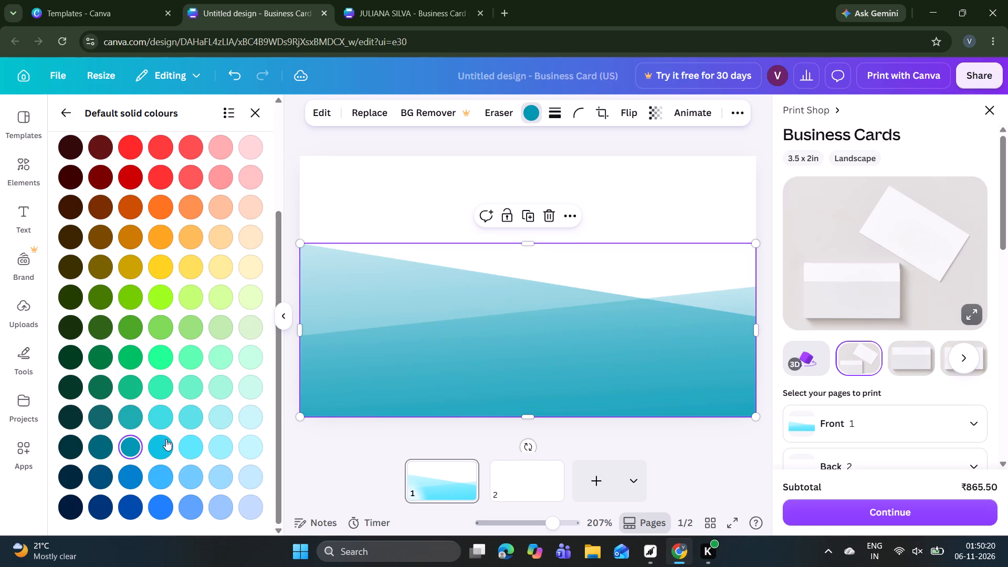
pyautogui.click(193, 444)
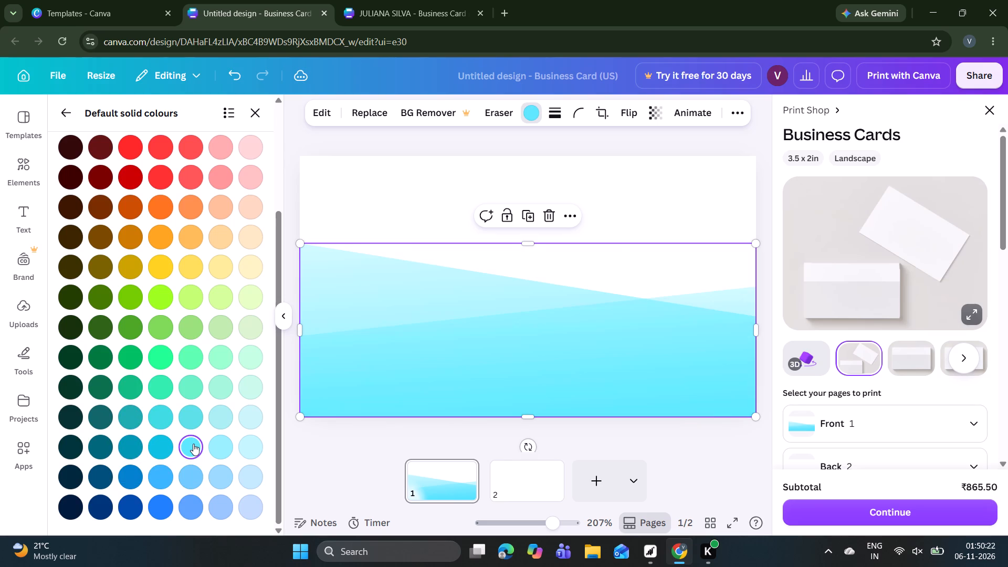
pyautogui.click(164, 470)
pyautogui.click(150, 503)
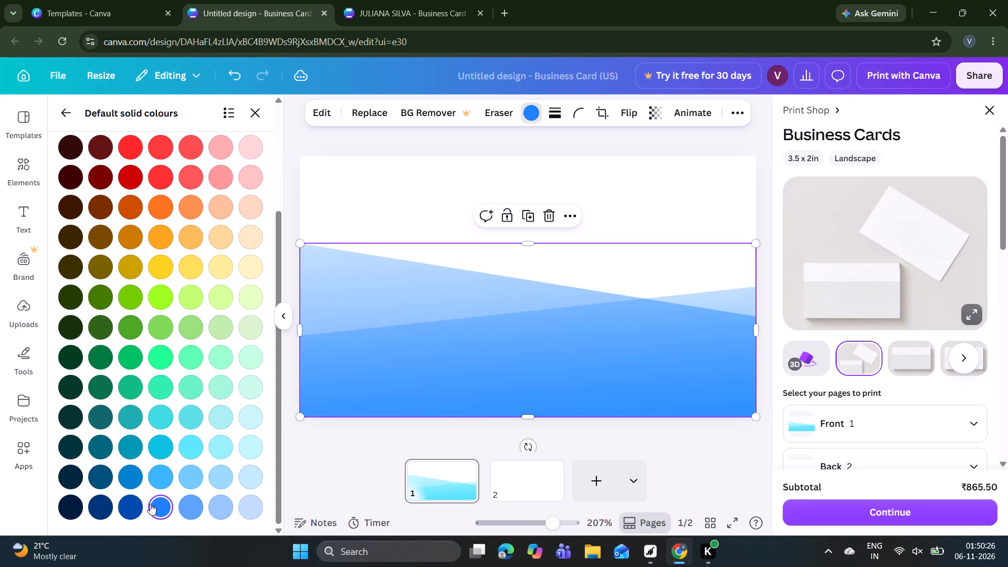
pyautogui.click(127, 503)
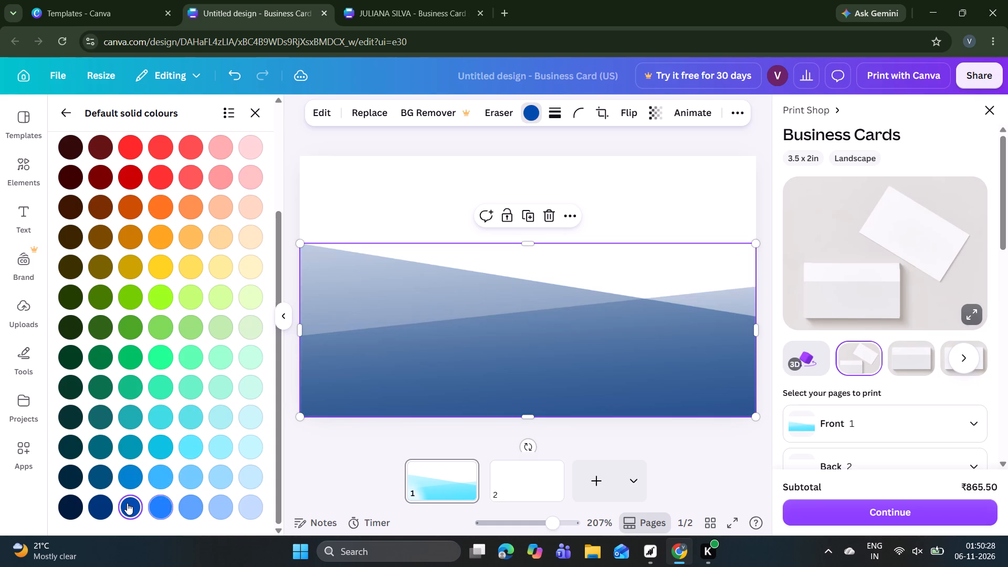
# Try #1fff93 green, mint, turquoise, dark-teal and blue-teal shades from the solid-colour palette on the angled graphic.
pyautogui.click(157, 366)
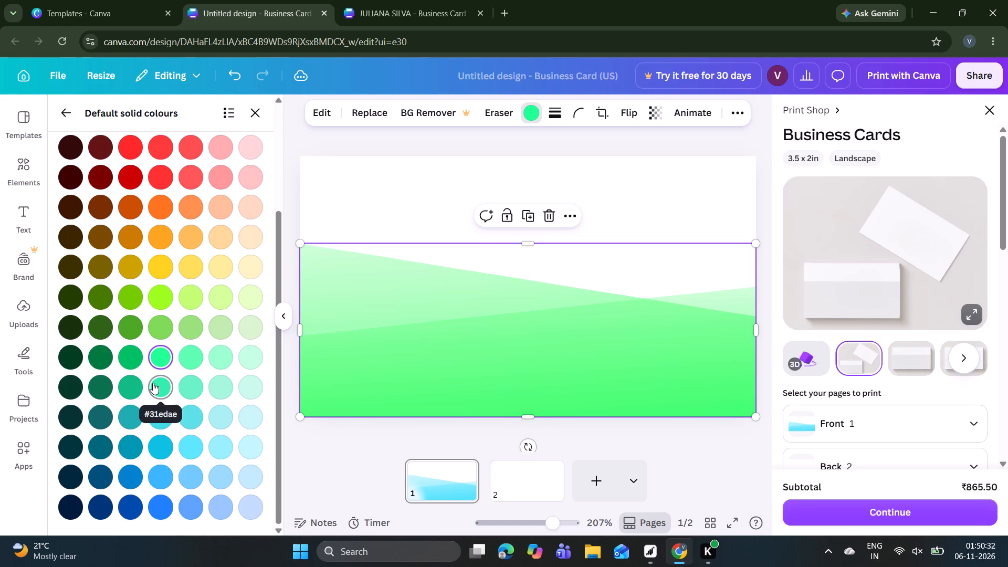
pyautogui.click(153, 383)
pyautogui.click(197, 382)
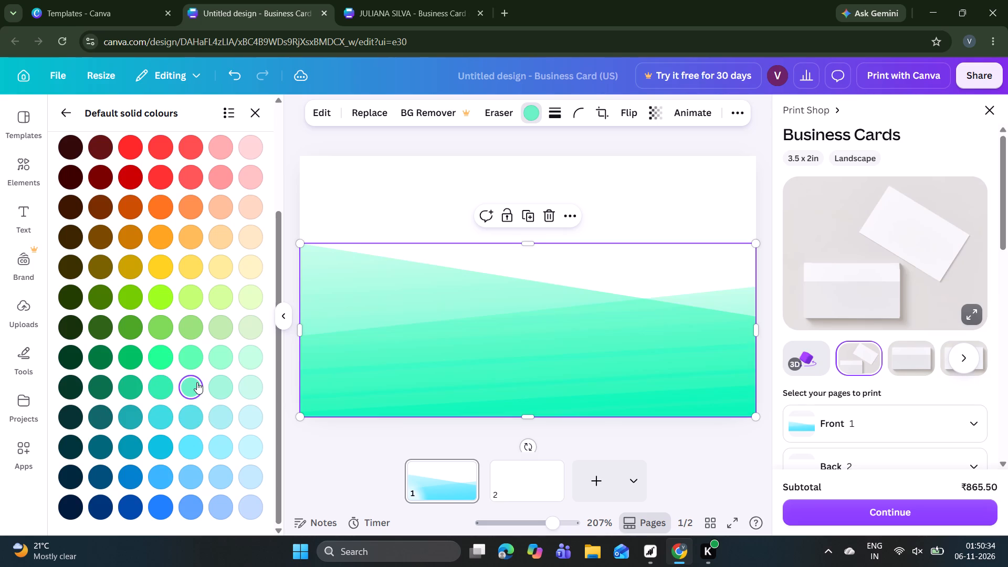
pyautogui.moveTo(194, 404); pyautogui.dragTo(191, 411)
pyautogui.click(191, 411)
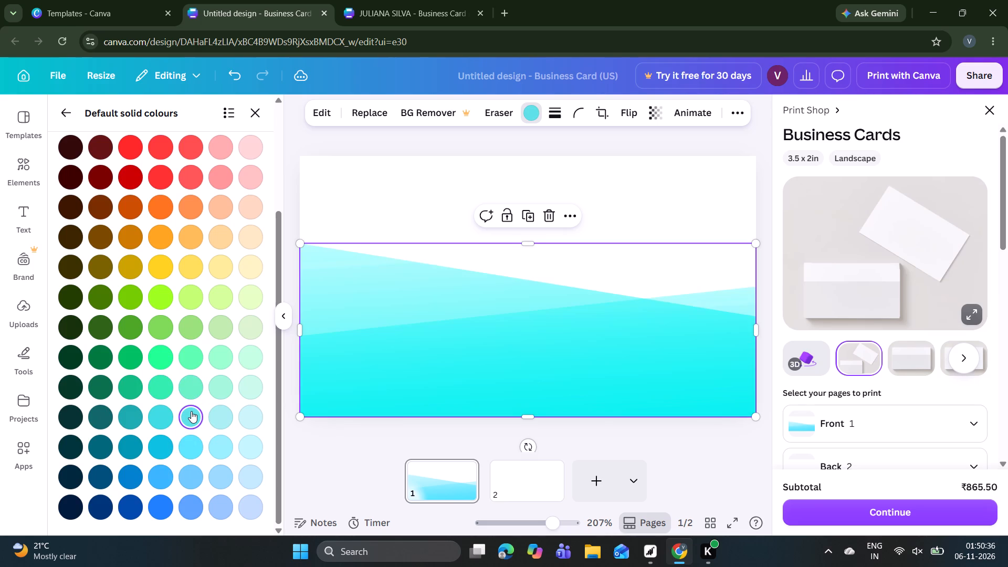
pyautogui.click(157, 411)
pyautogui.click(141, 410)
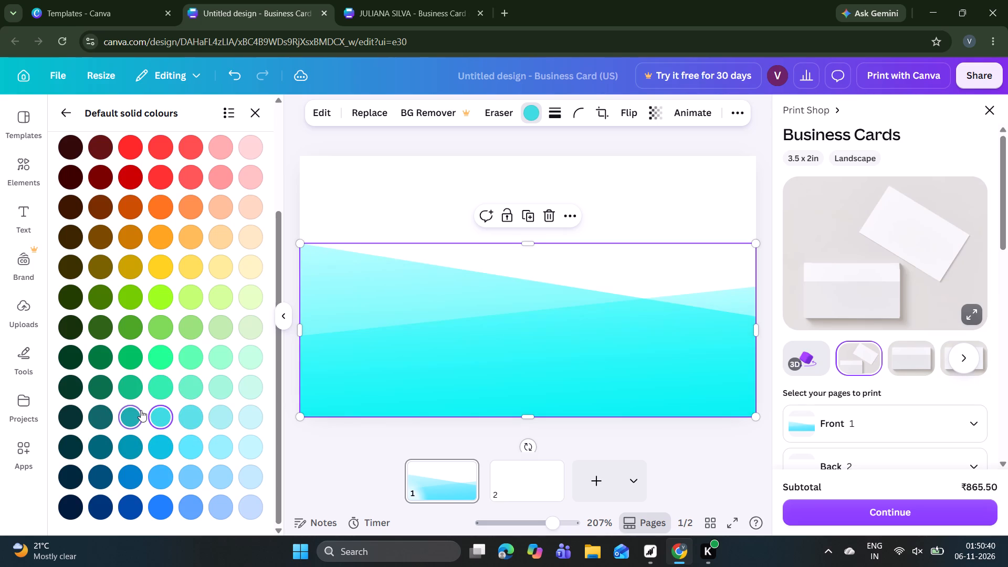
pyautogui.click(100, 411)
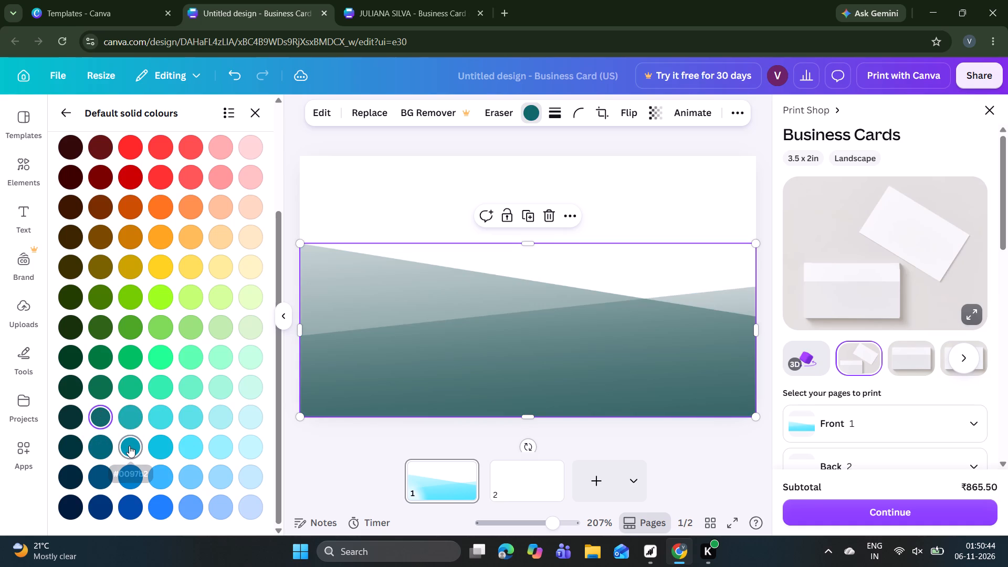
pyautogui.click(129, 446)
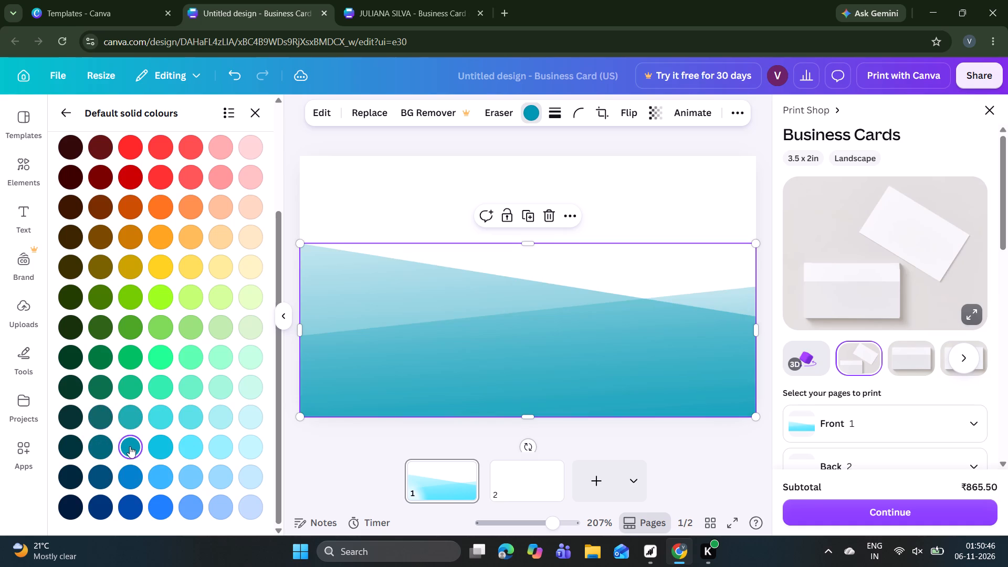
# Recolour the angled graphic bright cyan from the full solid-colour palette.
pyautogui.click(164, 450)
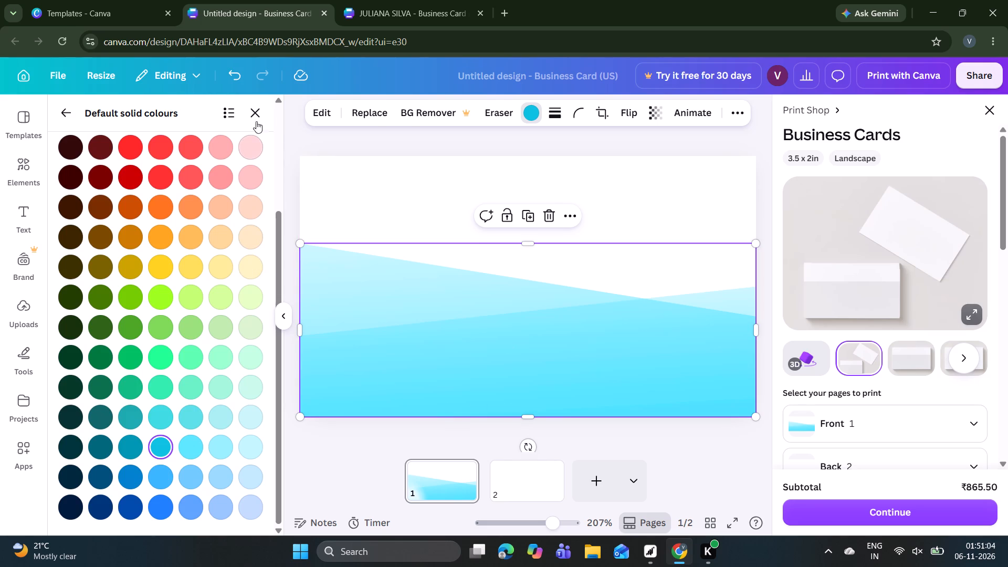
pyautogui.click(256, 108)
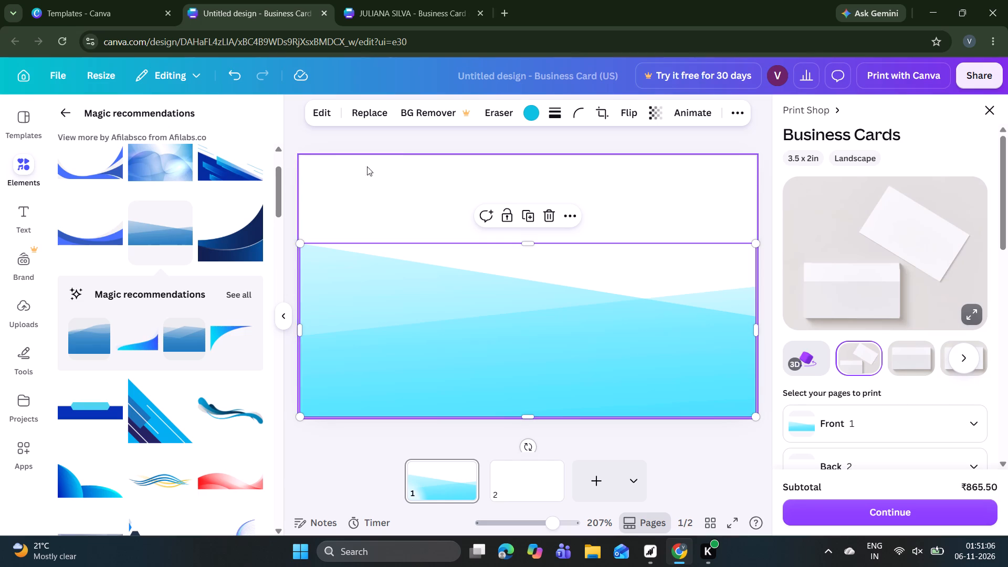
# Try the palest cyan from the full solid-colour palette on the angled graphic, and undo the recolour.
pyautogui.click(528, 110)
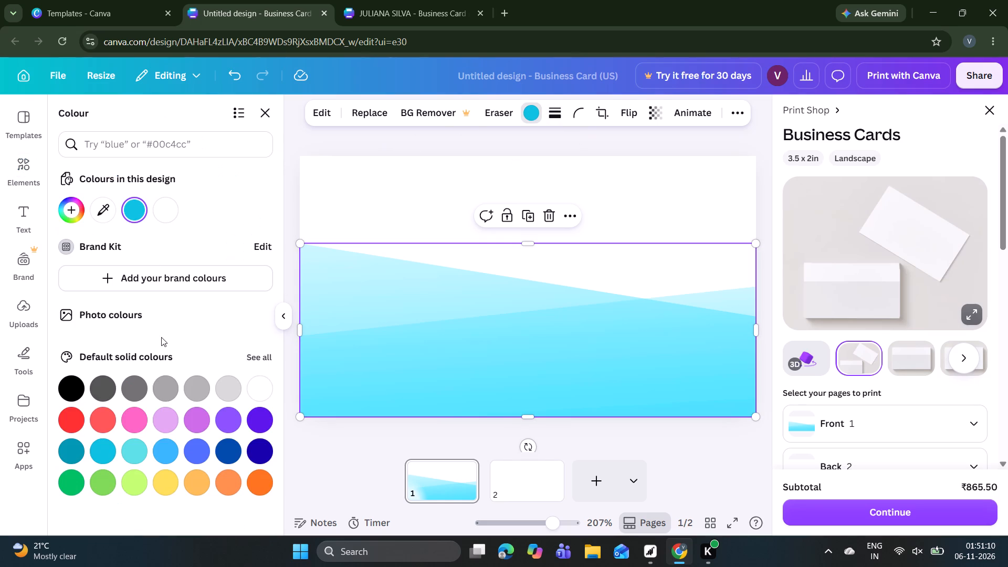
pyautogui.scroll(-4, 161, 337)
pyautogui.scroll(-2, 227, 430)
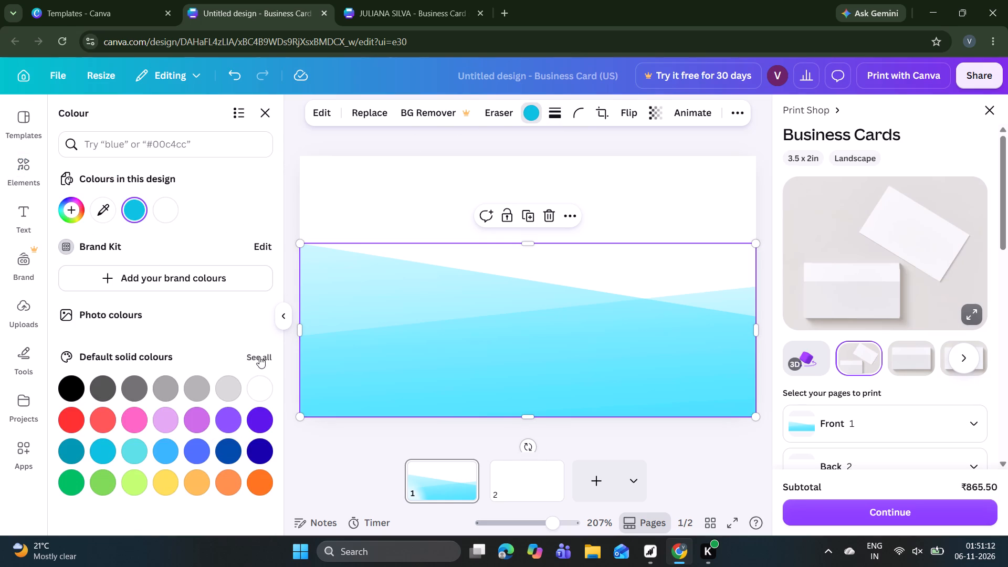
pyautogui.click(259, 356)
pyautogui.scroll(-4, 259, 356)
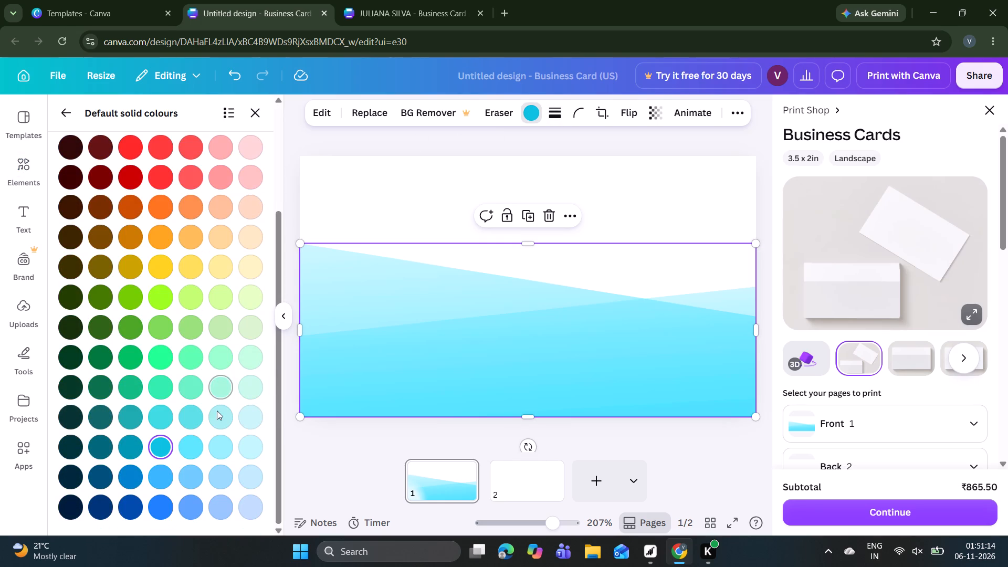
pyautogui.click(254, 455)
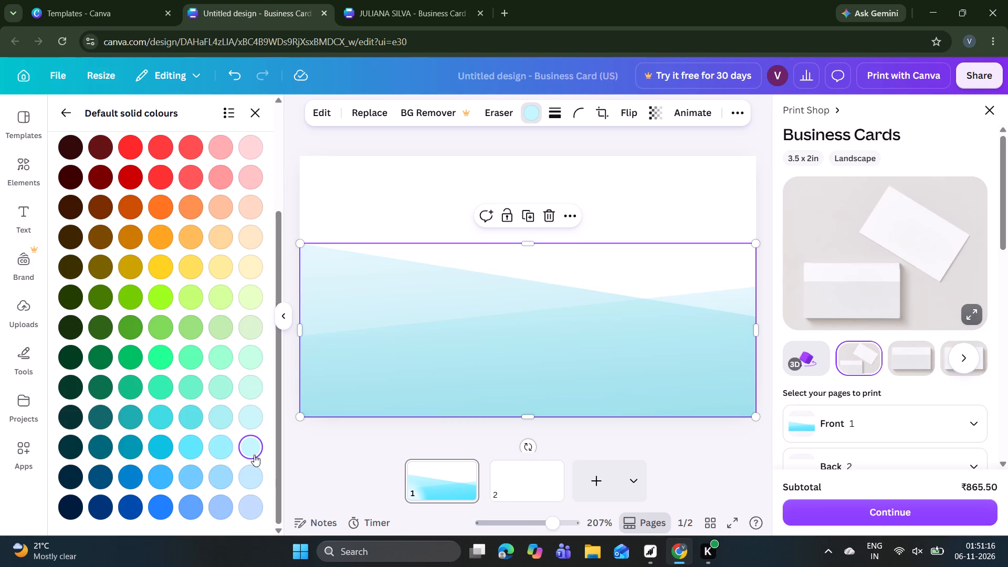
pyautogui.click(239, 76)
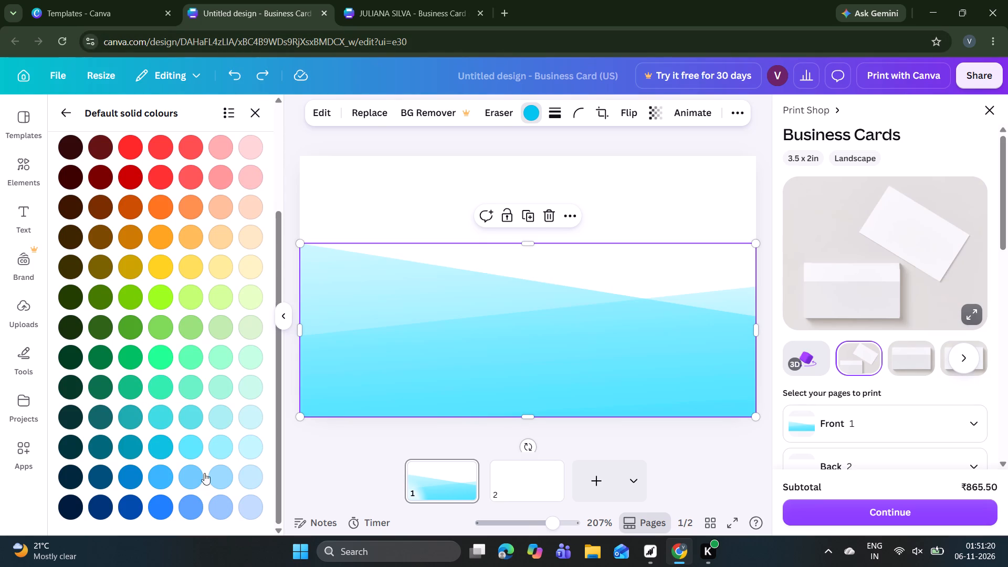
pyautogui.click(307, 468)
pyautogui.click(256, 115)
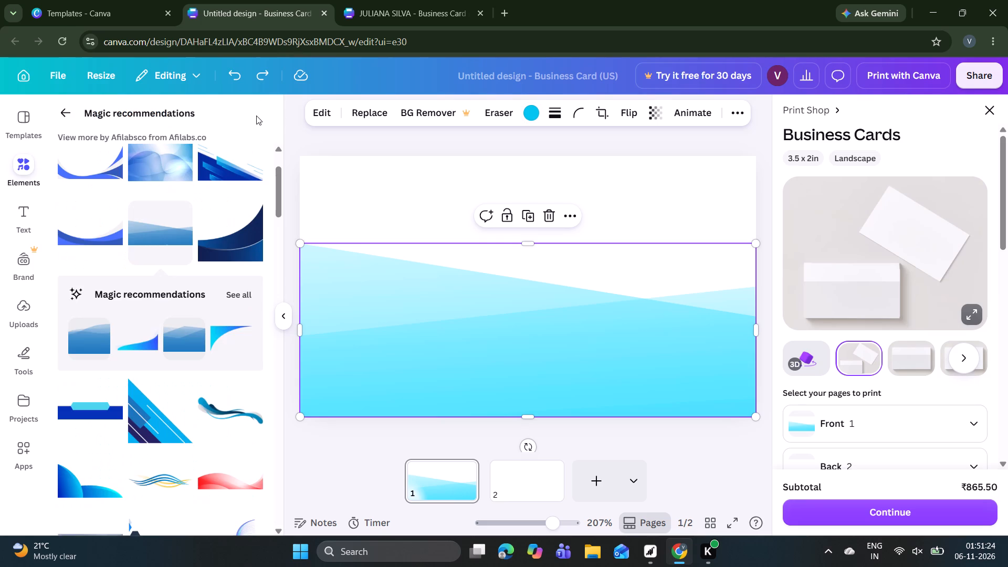
# Add a heading to the card front containing the cardholder's full name in capitals.
pyautogui.click(28, 197)
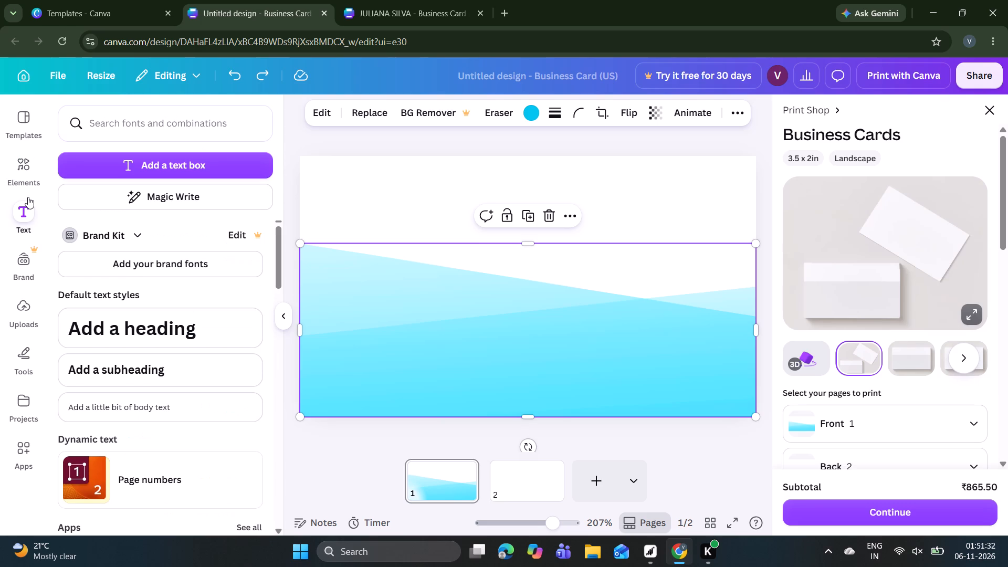
pyautogui.click(100, 324)
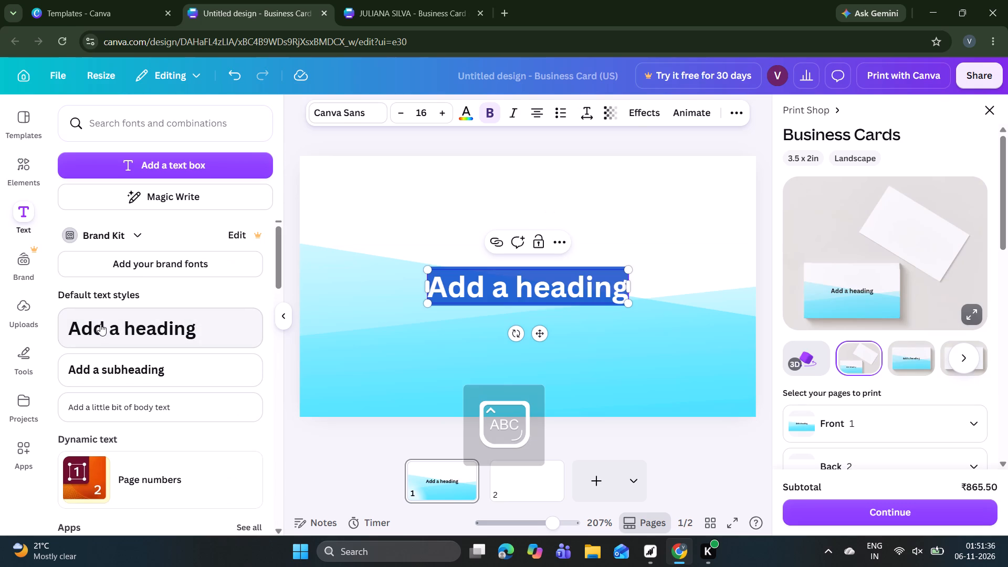
pyautogui.press('i')
pyautogui.press('s')
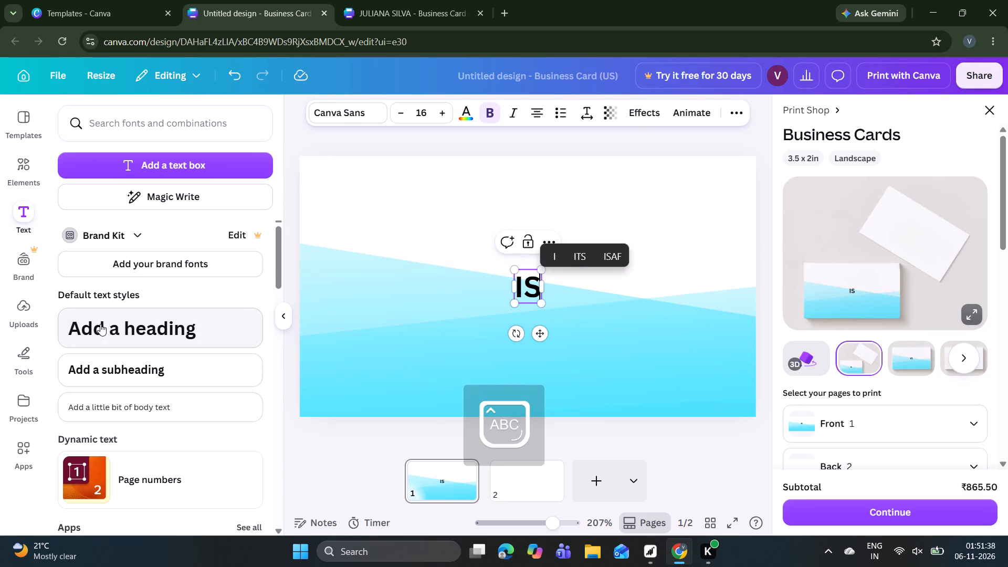
pyautogui.press('a')
pyautogui.press('b')
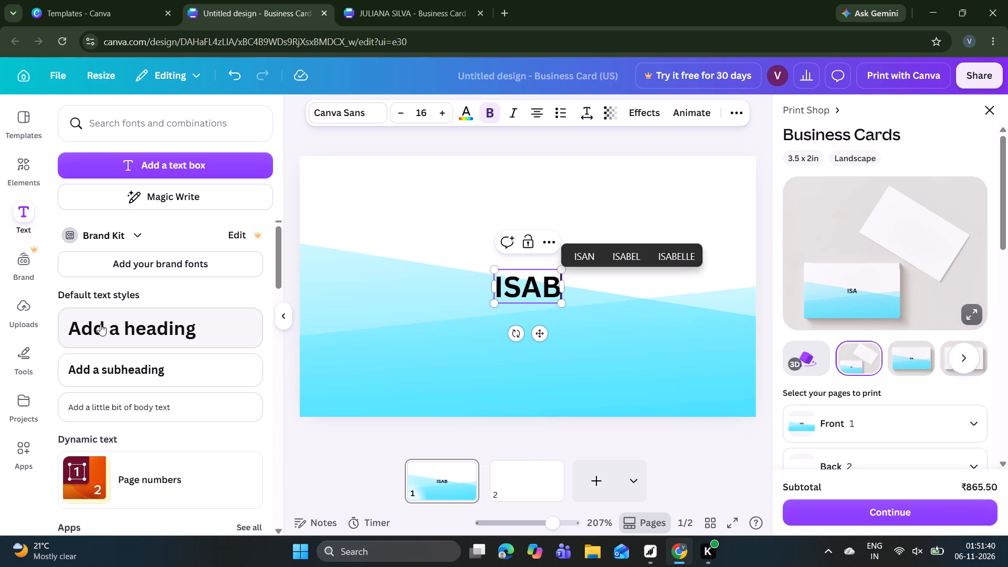
pyautogui.press('e')
pyautogui.press('l')
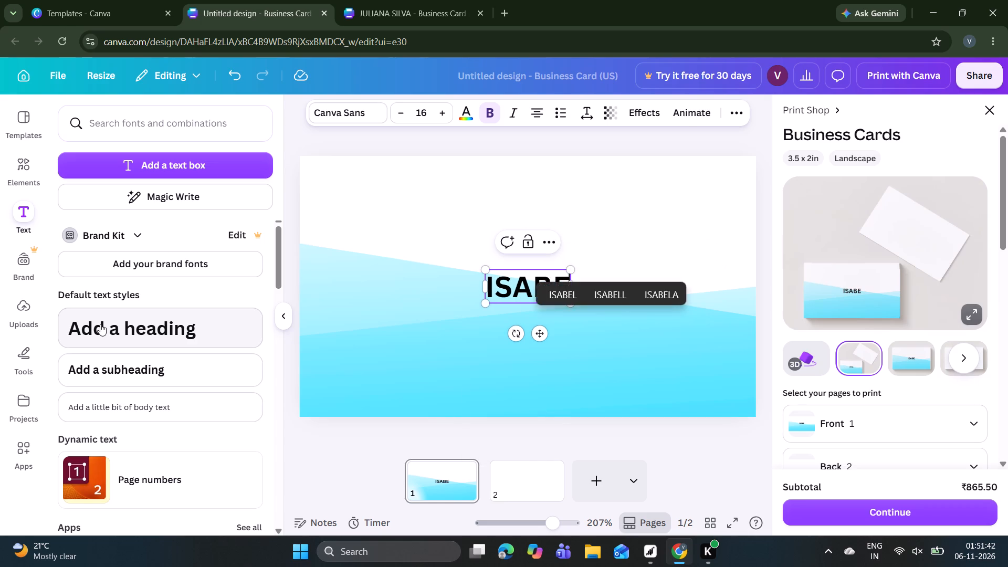
pyautogui.press('space')
pyautogui.press('m')
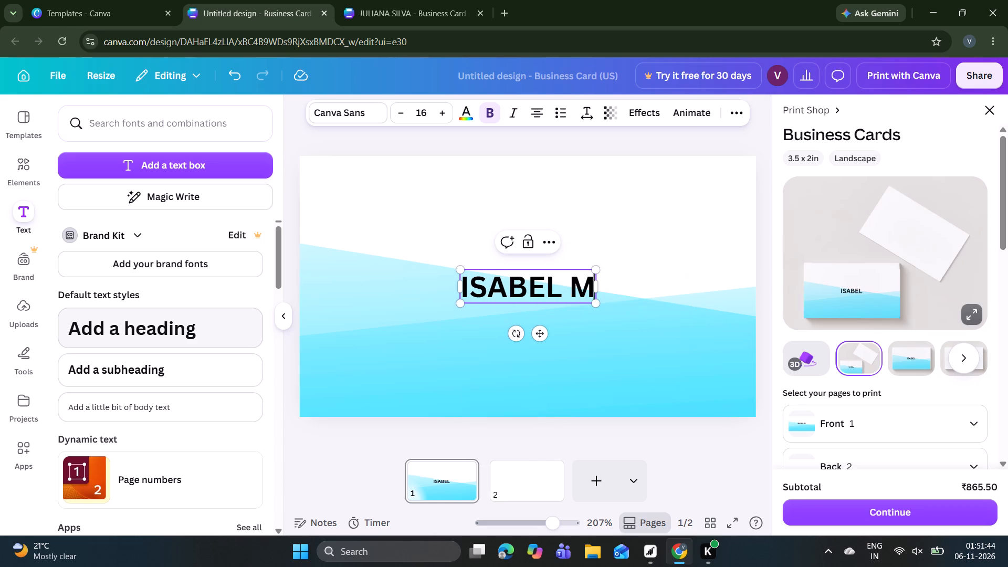
pyautogui.press('e')
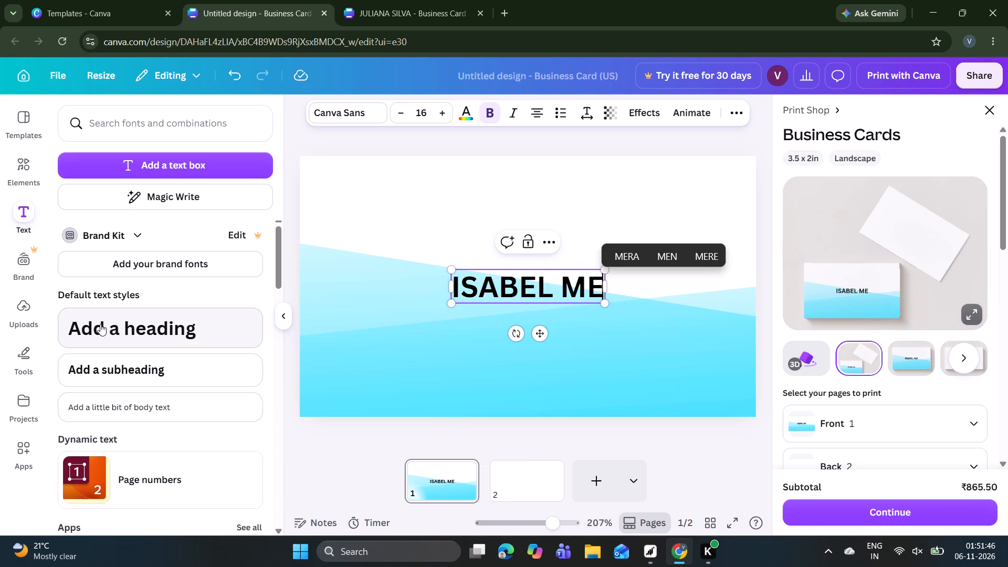
pyautogui.press('r')
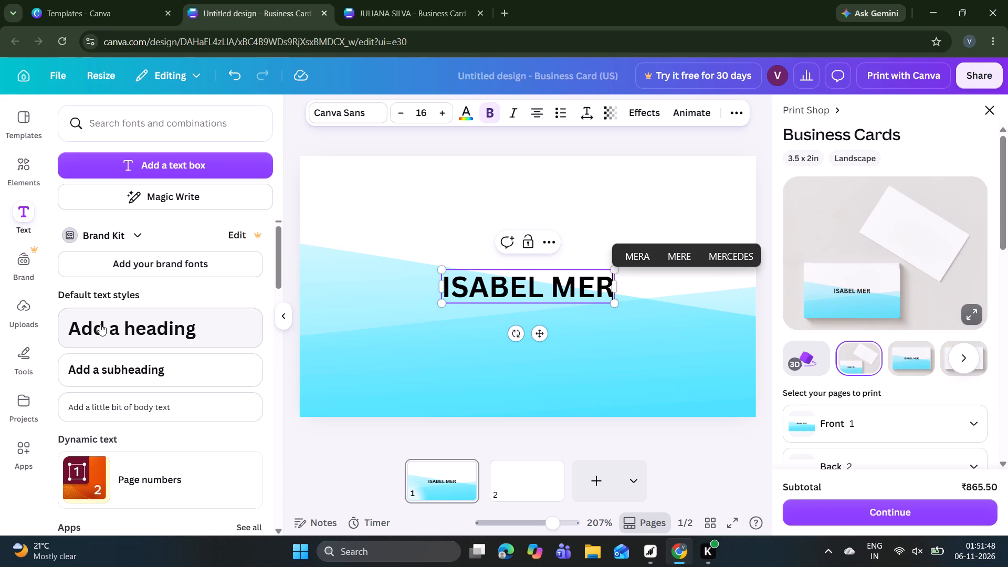
pyautogui.press('c')
pyautogui.write('ADO')
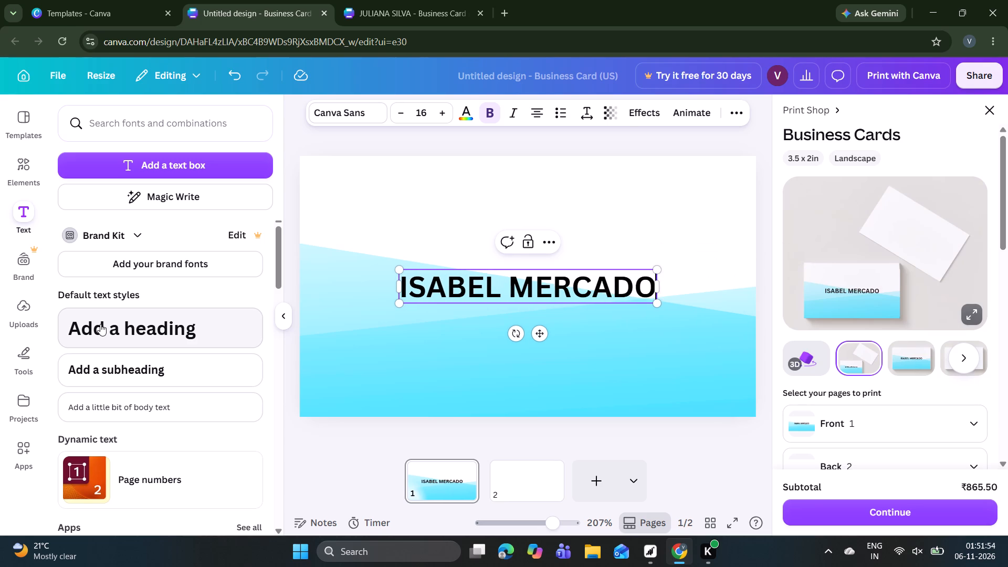
# Add a body text line reading PSYCHOLOGIST beneath the cardholder's name.
pyautogui.click(128, 402)
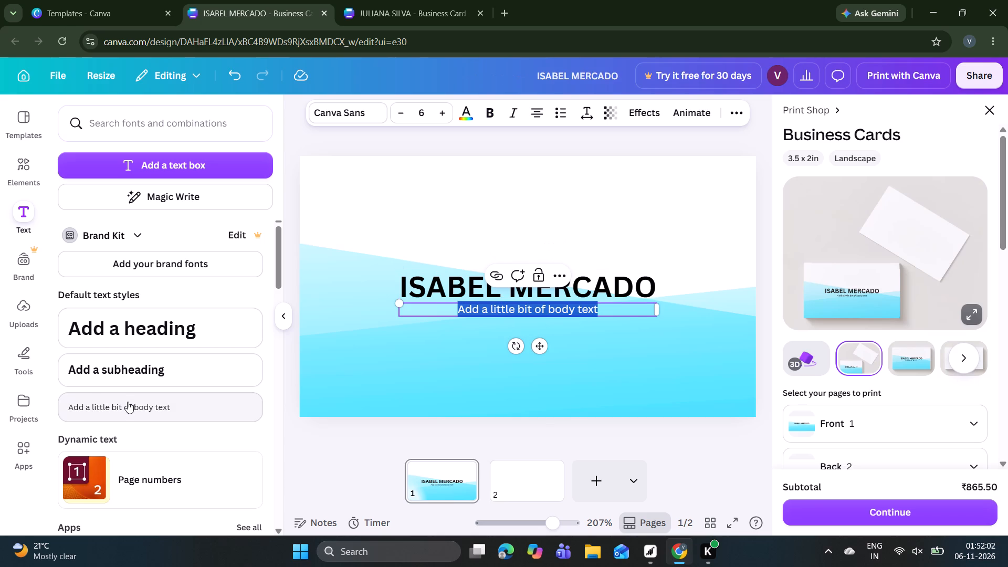
pyautogui.press('\\')
pyautogui.press('BackSpace')
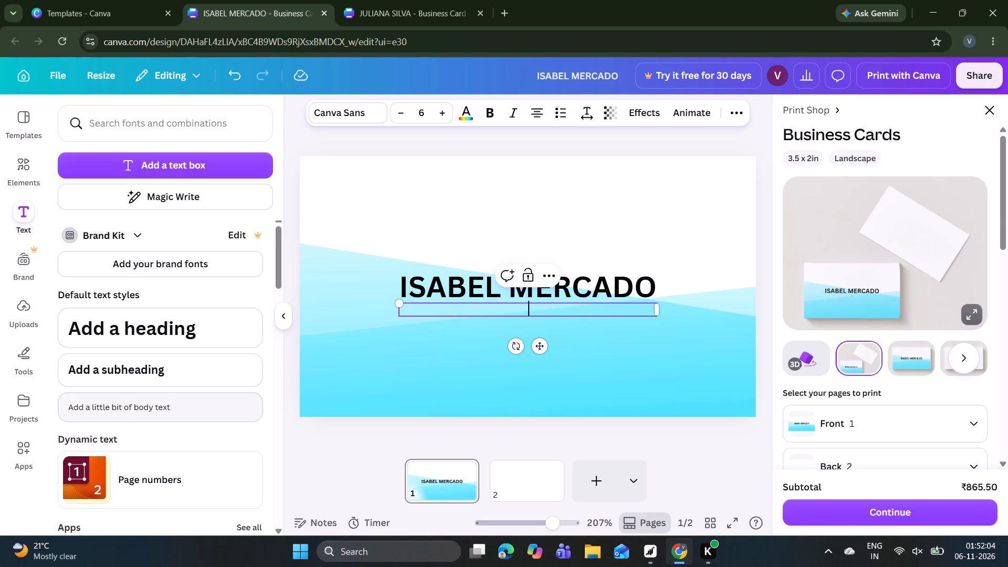
pyautogui.press('p')
pyautogui.write('SY')
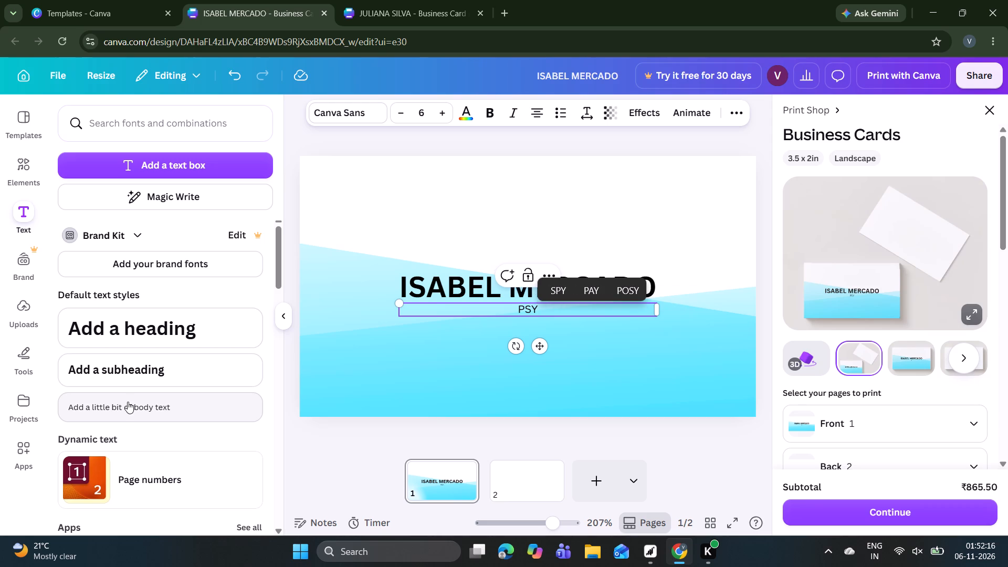
pyautogui.write('CHOL')
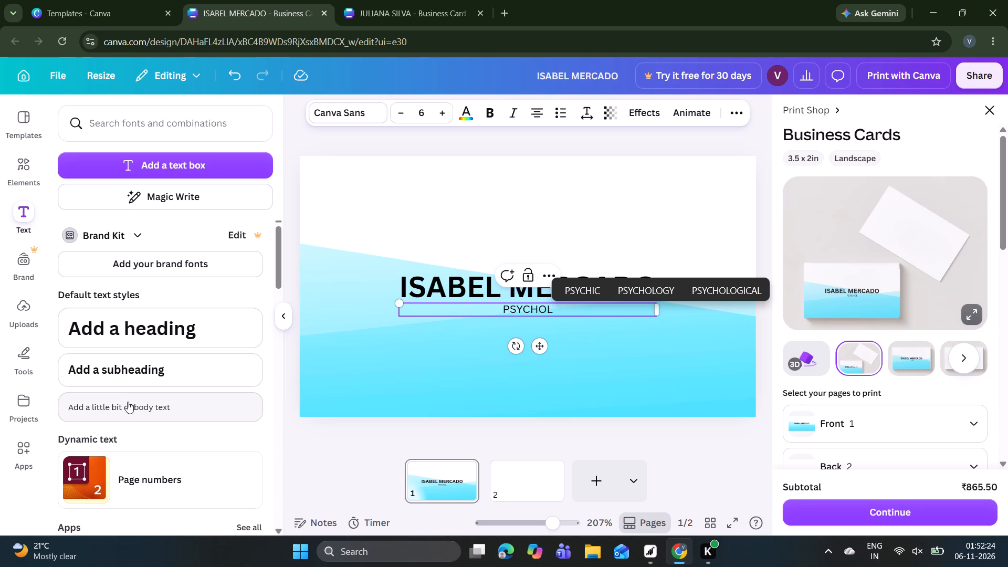
pyautogui.press('o')
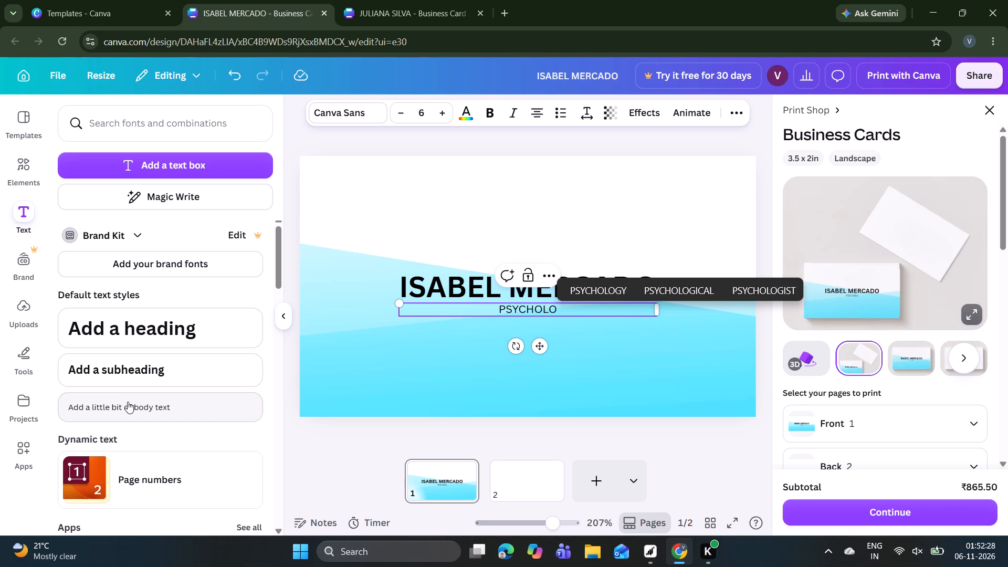
pyautogui.press('g')
pyautogui.press('i')
pyautogui.write('ST')
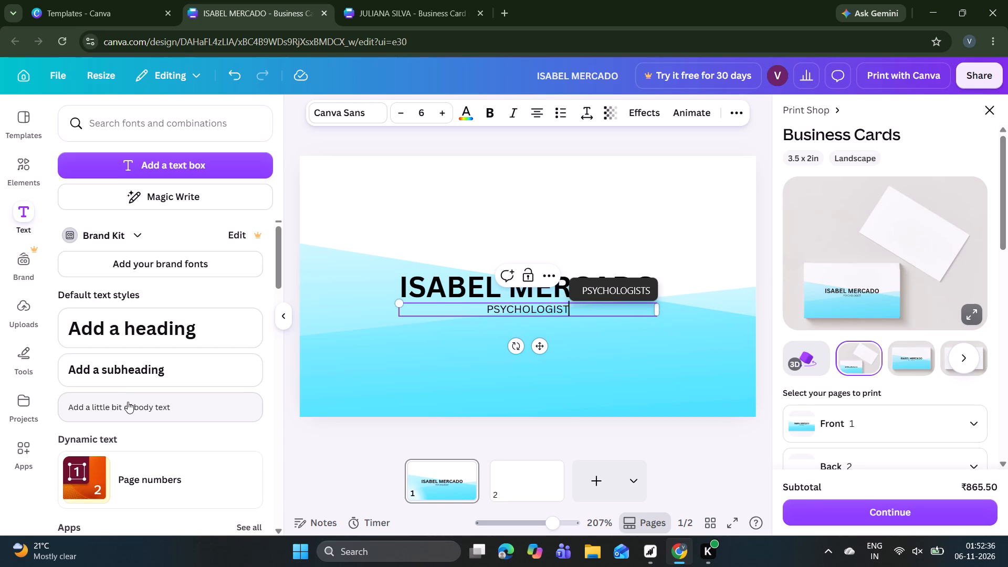
pyautogui.click(355, 438)
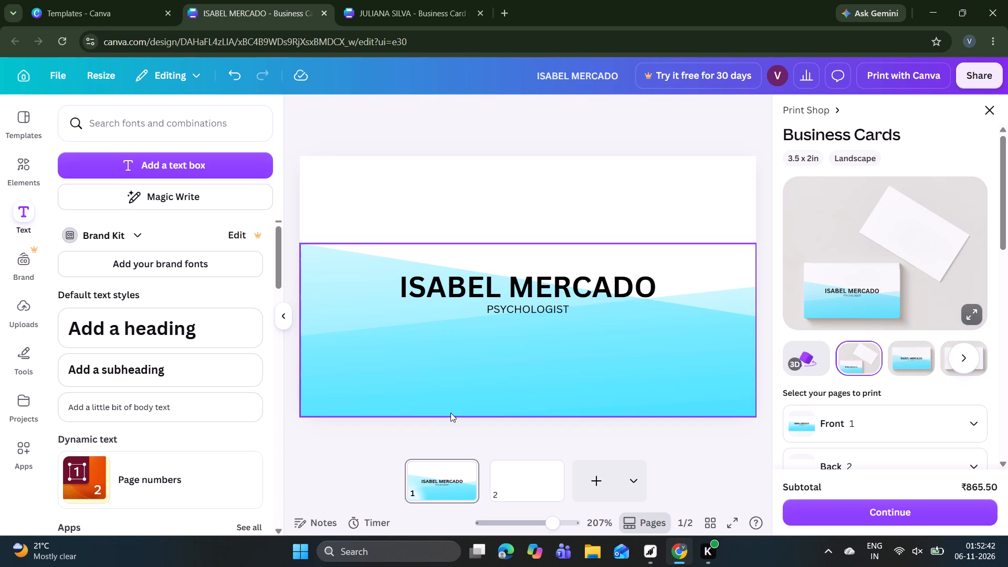
# Add a body text line with the contact phone number and place it beneath PSYCHOLOGIST on the card front.
pyautogui.click(169, 402)
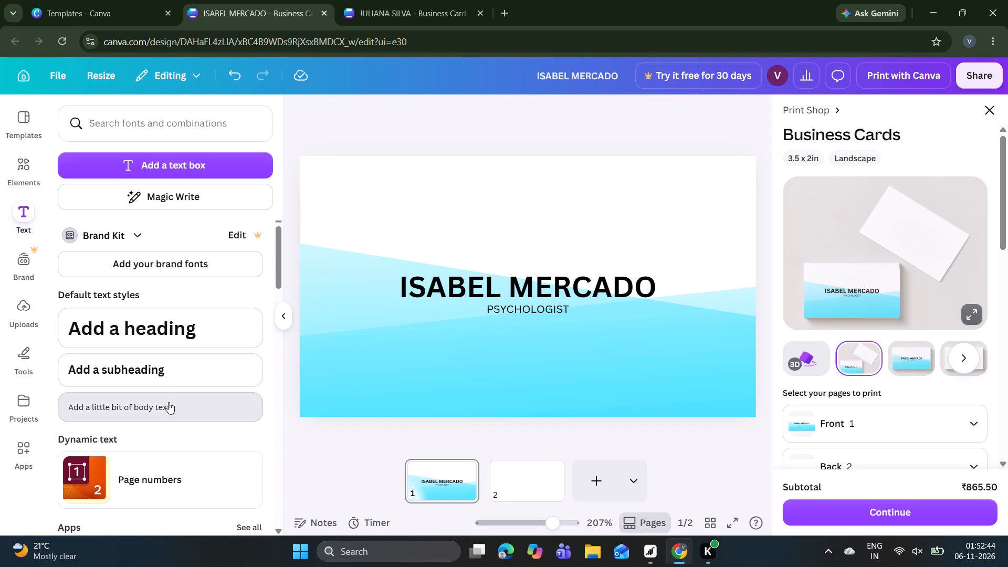
pyautogui.press('BackSpace')
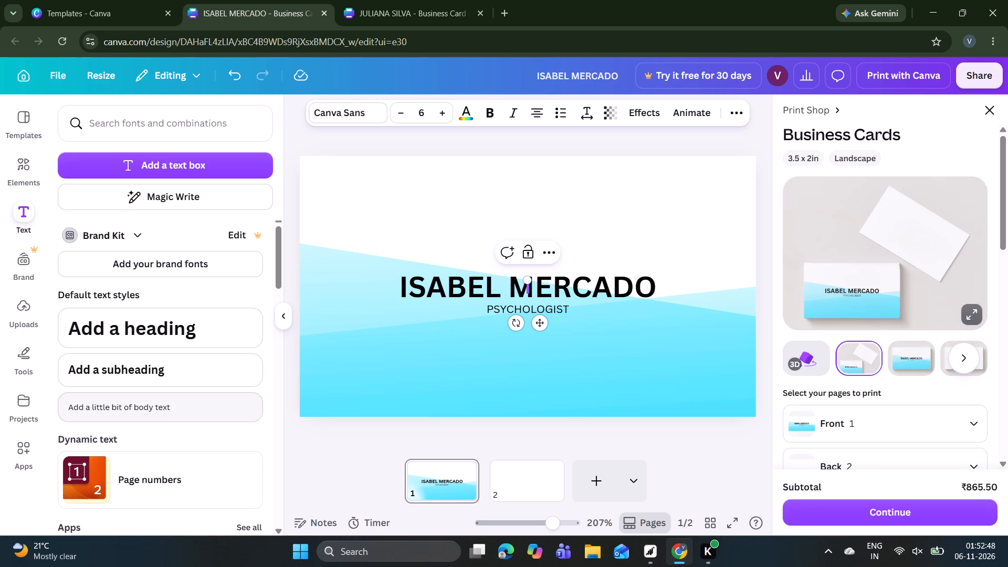
pyautogui.press('+')
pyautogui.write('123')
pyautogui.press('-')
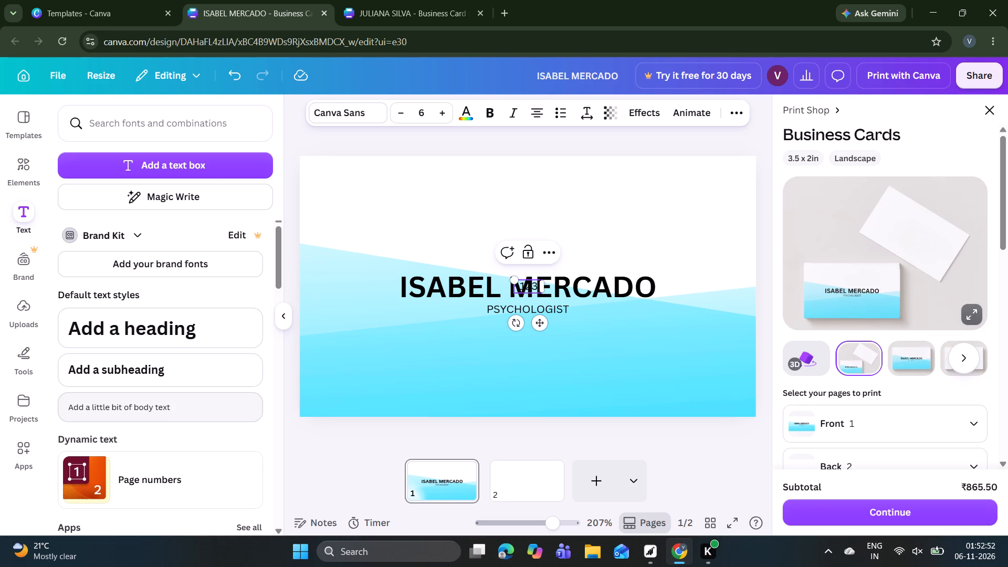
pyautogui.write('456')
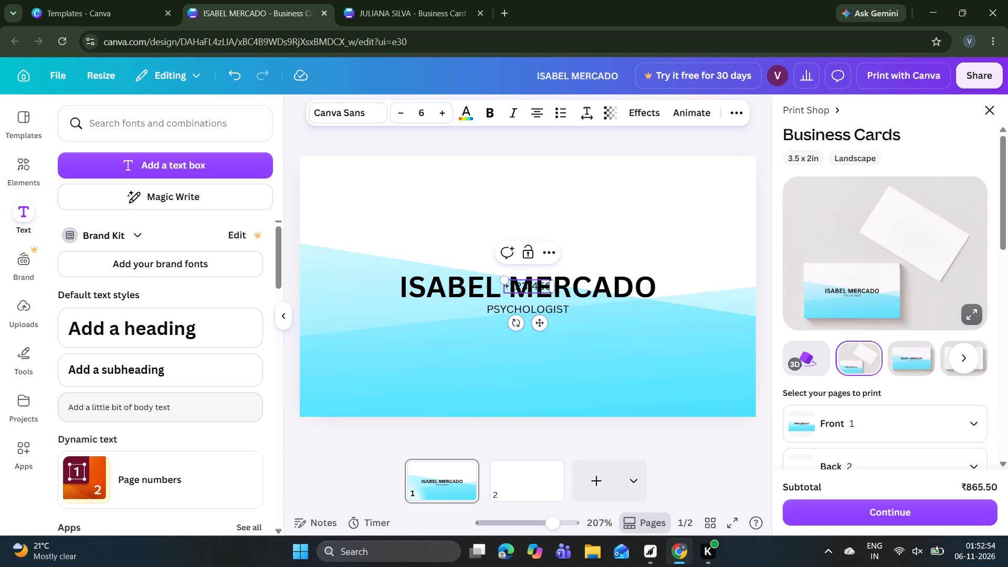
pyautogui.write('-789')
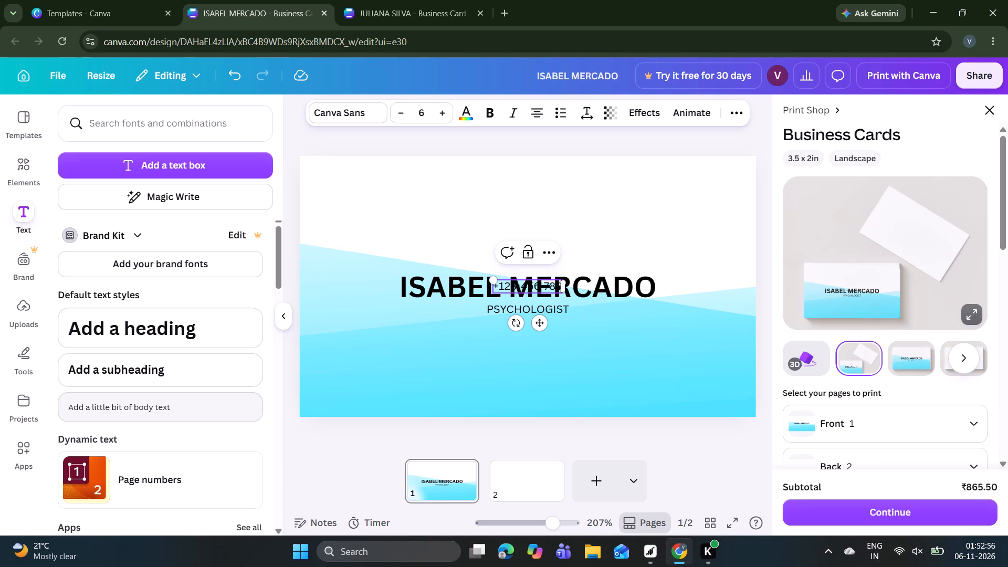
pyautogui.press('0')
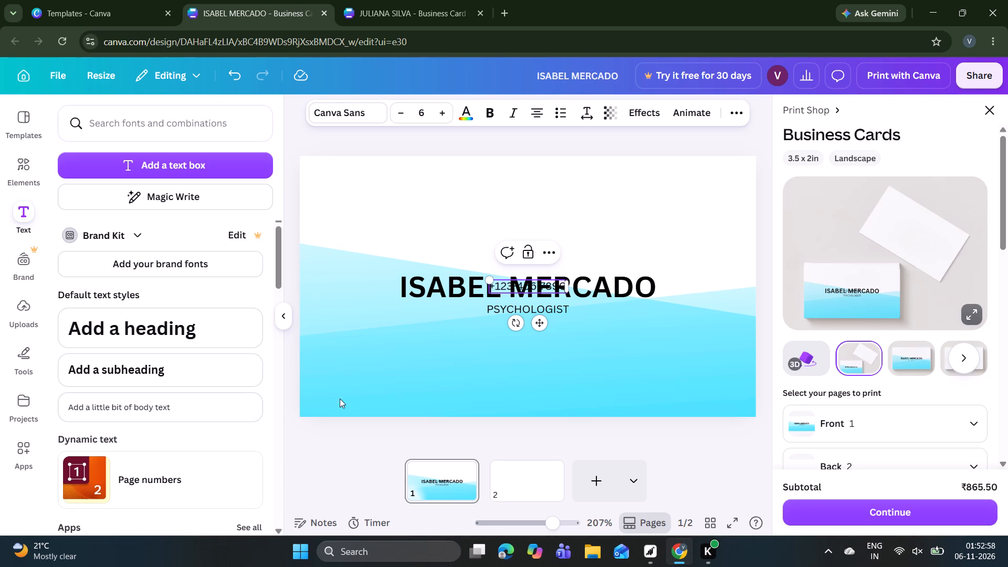
pyautogui.moveTo(541, 330); pyautogui.dragTo(548, 374)
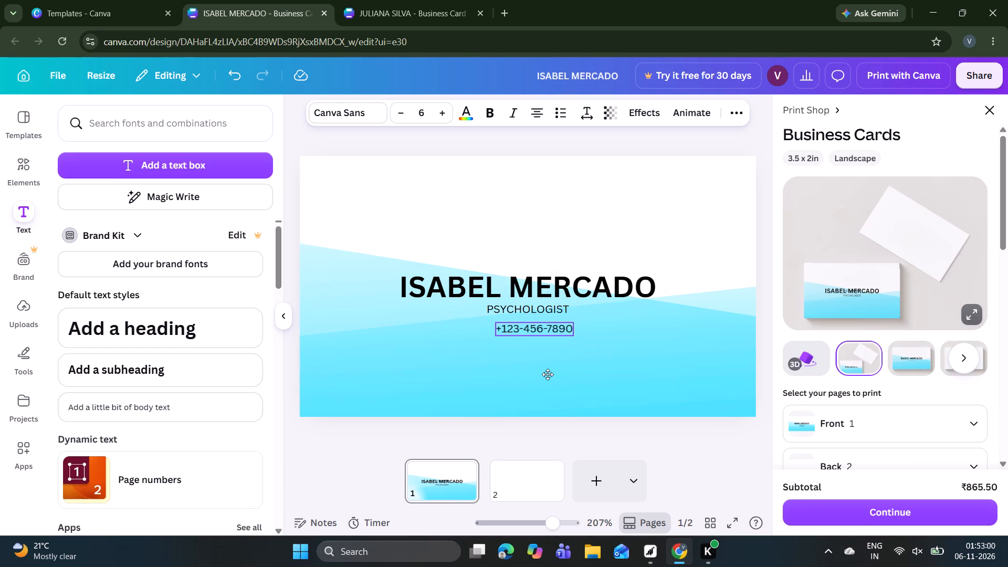
pyautogui.moveTo(548, 374); pyautogui.dragTo(548, 375)
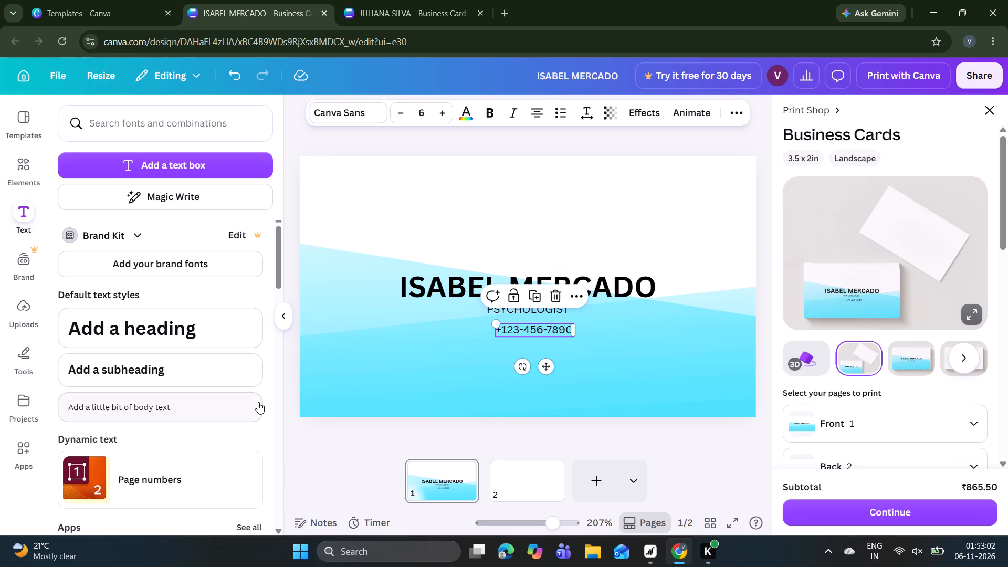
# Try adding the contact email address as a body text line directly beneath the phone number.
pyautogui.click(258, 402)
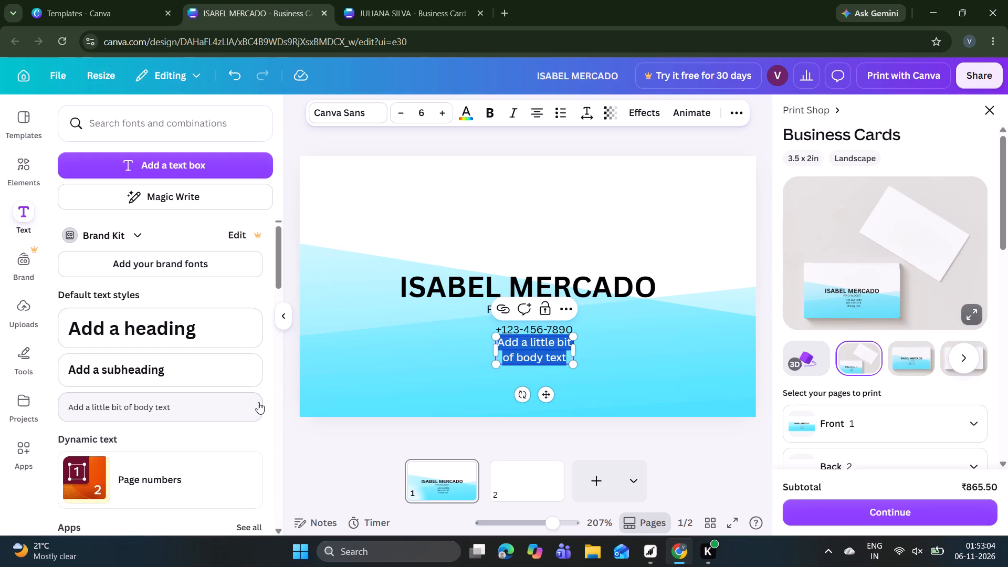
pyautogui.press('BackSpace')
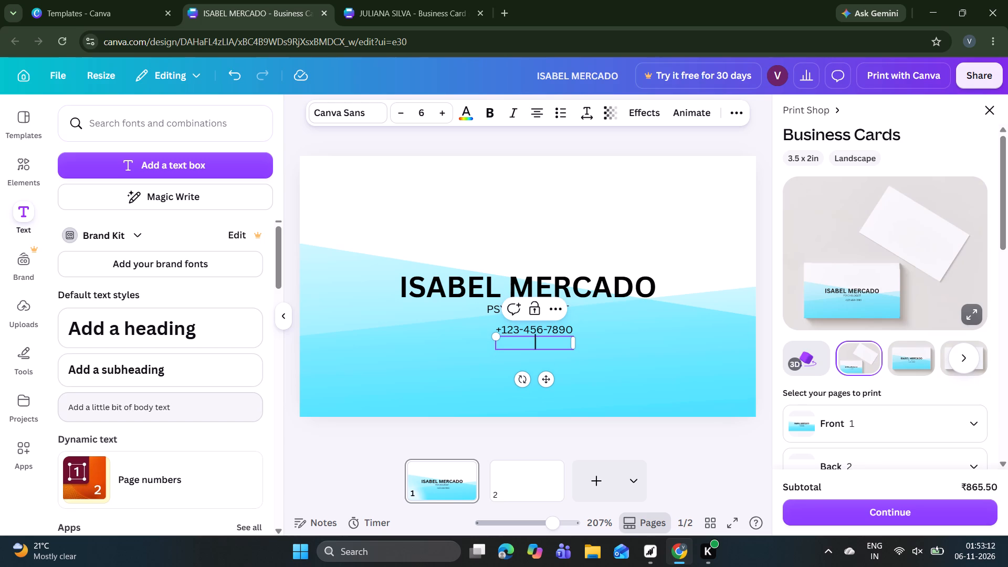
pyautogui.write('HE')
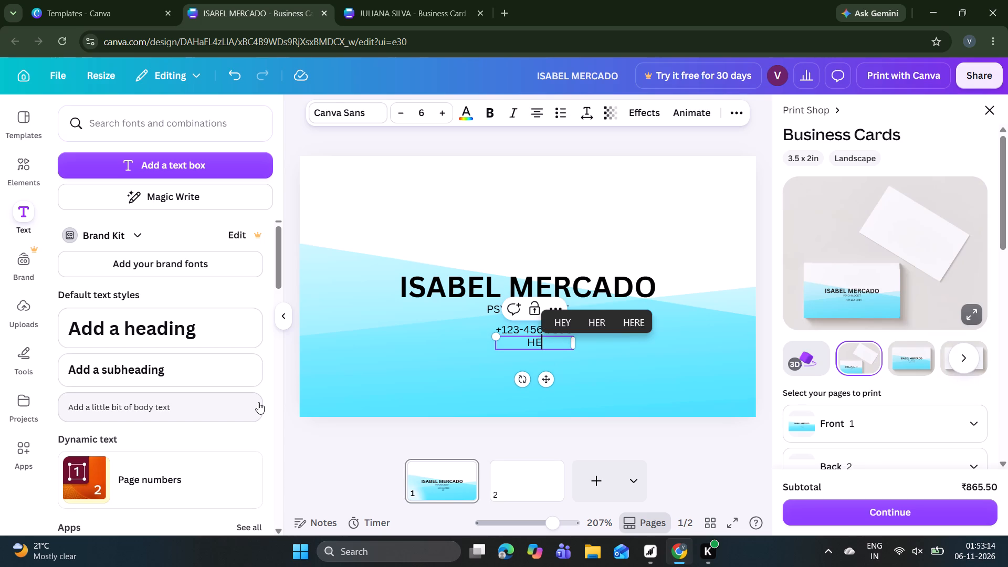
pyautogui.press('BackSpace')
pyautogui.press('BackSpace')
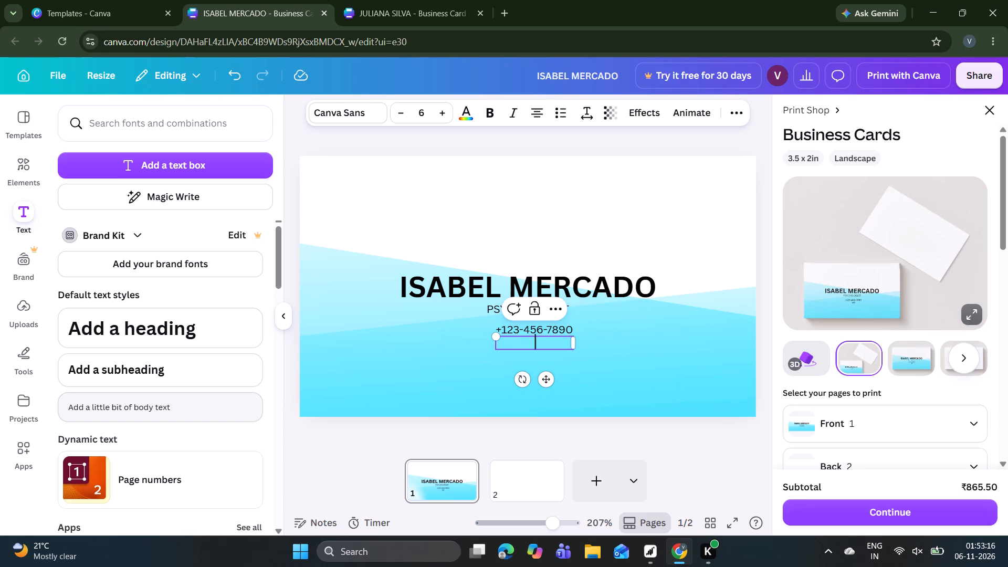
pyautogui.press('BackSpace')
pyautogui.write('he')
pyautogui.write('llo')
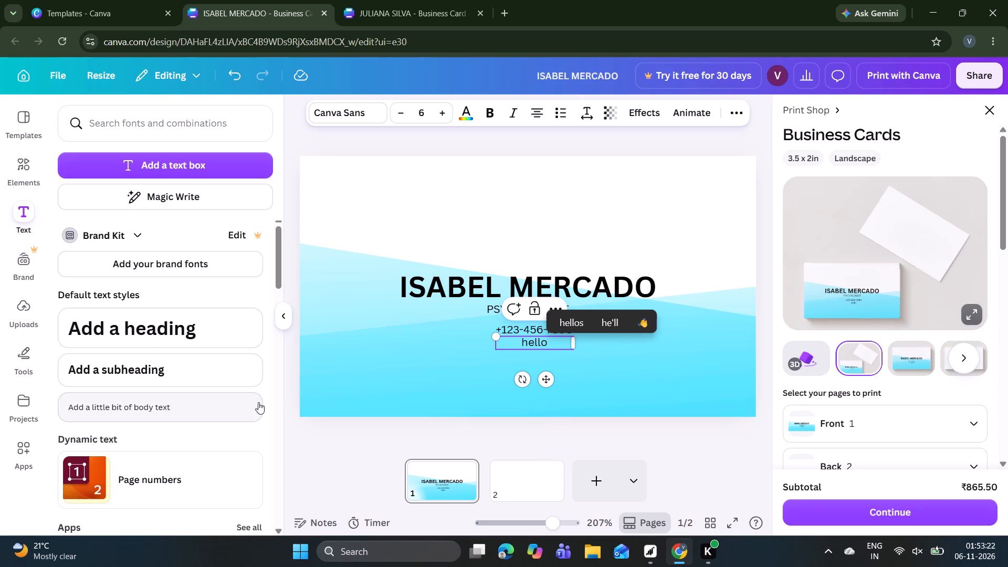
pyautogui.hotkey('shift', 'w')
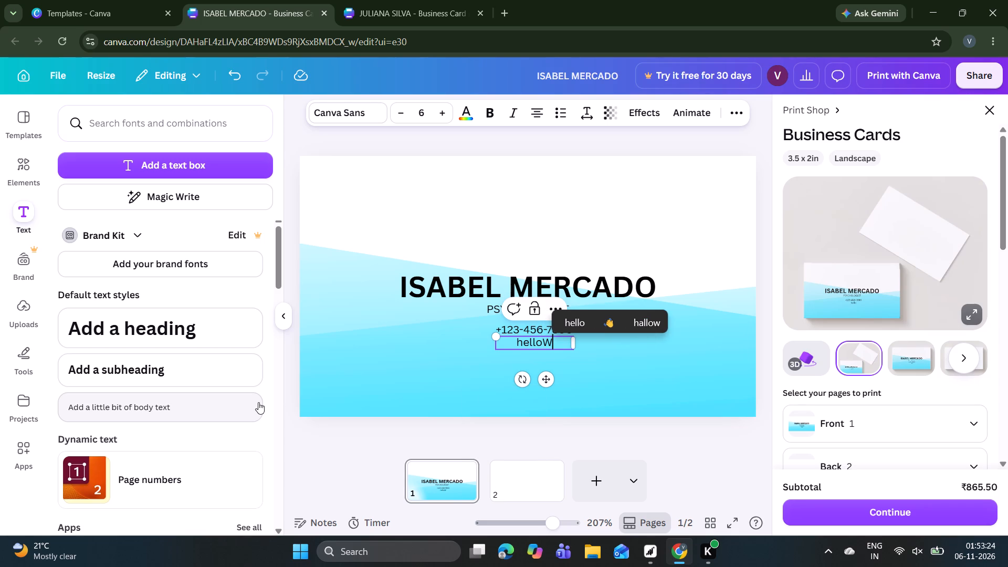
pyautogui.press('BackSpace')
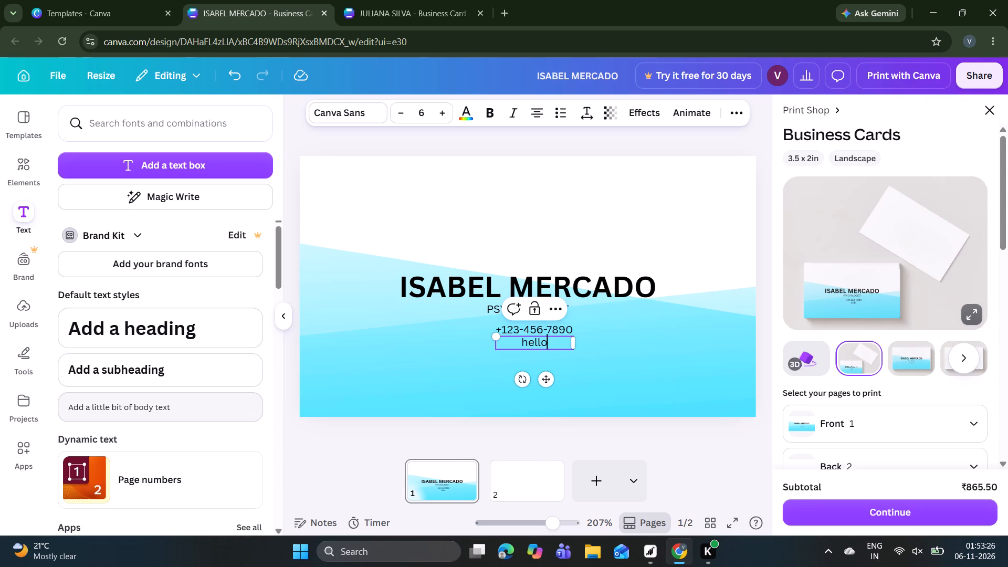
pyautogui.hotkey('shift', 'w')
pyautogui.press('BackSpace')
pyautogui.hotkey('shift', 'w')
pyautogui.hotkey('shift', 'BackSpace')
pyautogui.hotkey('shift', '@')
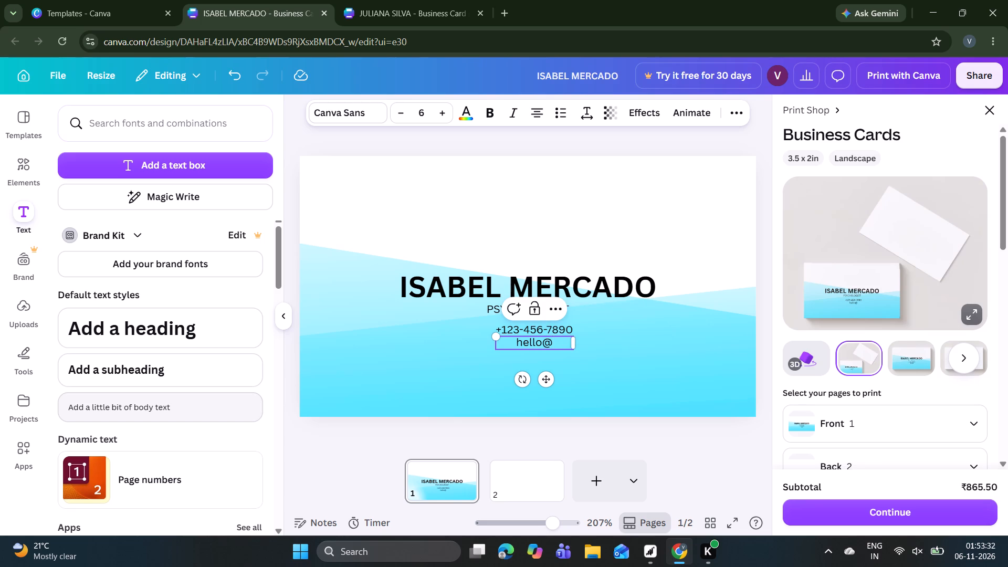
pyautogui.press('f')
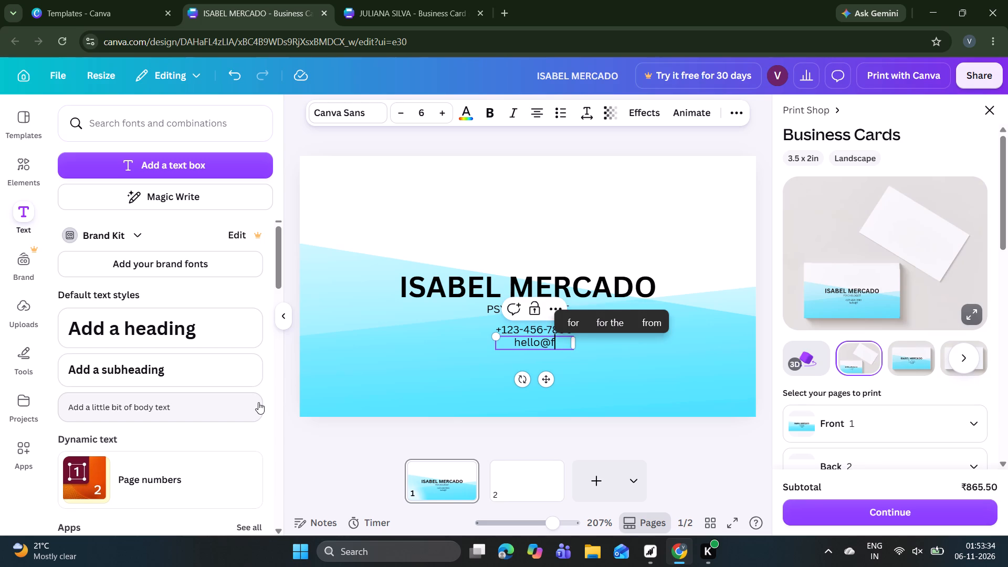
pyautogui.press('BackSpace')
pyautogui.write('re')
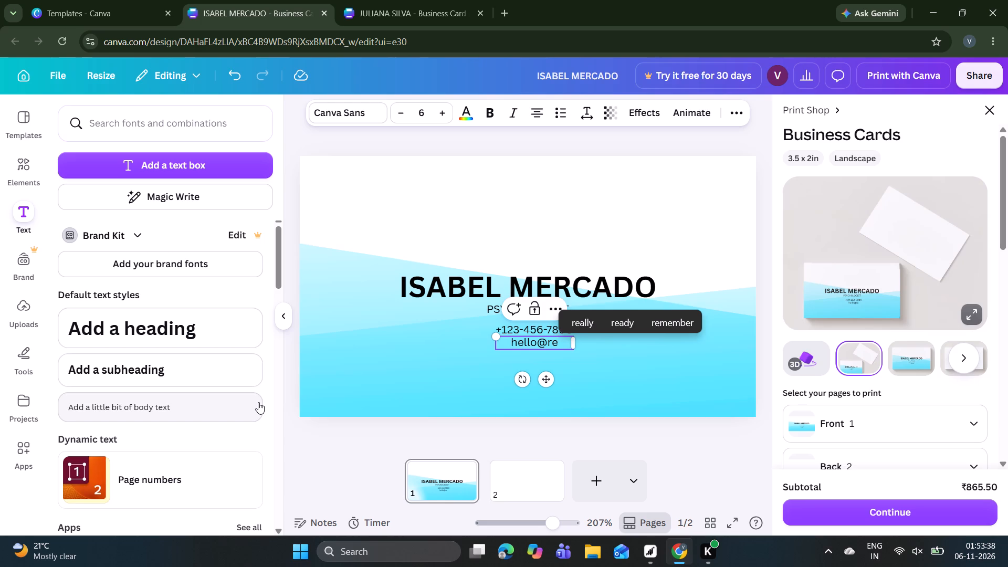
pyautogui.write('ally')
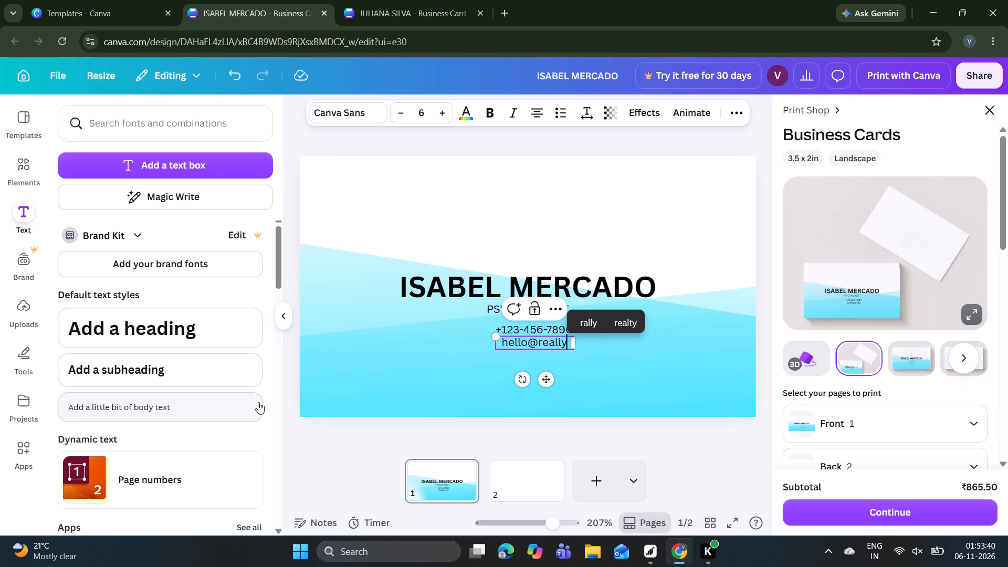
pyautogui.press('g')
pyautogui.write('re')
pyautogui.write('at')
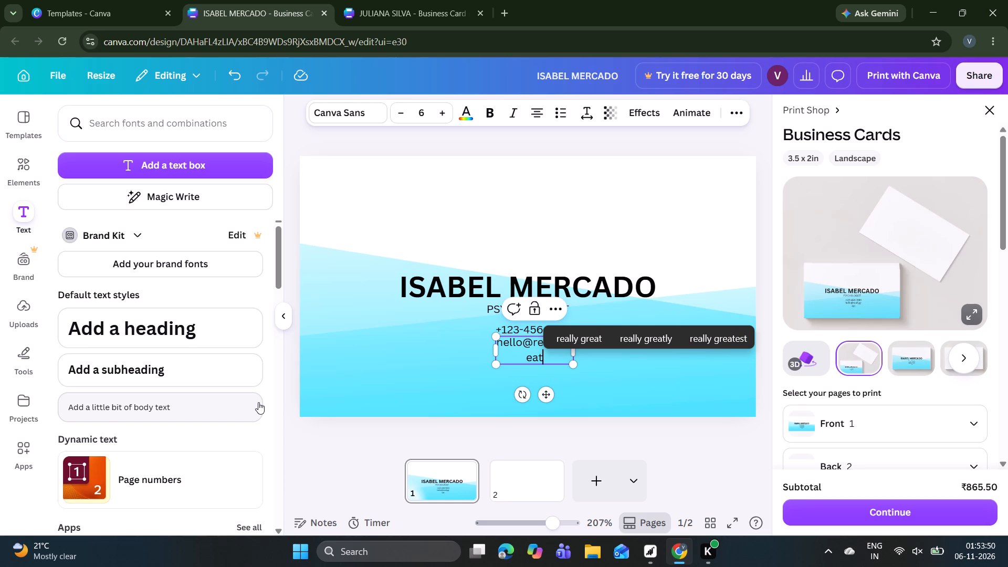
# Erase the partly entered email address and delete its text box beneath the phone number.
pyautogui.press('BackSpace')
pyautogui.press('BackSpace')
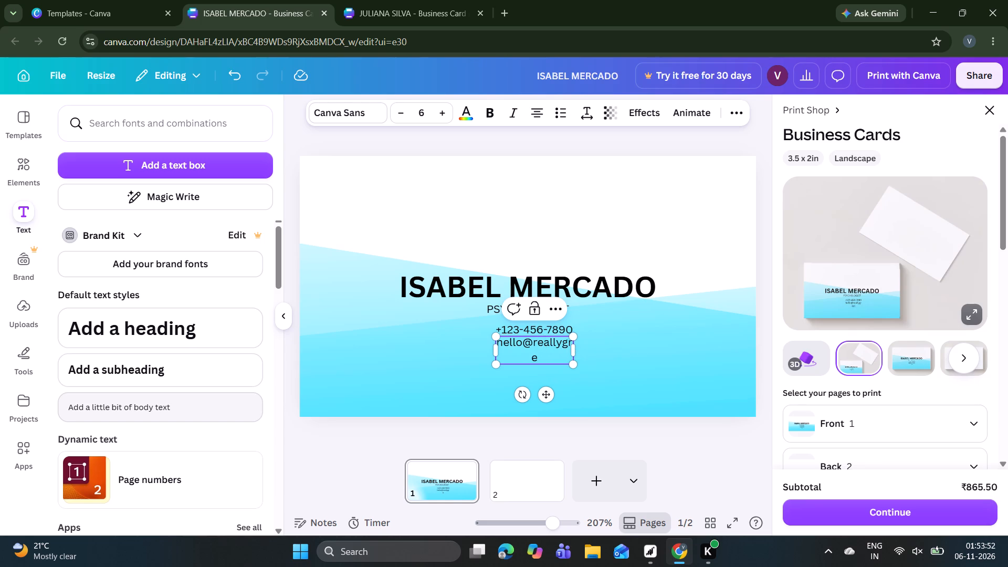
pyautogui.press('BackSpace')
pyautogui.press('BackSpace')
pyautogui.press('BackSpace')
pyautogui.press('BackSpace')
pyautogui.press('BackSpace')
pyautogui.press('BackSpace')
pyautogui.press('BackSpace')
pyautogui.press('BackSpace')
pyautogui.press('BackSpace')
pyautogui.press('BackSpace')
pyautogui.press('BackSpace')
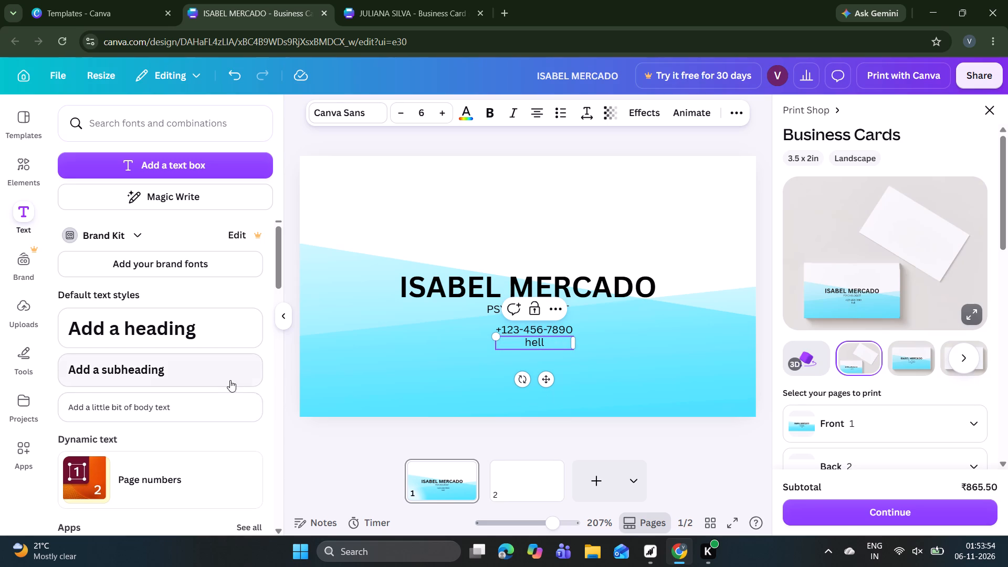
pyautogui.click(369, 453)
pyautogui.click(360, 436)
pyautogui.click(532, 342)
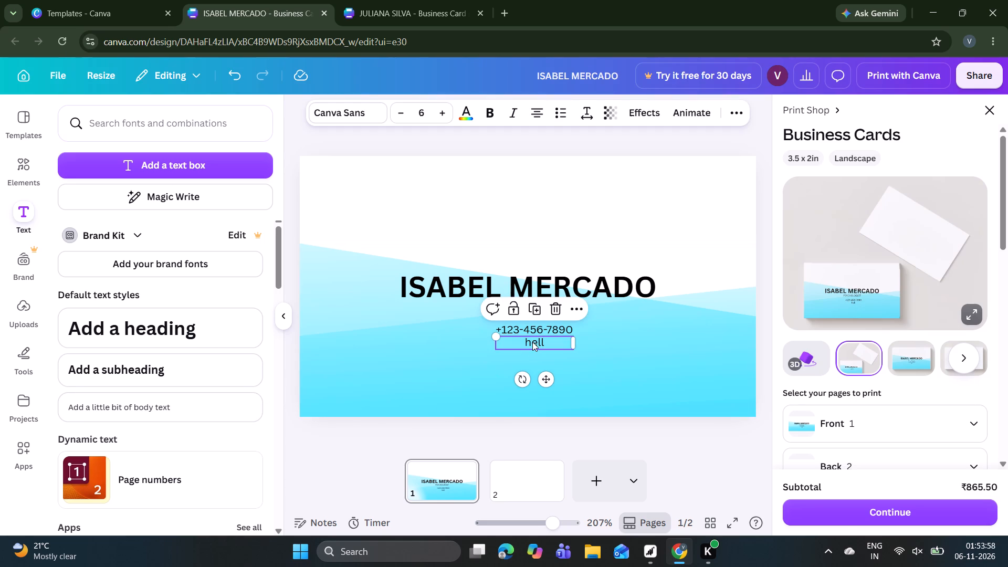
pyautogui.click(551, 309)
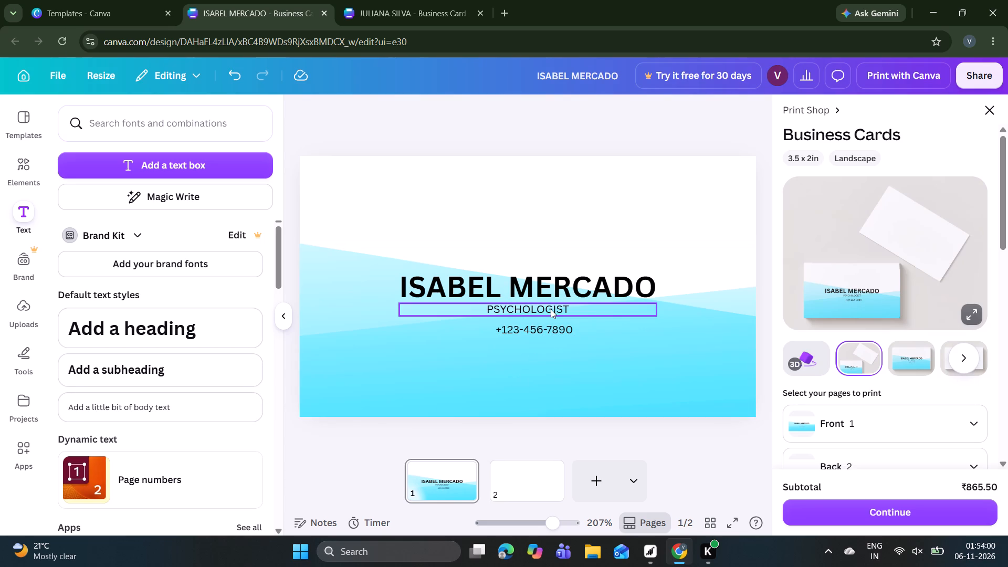
# Add a new body text line with the contact email address beneath the phone number.
pyautogui.click(205, 412)
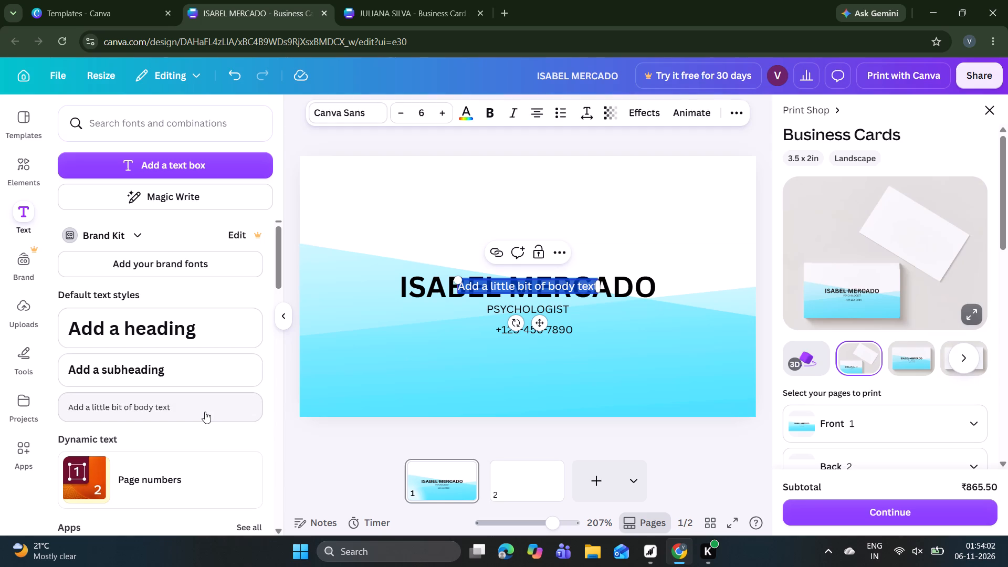
pyautogui.press('BackSpace')
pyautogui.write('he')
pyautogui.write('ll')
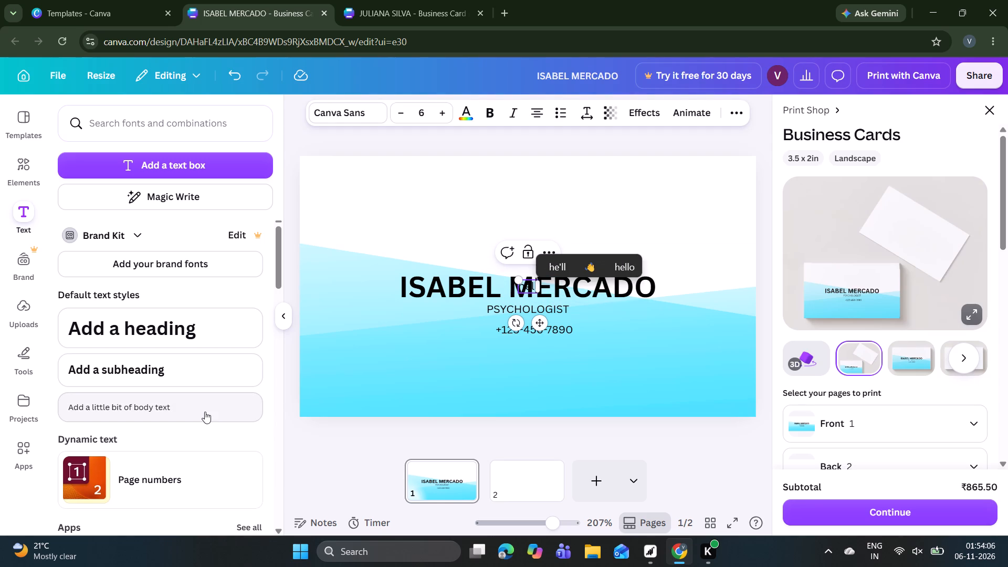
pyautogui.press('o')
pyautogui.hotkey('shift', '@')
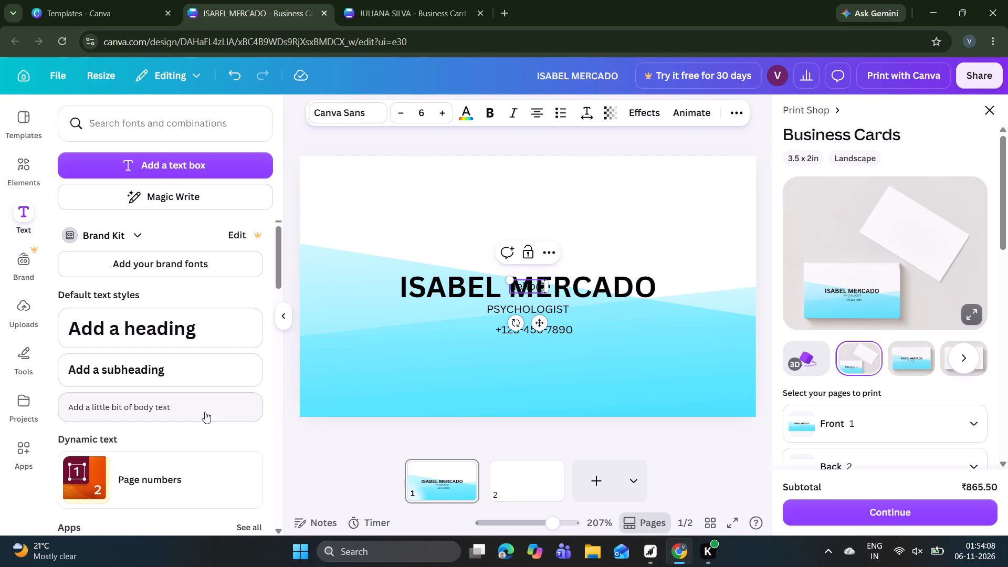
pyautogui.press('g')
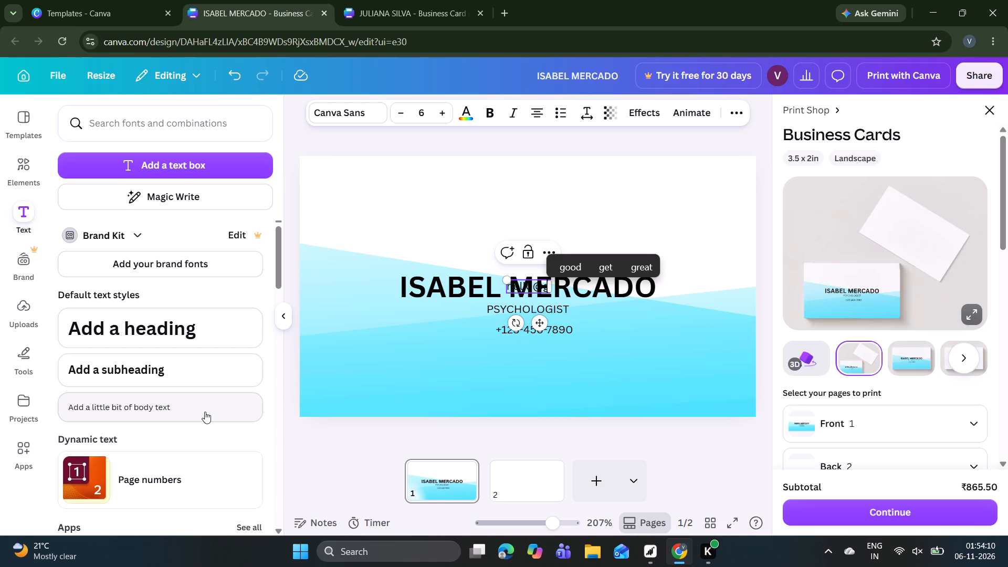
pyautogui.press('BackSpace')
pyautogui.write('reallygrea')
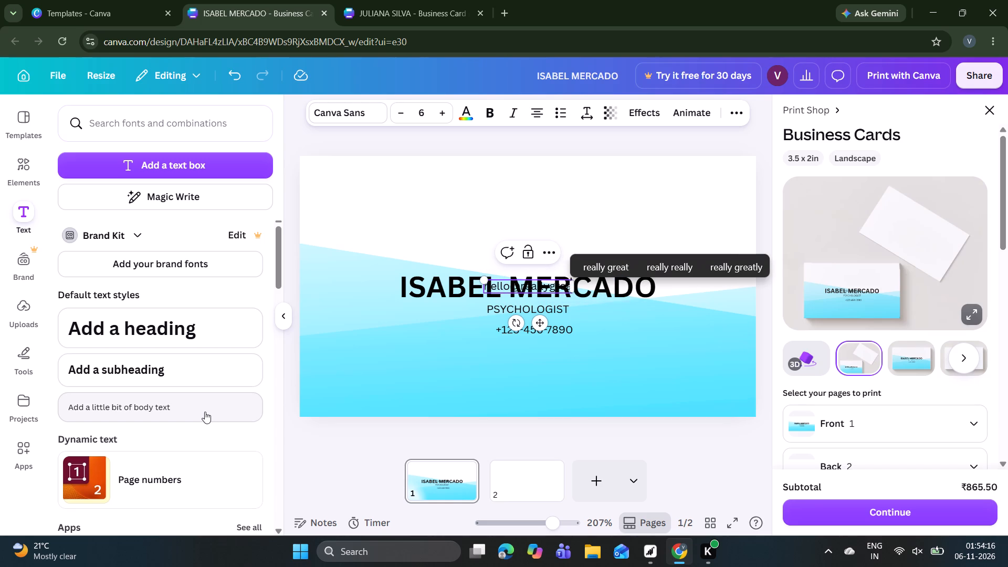
# Complete the contact email address text and place it beneath the phone number on the card front.
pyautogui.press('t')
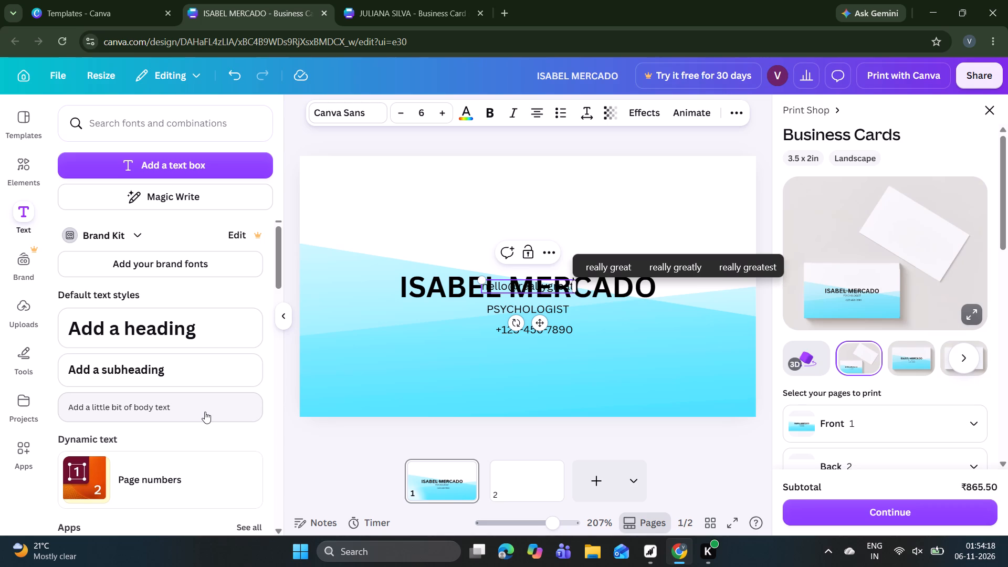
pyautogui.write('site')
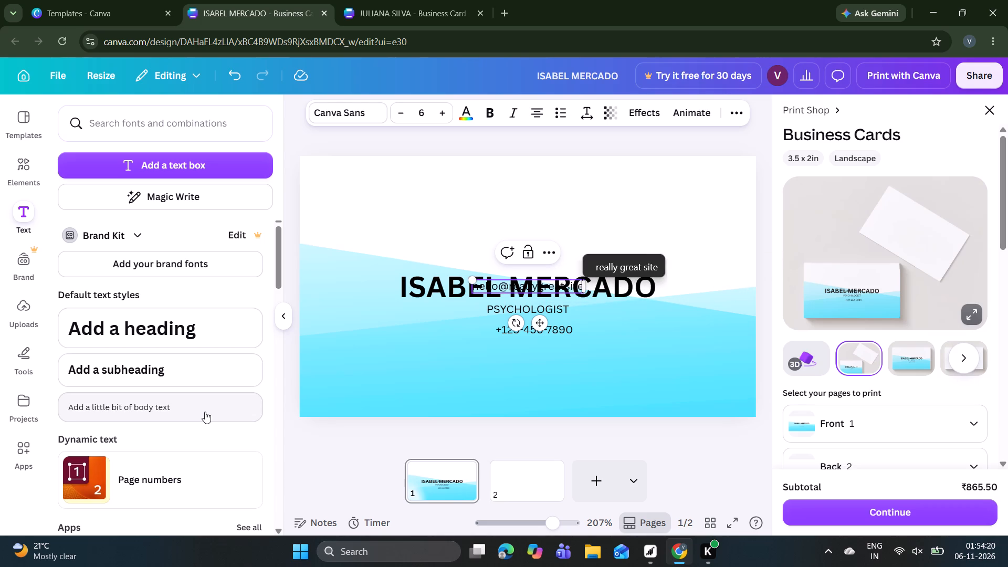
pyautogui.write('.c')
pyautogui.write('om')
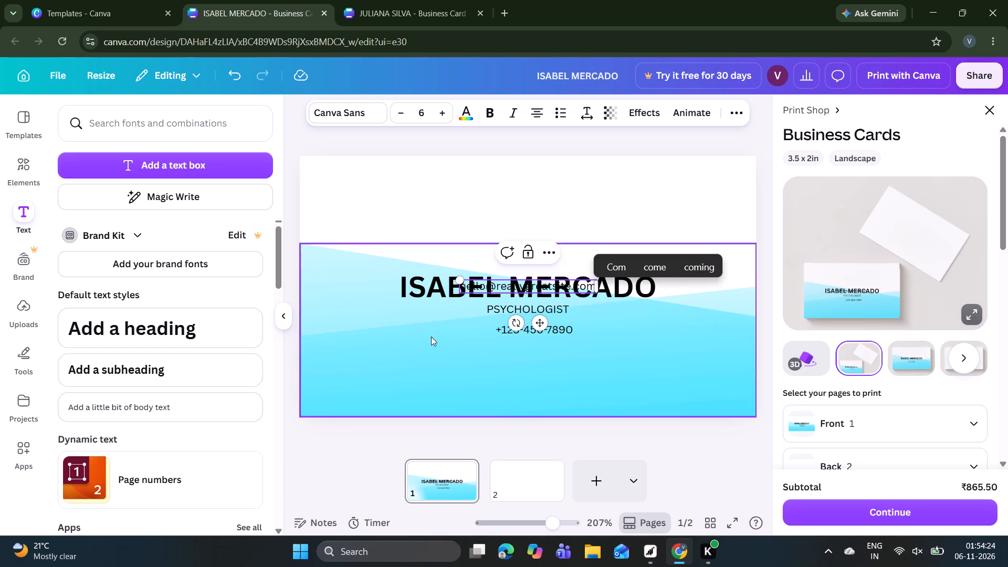
pyautogui.moveTo(544, 324); pyautogui.dragTo(539, 376)
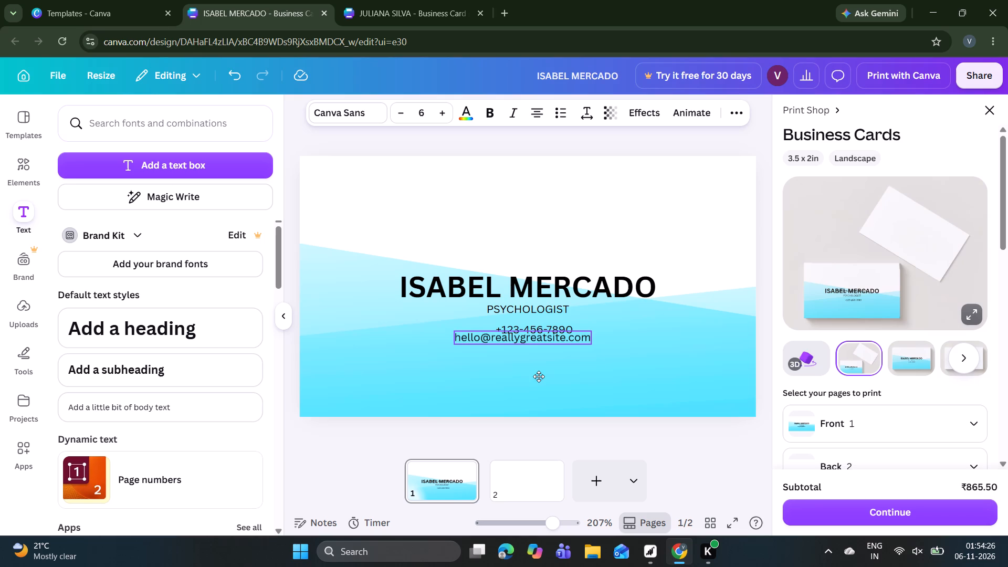
pyautogui.moveTo(539, 376); pyautogui.dragTo(539, 390)
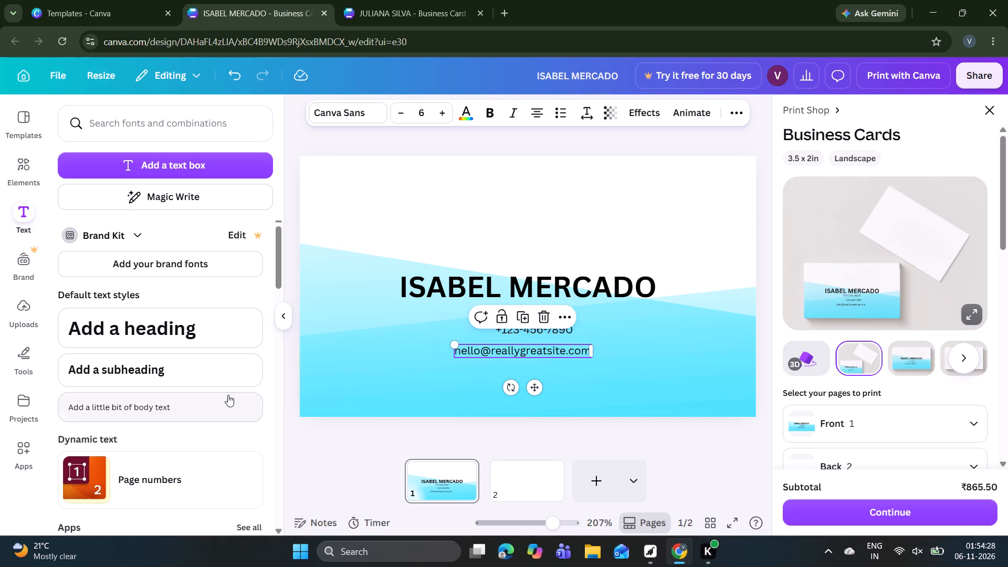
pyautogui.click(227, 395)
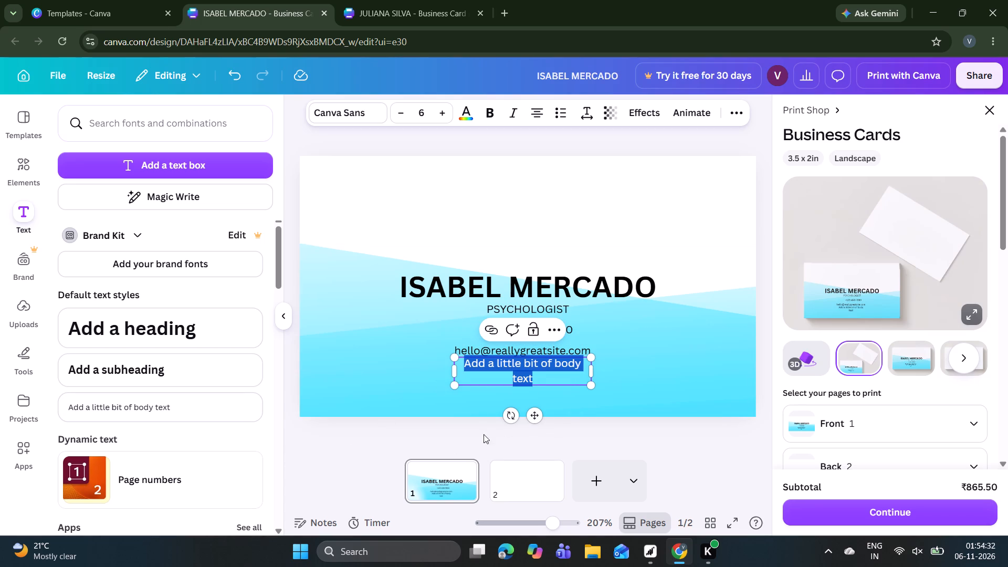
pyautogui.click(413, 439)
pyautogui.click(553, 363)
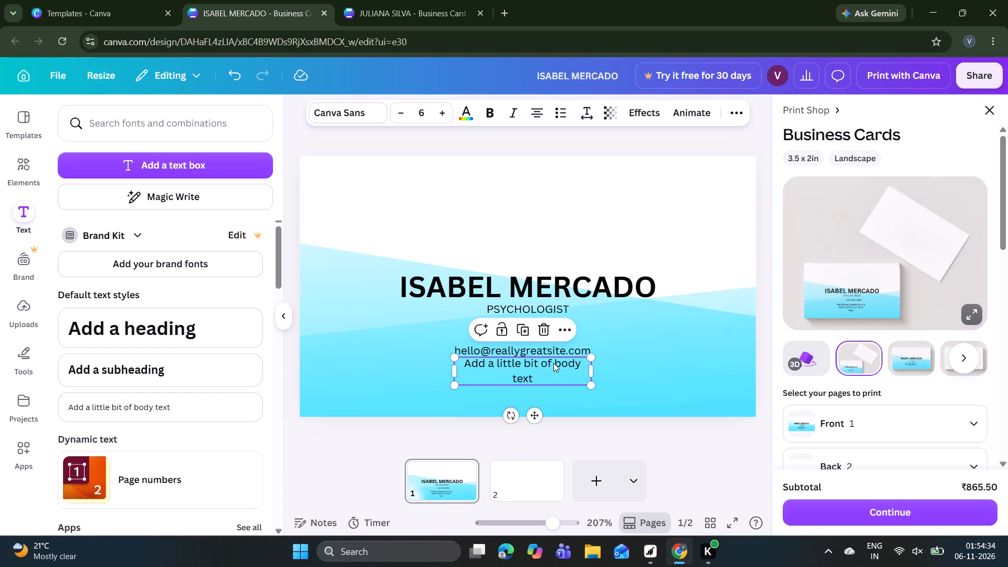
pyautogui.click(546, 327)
# Add a new body text line with the street address to the card front.
pyautogui.click(250, 411)
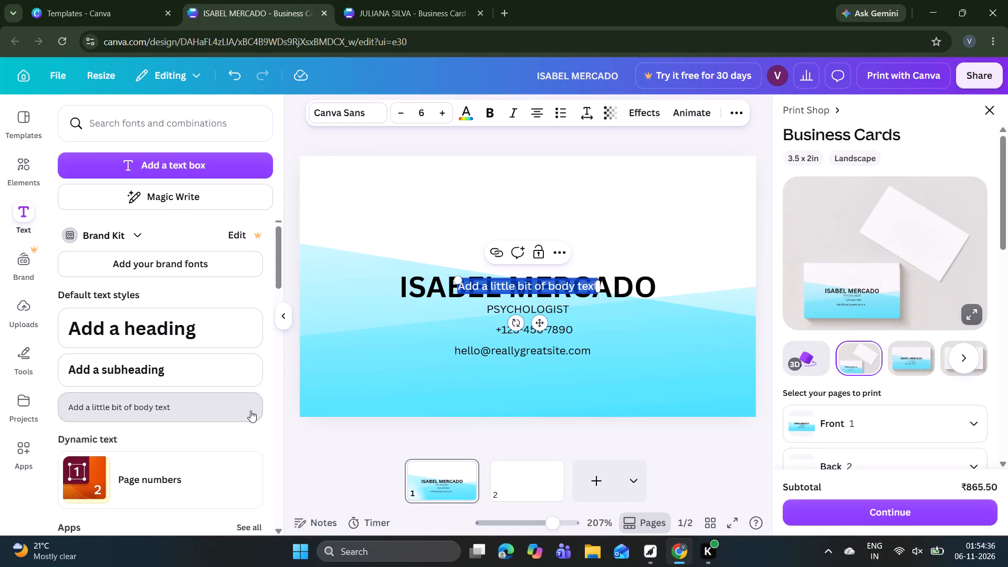
pyautogui.press('BackSpace')
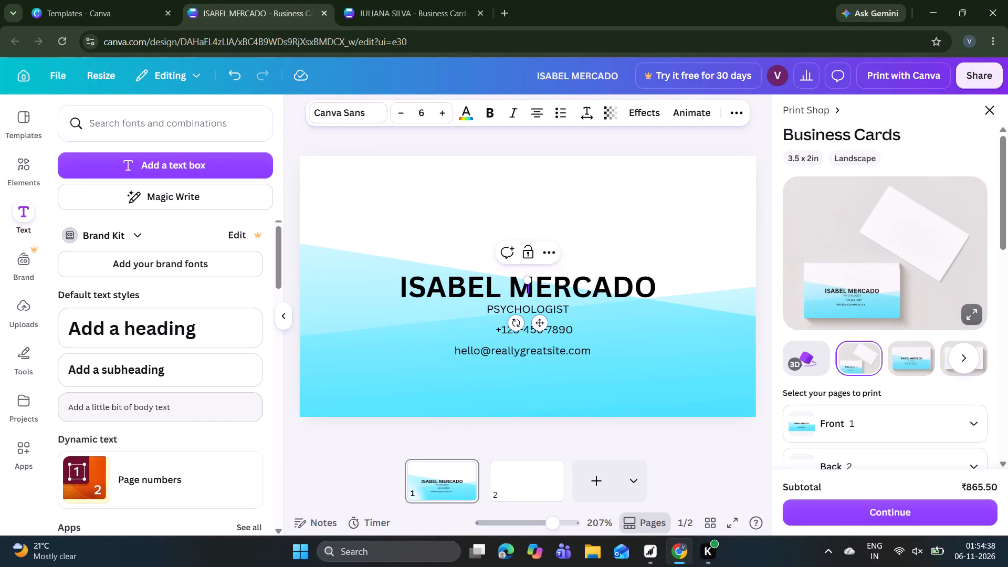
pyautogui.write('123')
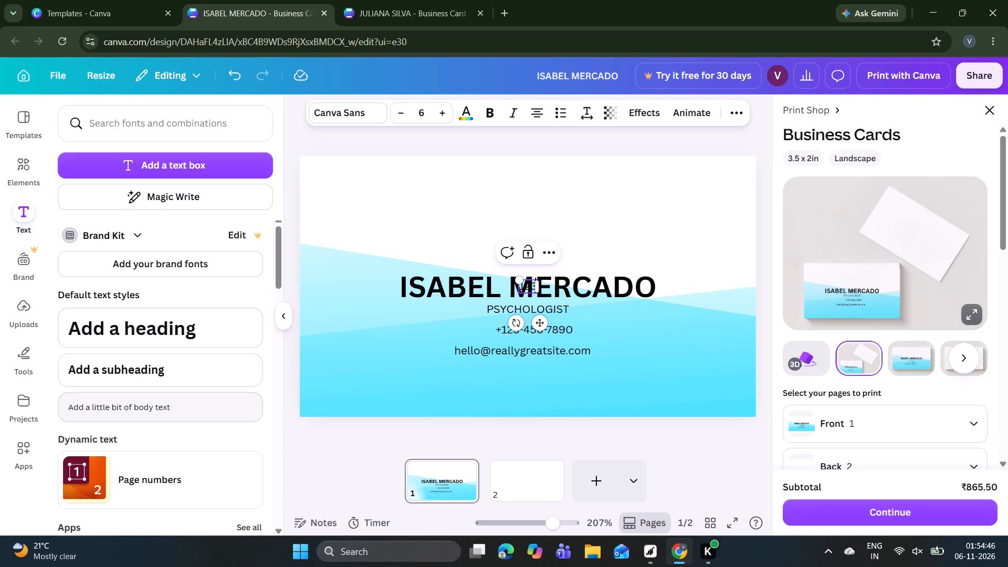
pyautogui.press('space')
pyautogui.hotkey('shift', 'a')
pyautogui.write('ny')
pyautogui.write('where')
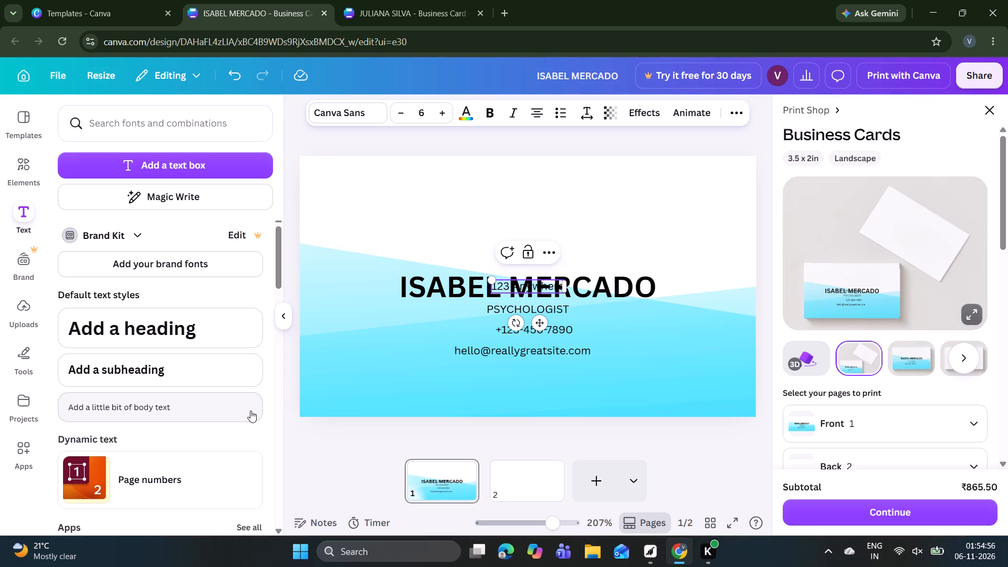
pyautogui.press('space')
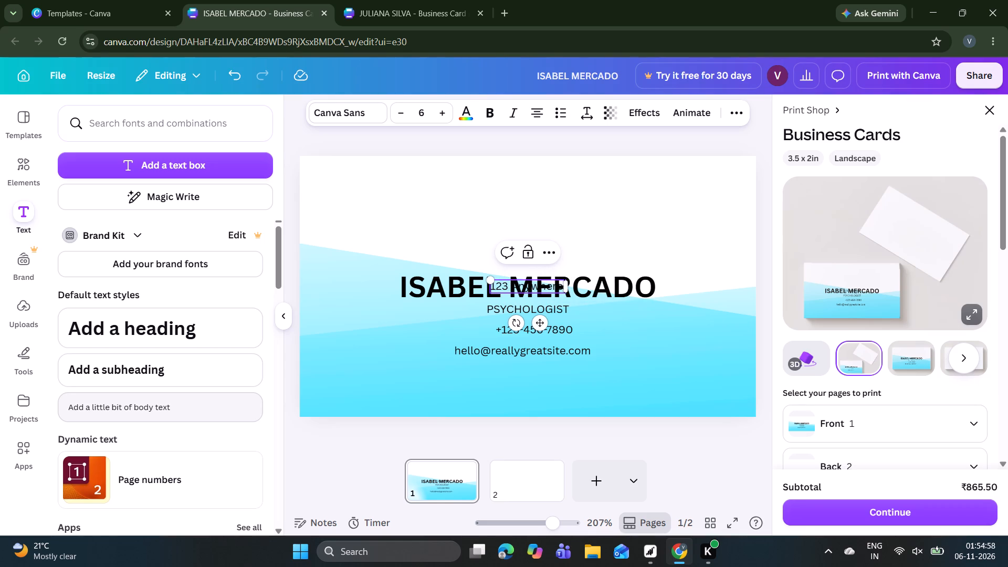
# Complete the street address in the new body text line and place it beneath the email address on the card front.
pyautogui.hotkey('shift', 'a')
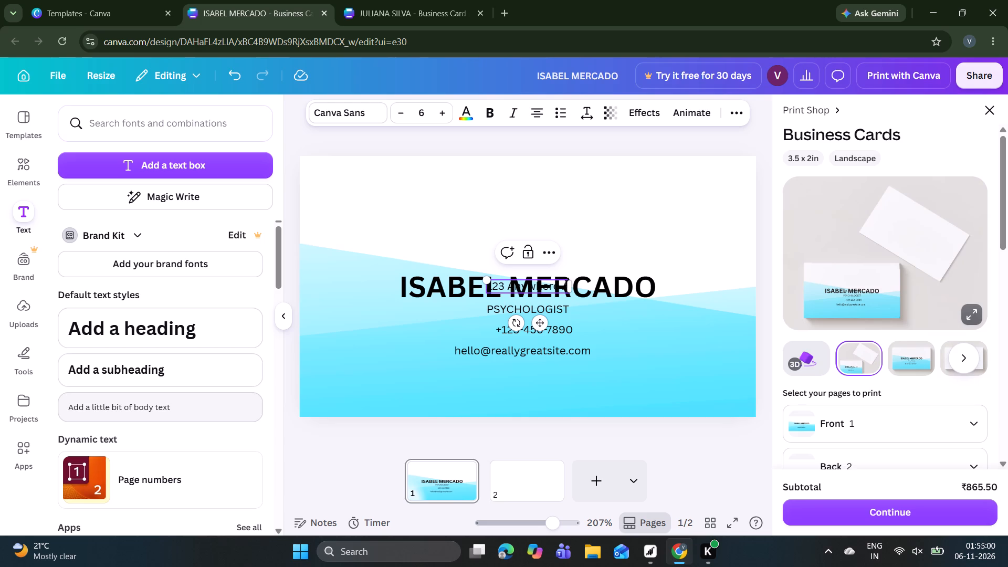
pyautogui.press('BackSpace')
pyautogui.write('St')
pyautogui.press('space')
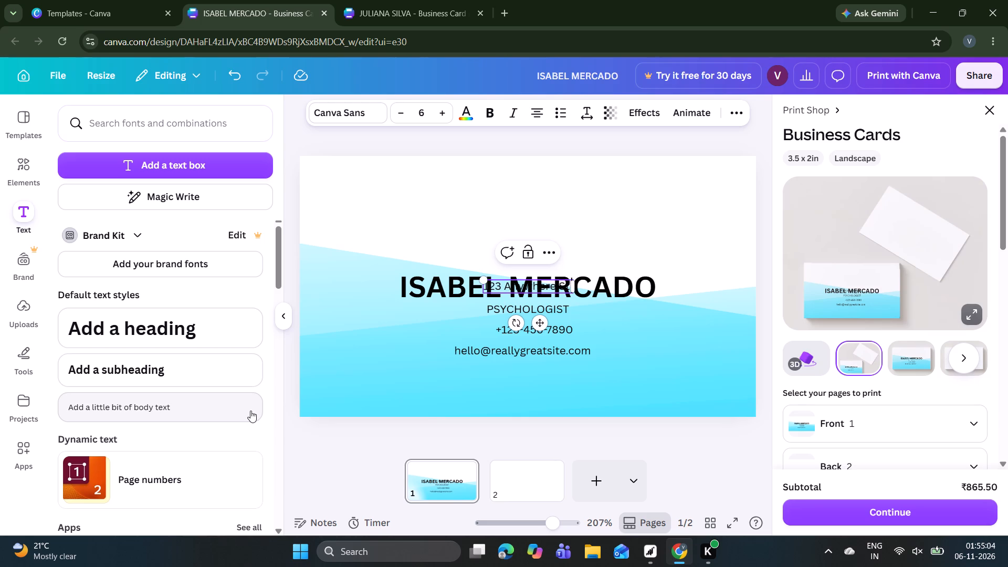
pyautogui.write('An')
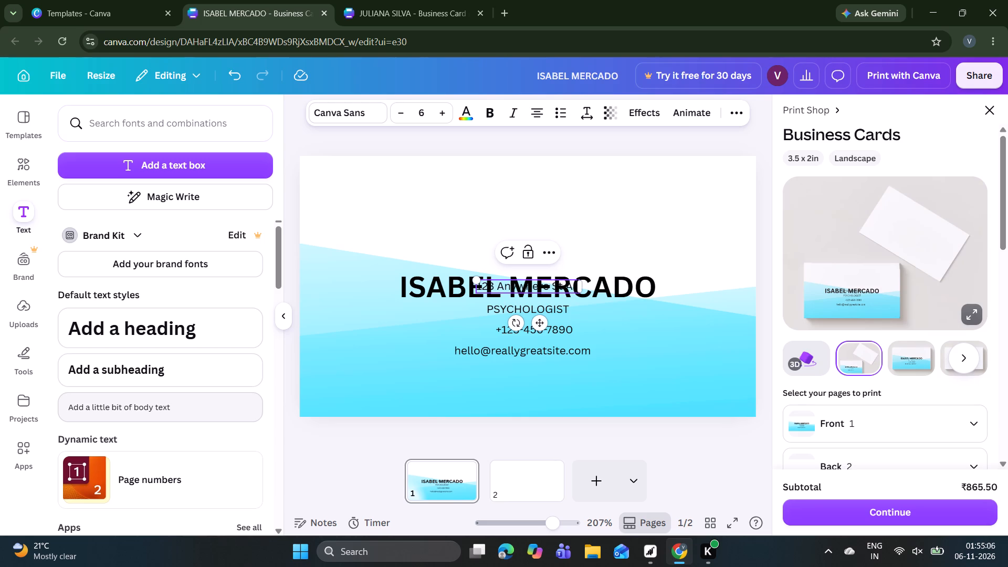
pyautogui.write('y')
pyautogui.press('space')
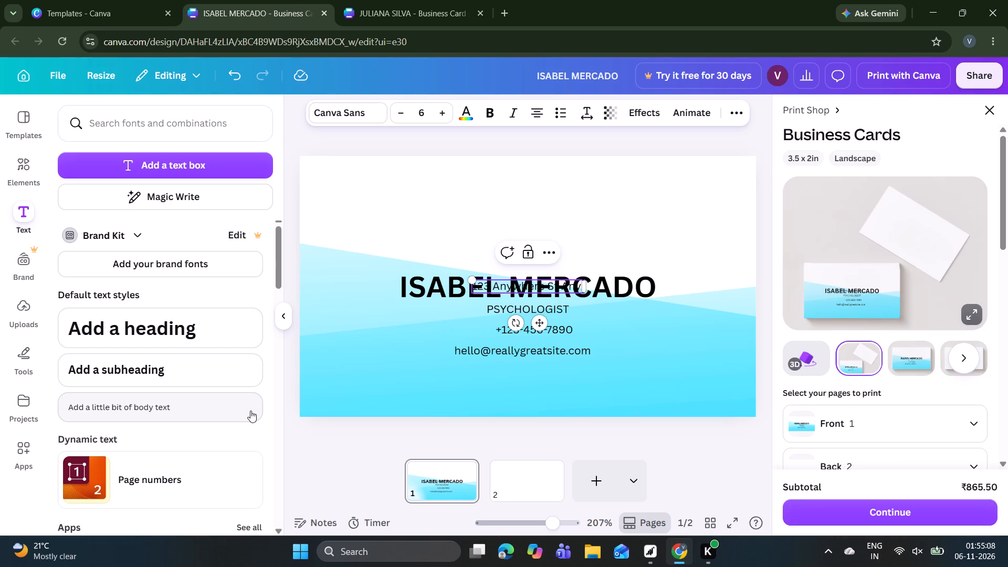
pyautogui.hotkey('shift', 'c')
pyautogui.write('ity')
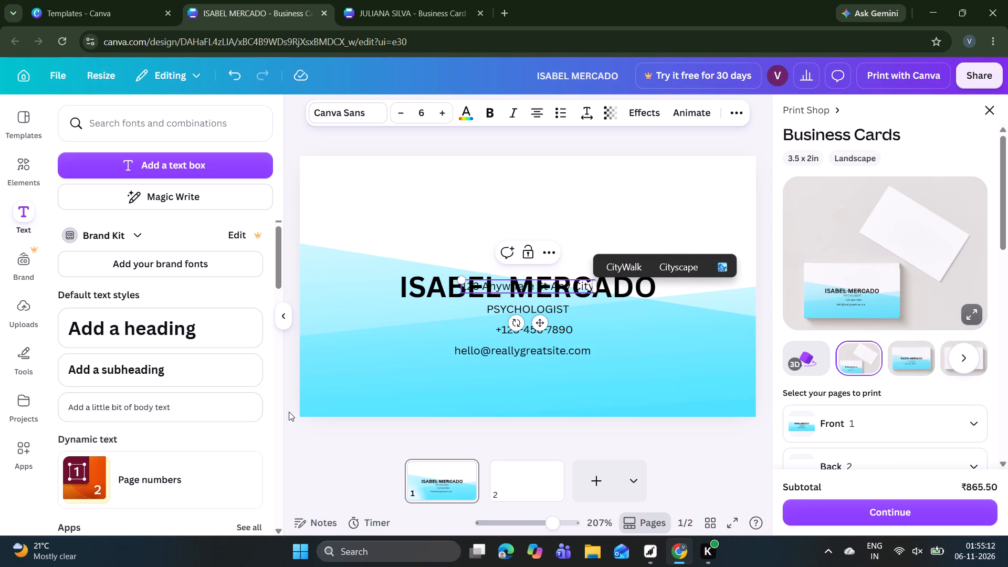
pyautogui.moveTo(542, 322); pyautogui.dragTo(539, 370)
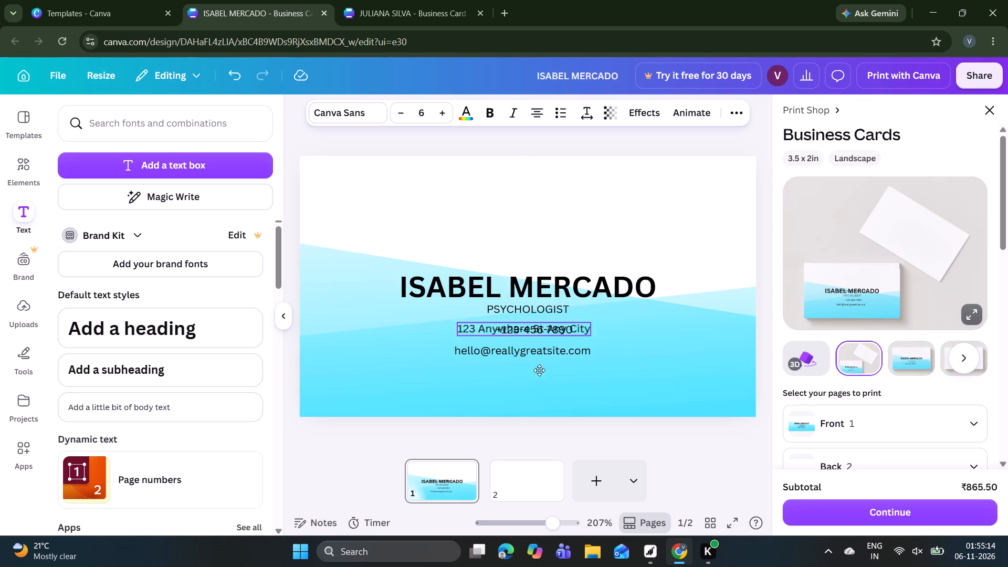
pyautogui.moveTo(539, 370); pyautogui.dragTo(547, 408)
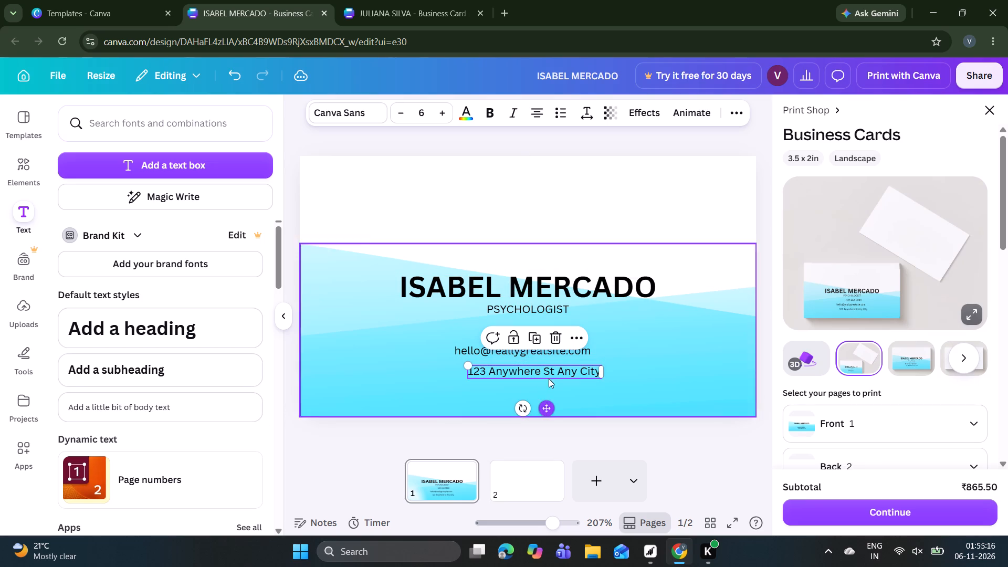
# Capitalise the letter w within the street name of the address line.
pyautogui.click(512, 369)
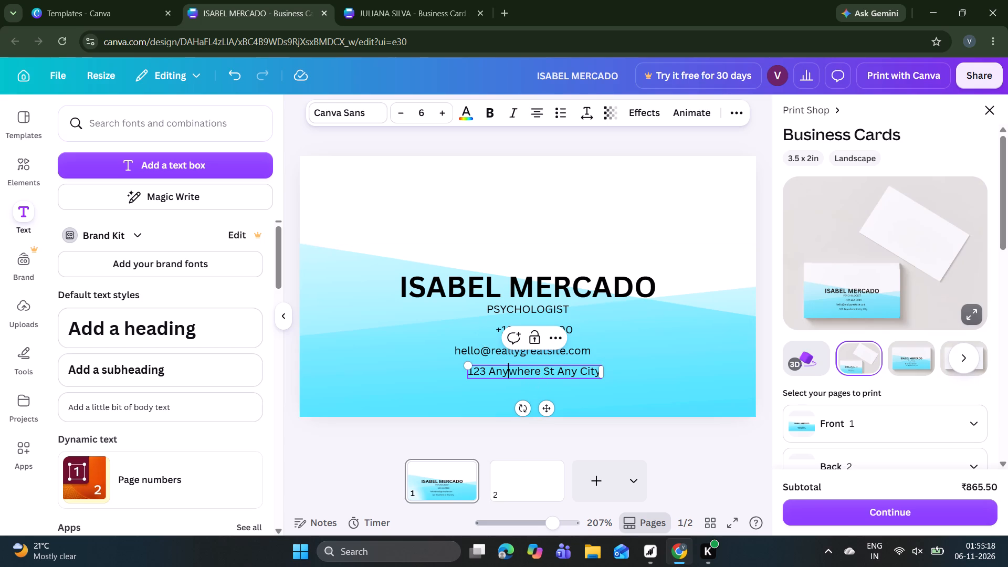
pyautogui.click(516, 371)
pyautogui.press('BackSpace')
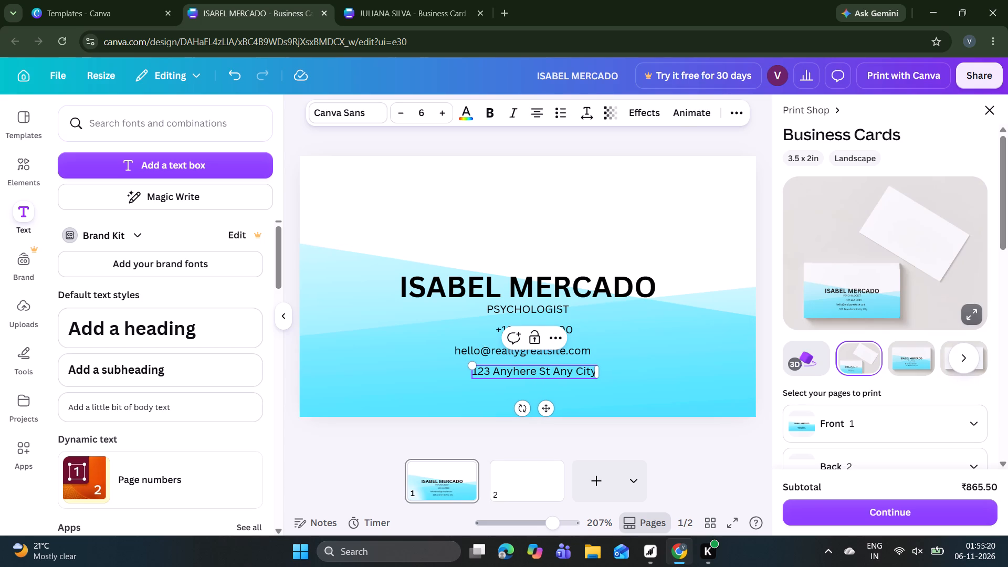
pyautogui.hotkey('shift', 'w')
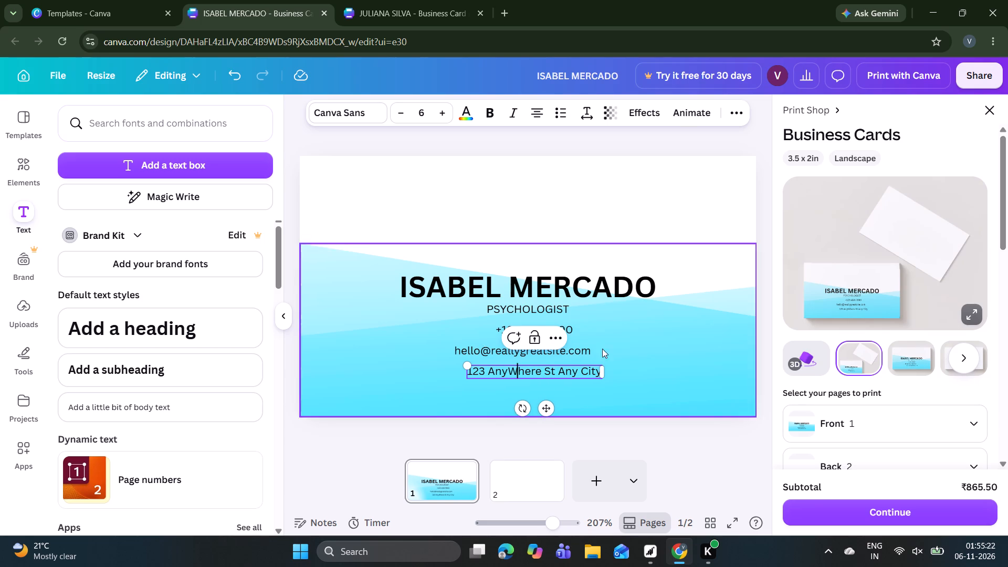
pyautogui.click(413, 433)
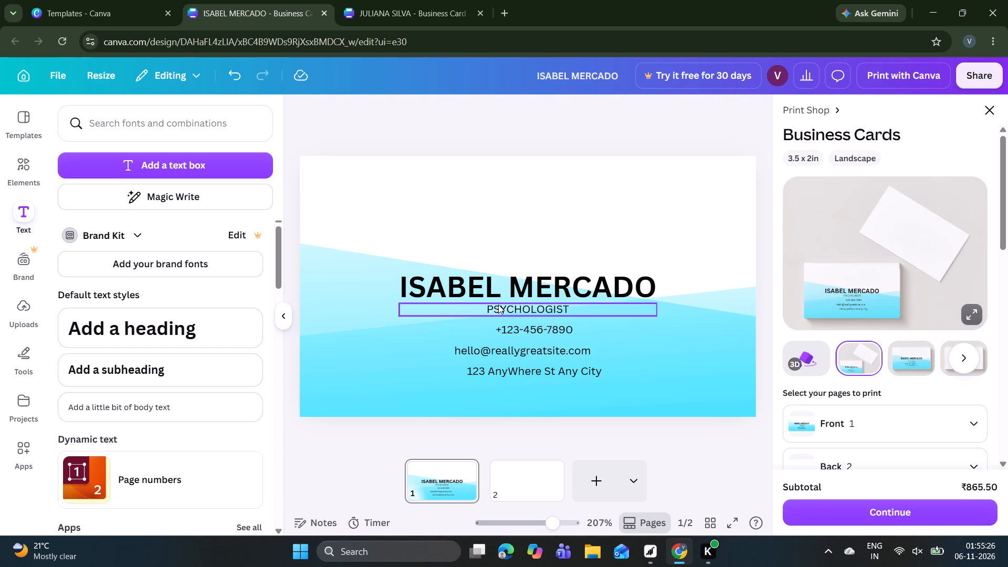
# Change the name heading's font to League Spartan and reduce its size to 12.
pyautogui.click(492, 290)
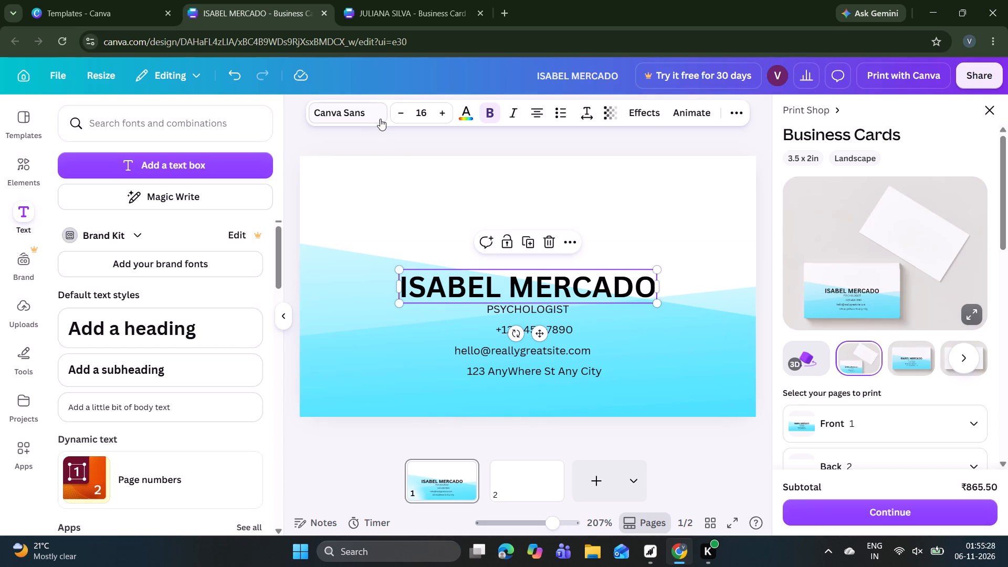
pyautogui.click(380, 119)
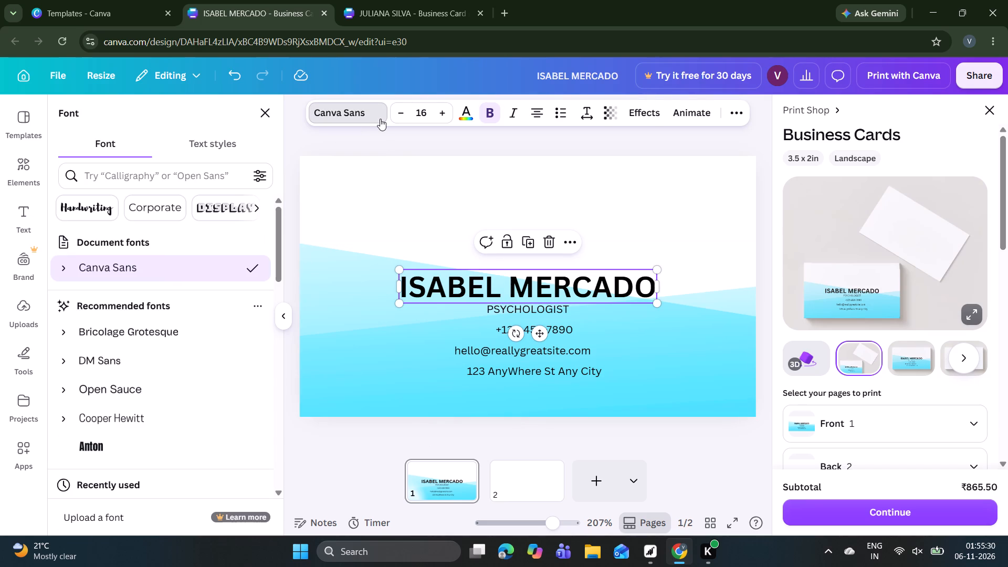
pyautogui.scroll(-2, 109, 377)
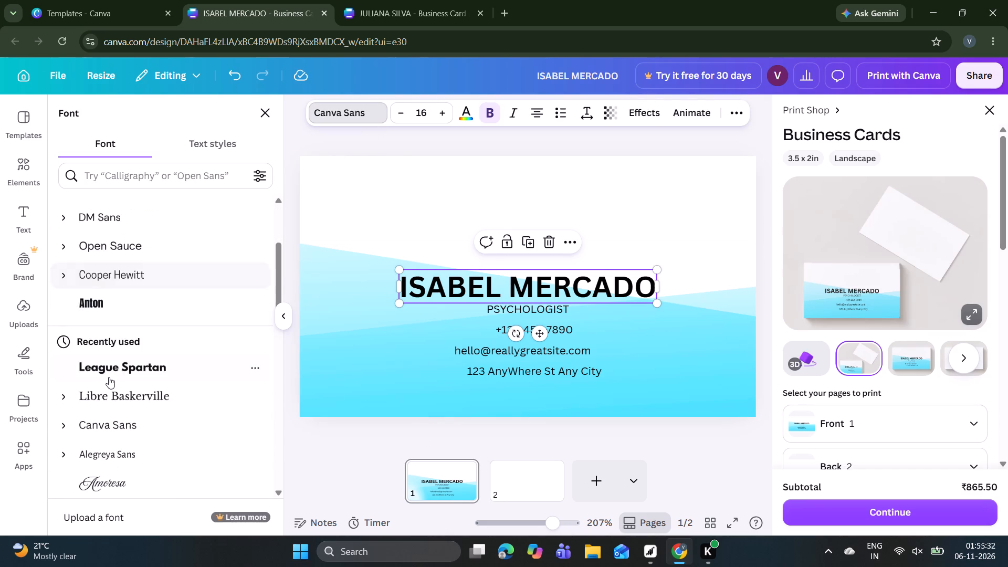
pyautogui.click(128, 372)
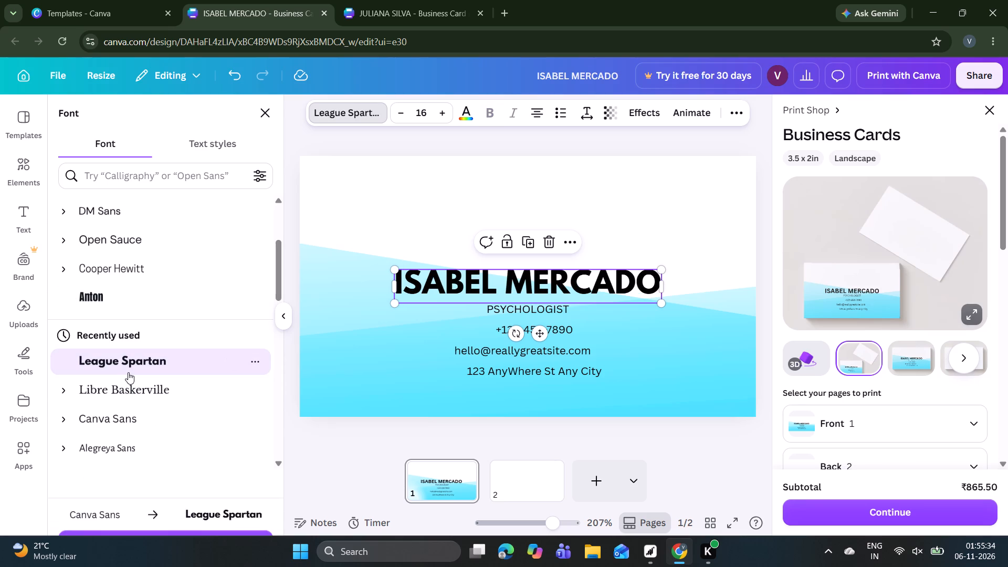
pyautogui.tripleClick(390, 111)
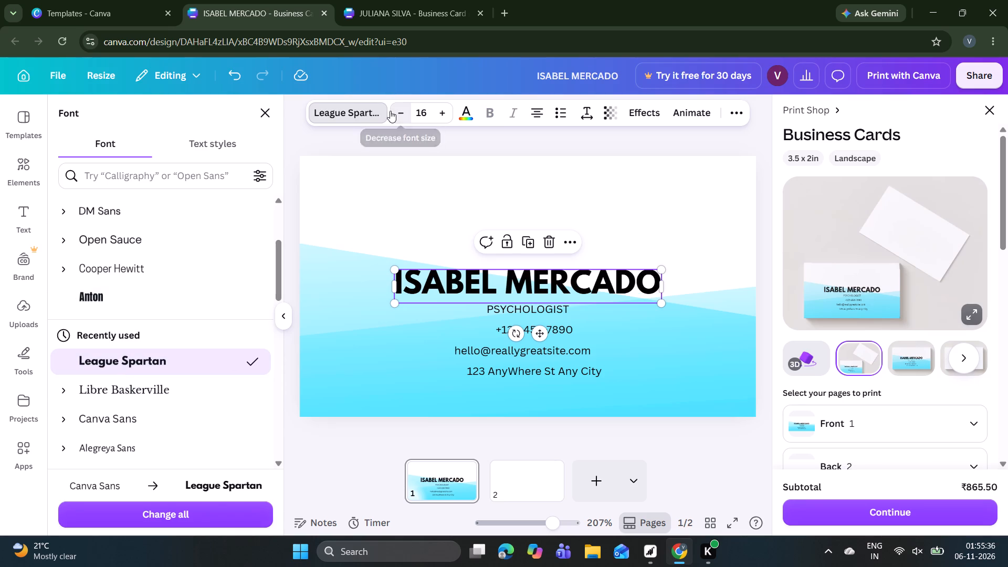
pyautogui.click(390, 111)
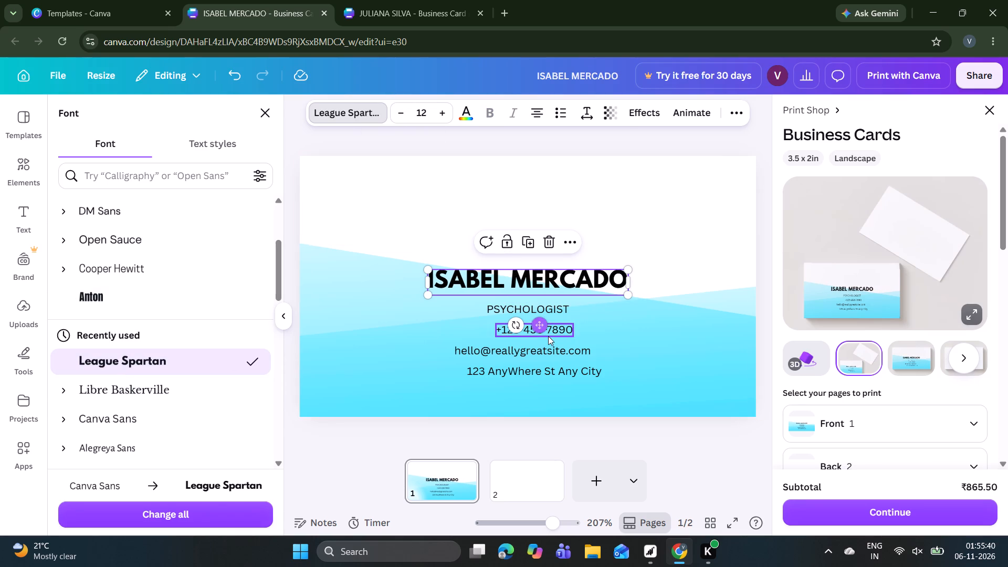
# Move the name heading to the card's upper-left corner, aligned with the inner margin.
pyautogui.moveTo(541, 328); pyautogui.dragTo(430, 203)
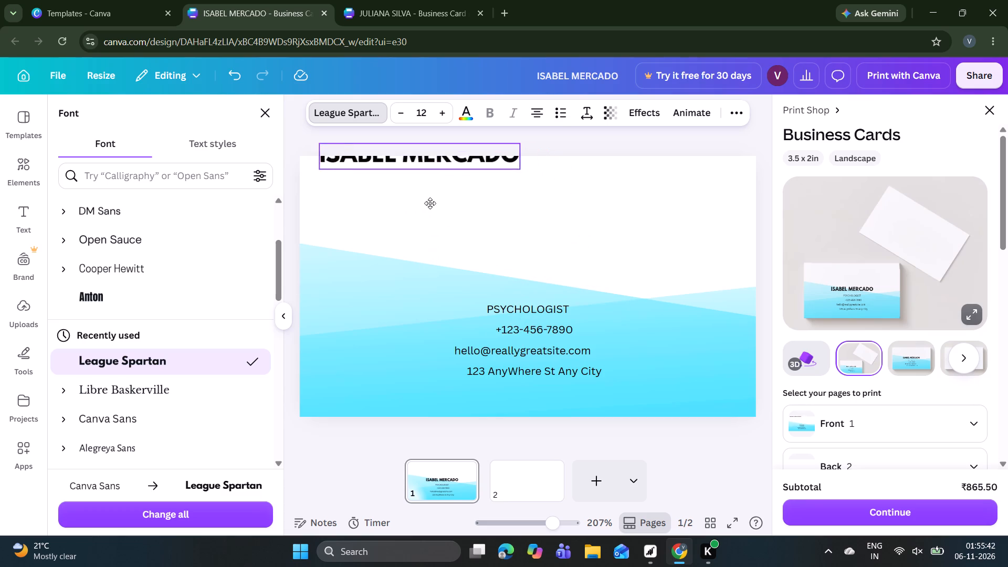
pyautogui.moveTo(430, 203); pyautogui.dragTo(453, 237)
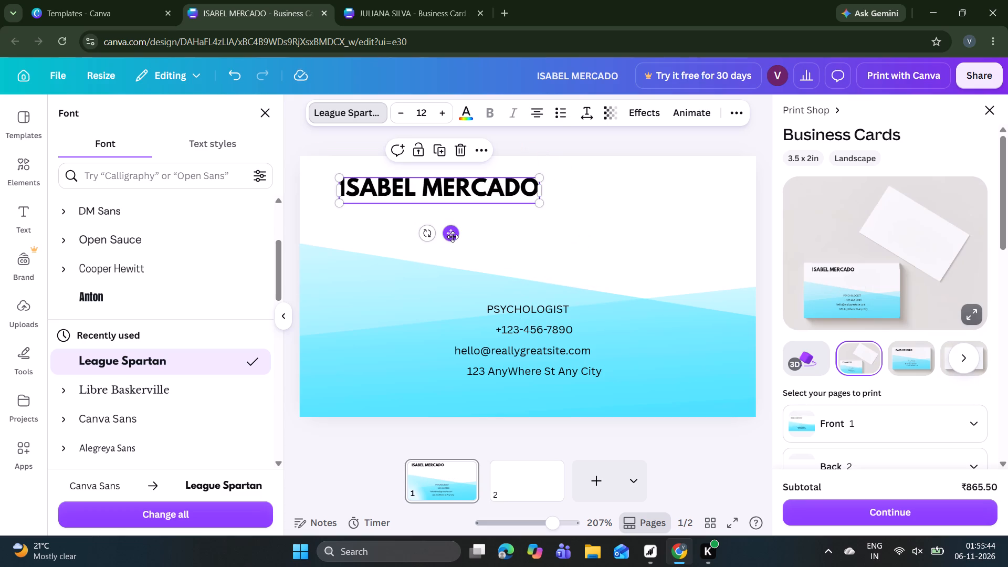
pyautogui.moveTo(448, 232); pyautogui.dragTo(447, 238)
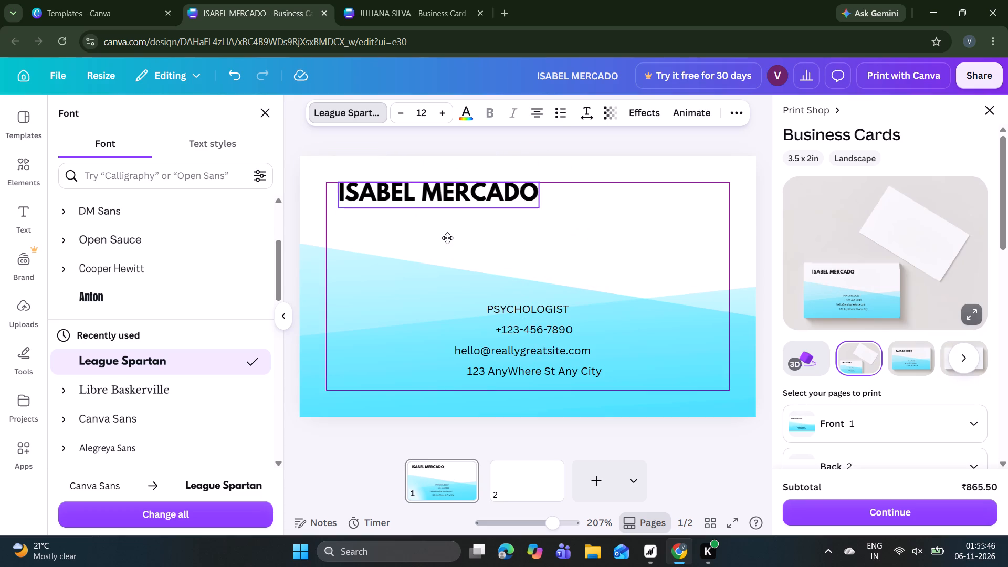
pyautogui.moveTo(447, 238); pyautogui.dragTo(441, 238)
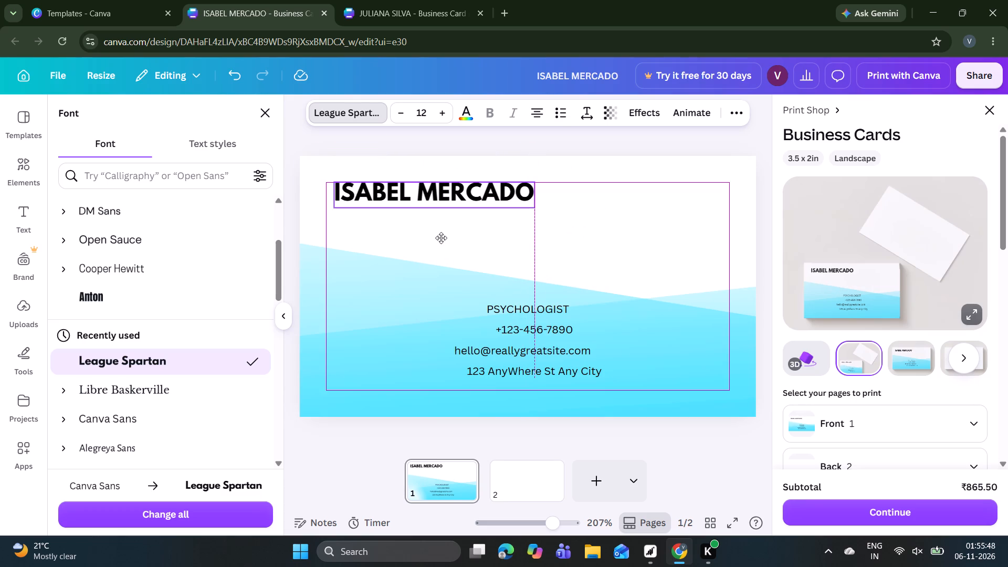
pyautogui.moveTo(441, 238); pyautogui.dragTo(437, 239)
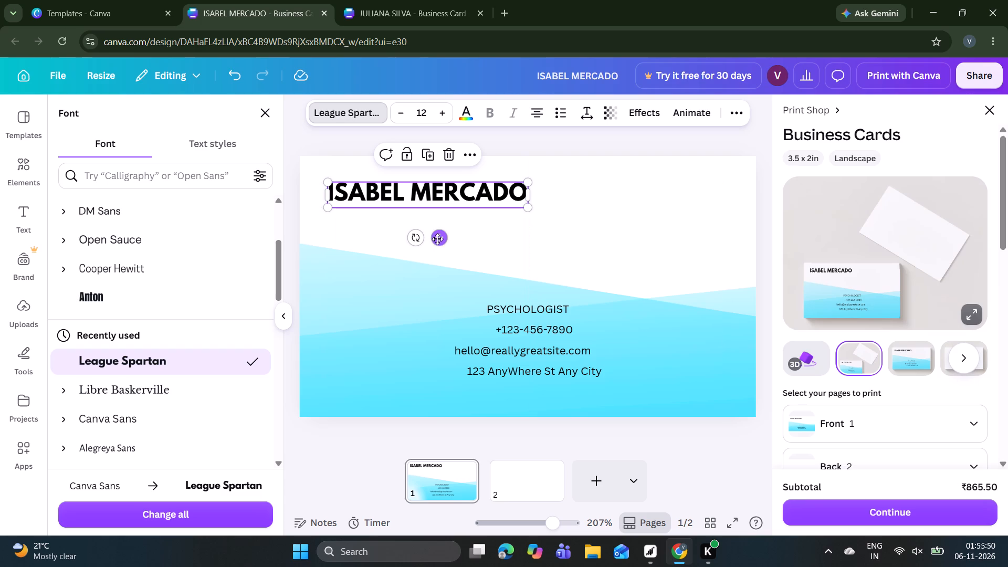
# Change the font of the PSYCHOLOGIST line to Libre Baskerville.
pyautogui.click(511, 308)
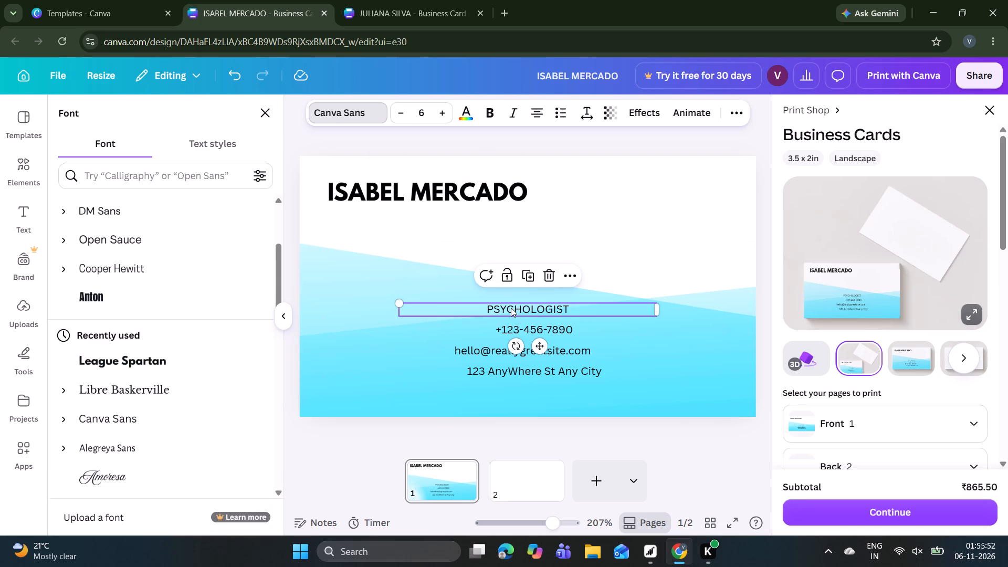
pyautogui.click(162, 392)
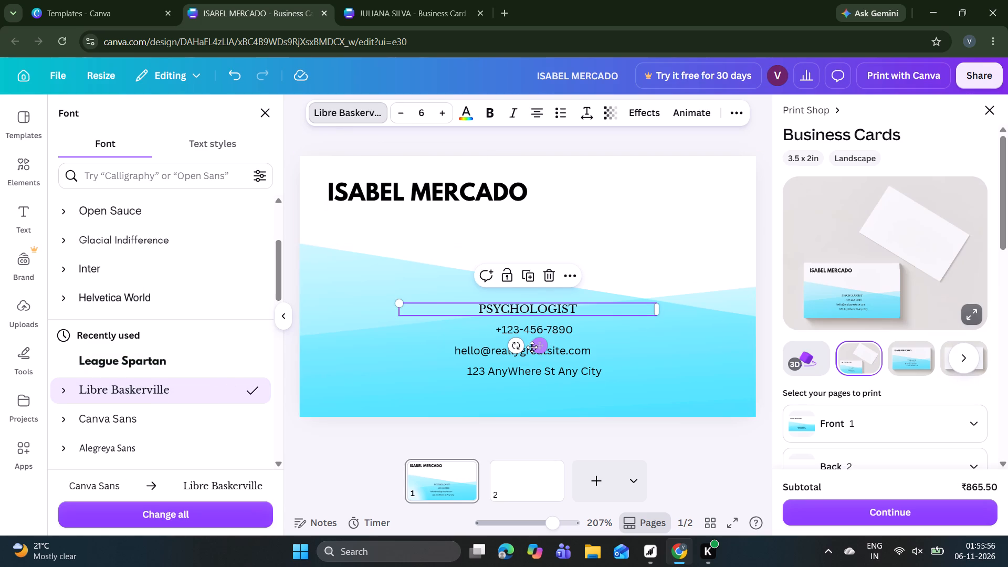
# Narrow the PSYCHOLOGIST text box to fit its text and place it just beneath the name, aligned with the name's left edge.
pyautogui.moveTo(538, 348); pyautogui.dragTo(436, 266)
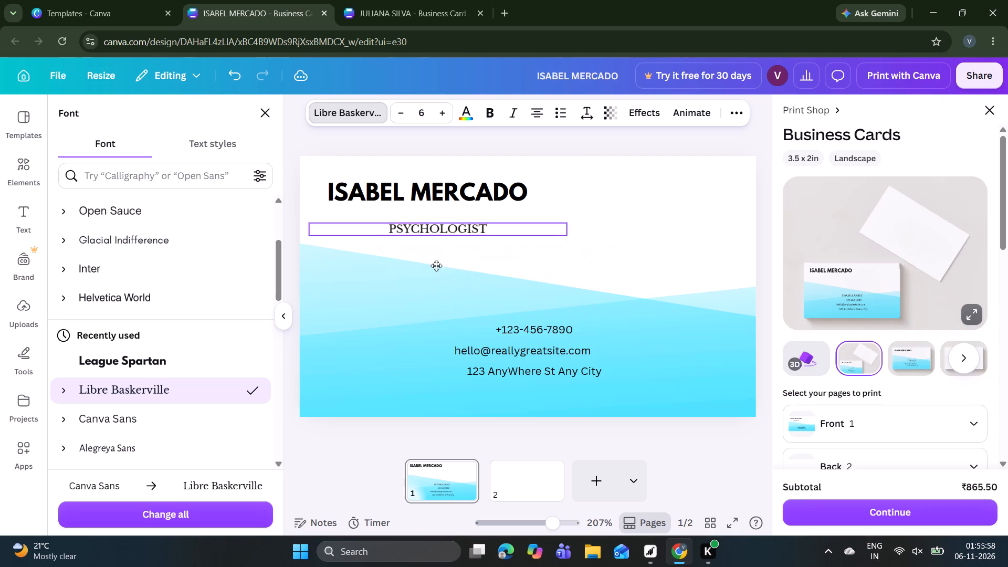
pyautogui.moveTo(436, 266); pyautogui.dragTo(424, 261)
pyautogui.moveTo(427, 260); pyautogui.dragTo(402, 257)
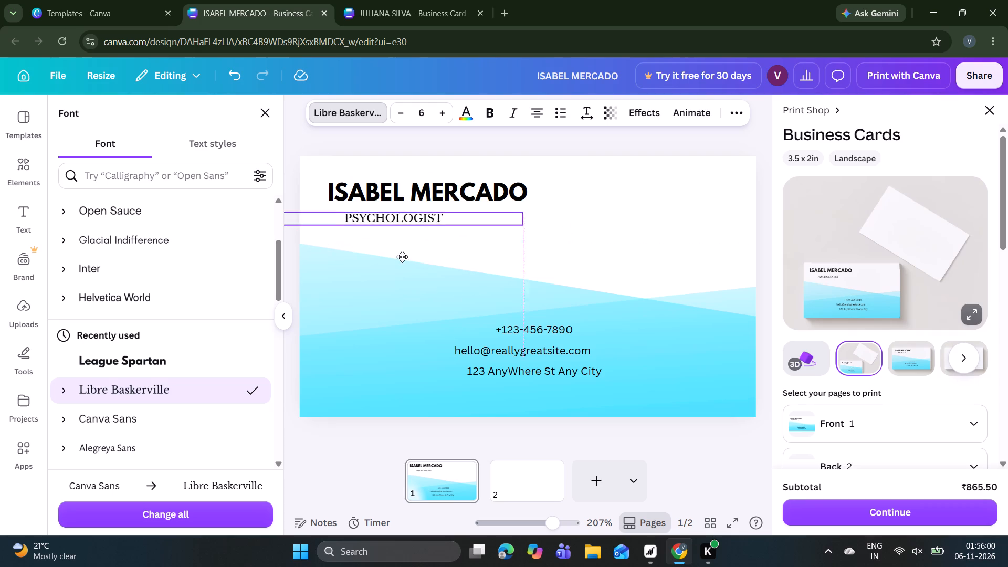
pyautogui.moveTo(402, 257); pyautogui.dragTo(490, 263)
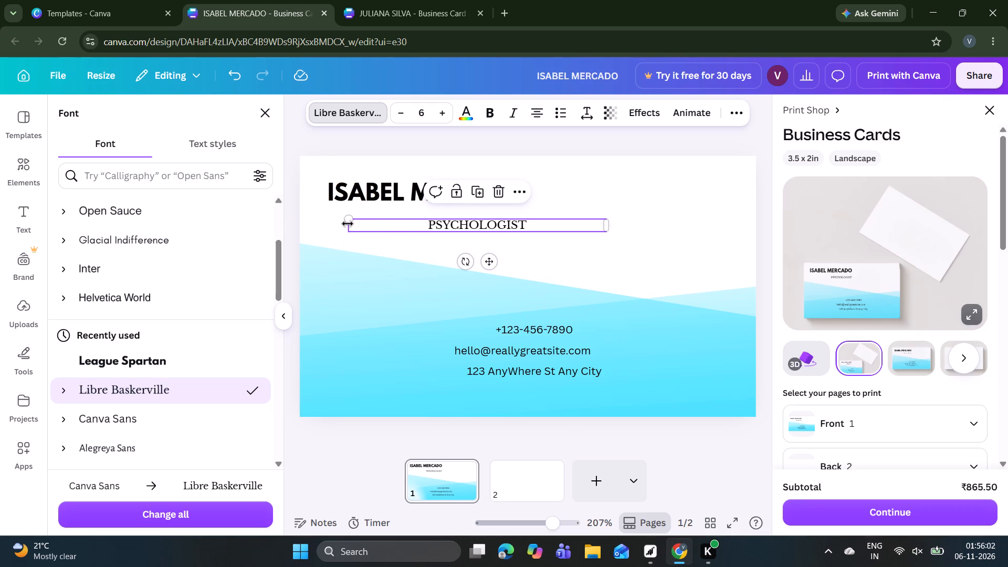
pyautogui.moveTo(348, 224); pyautogui.dragTo(485, 233)
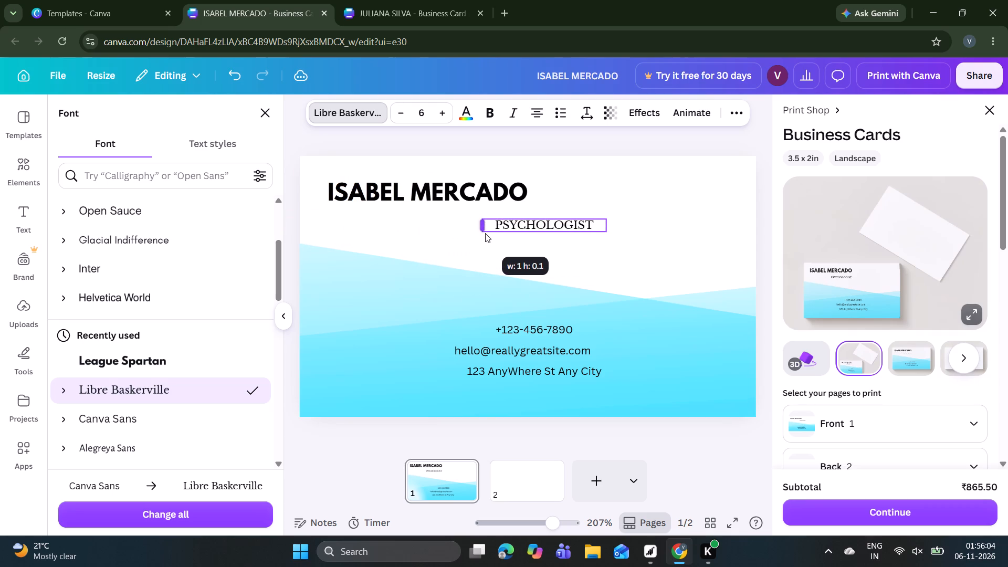
pyautogui.moveTo(485, 233); pyautogui.dragTo(502, 237)
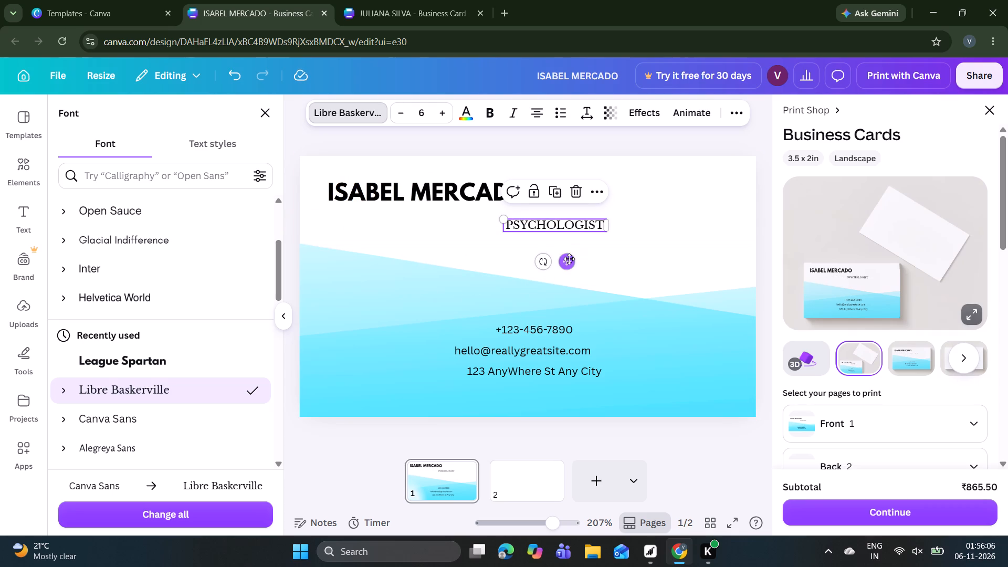
pyautogui.moveTo(569, 259); pyautogui.dragTo(395, 248)
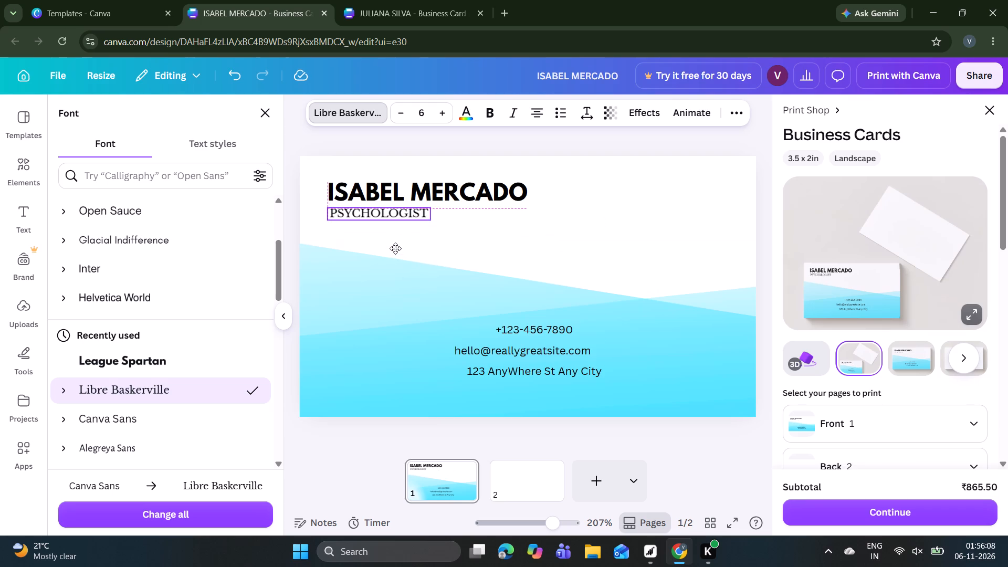
pyautogui.moveTo(395, 248); pyautogui.dragTo(395, 260)
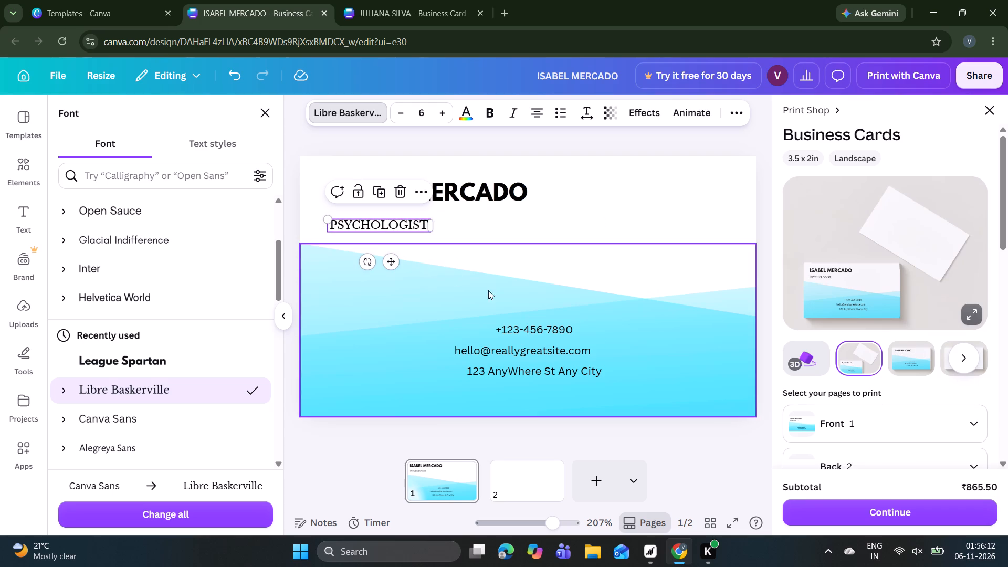
pyautogui.click(616, 442)
pyautogui.click(616, 442)
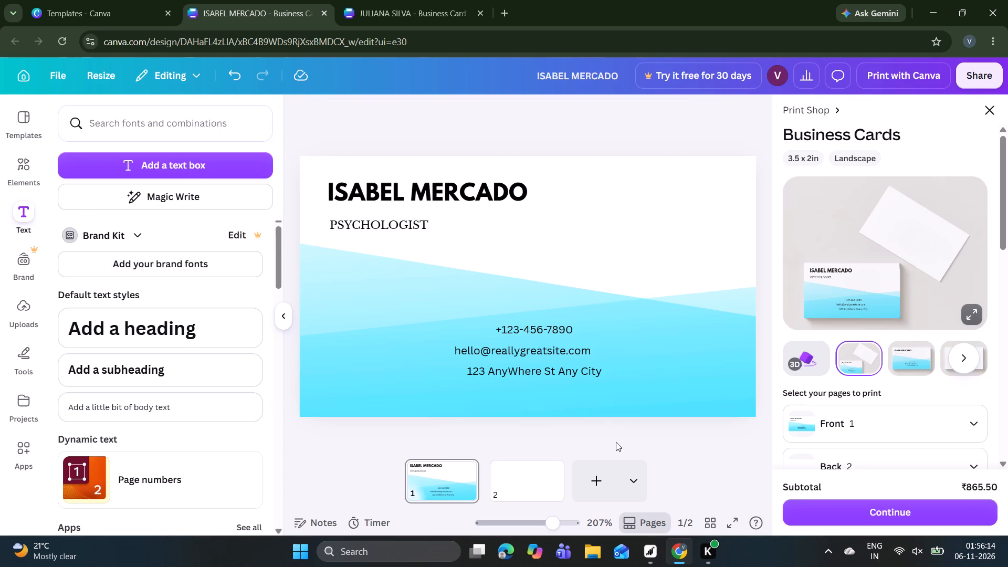
# Change the phone number's font to Libre Baskerville.
pyautogui.click(507, 331)
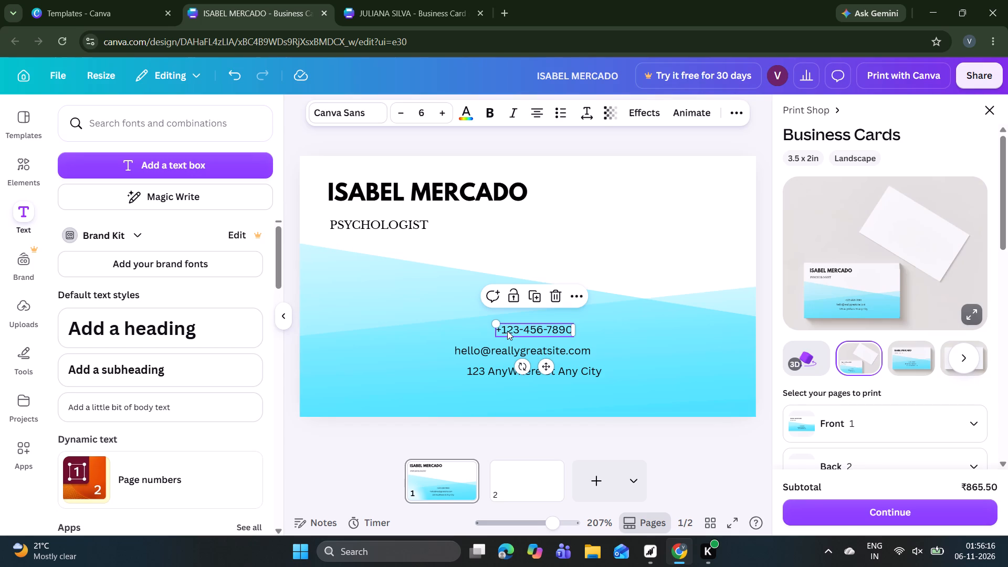
pyautogui.click(359, 121)
pyautogui.scroll(-1, 153, 381)
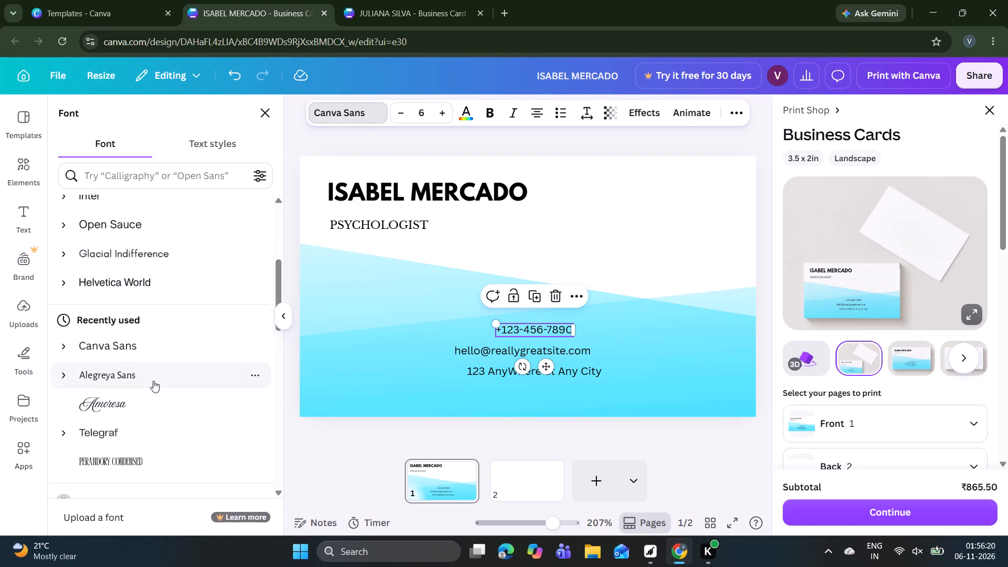
pyautogui.scroll(3, 153, 381)
pyautogui.click(138, 321)
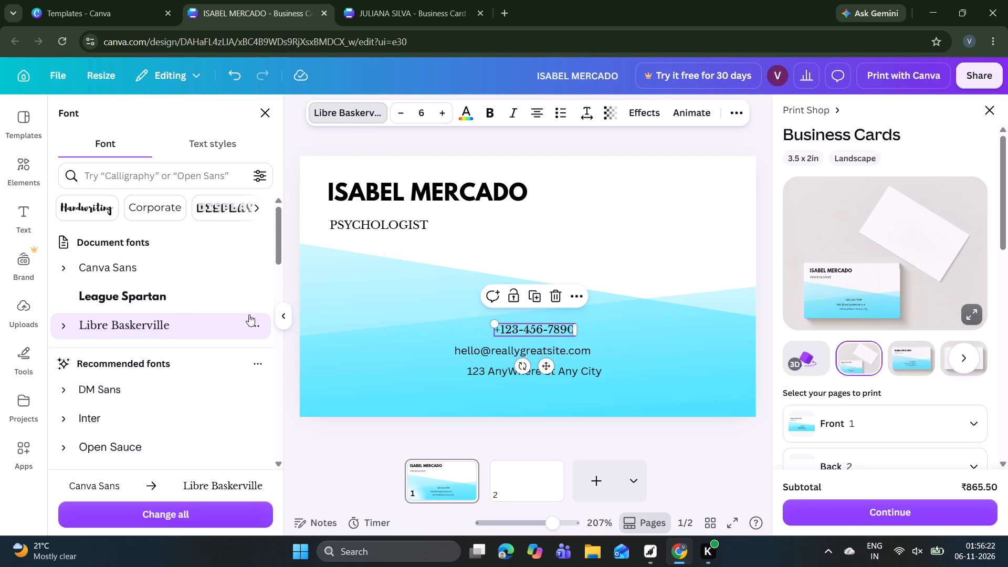
# Change the font of the email and street address lines to Libre Baskerville.
pyautogui.click(472, 349)
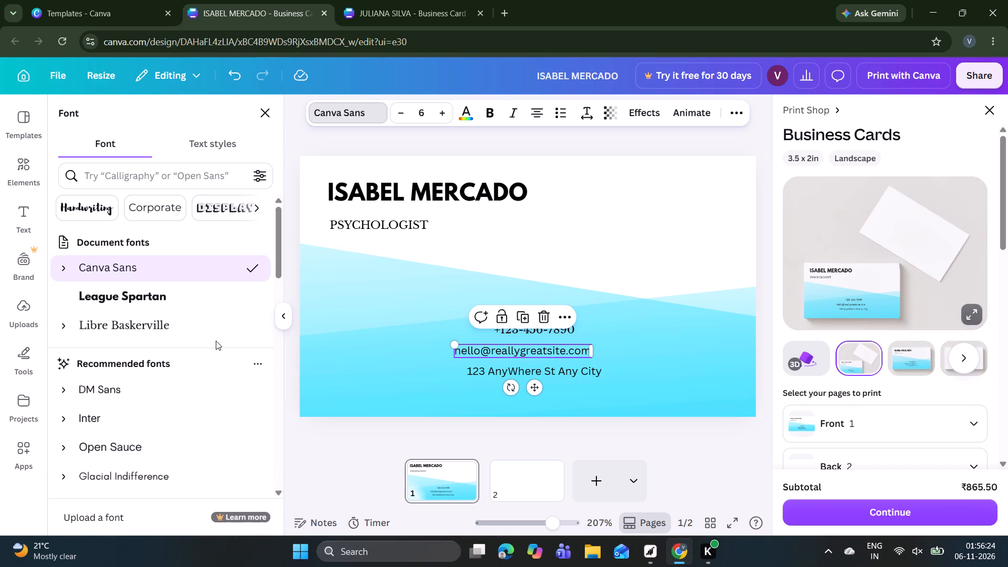
pyautogui.click(203, 334)
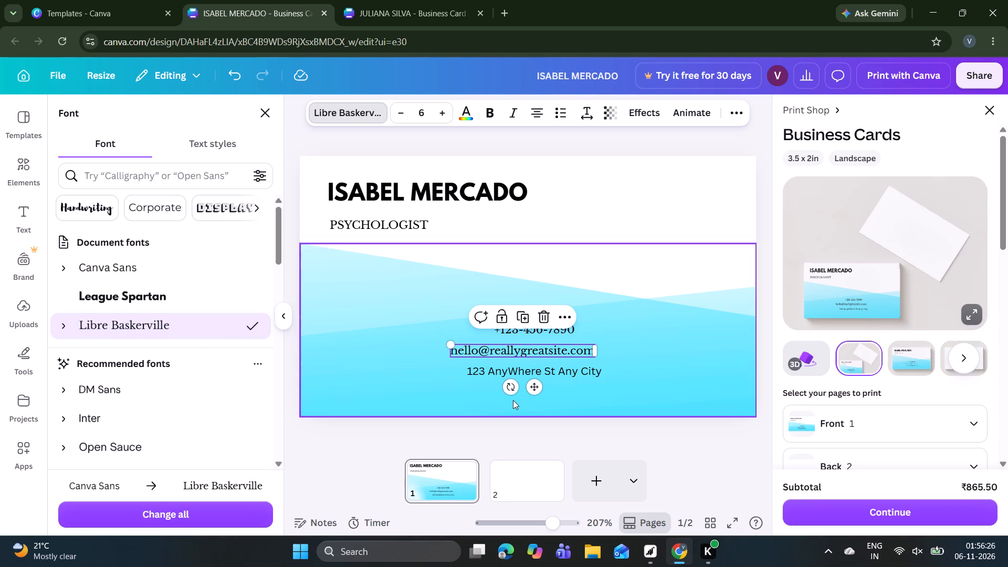
pyautogui.click(486, 367)
pyautogui.click(215, 334)
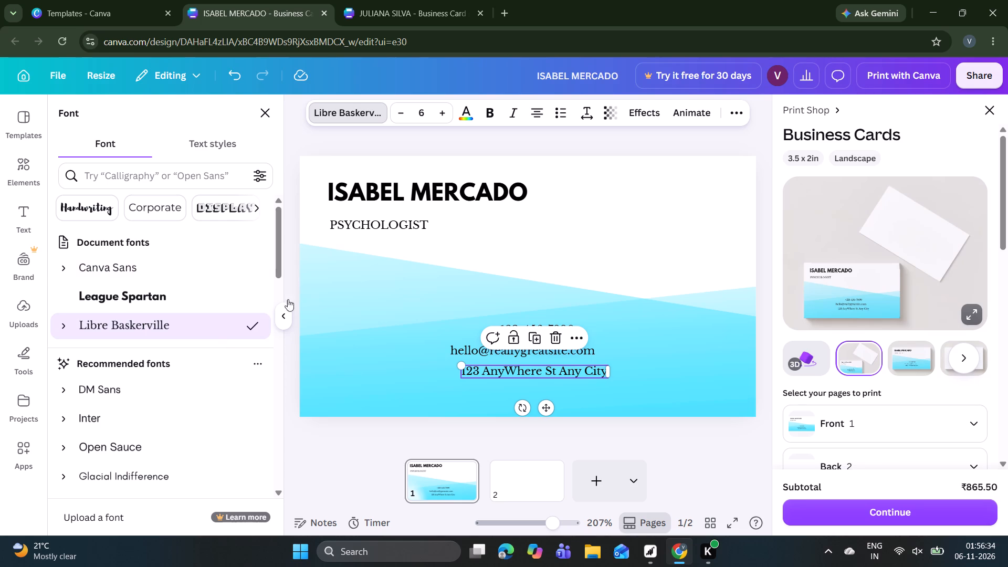
pyautogui.click(266, 119)
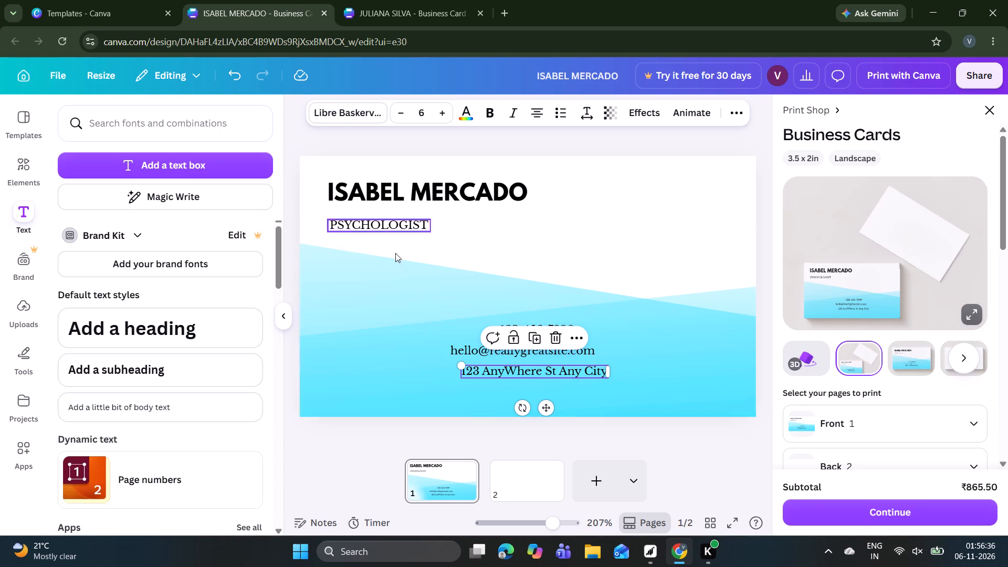
# Add the black circular phone, location pin and filled envelope icons from the recently used elements to the card.
pyautogui.click(43, 177)
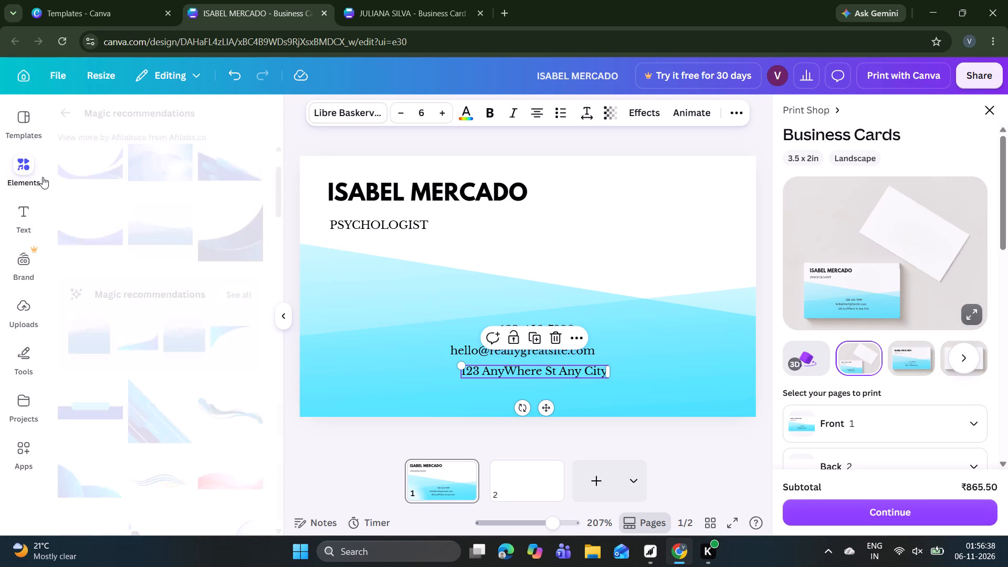
pyautogui.click(76, 119)
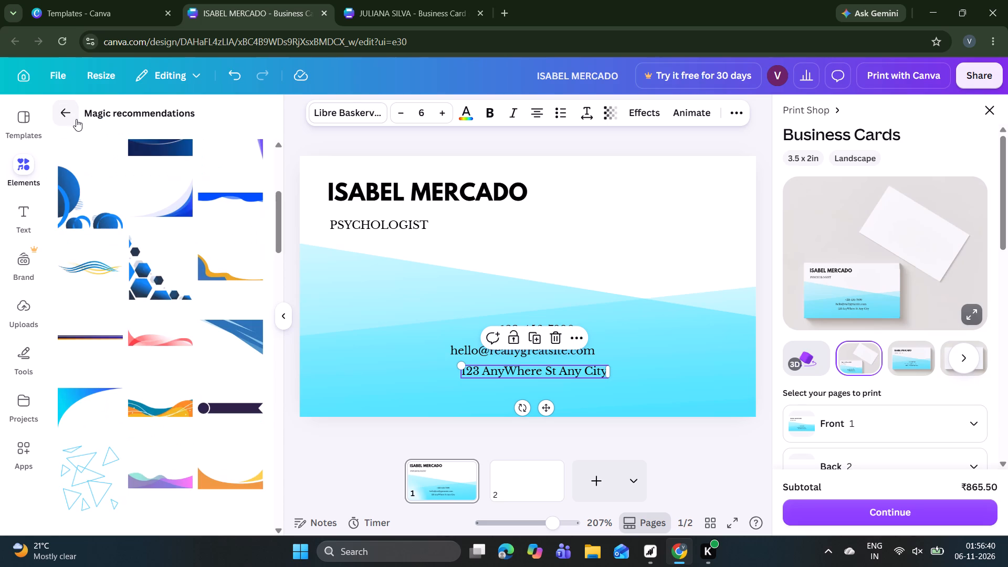
pyautogui.click(76, 119)
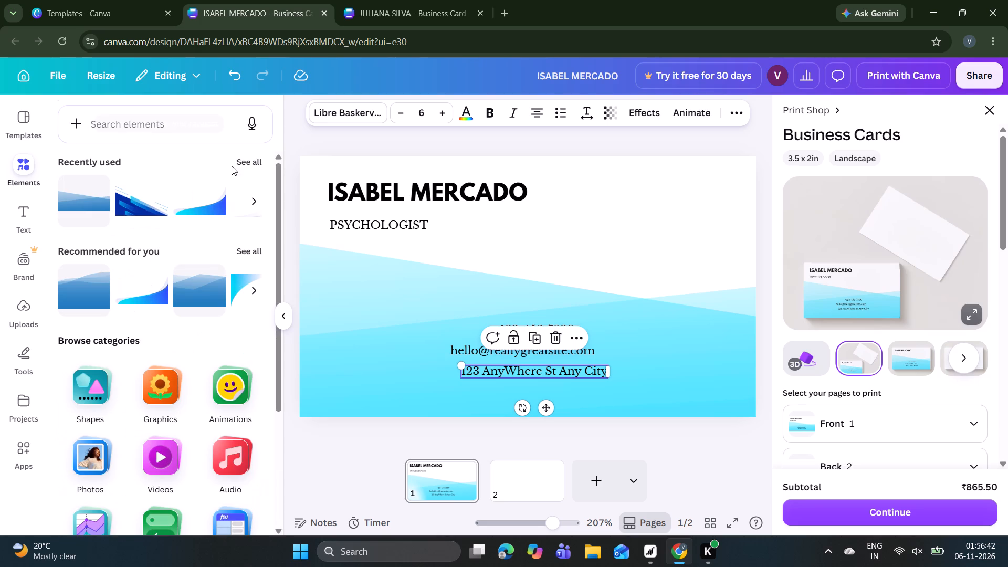
pyautogui.click(249, 163)
pyautogui.scroll(-1, 163, 386)
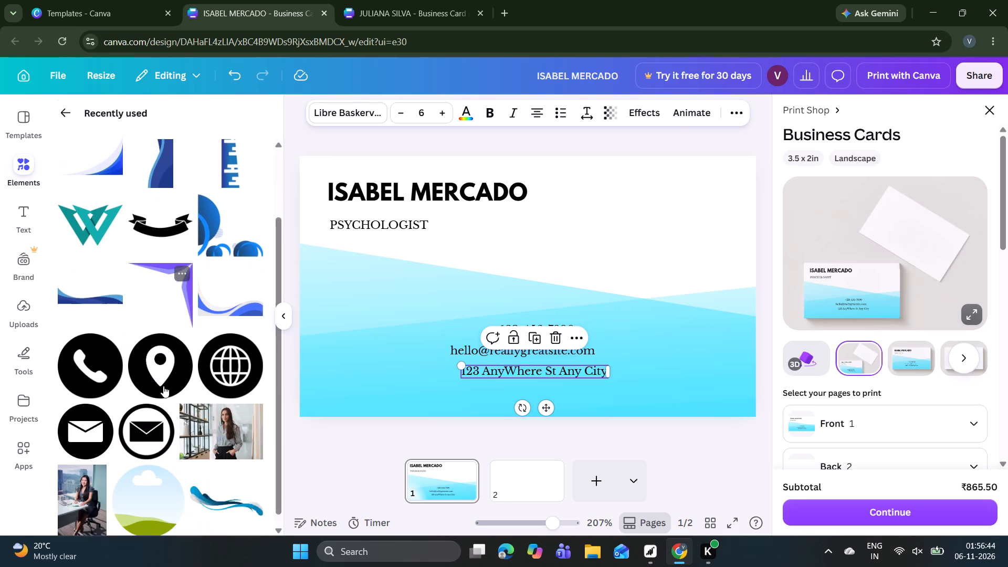
pyautogui.scroll(-1, 163, 386)
pyautogui.click(68, 345)
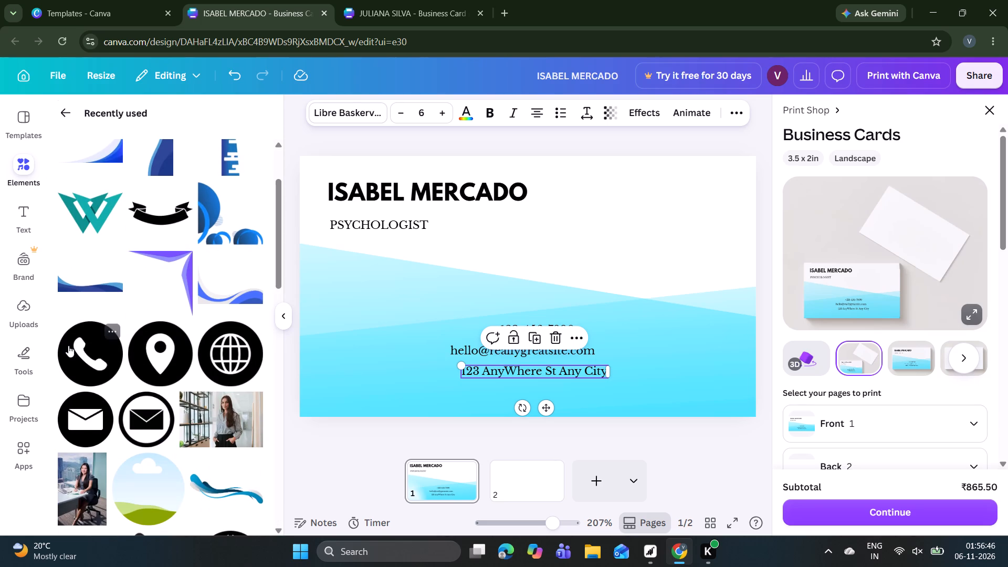
pyautogui.click(172, 359)
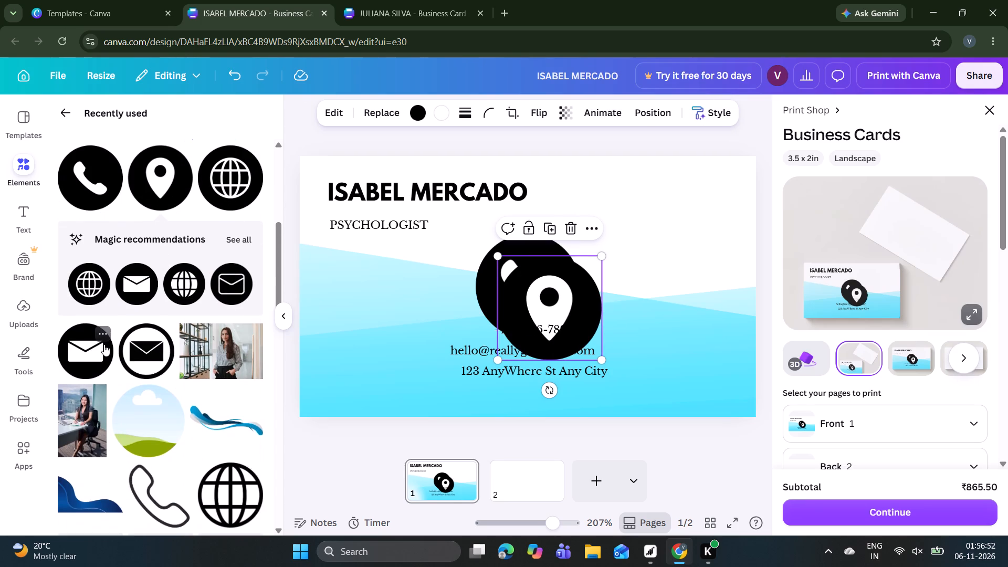
pyautogui.click(104, 344)
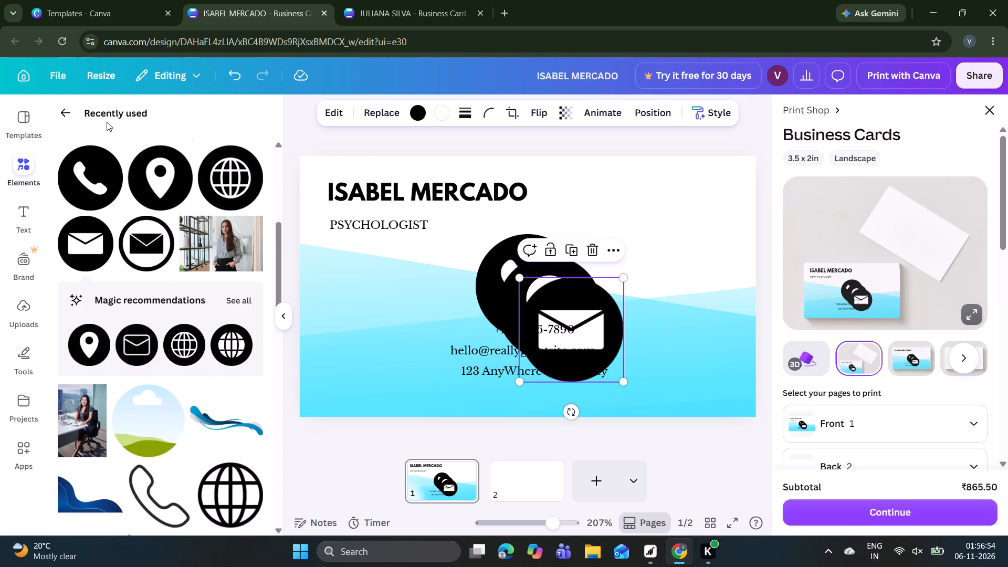
pyautogui.click(62, 111)
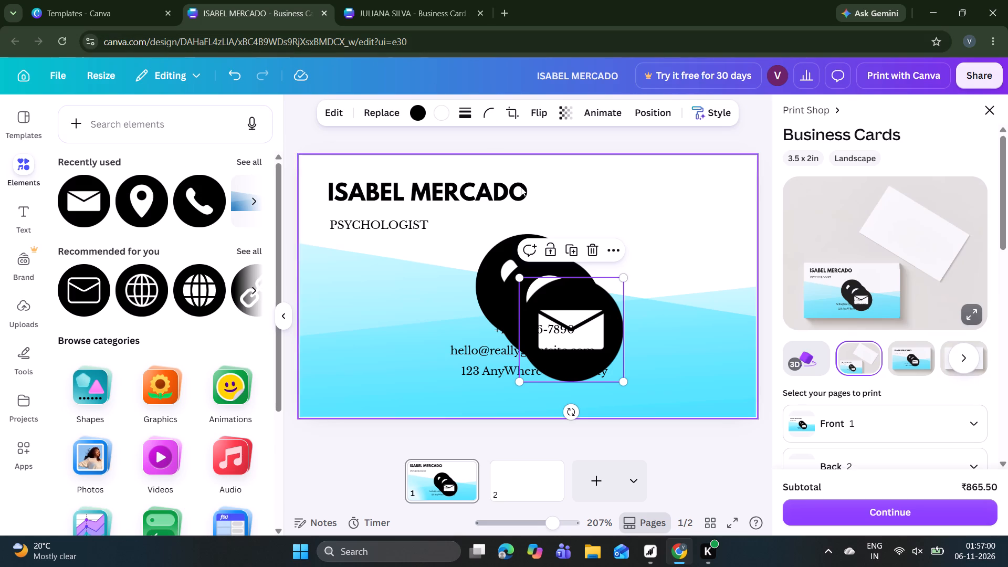
# Spread the overlapping icons apart, moving the envelope to the card's upper-right area and the phone icon left of the location pin.
pyautogui.moveTo(598, 287); pyautogui.dragTo(535, 264)
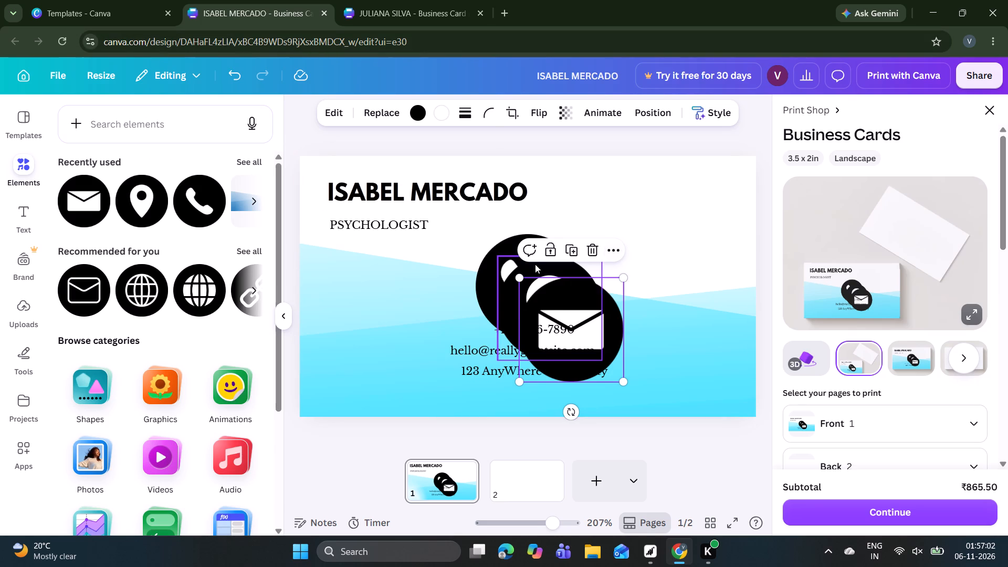
pyautogui.moveTo(535, 264); pyautogui.dragTo(690, 186)
pyautogui.click(528, 239)
pyautogui.moveTo(528, 239); pyautogui.dragTo(396, 229)
# Undo the accidental shift of the cyan angled graphic and lock the graphic in place.
pyautogui.moveTo(451, 333); pyautogui.dragTo(447, 330)
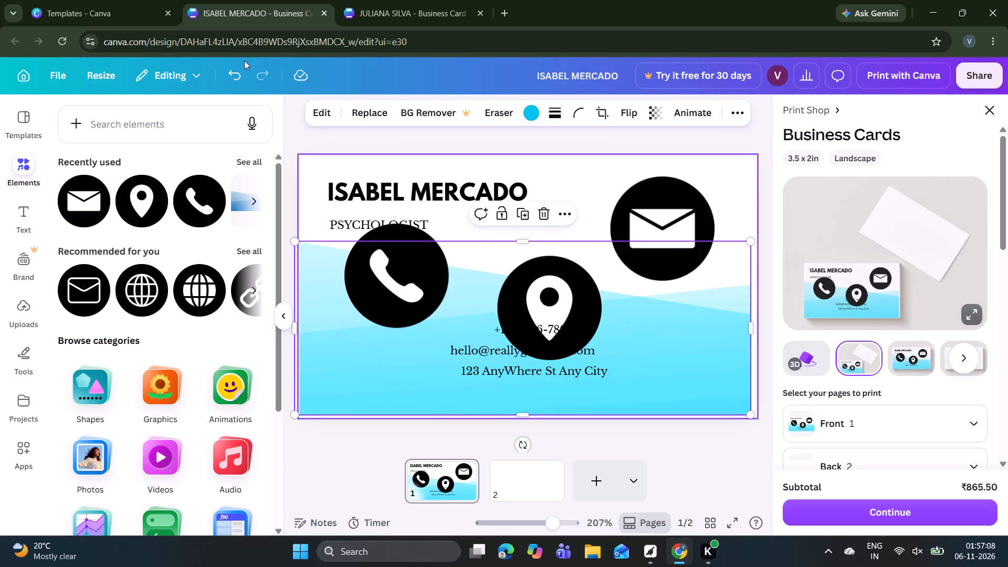
pyautogui.click(234, 78)
pyautogui.click(371, 255)
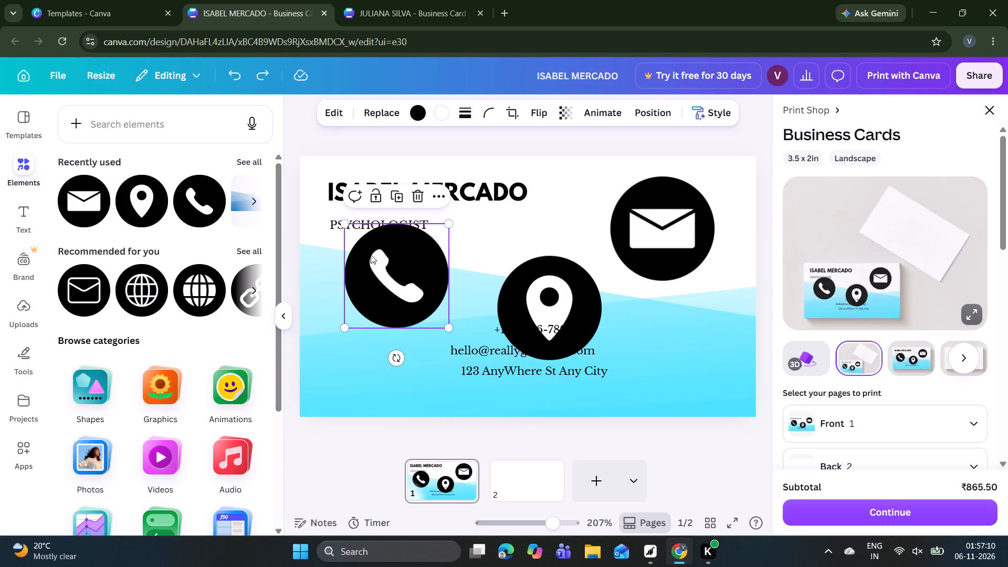
pyautogui.click(340, 355)
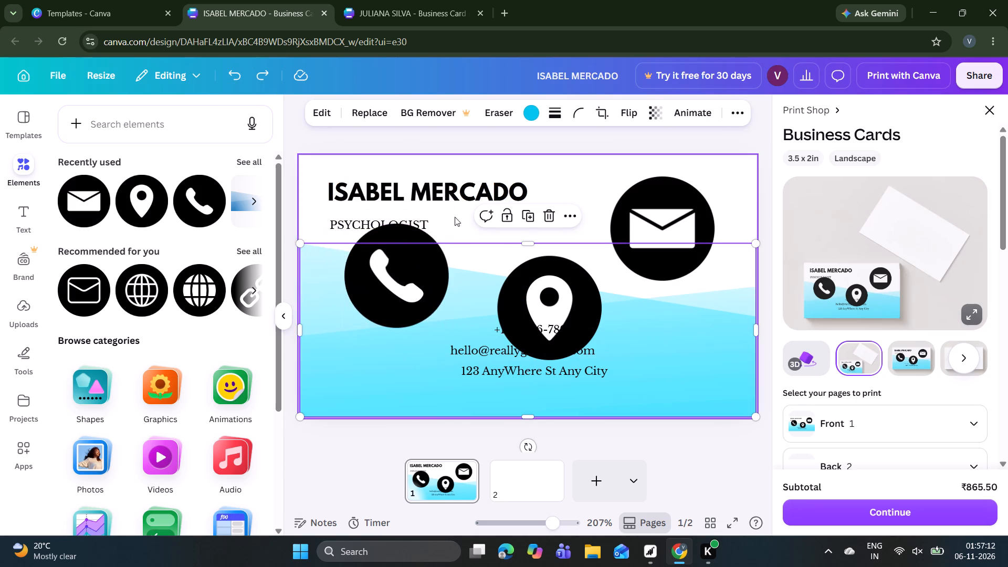
pyautogui.click(502, 220)
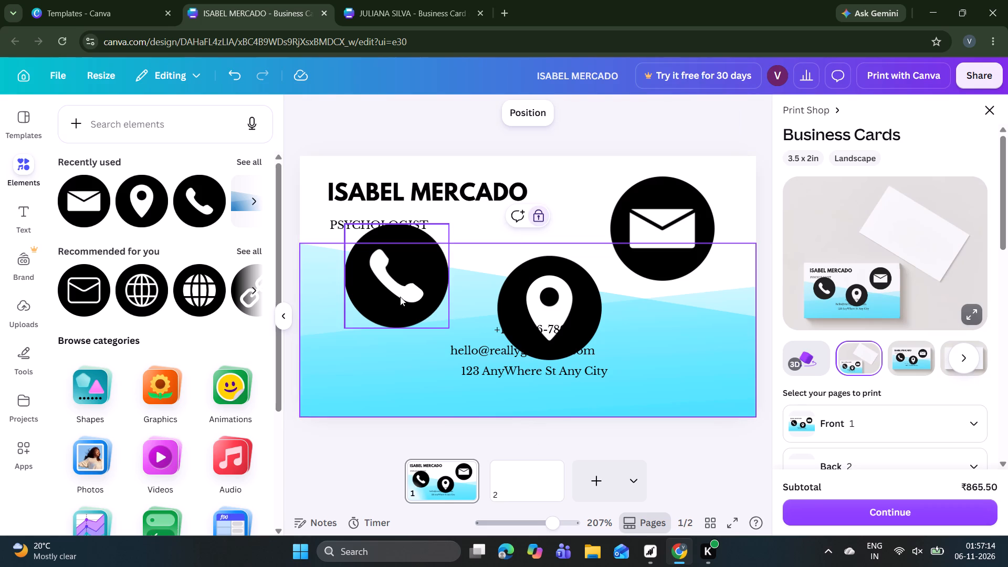
# Shrink the phone icon to a small contact symbol and place it in the left part of the cyan area, below PSYCHOLOGIST.
pyautogui.click(400, 297)
pyautogui.moveTo(448, 331); pyautogui.dragTo(356, 268)
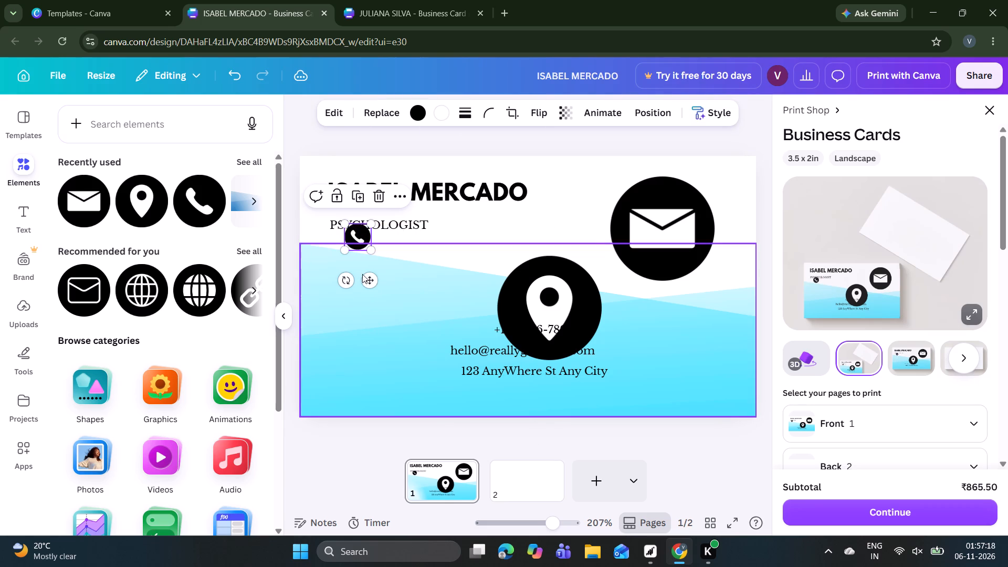
pyautogui.click(370, 288)
pyautogui.moveTo(370, 284); pyautogui.dragTo(371, 308)
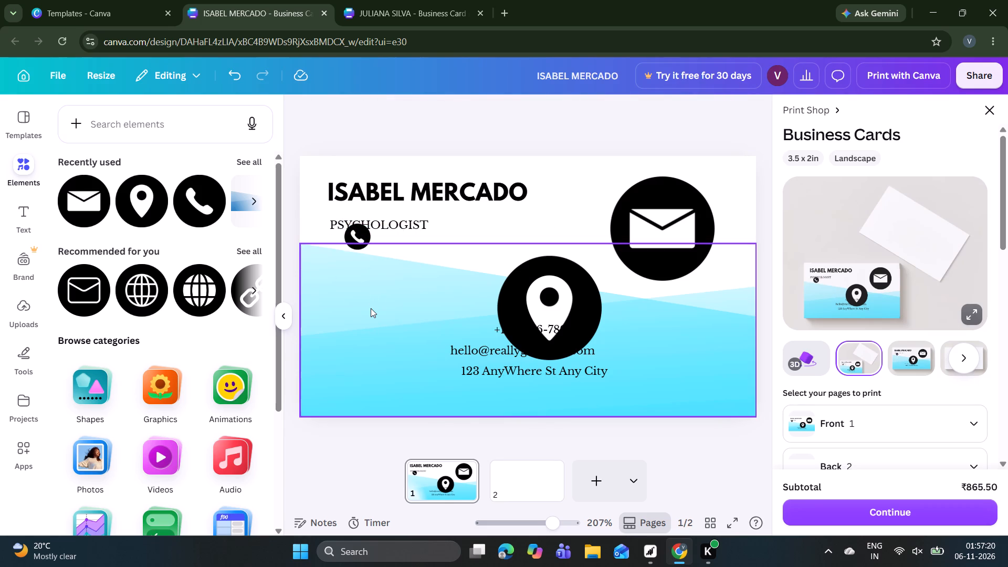
pyautogui.click(360, 238)
pyautogui.moveTo(368, 284); pyautogui.dragTo(367, 341)
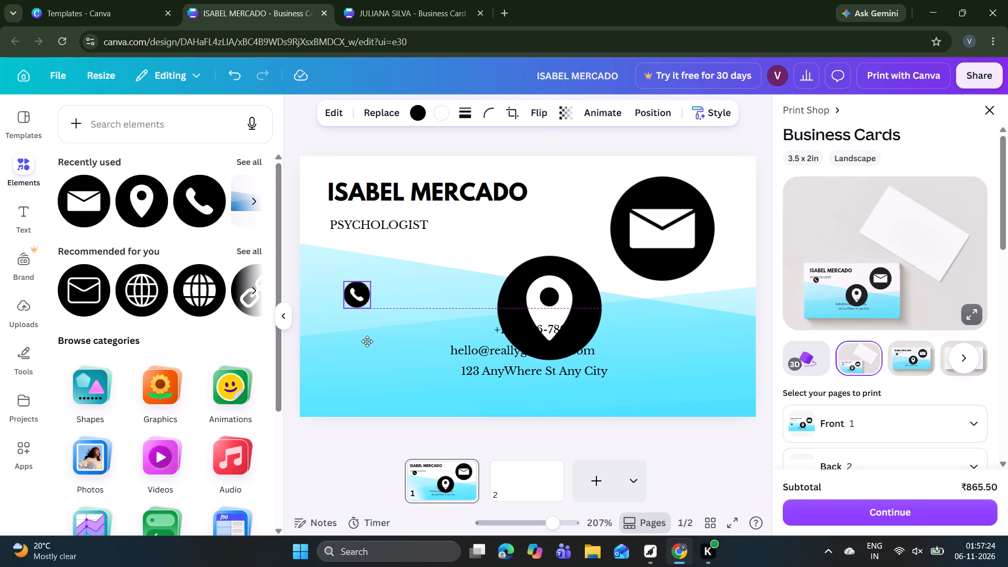
pyautogui.moveTo(367, 341); pyautogui.dragTo(366, 360)
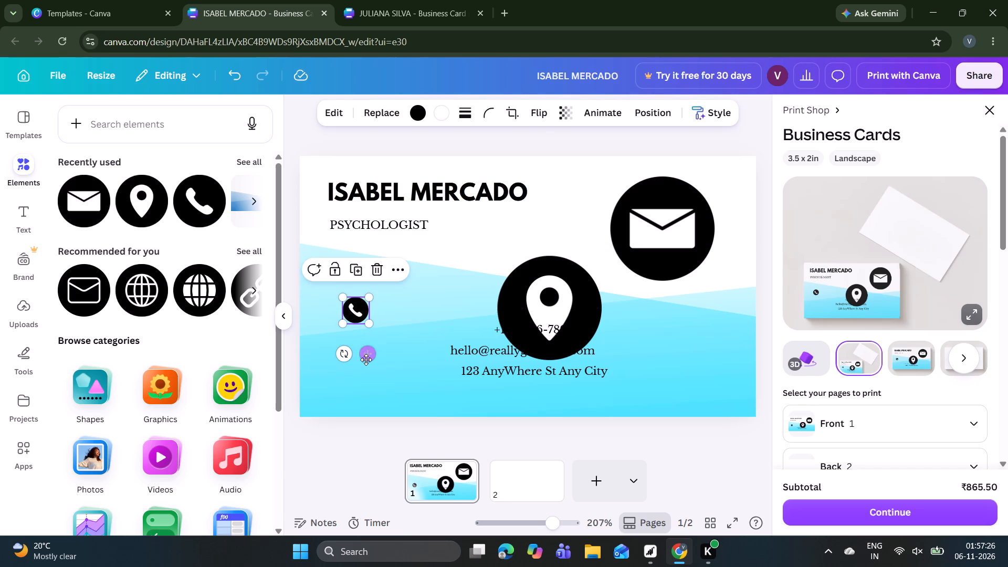
pyautogui.click(371, 329)
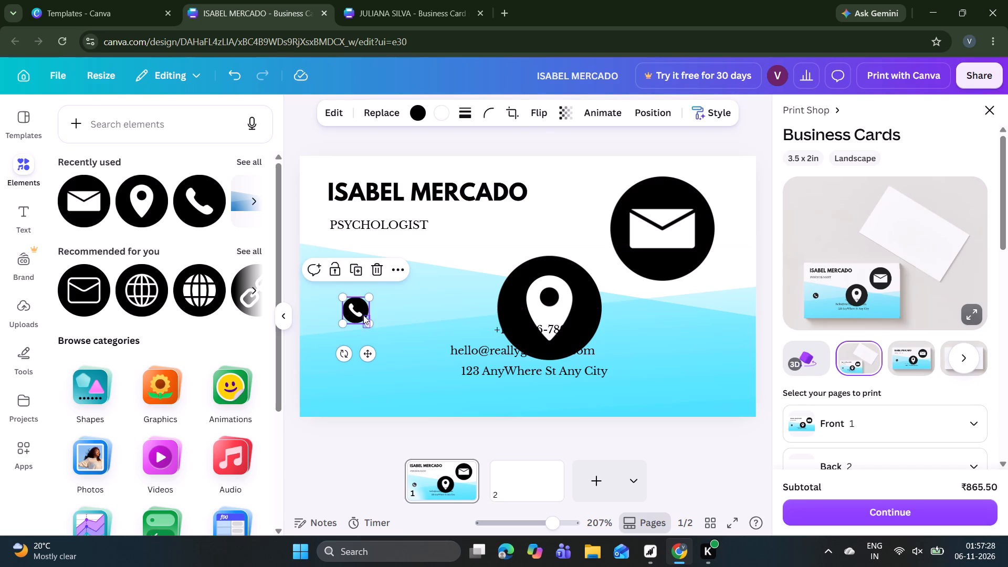
# Shrink the phone icon in the cyan area further so it suits the small contact text.
pyautogui.click(368, 325)
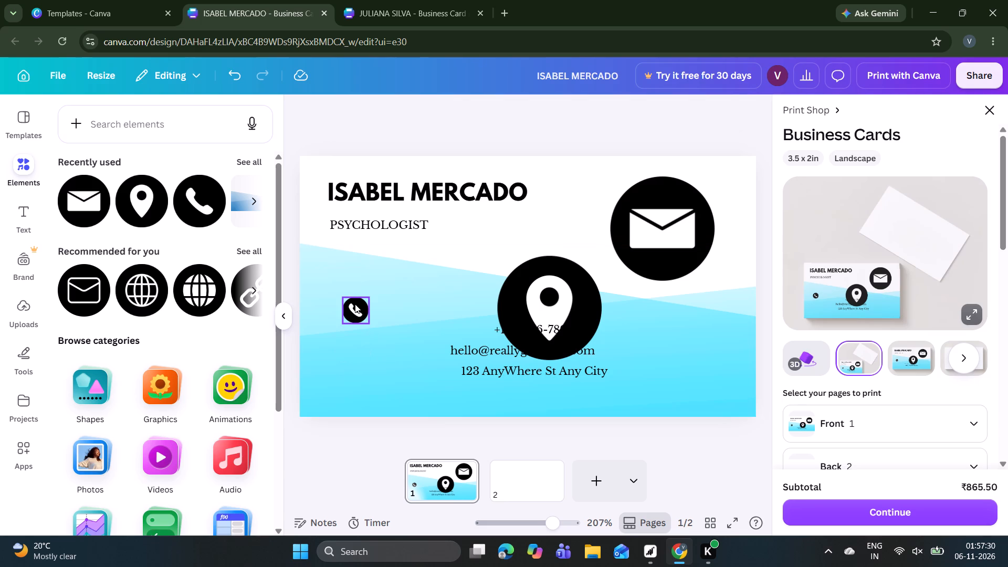
pyautogui.click(355, 304)
pyautogui.moveTo(369, 324); pyautogui.dragTo(358, 312)
pyautogui.click(358, 312)
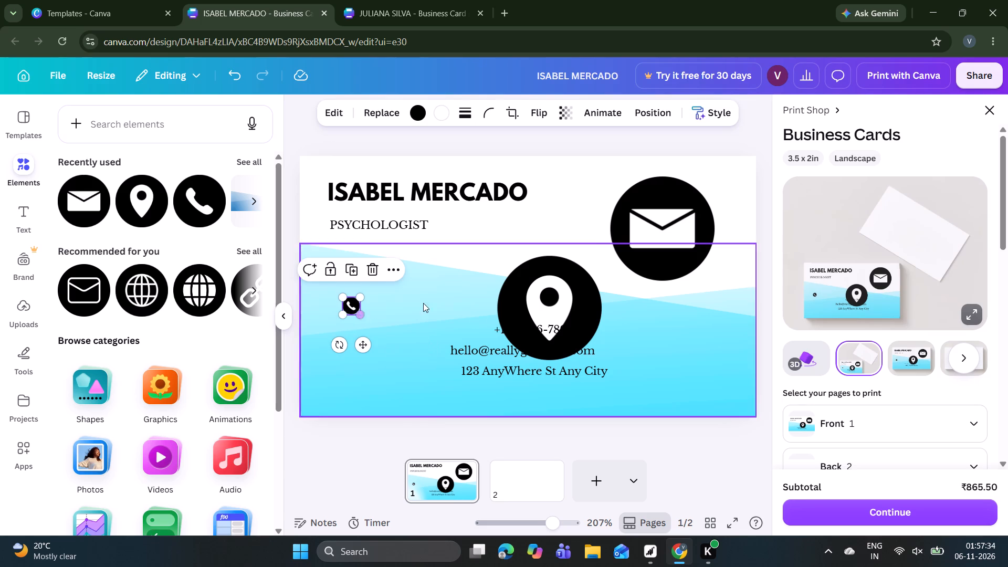
# Move the phone number text out from under the location pin to sit directly beside the small phone icon.
pyautogui.click(529, 333)
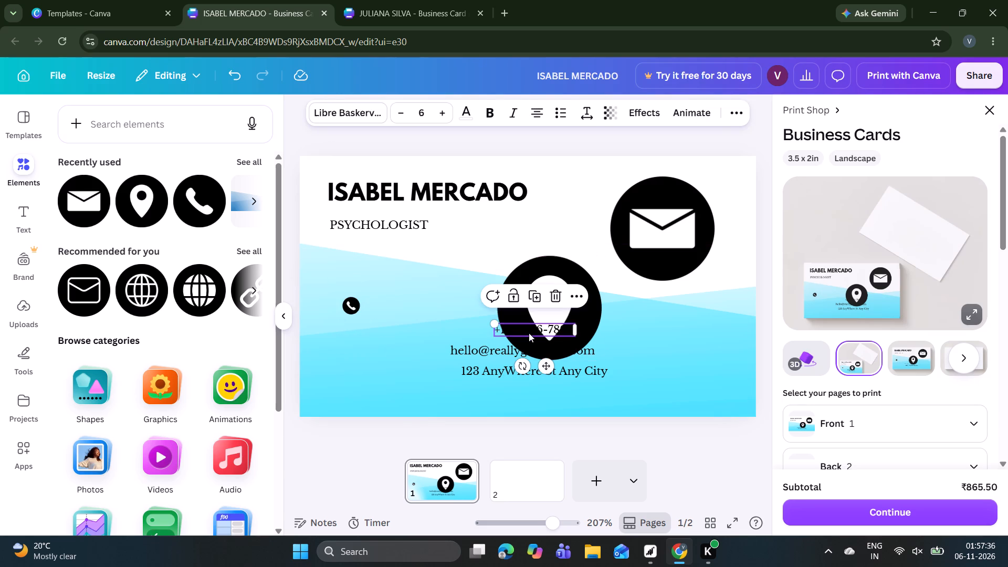
pyautogui.moveTo(551, 364); pyautogui.dragTo(447, 346)
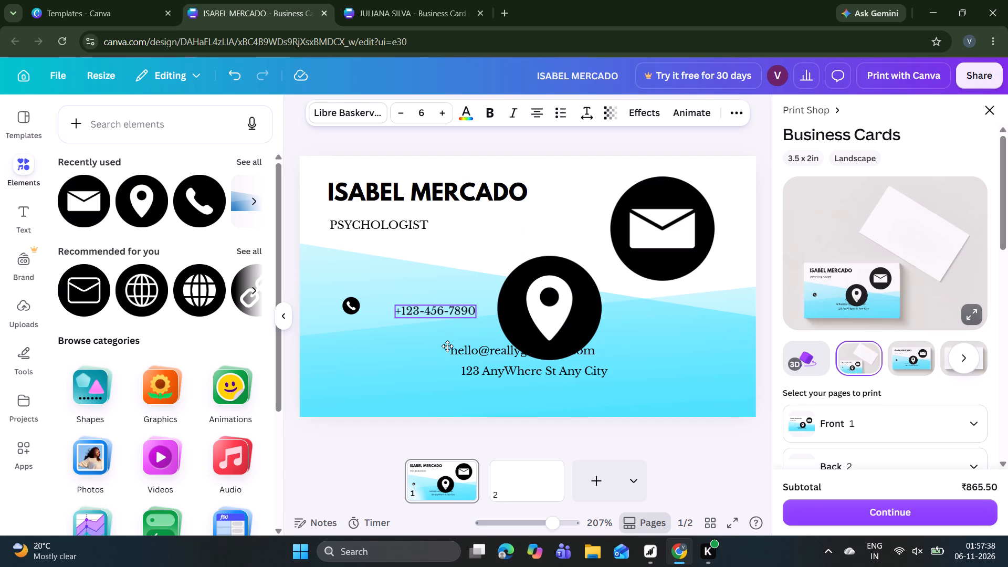
pyautogui.moveTo(447, 346); pyautogui.dragTo(427, 340)
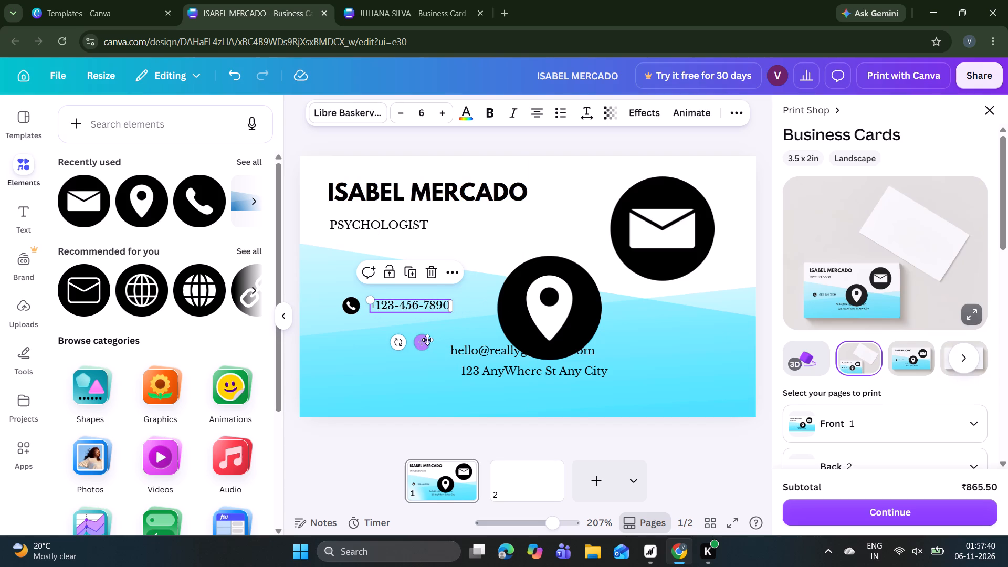
# Enlarge the phone icon slightly and align it vertically with the phone number text.
pyautogui.click(352, 304)
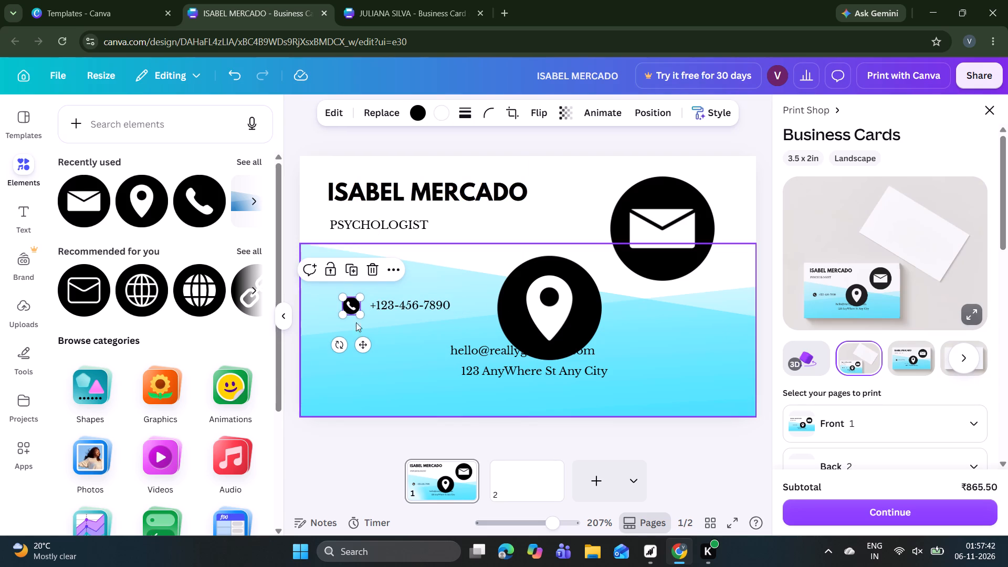
pyautogui.moveTo(359, 316); pyautogui.dragTo(365, 319)
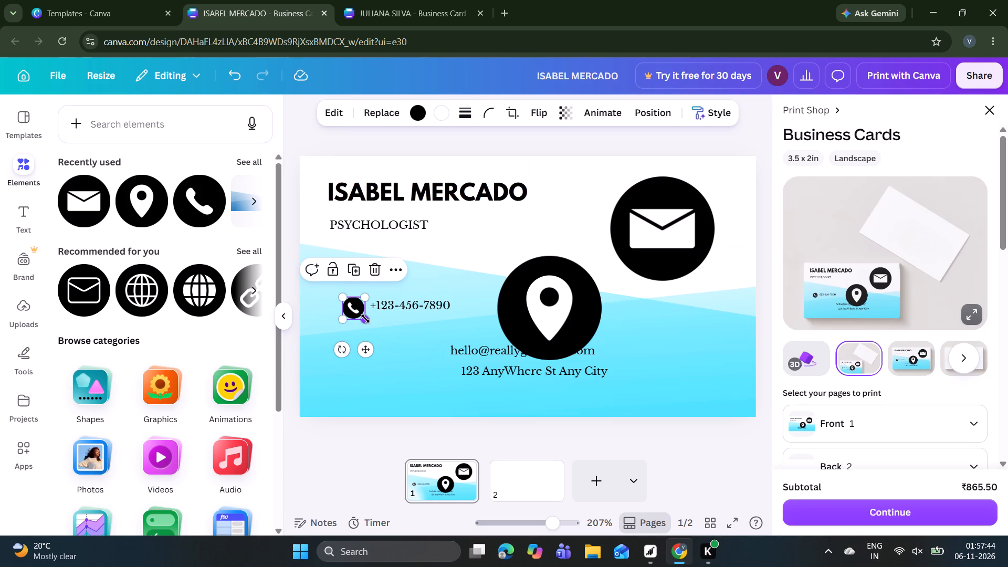
pyautogui.click(362, 352)
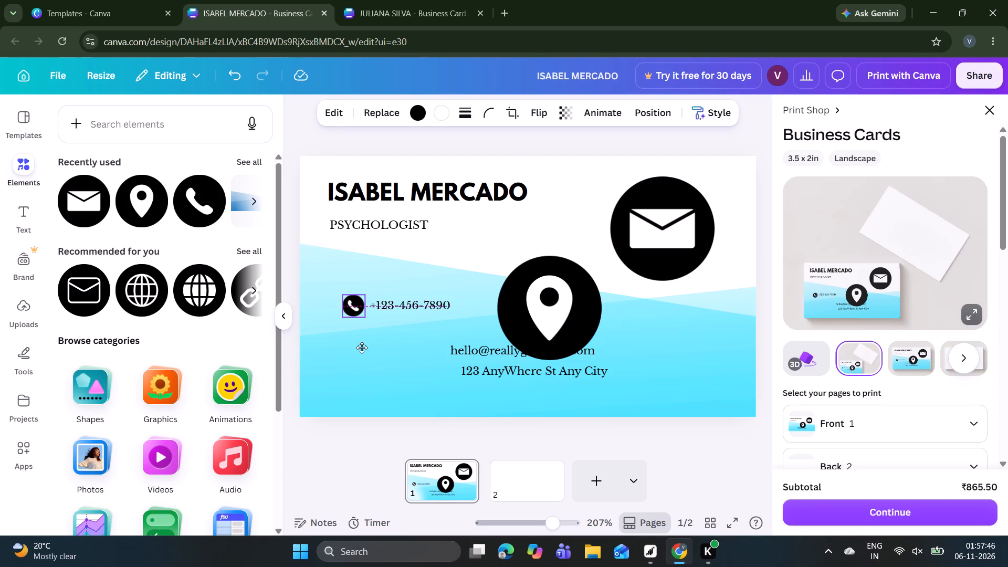
# Shrink the envelope icon to about the phone icon's size and move it just below the phone icon.
pyautogui.click(569, 325)
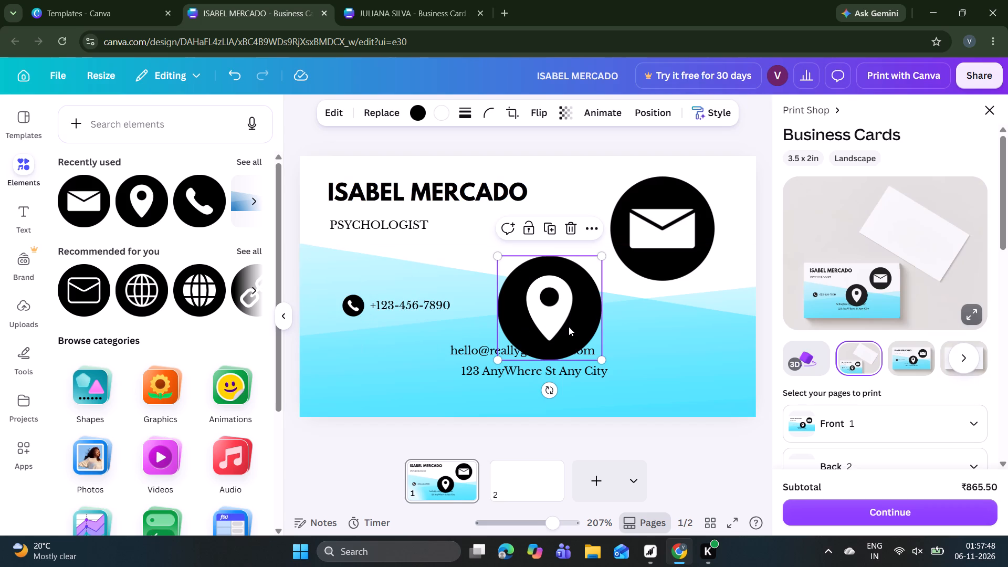
pyautogui.click(665, 258)
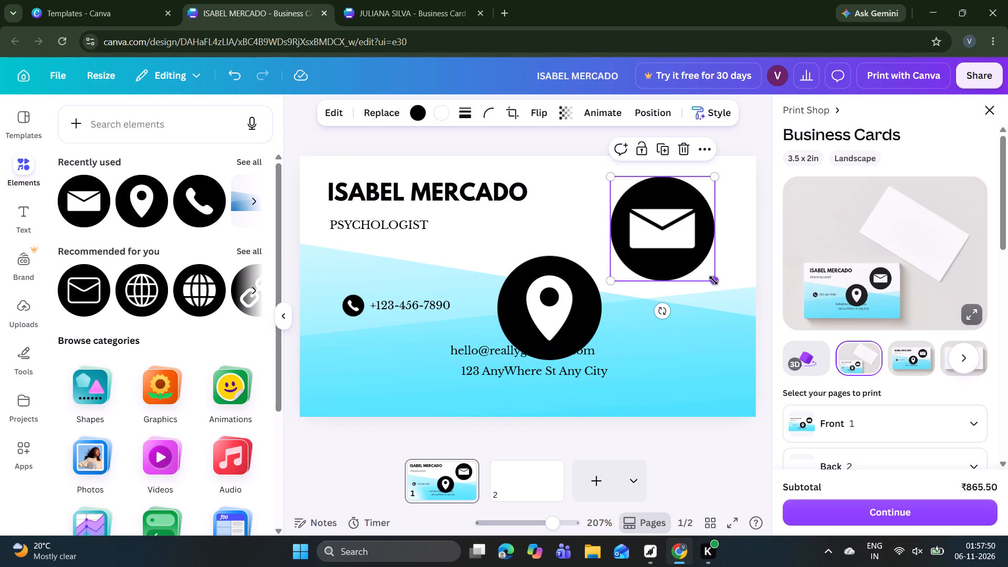
pyautogui.moveTo(713, 280); pyautogui.dragTo(611, 224)
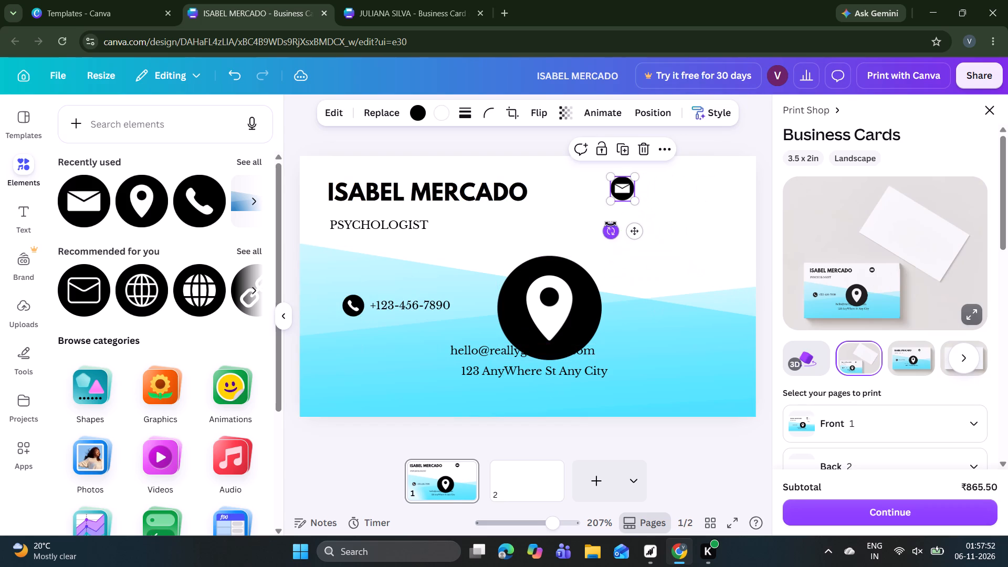
pyautogui.moveTo(635, 232); pyautogui.dragTo(363, 365)
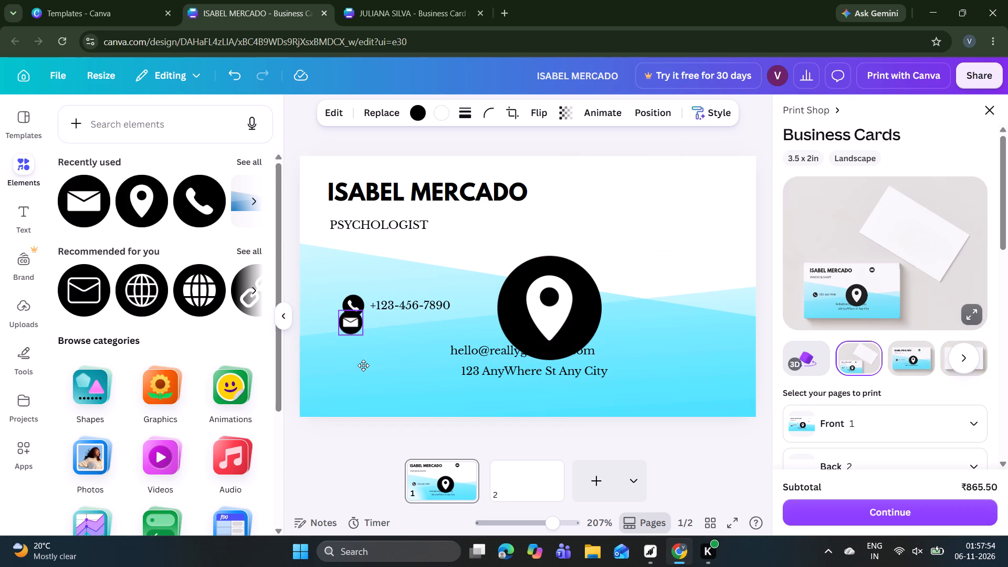
# Place the small envelope icon directly beneath the phone icon, vertically aligned with it.
pyautogui.moveTo(363, 365); pyautogui.dragTo(370, 382)
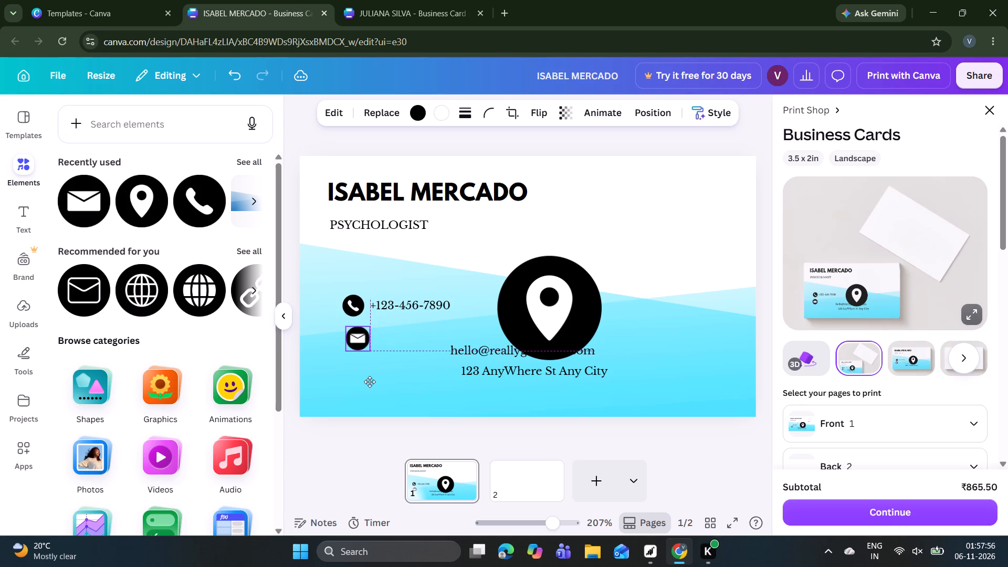
pyautogui.moveTo(370, 382); pyautogui.dragTo(364, 382)
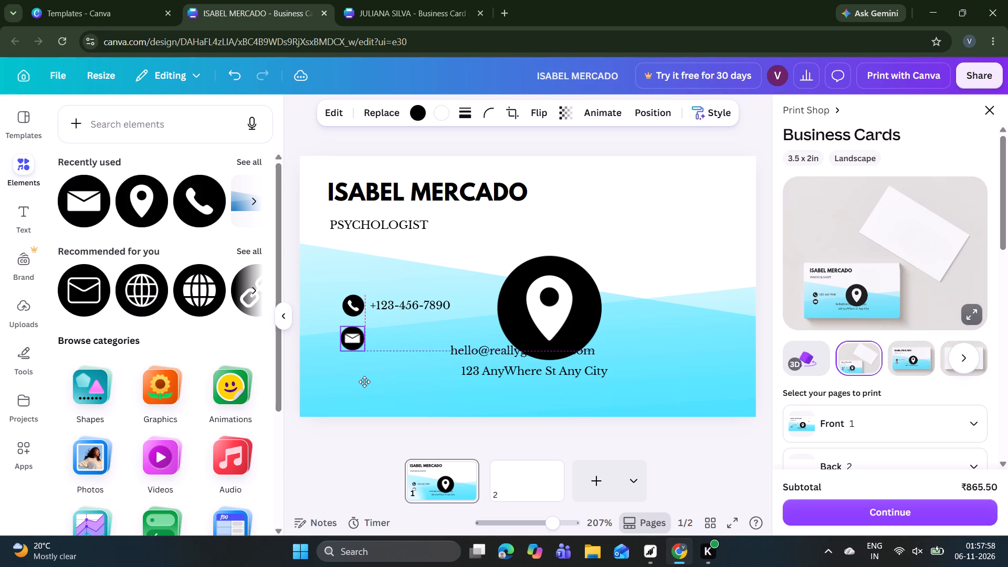
pyautogui.moveTo(364, 382); pyautogui.dragTo(366, 383)
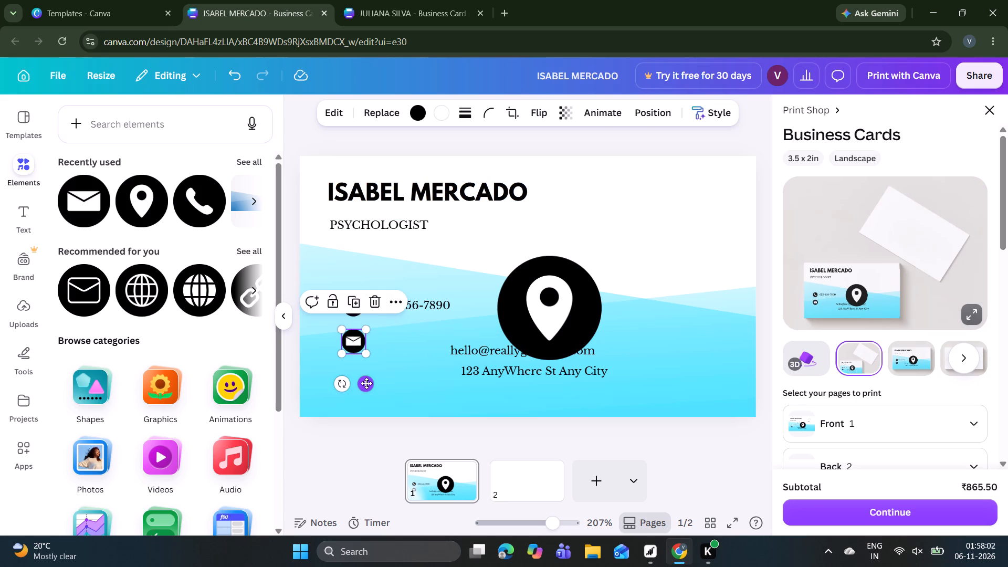
# Shrink the location pin icon to about 0.2 x 0.2 in and place it beneath the envelope icon, aligned and evenly spaced.
pyautogui.click(579, 280)
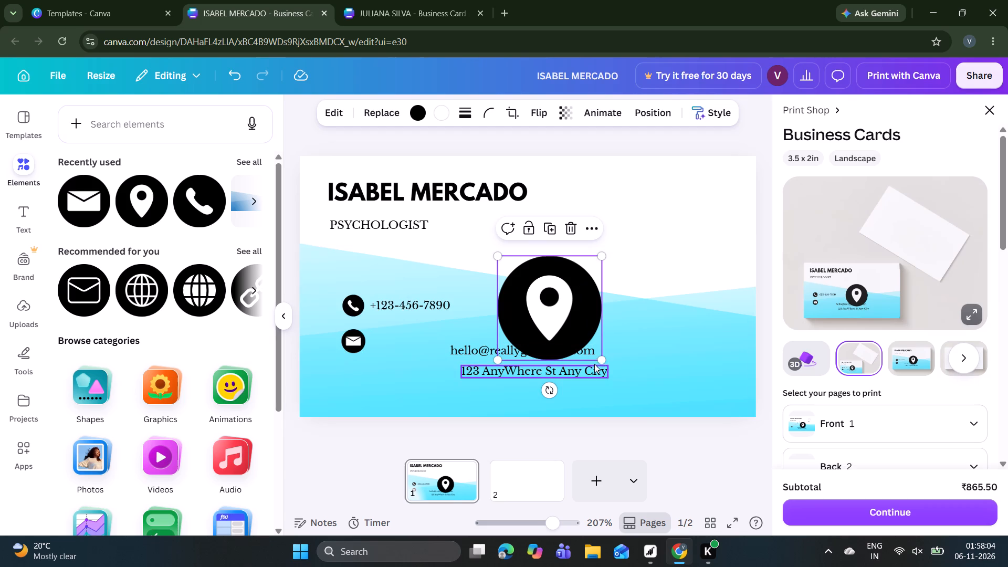
pyautogui.moveTo(605, 360); pyautogui.dragTo(497, 301)
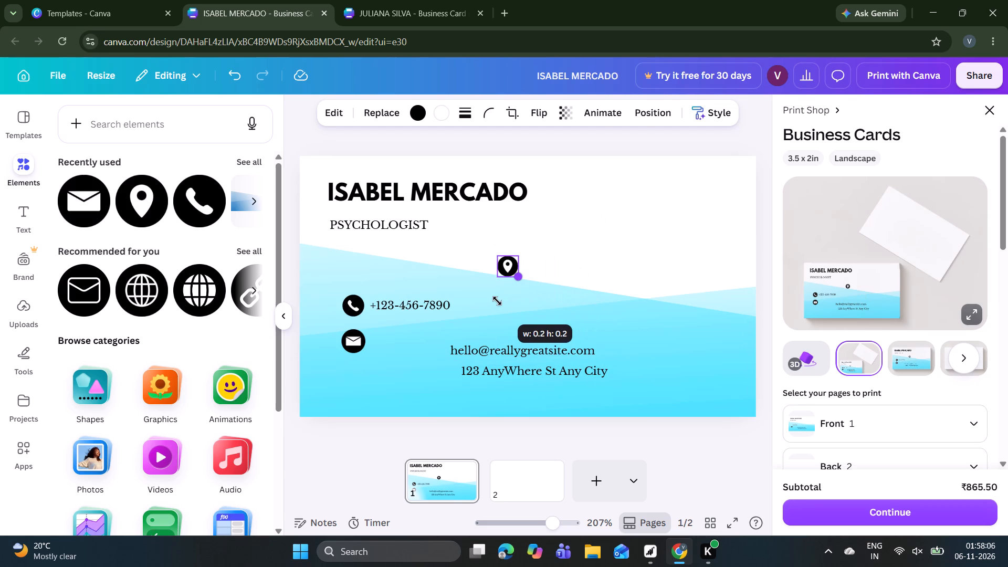
pyautogui.moveTo(497, 301); pyautogui.dragTo(499, 303)
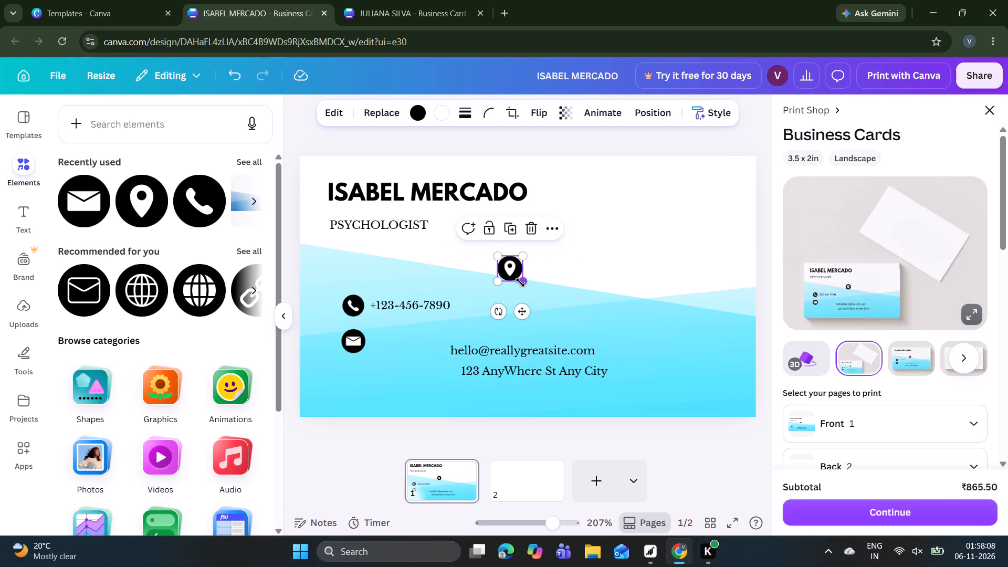
pyautogui.click(521, 282)
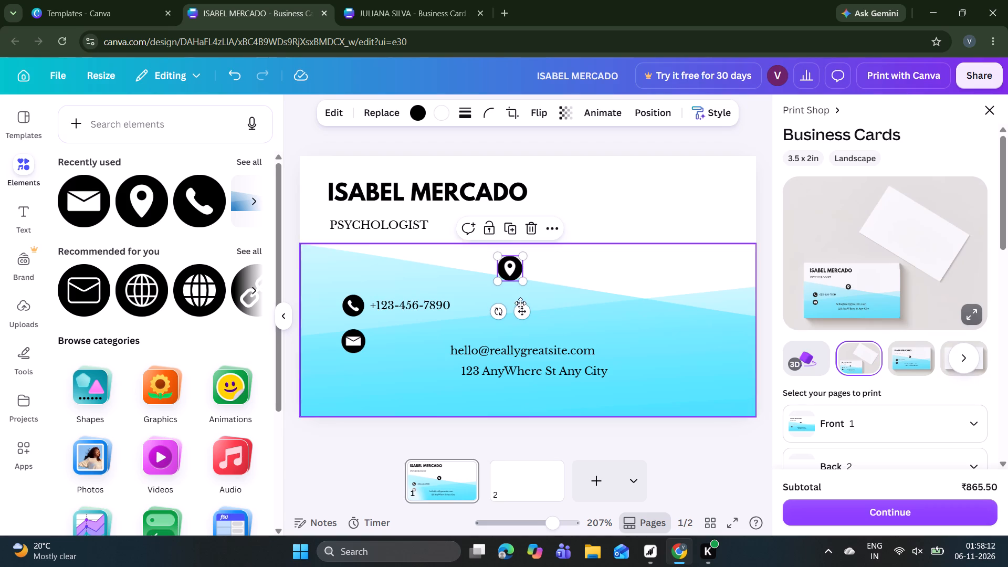
pyautogui.moveTo(521, 309); pyautogui.dragTo(362, 420)
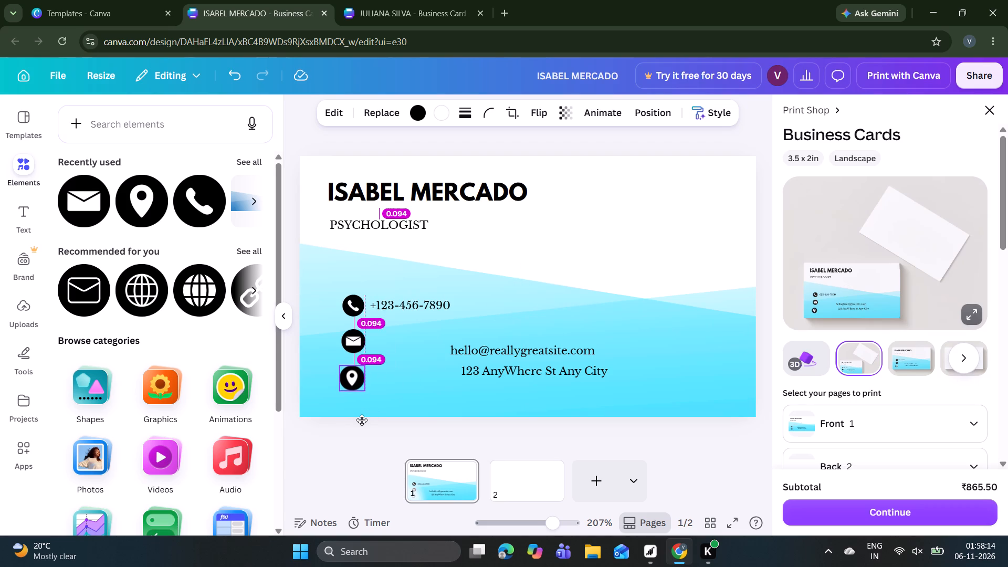
pyautogui.moveTo(362, 420); pyautogui.dragTo(363, 420)
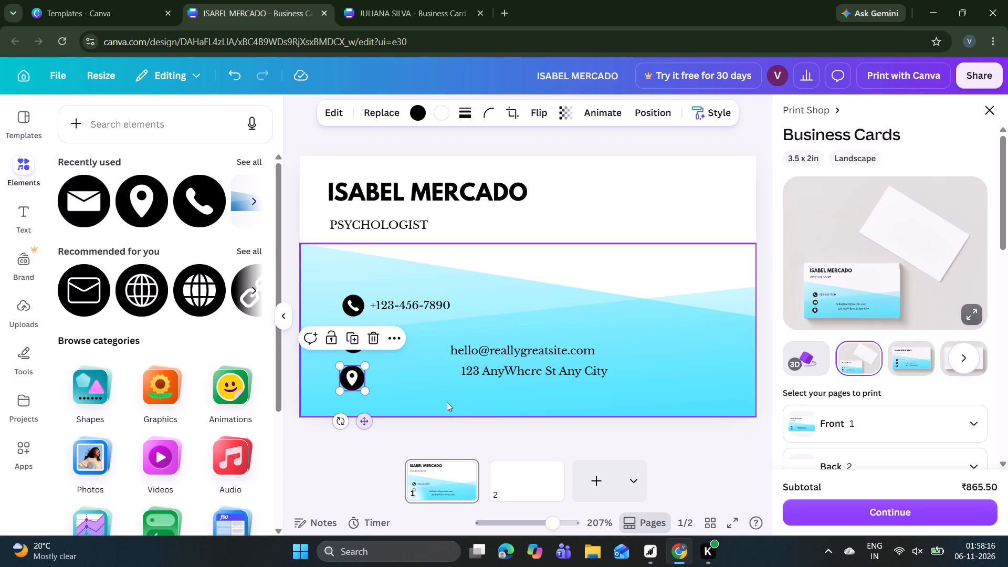
pyautogui.click(453, 432)
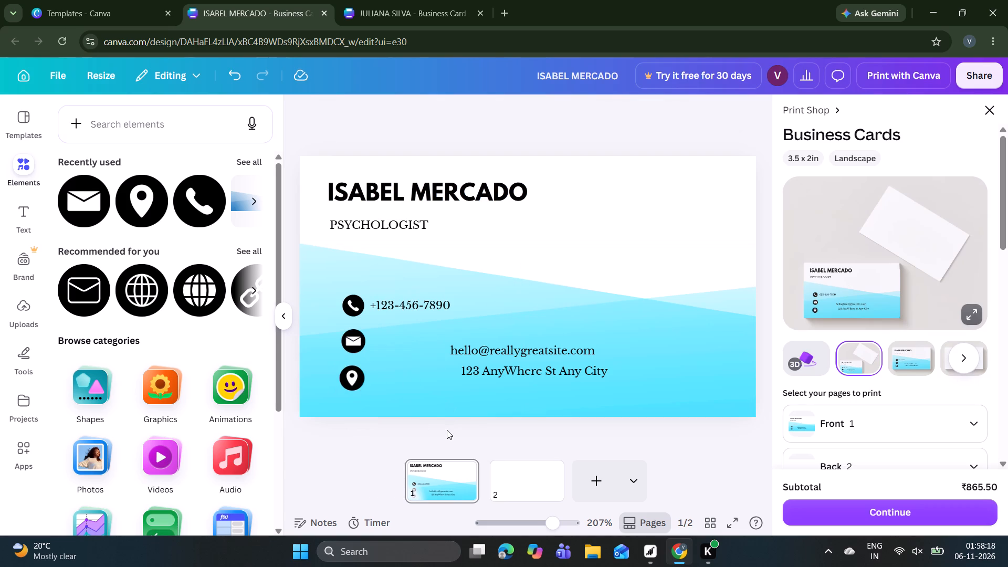
pyautogui.click(355, 377)
pyautogui.click(364, 391)
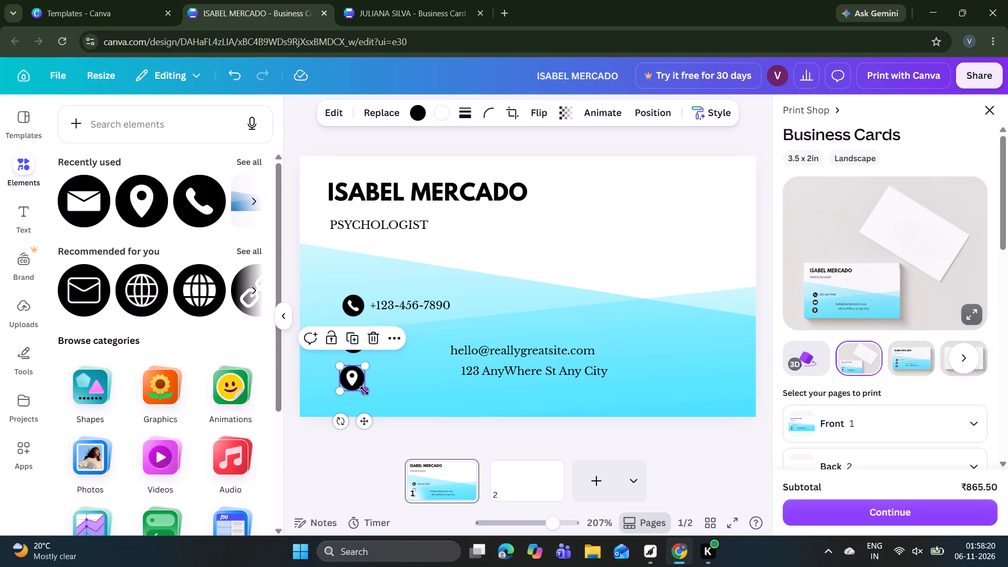
pyautogui.click(360, 418)
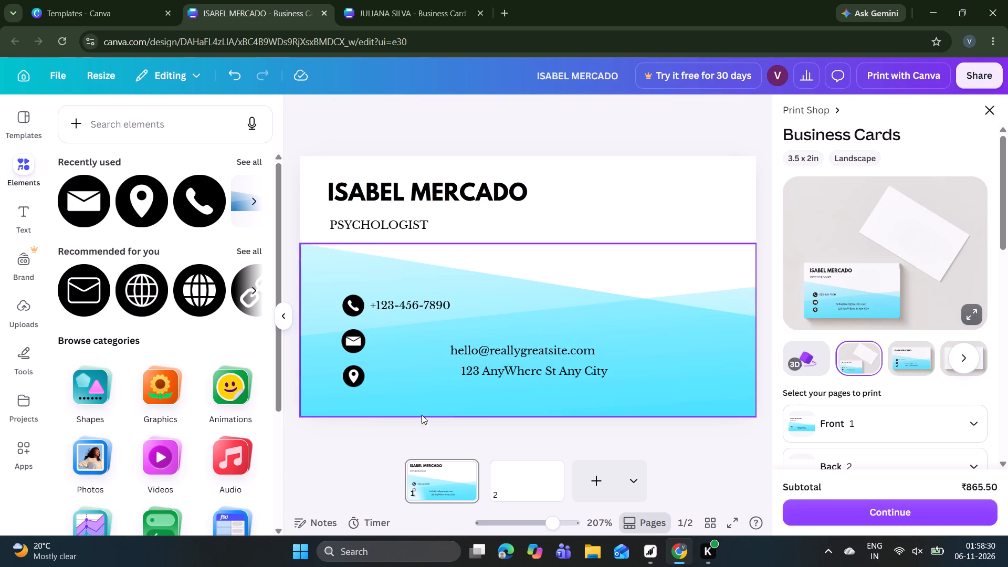
# Move the email address text beside the envelope icon, vertically centred on the icon.
pyautogui.click(528, 352)
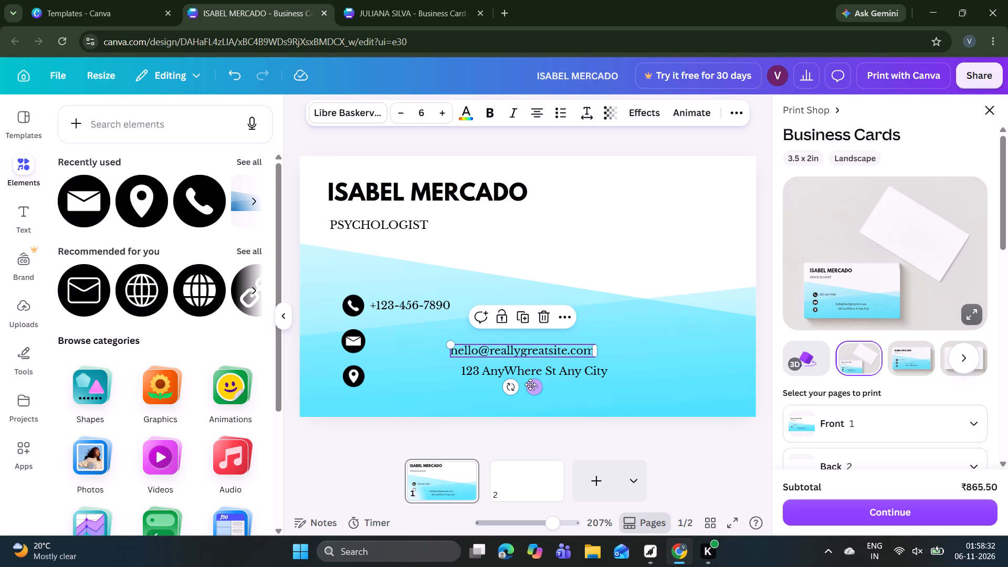
pyautogui.moveTo(530, 384); pyautogui.dragTo(458, 372)
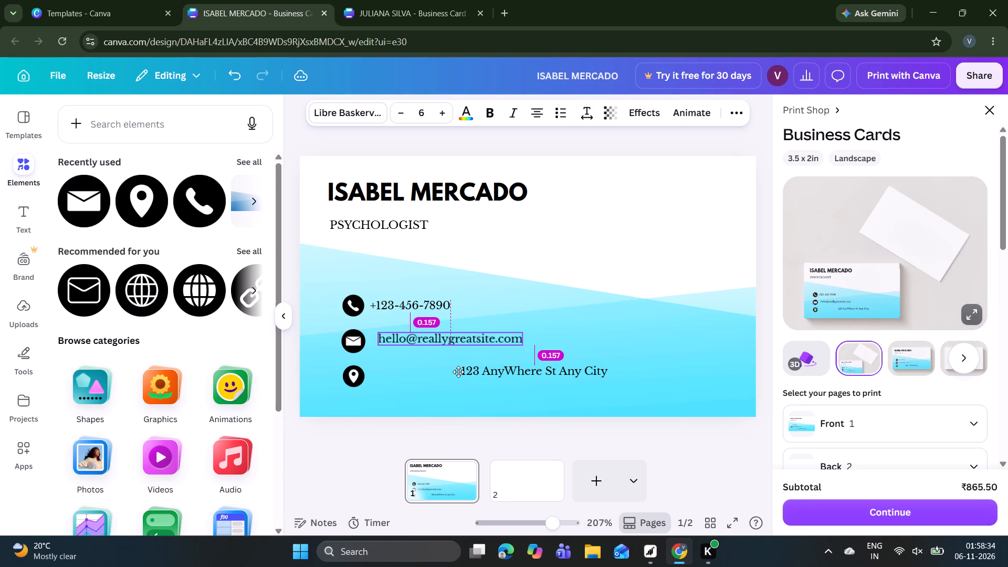
pyautogui.moveTo(458, 372); pyautogui.dragTo(457, 373)
pyautogui.moveTo(457, 373); pyautogui.dragTo(453, 373)
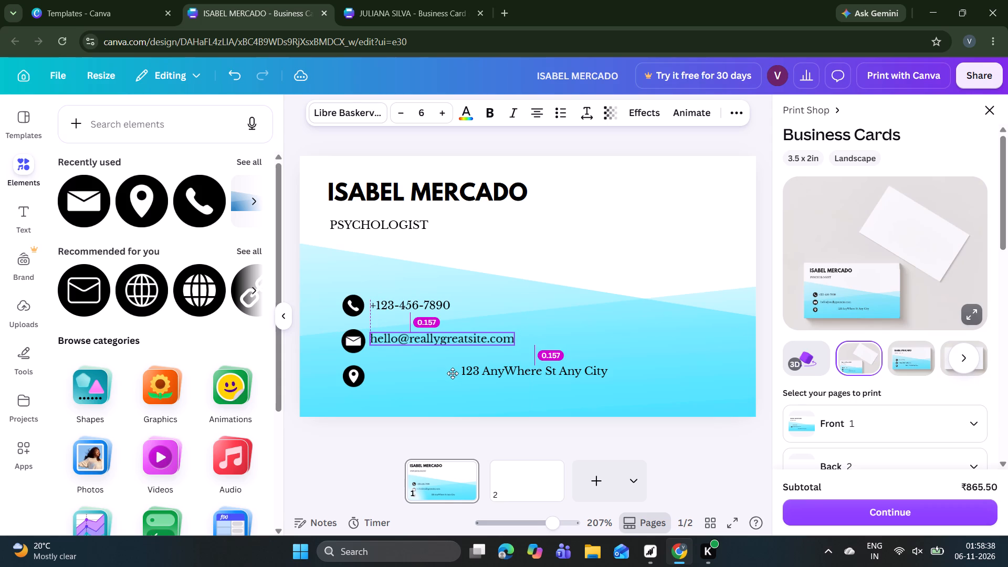
pyautogui.moveTo(453, 373); pyautogui.dragTo(455, 375)
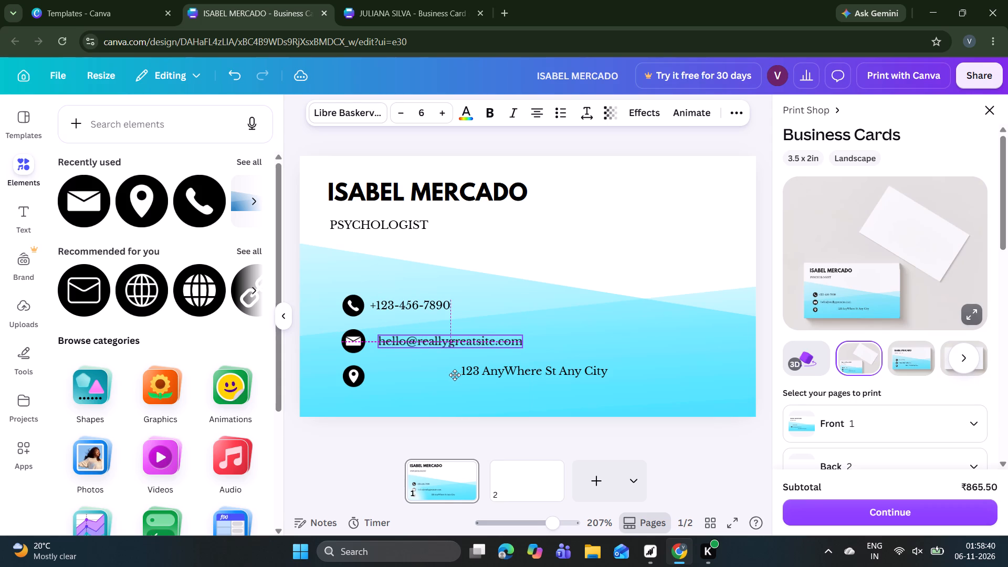
pyautogui.moveTo(455, 375); pyautogui.dragTo(454, 374)
# Move the street address text beside the location pin icon, left-aligned with the email text above it.
pyautogui.click(493, 374)
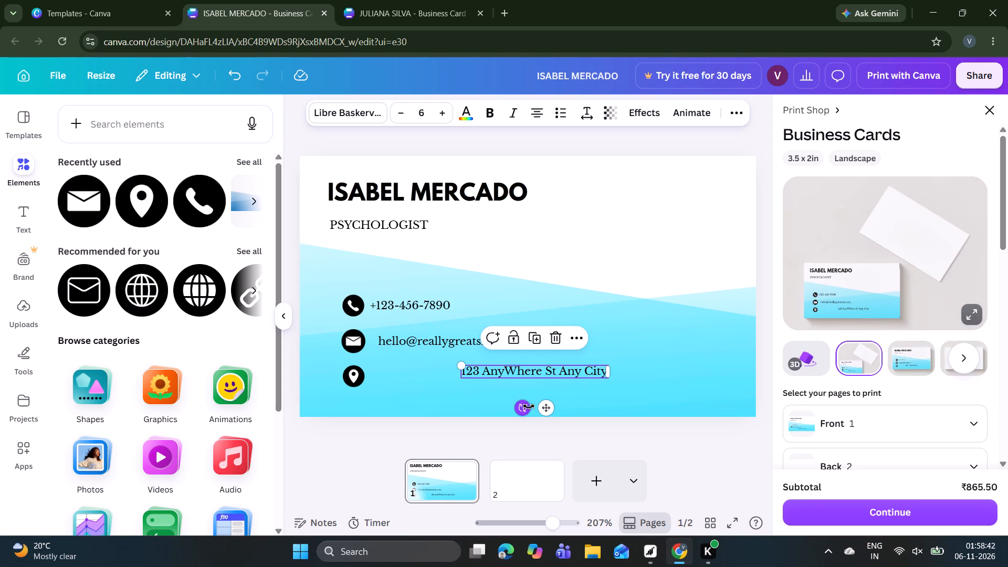
pyautogui.moveTo(545, 414); pyautogui.dragTo(466, 421)
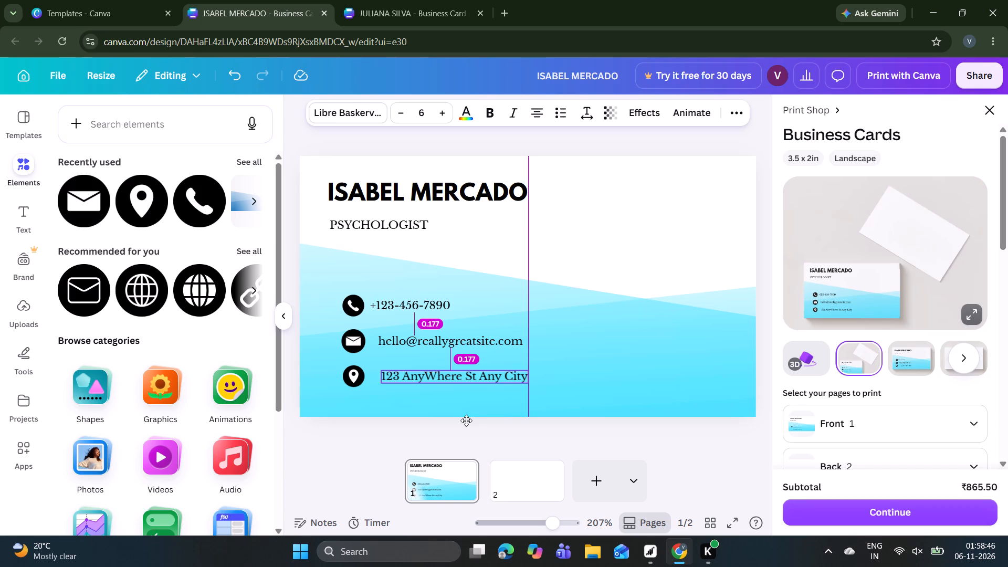
pyautogui.moveTo(466, 421); pyautogui.dragTo(468, 419)
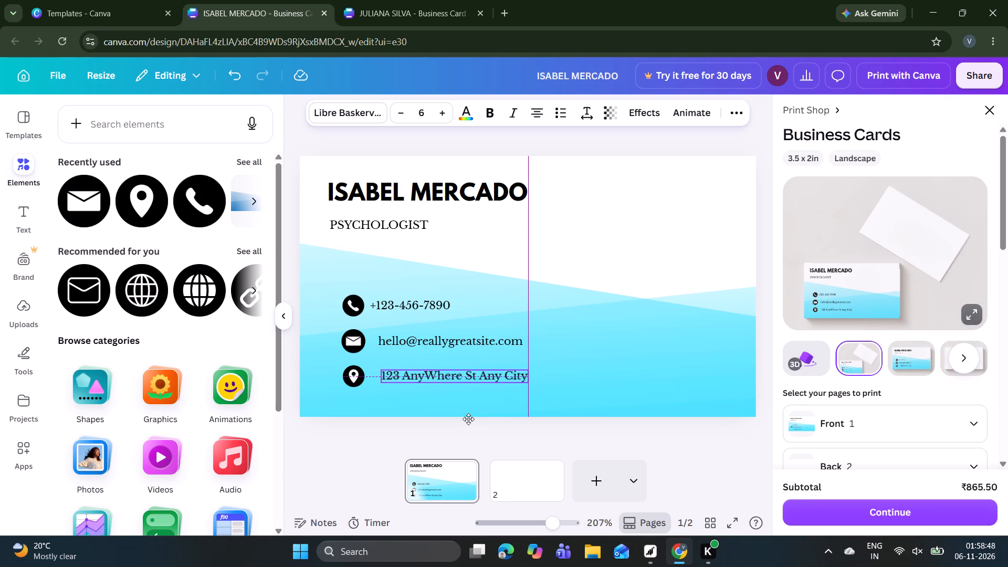
pyautogui.moveTo(468, 419); pyautogui.dragTo(463, 419)
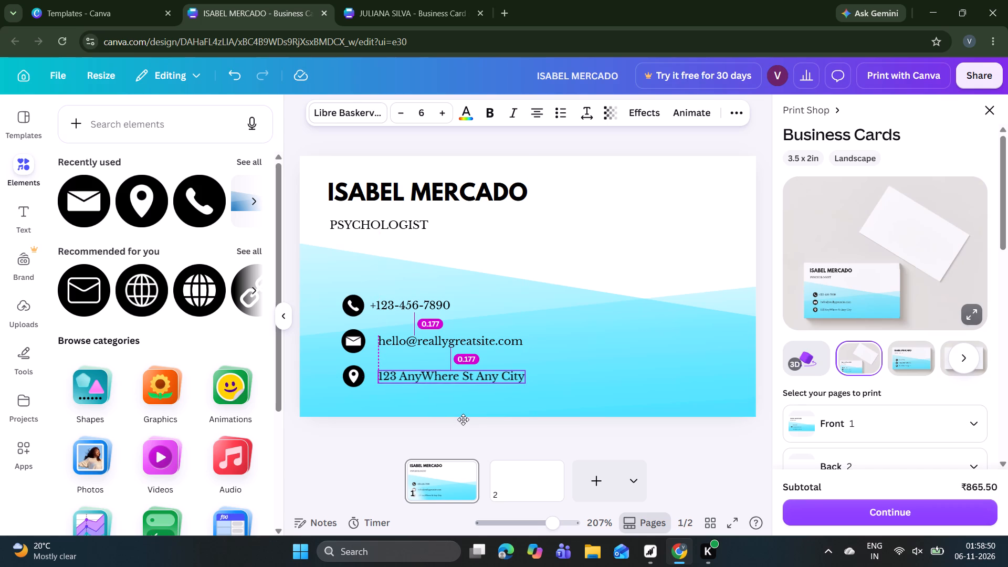
pyautogui.moveTo(463, 419); pyautogui.dragTo(464, 419)
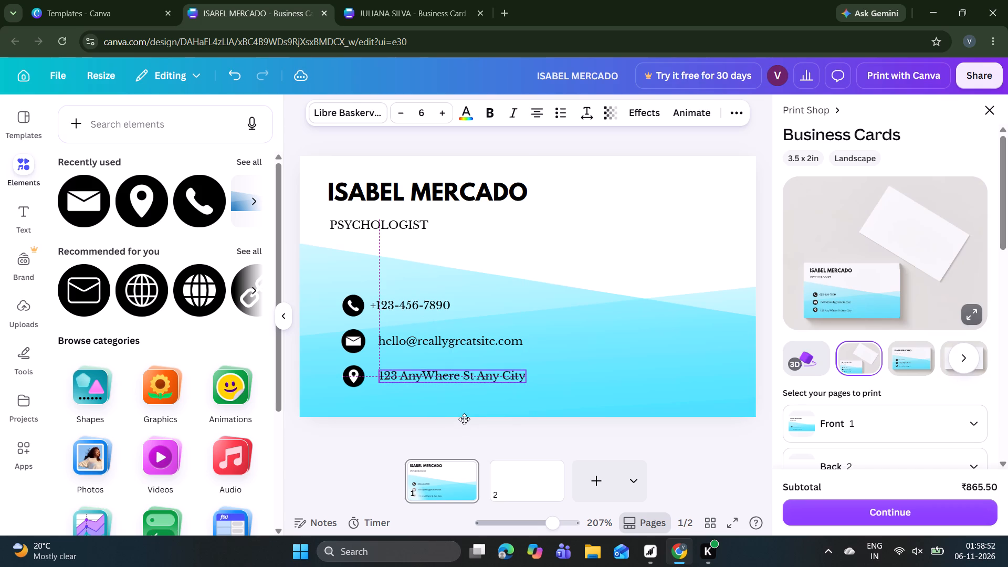
pyautogui.moveTo(464, 419); pyautogui.dragTo(464, 418)
# Shift the phone number text away from its icon until it left-aligns with the email and address lines.
pyautogui.click(430, 304)
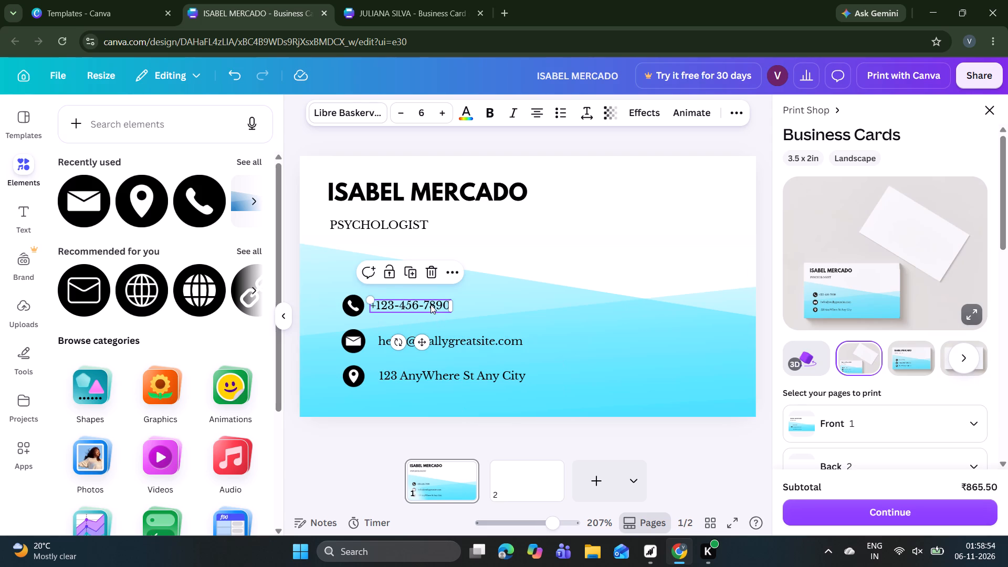
pyautogui.moveTo(425, 340); pyautogui.dragTo(442, 339)
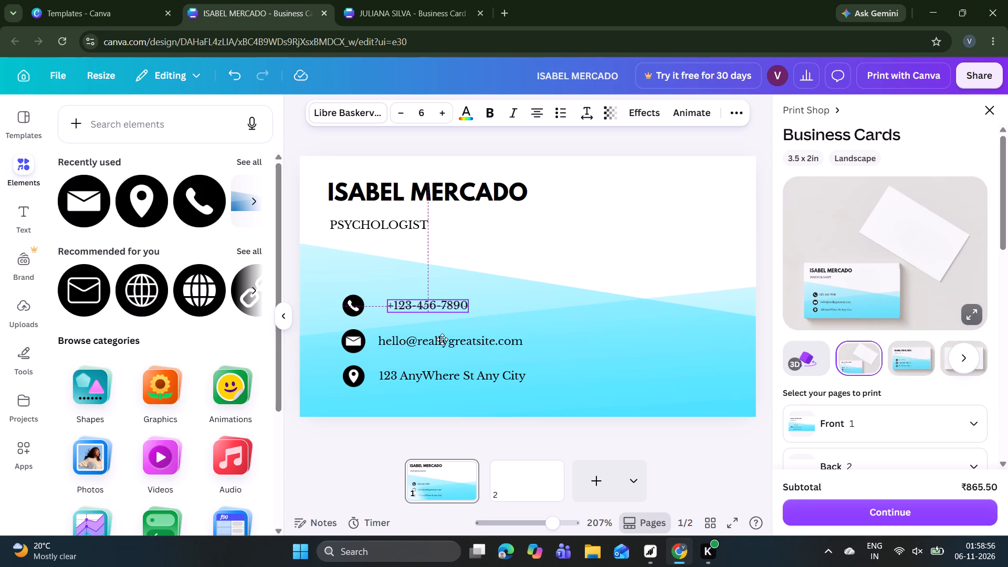
pyautogui.moveTo(442, 339); pyautogui.dragTo(436, 339)
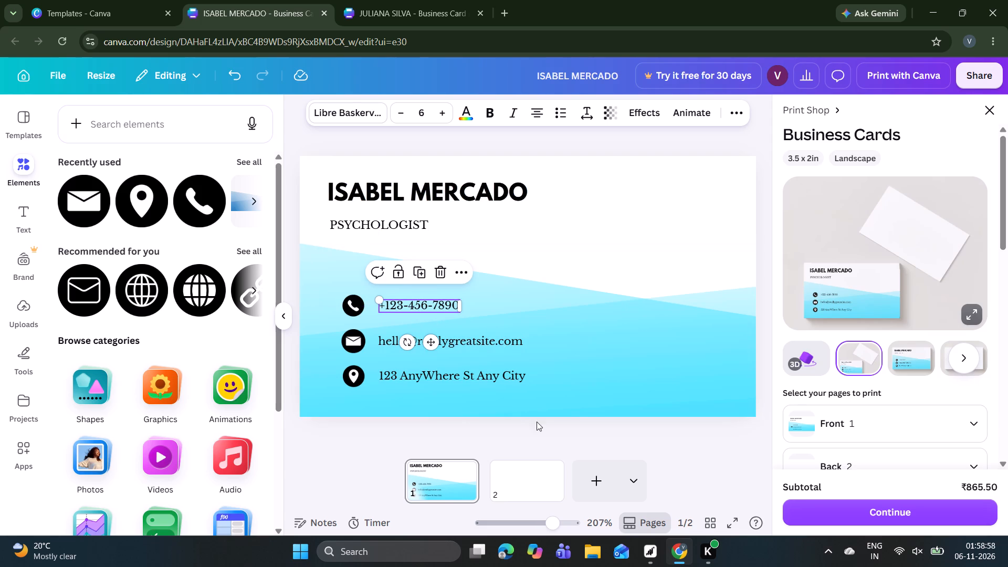
pyautogui.click(568, 435)
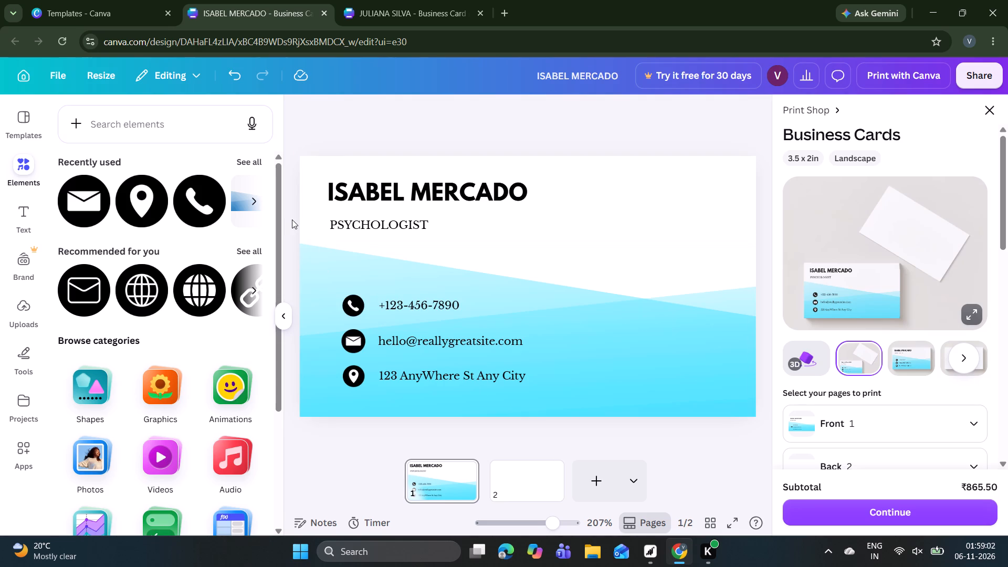
# Add a solid line between the name and PSYCHOLOGIST, and shorten it to about 0.5 in.
pyautogui.click(80, 400)
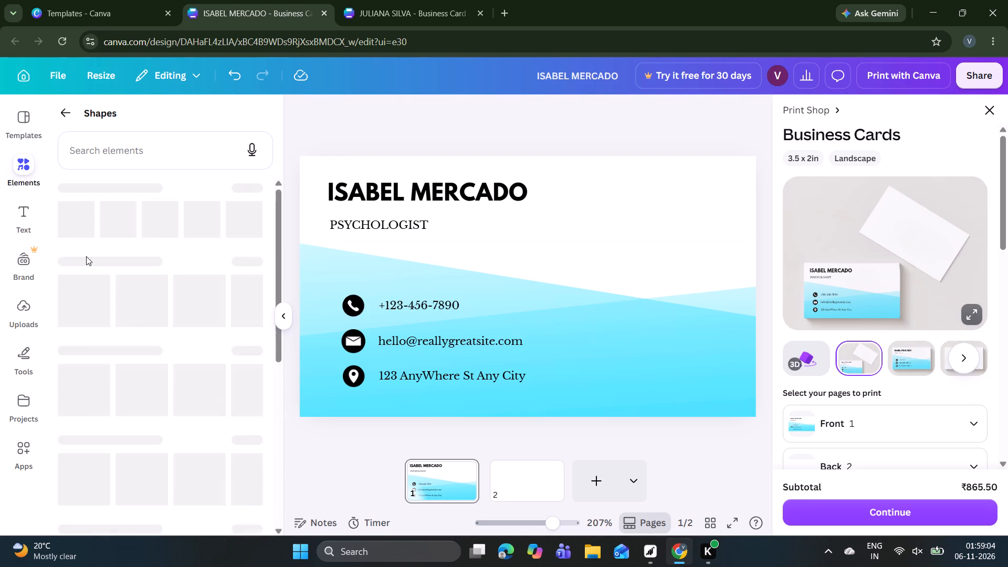
pyautogui.click(80, 283)
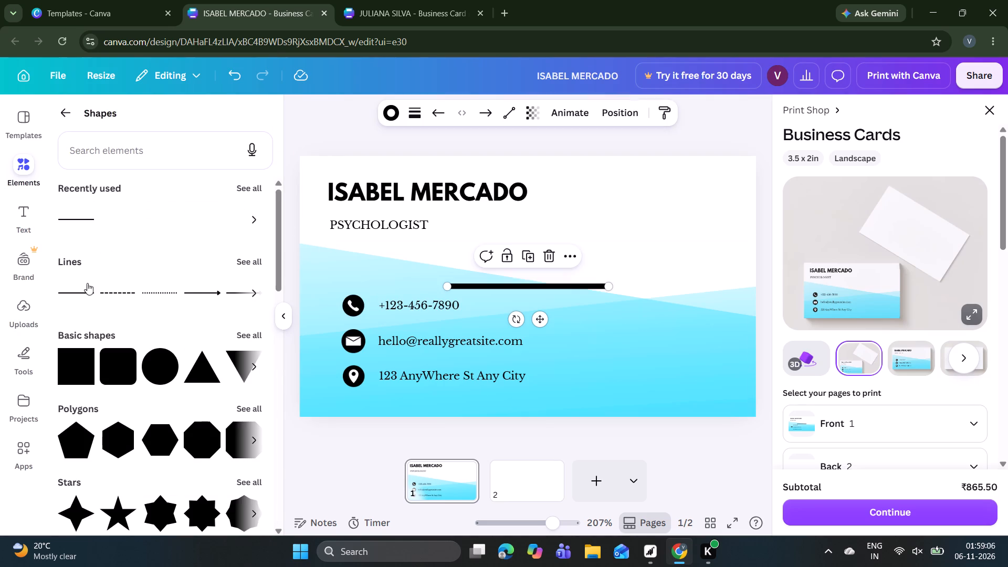
pyautogui.moveTo(541, 318); pyautogui.dragTo(418, 241)
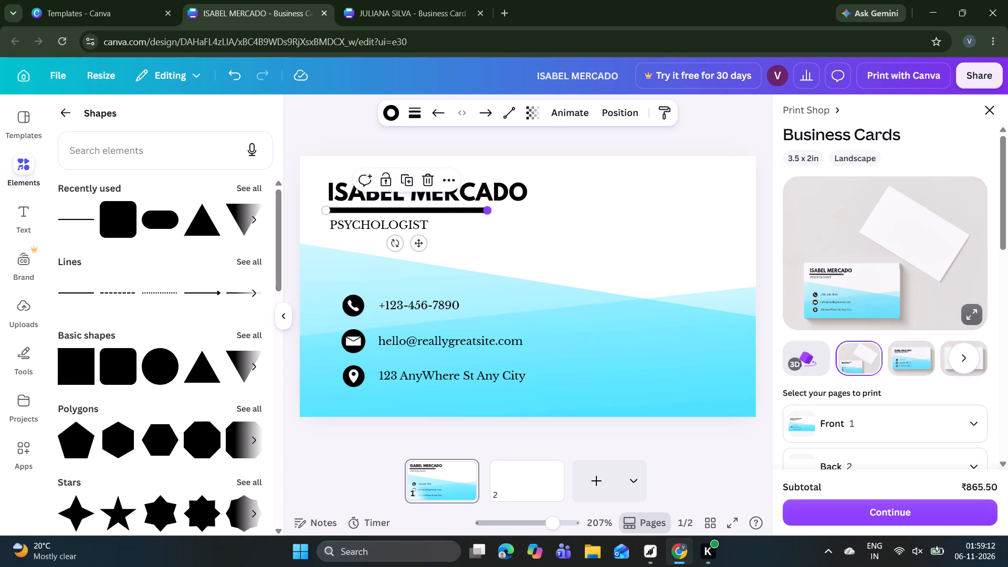
pyautogui.moveTo(487, 208); pyautogui.dragTo(393, 207)
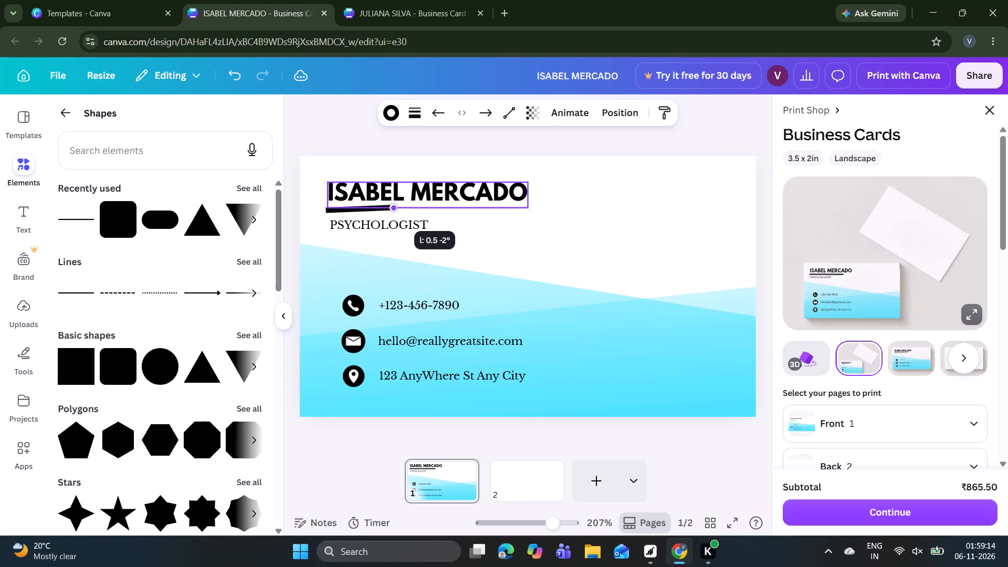
pyautogui.moveTo(393, 207); pyautogui.dragTo(394, 211)
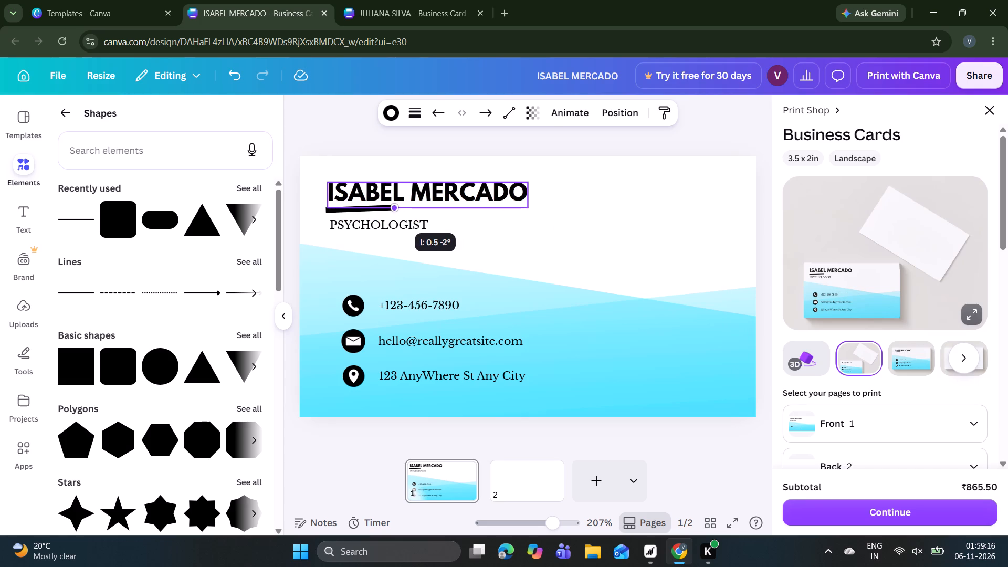
pyautogui.moveTo(394, 211); pyautogui.dragTo(394, 211)
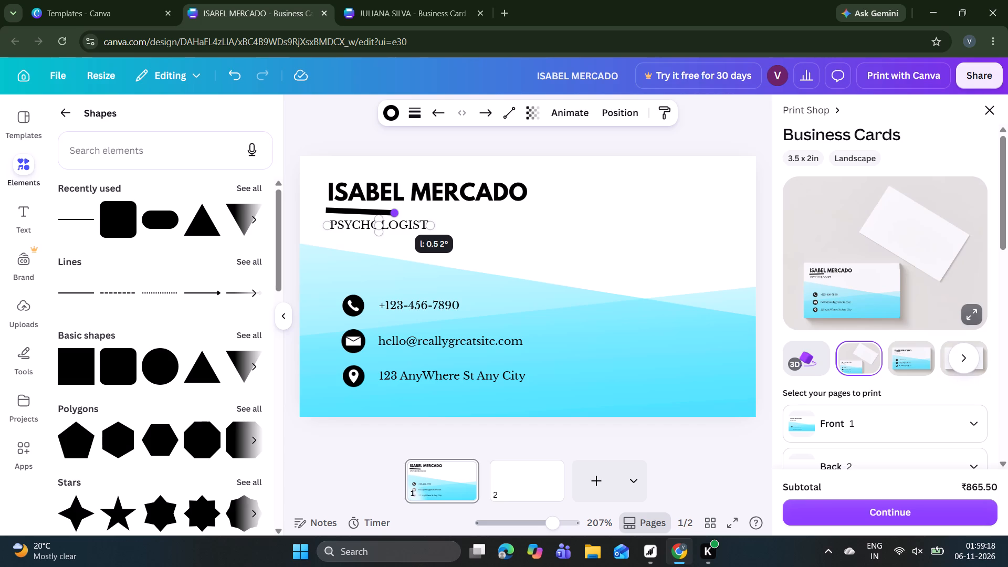
pyautogui.moveTo(394, 211); pyautogui.dragTo(395, 211)
pyautogui.moveTo(395, 211); pyautogui.dragTo(395, 210)
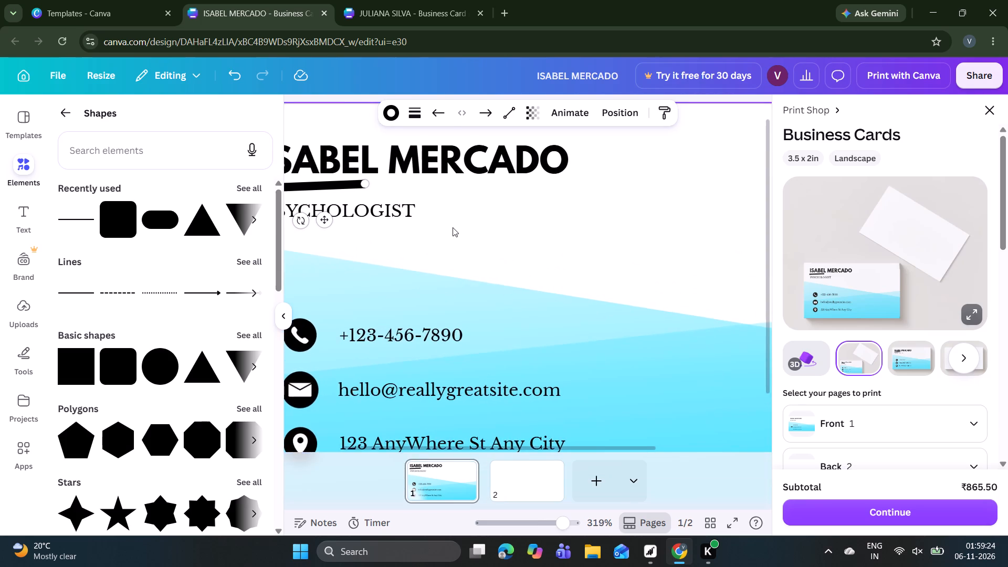
# Straighten the line under the name to 0° at about 0.5 in long and align its start with PSYCHOLOGIST.
pyautogui.click(279, 312)
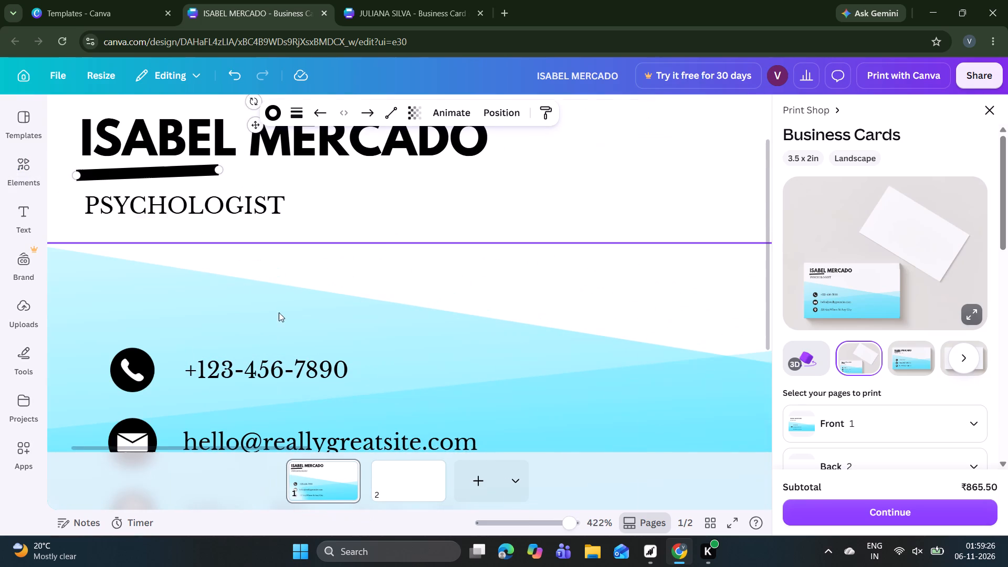
pyautogui.scroll(2, 383, 248)
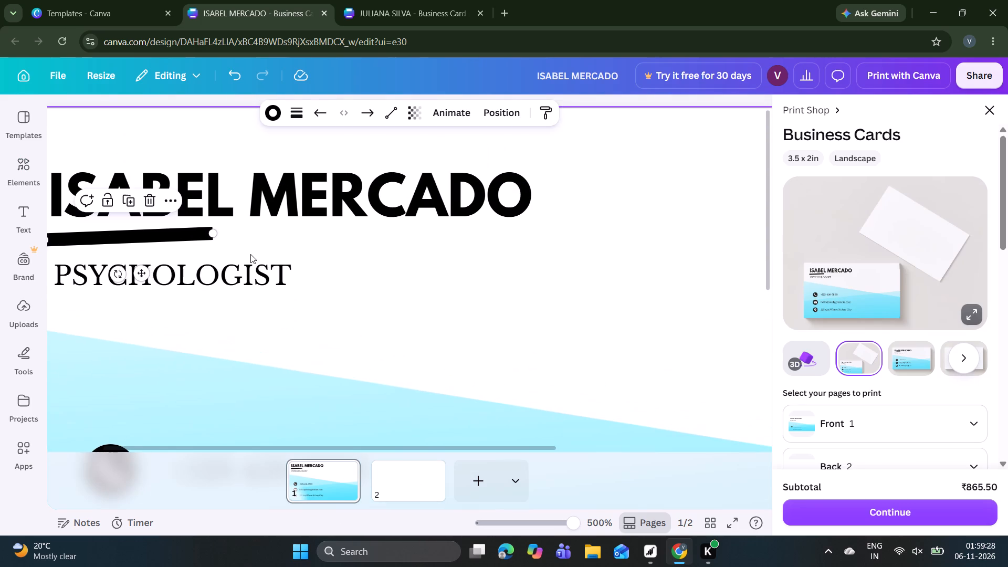
pyautogui.hscroll(2, 250, 254)
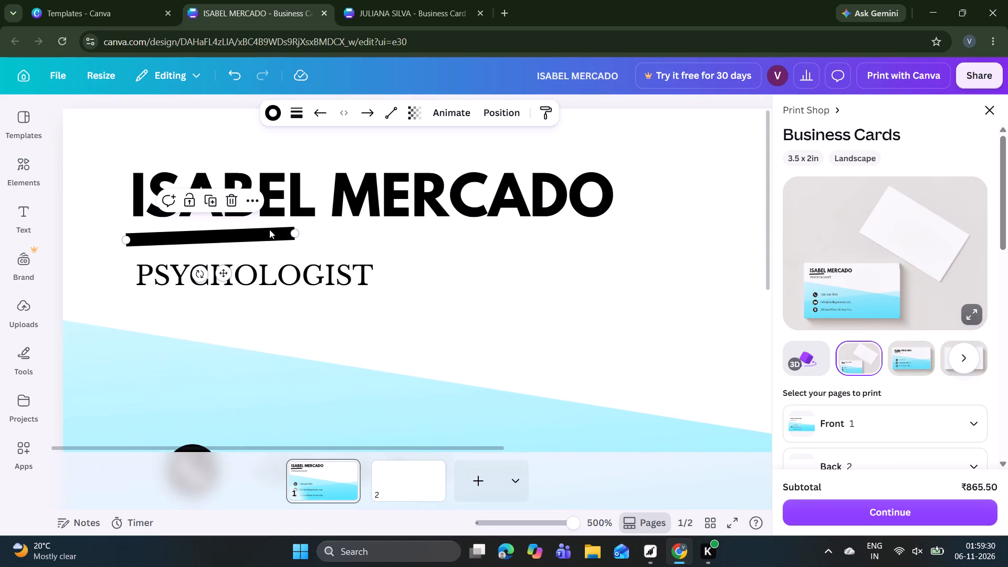
pyautogui.click(286, 236)
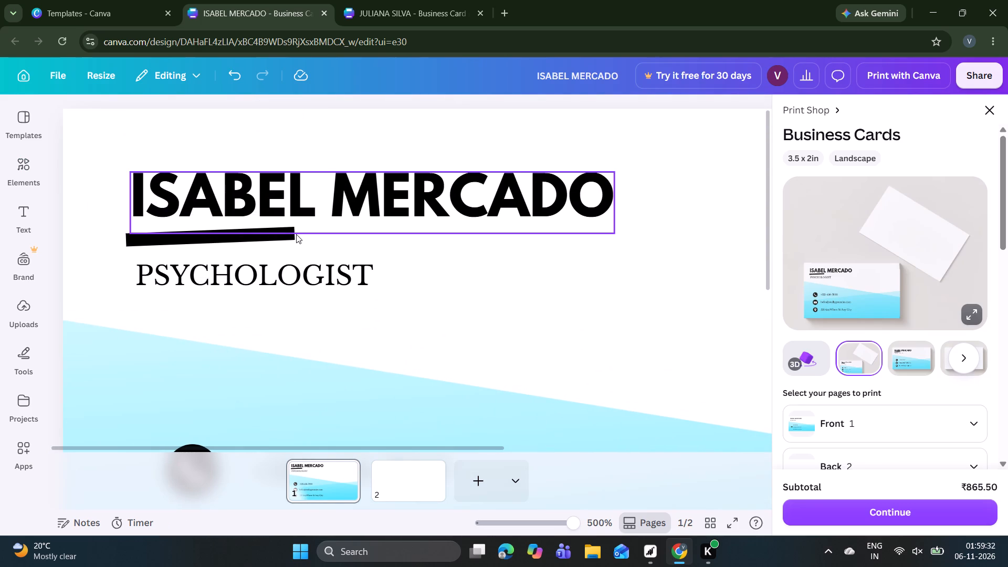
pyautogui.click(281, 236)
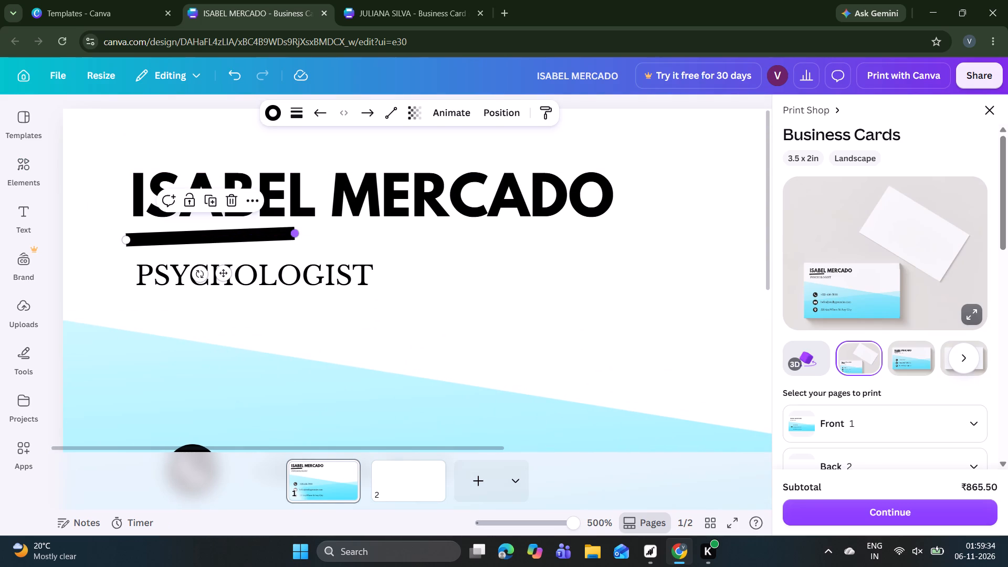
pyautogui.moveTo(295, 236); pyautogui.dragTo(297, 243)
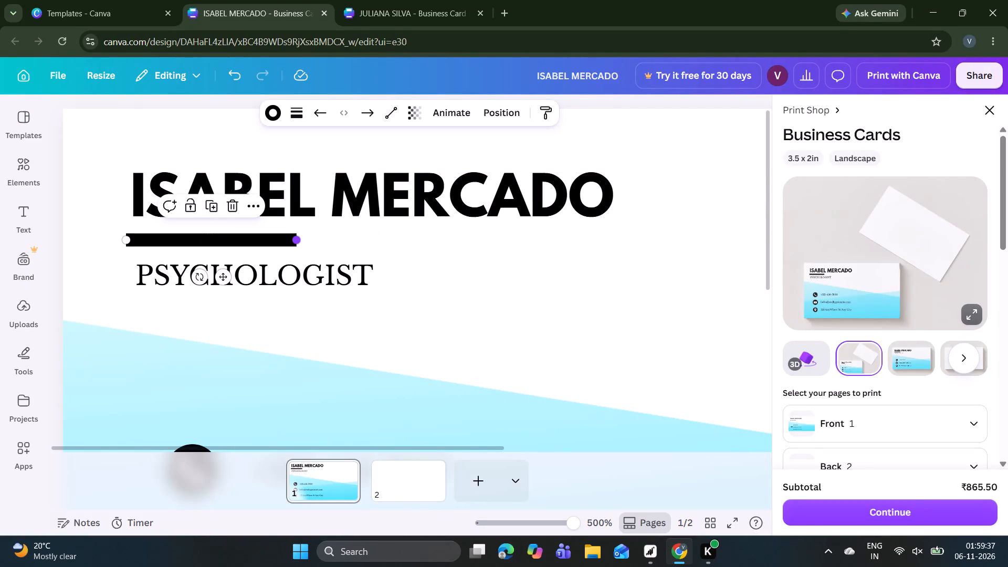
pyautogui.moveTo(296, 238); pyautogui.dragTo(291, 238)
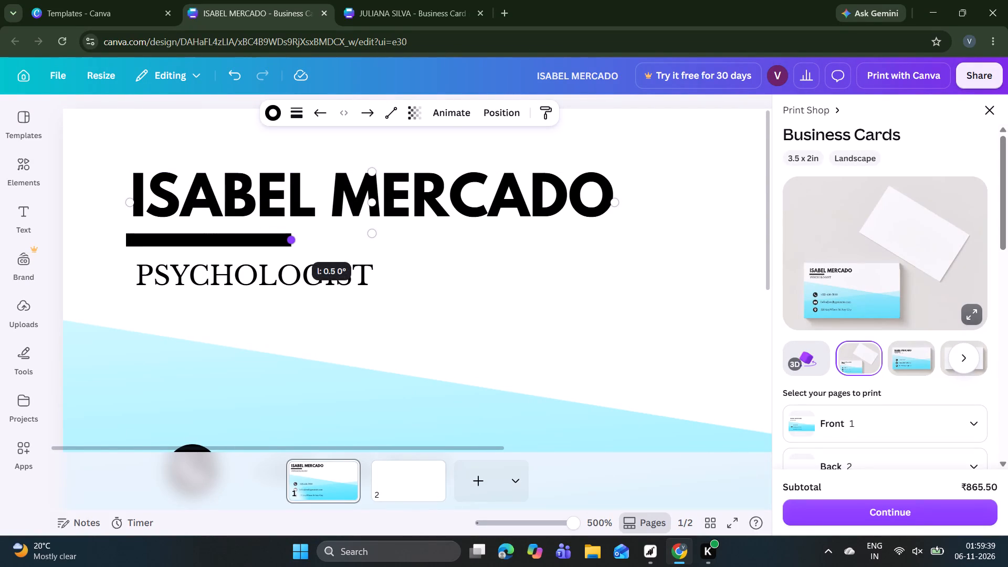
pyautogui.moveTo(291, 238); pyautogui.dragTo(290, 237)
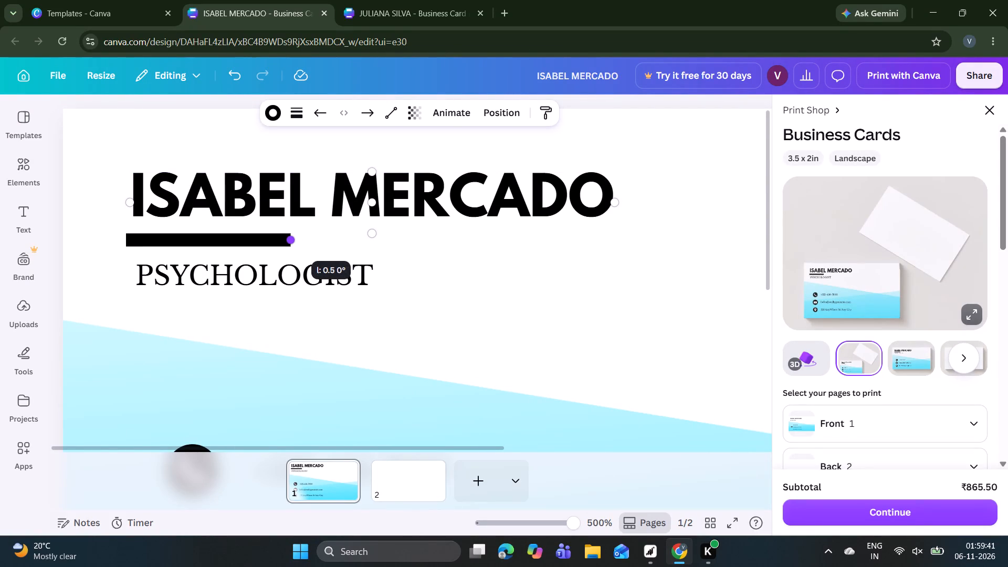
pyautogui.moveTo(218, 270); pyautogui.dragTo(227, 270)
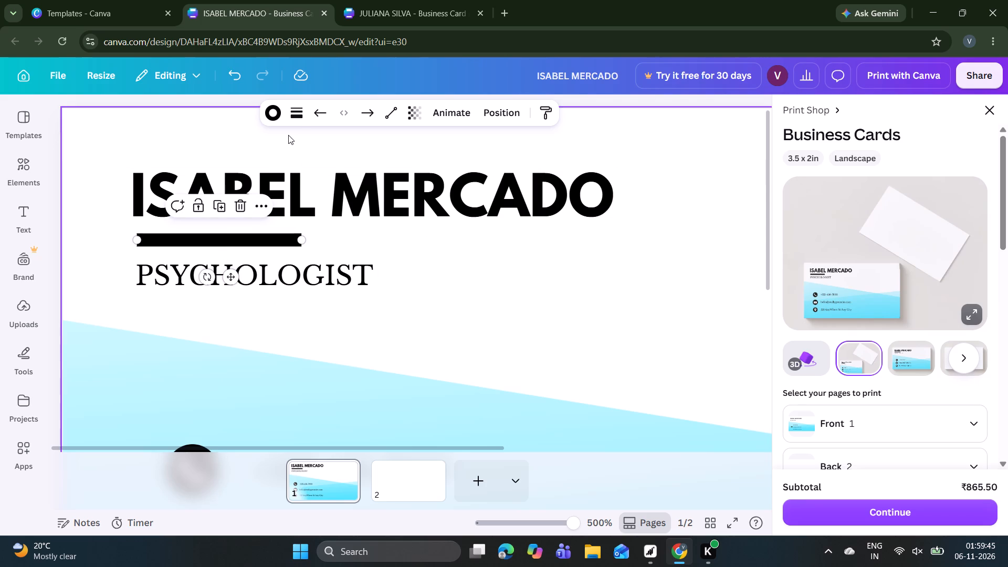
# Format the line under the name with stroke weight 1 and the bright blue already used in the design.
pyautogui.click(296, 124)
pyautogui.click(297, 115)
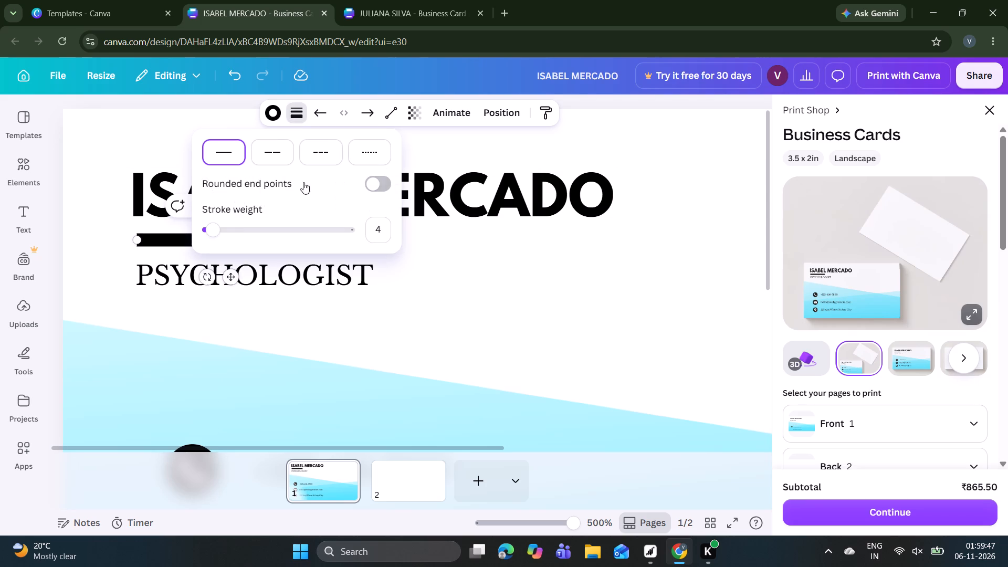
pyautogui.moveTo(218, 232); pyautogui.dragTo(188, 229)
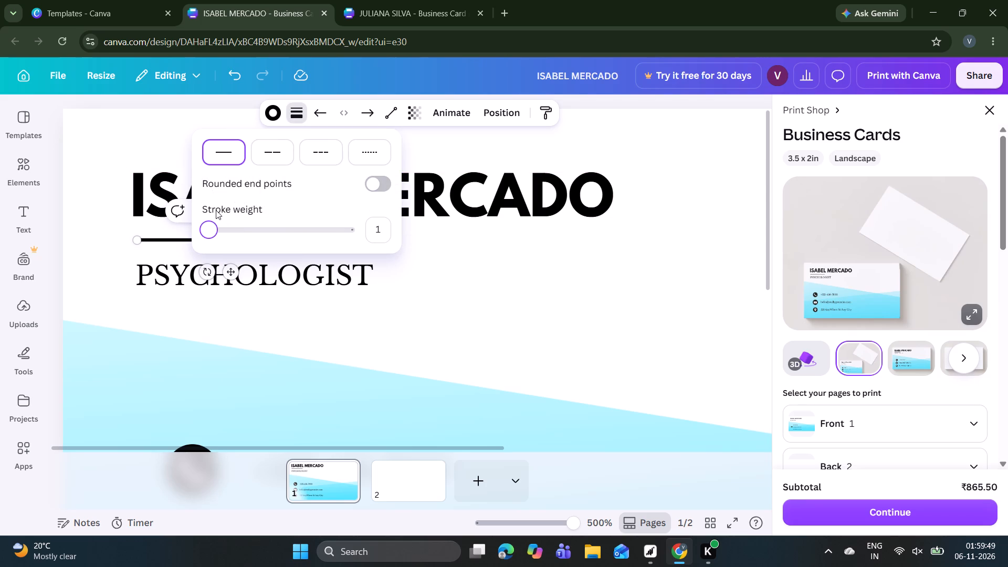
pyautogui.click(274, 118)
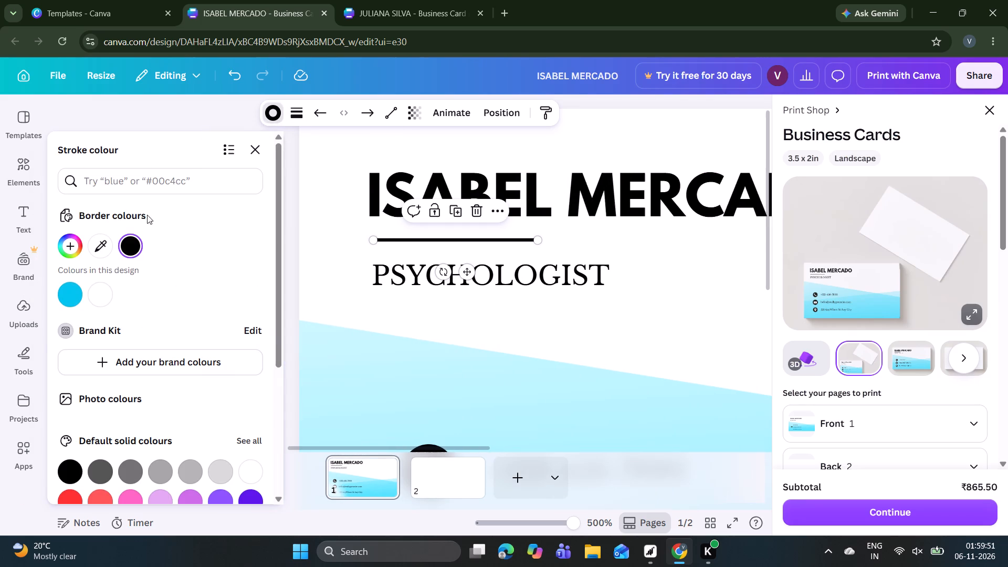
pyautogui.click(69, 298)
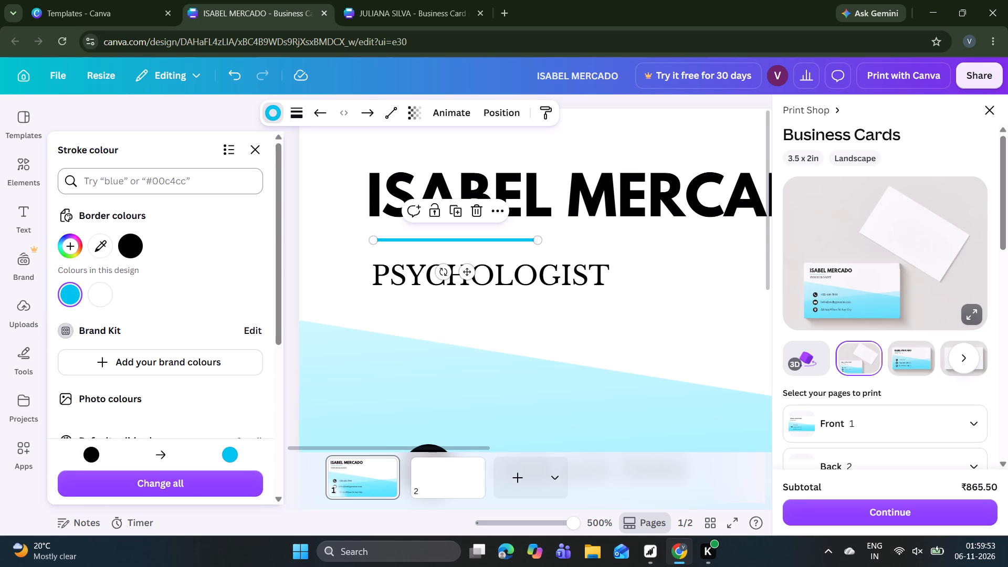
# Recolour the name heading and the PSYCHOLOGIST title from black text to the design's bright blue, matching the accent line.
pyautogui.click(252, 145)
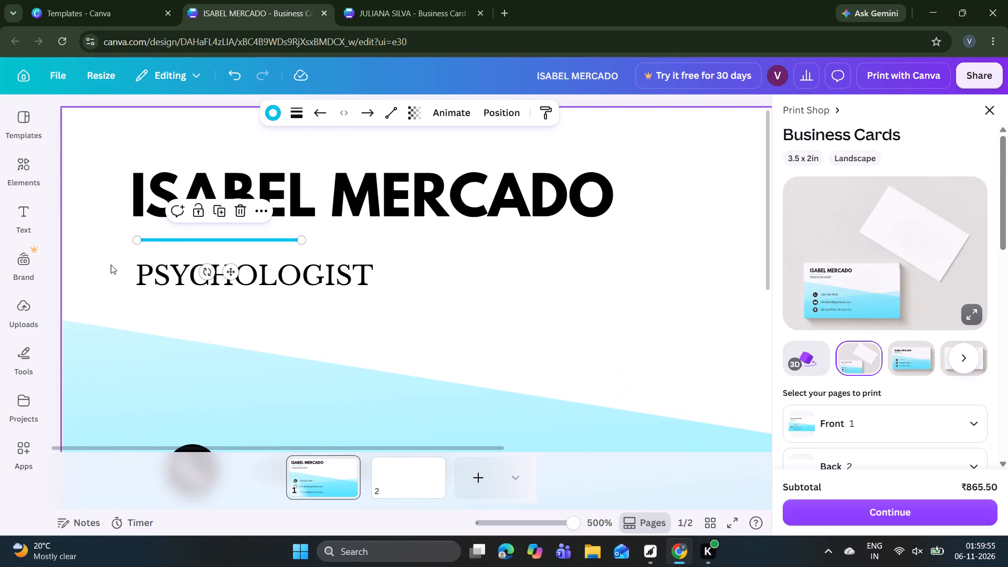
pyautogui.moveTo(562, 522); pyautogui.dragTo(552, 519)
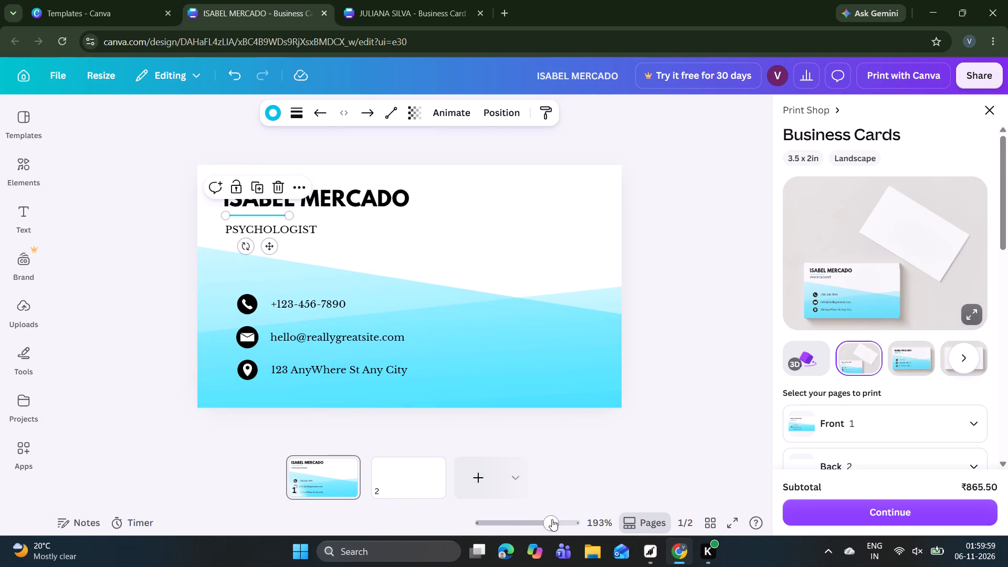
pyautogui.doubleClick(722, 326)
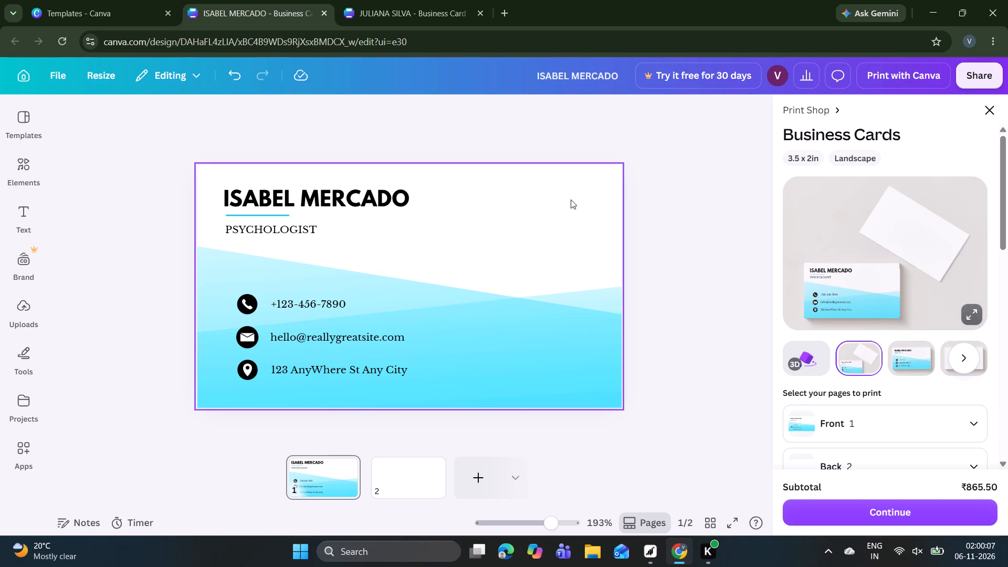
pyautogui.click(364, 195)
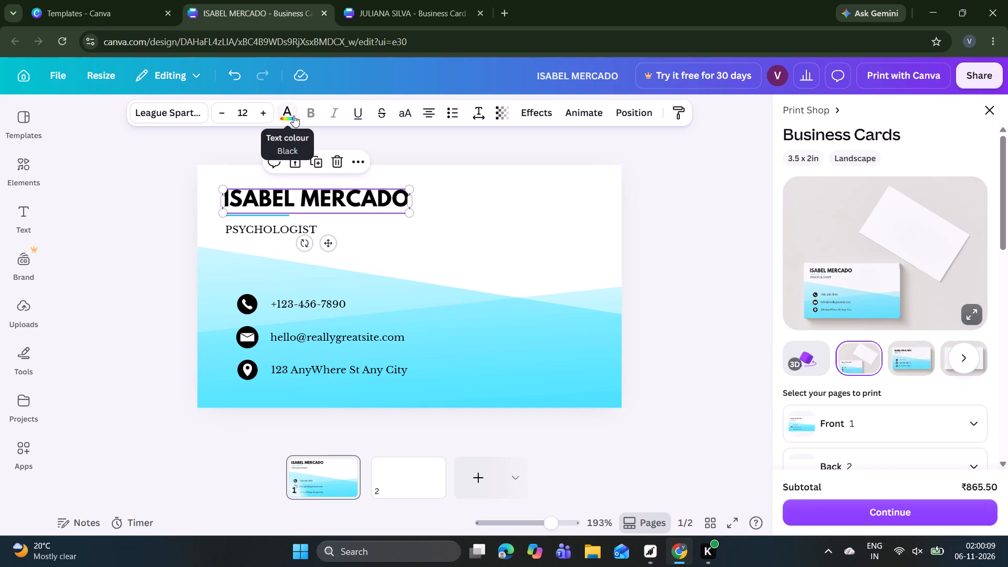
pyautogui.click(293, 115)
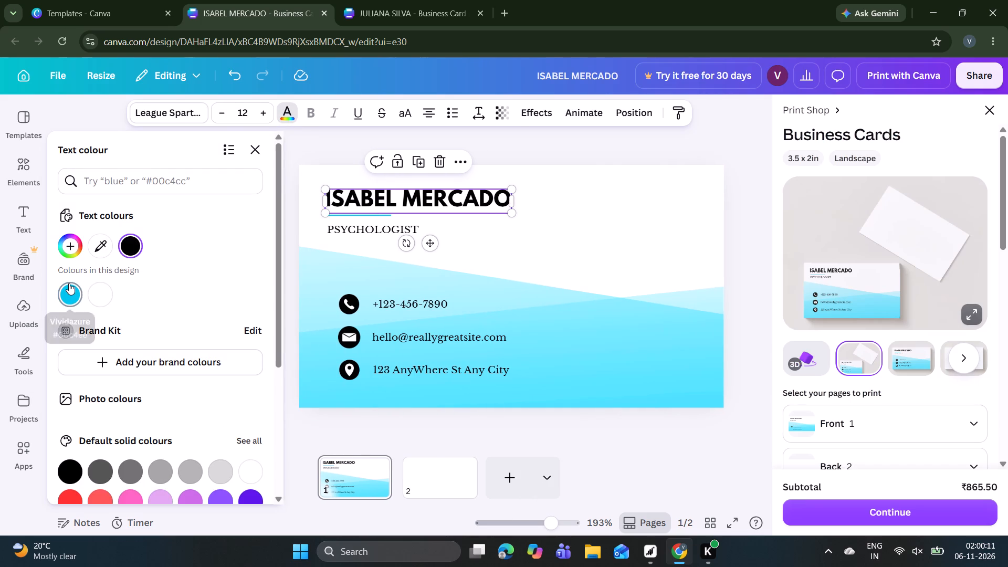
pyautogui.click(71, 301)
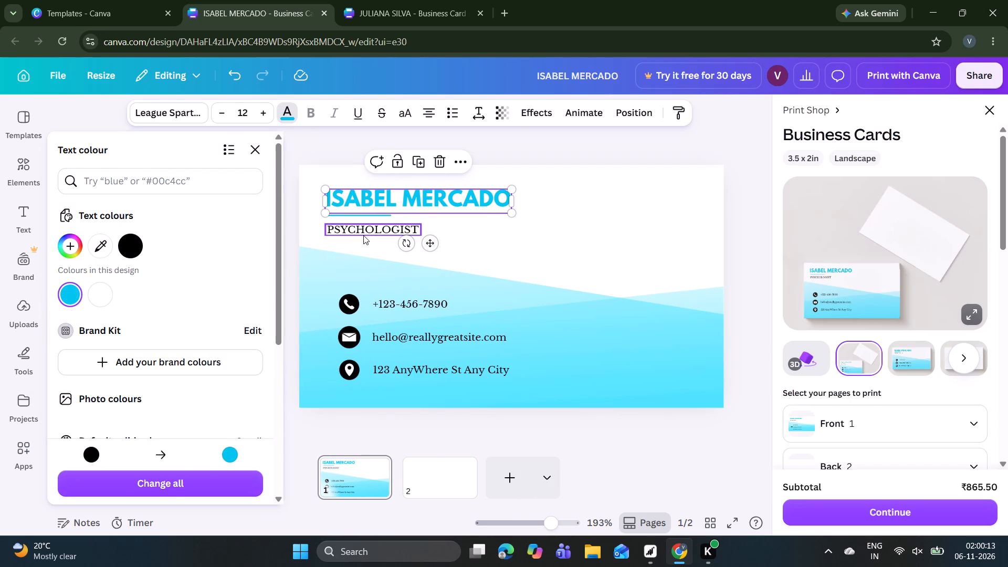
pyautogui.click(363, 235)
pyautogui.click(73, 293)
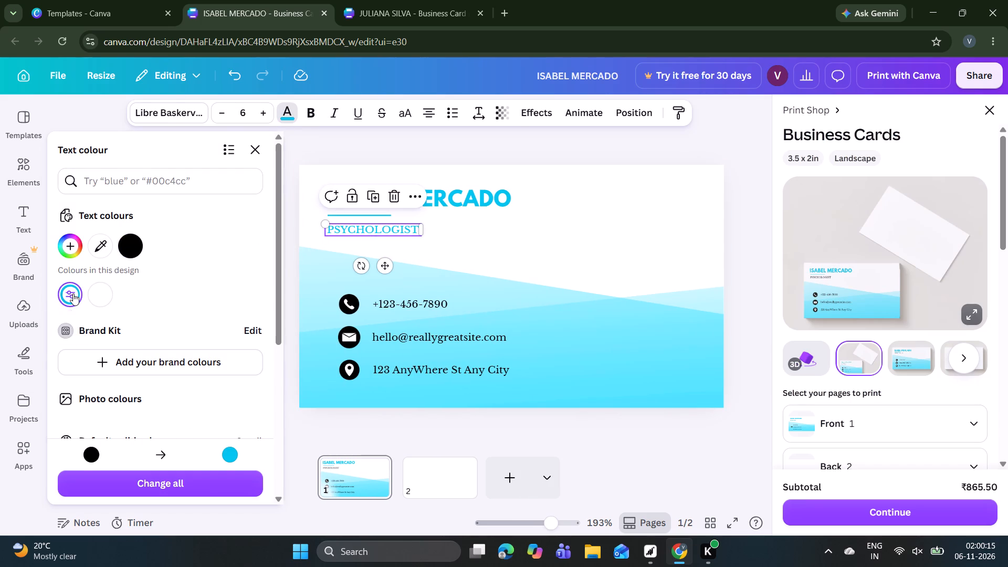
pyautogui.click(264, 141)
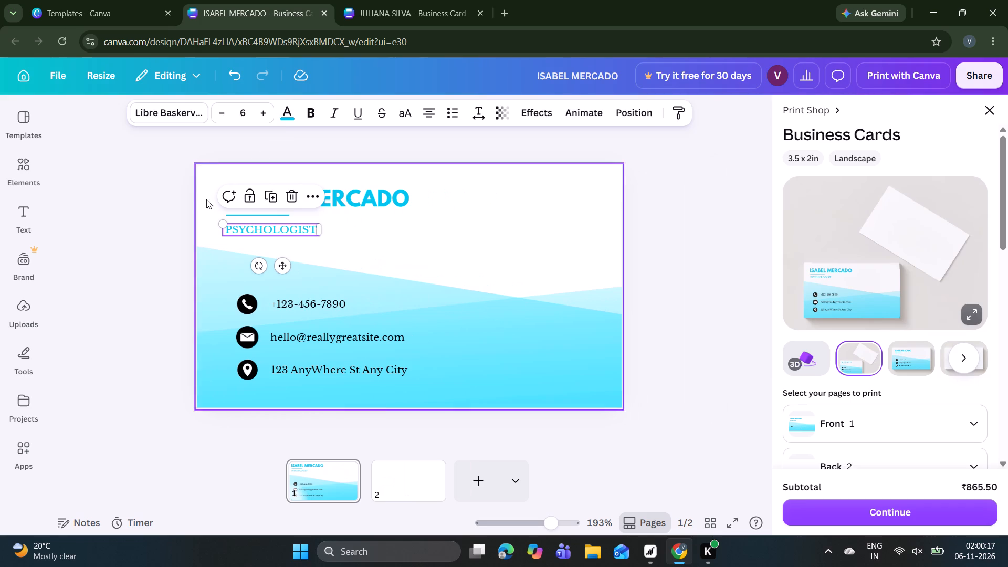
pyautogui.click(137, 238)
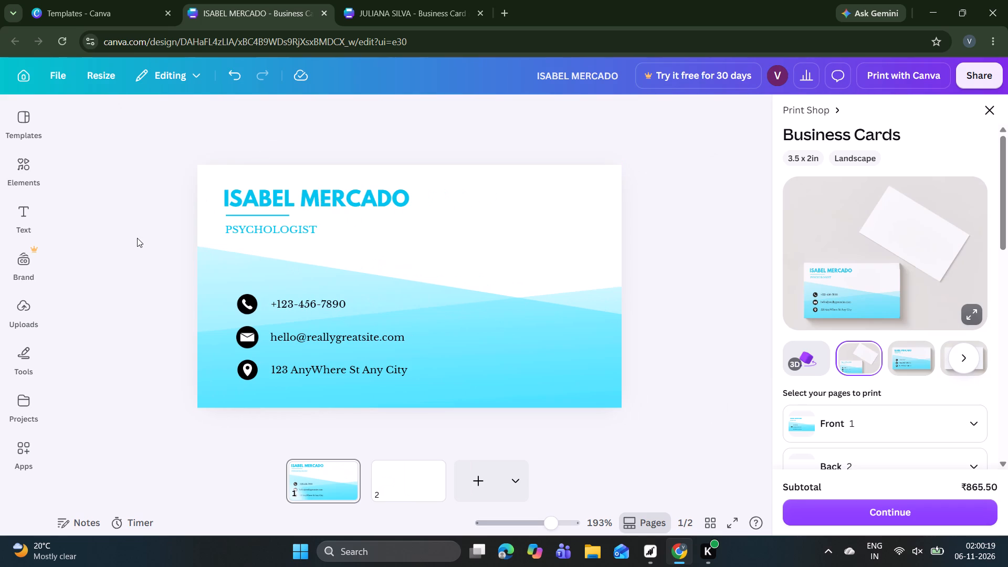